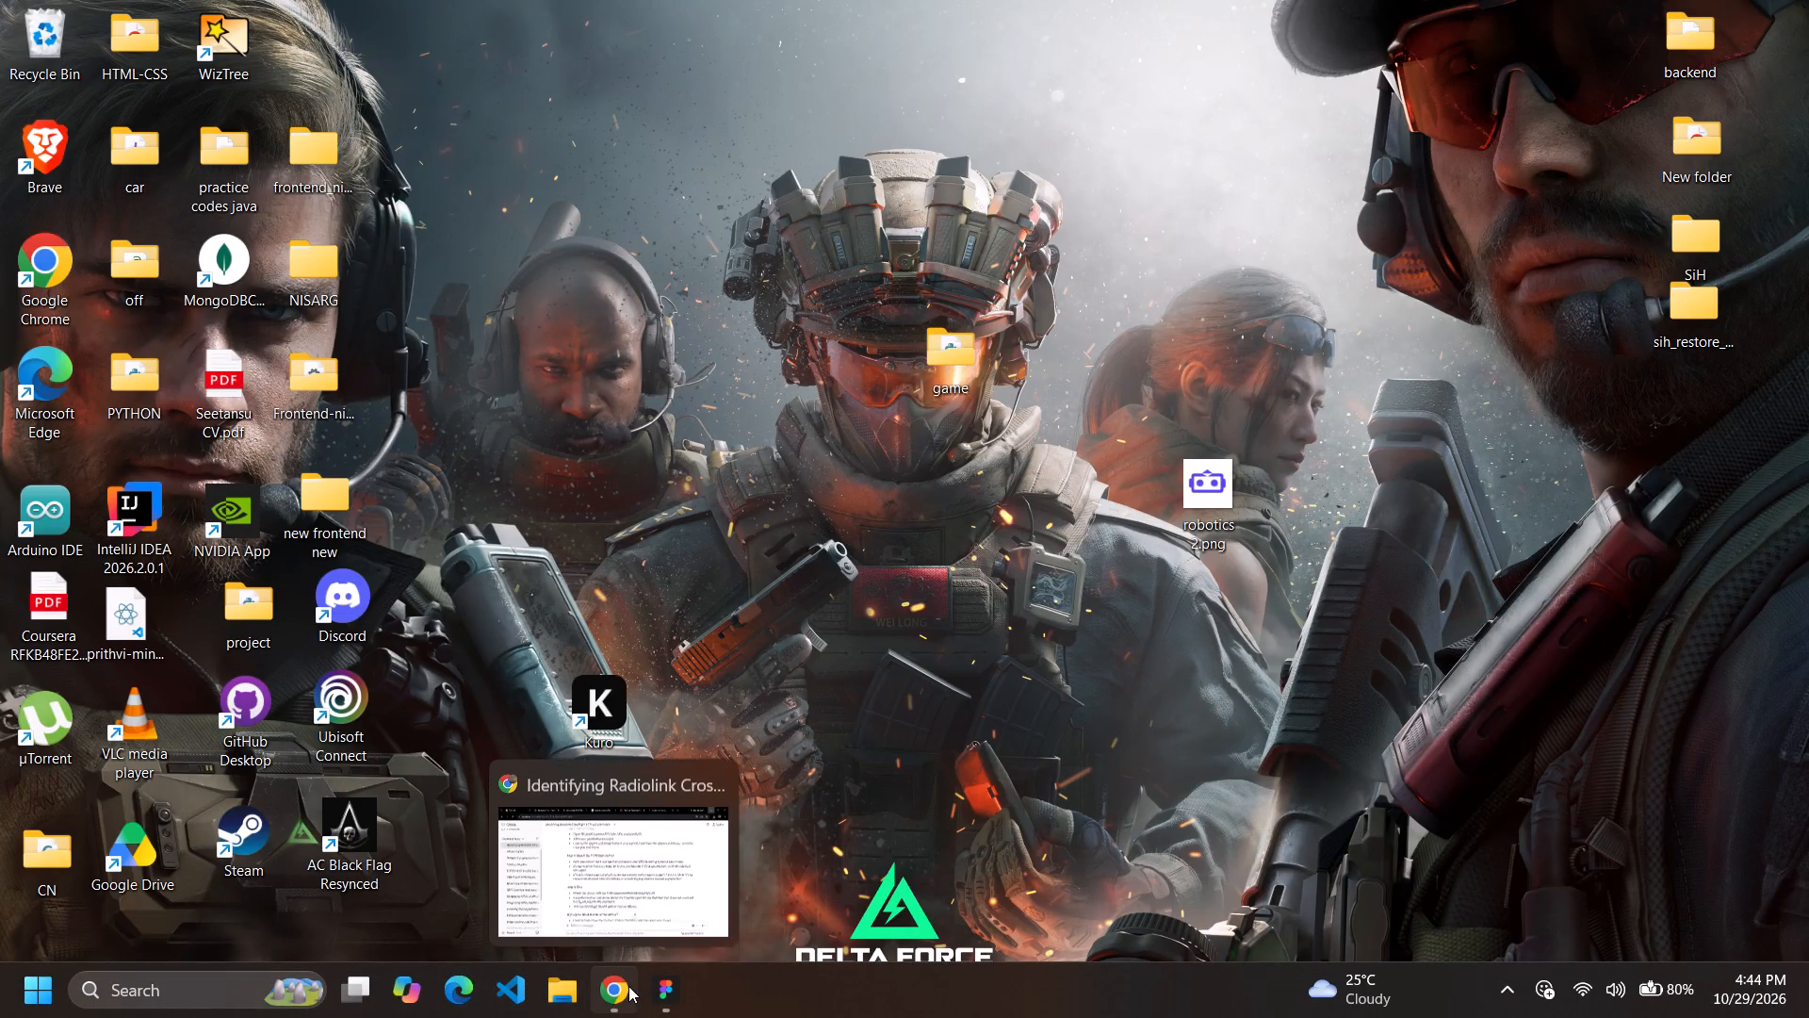
Switch to the Figma design file containing Frame 73.
click(669, 994)
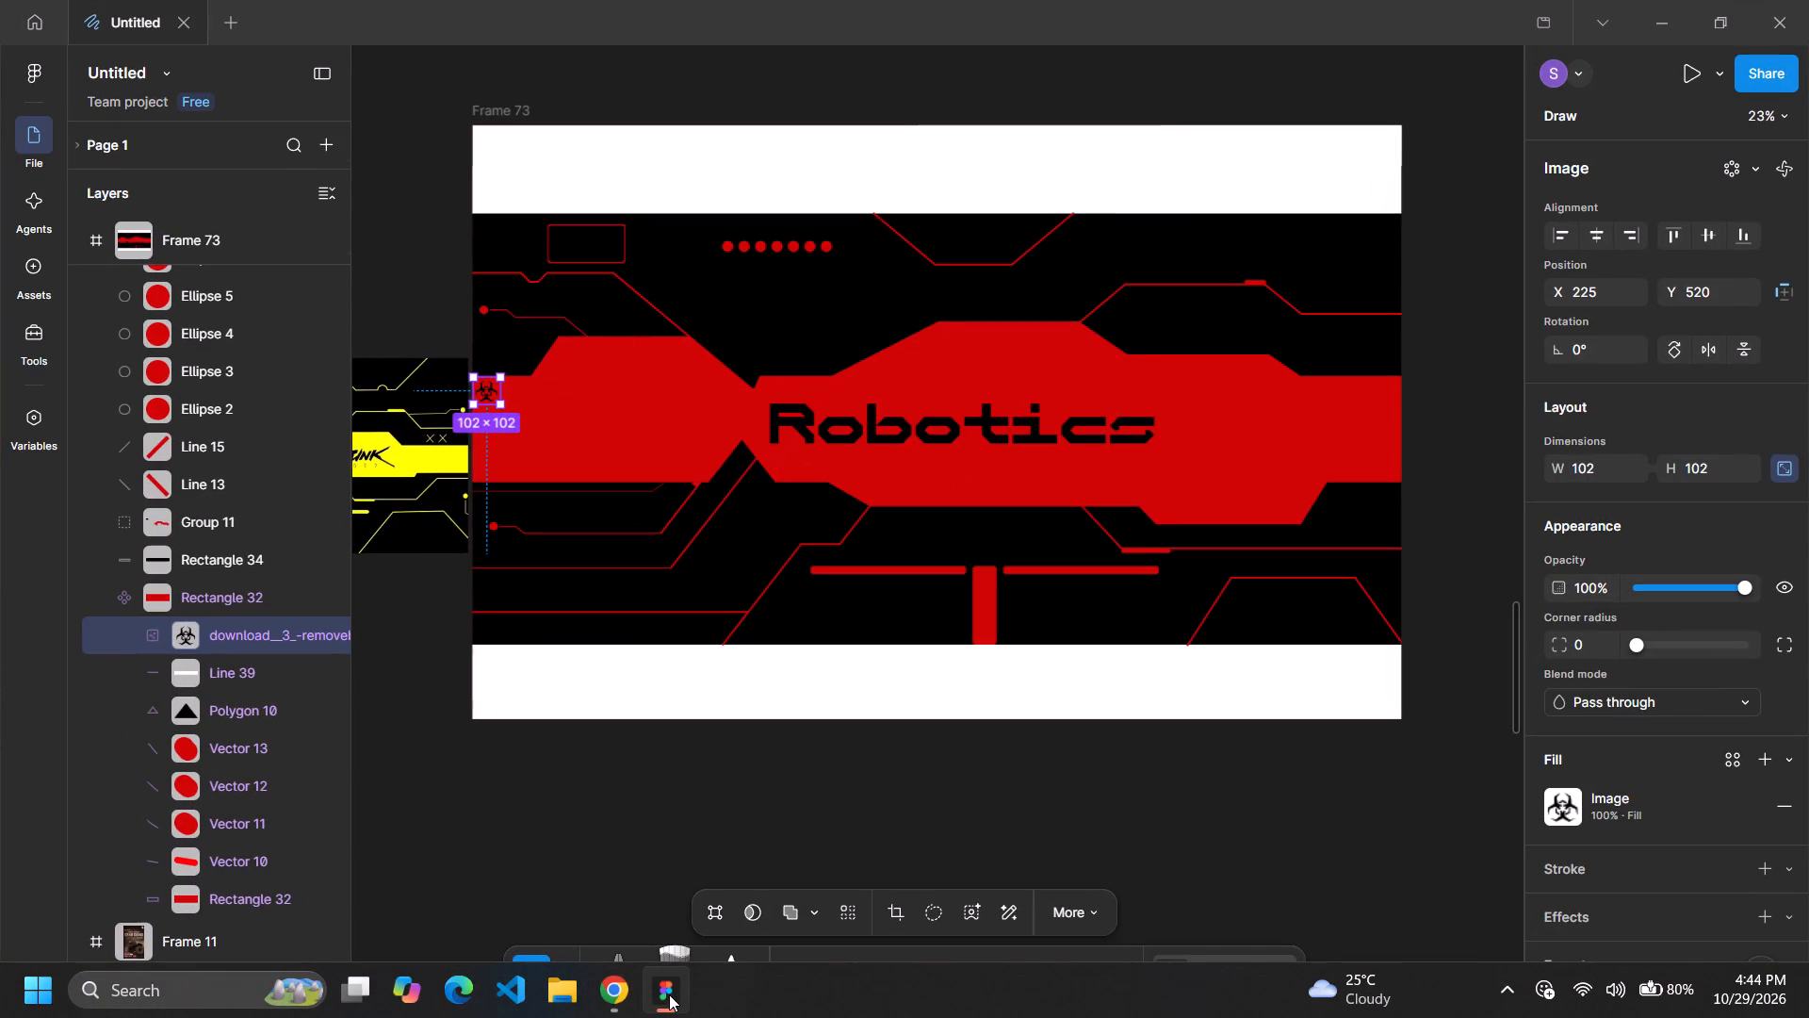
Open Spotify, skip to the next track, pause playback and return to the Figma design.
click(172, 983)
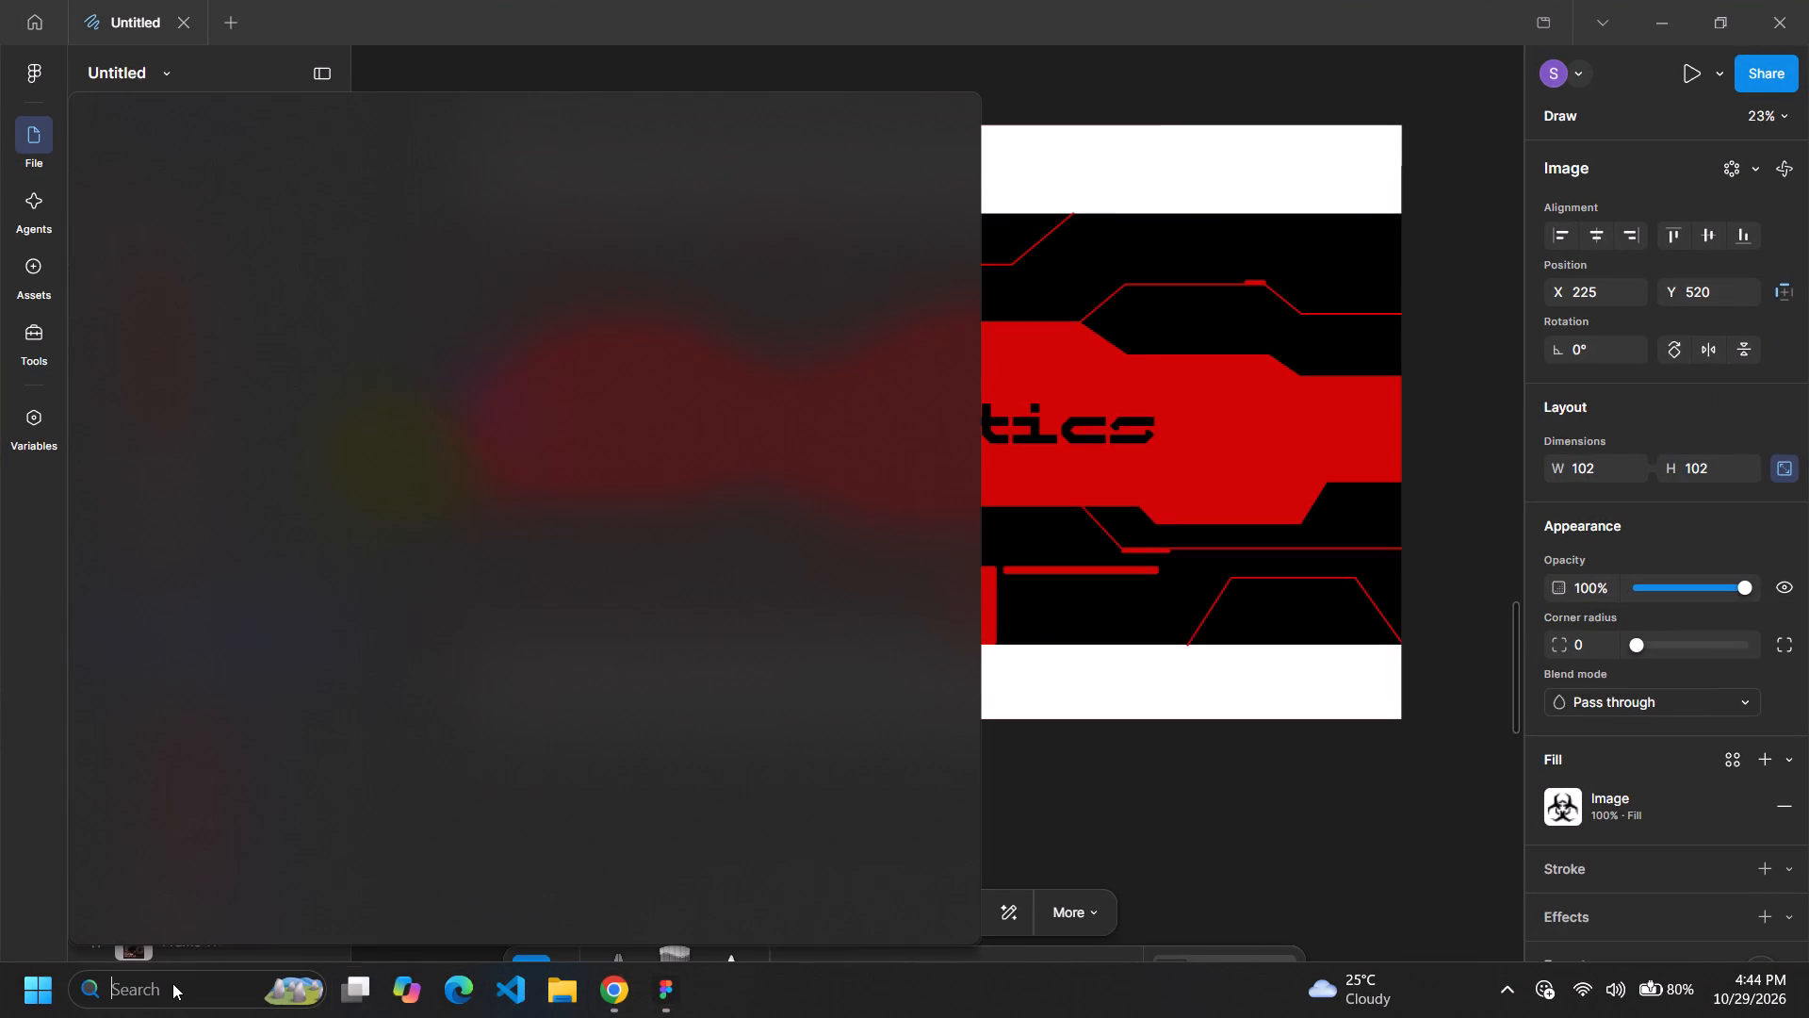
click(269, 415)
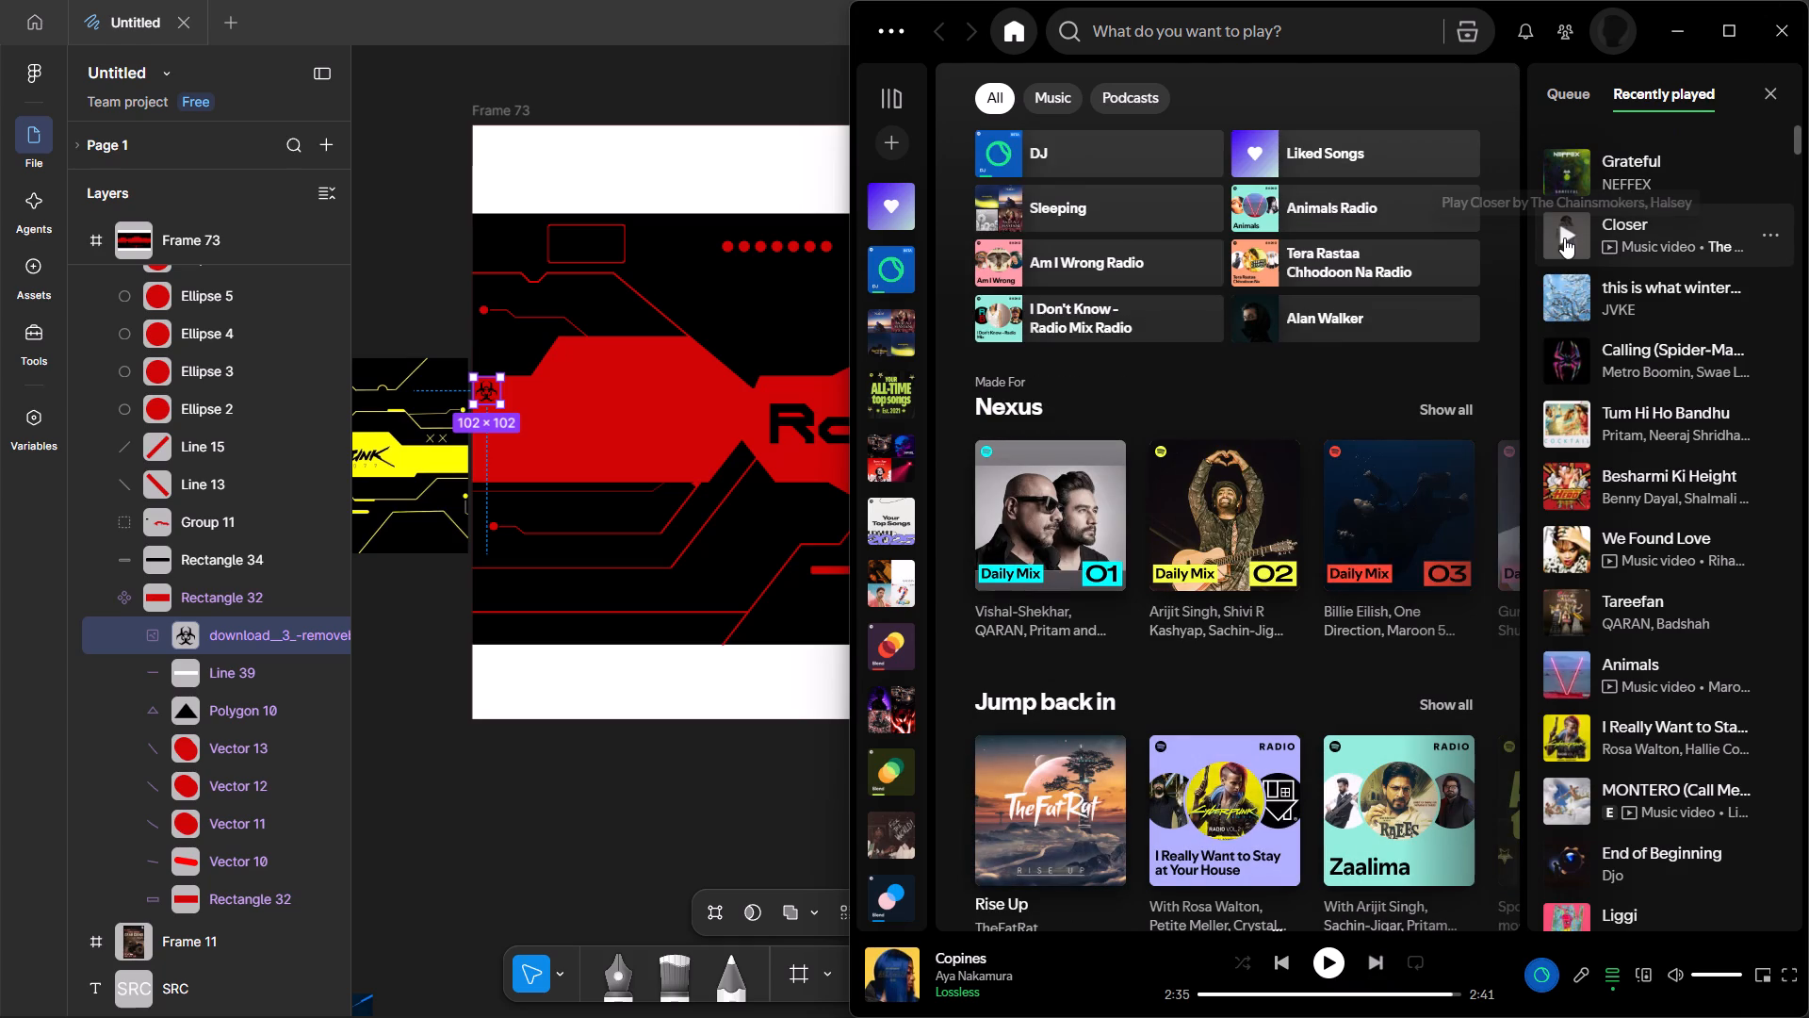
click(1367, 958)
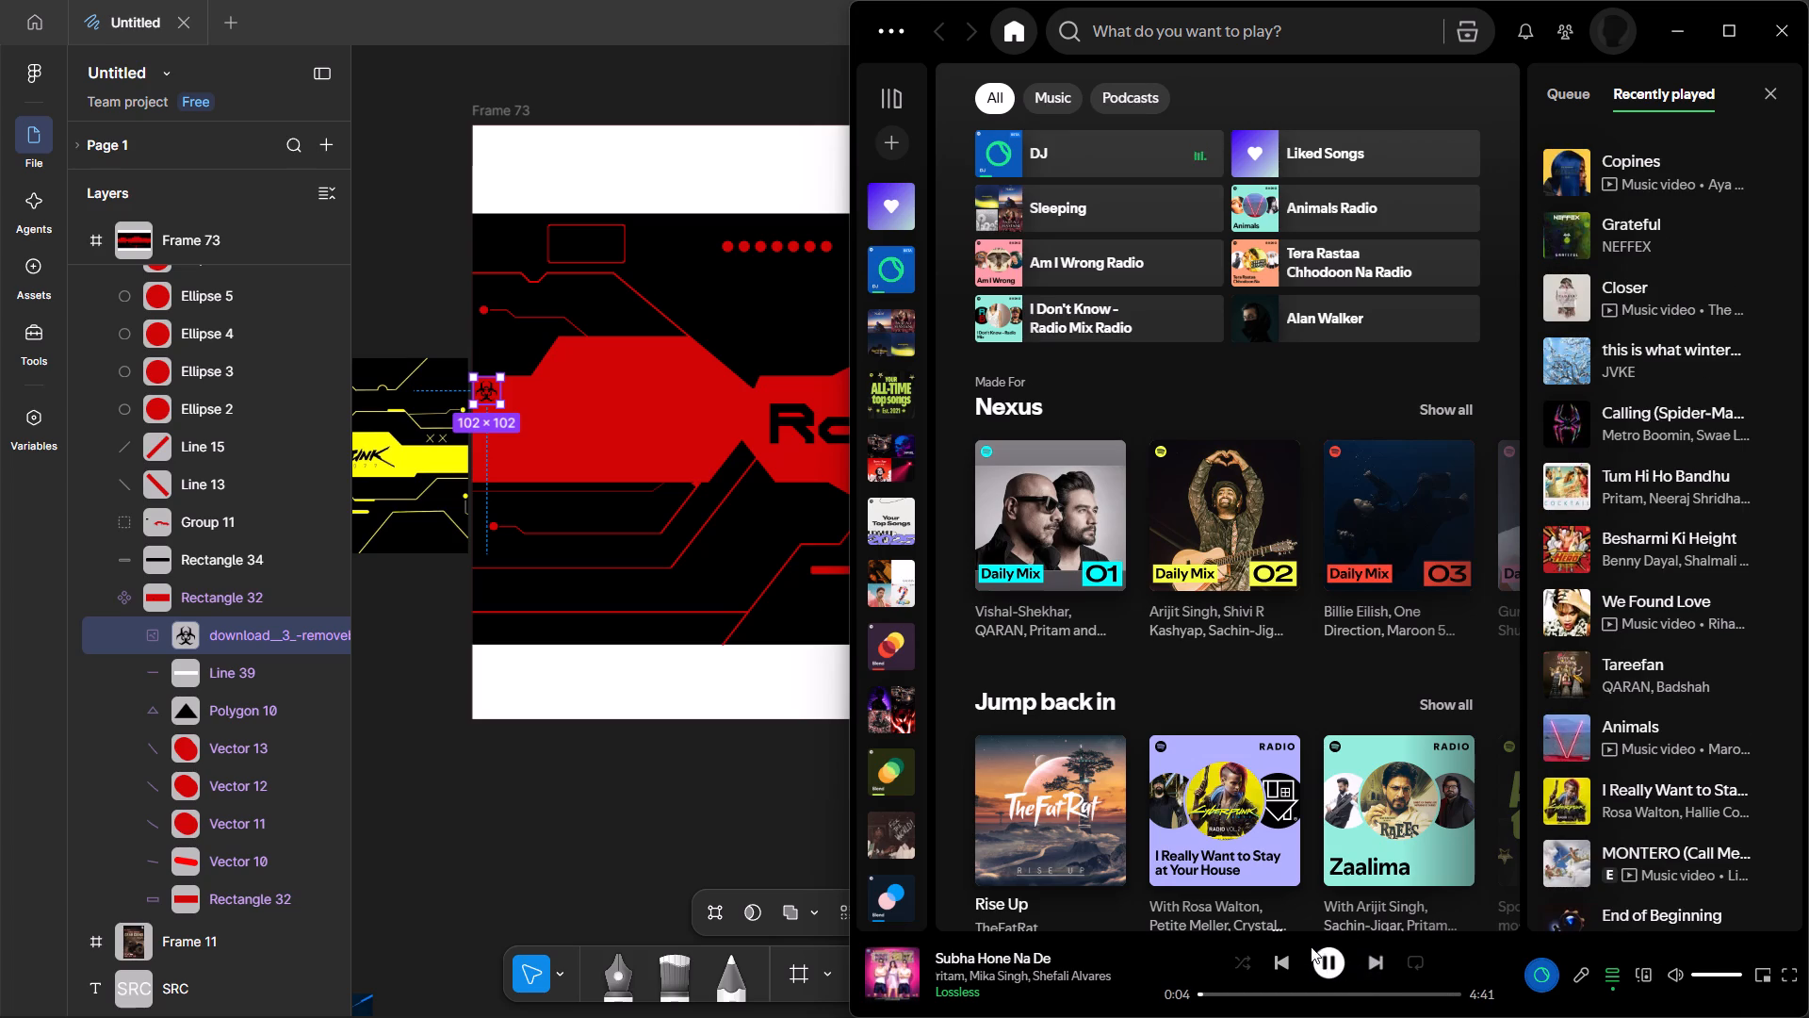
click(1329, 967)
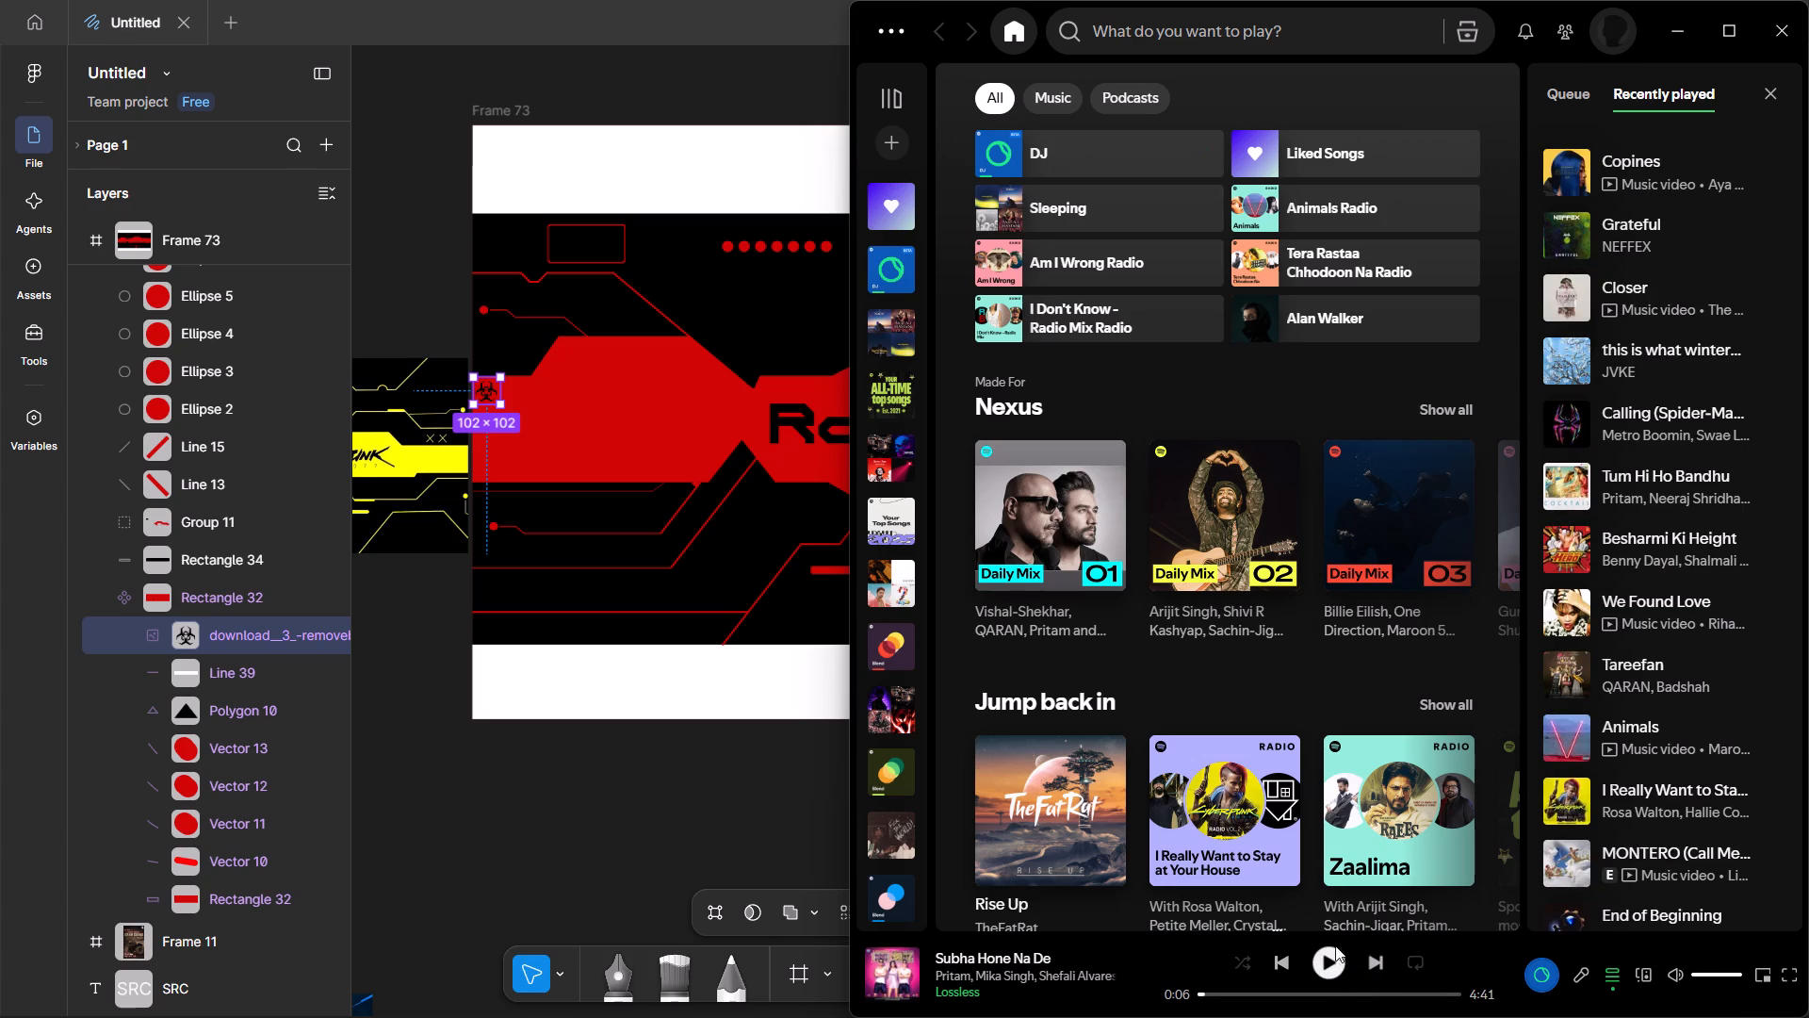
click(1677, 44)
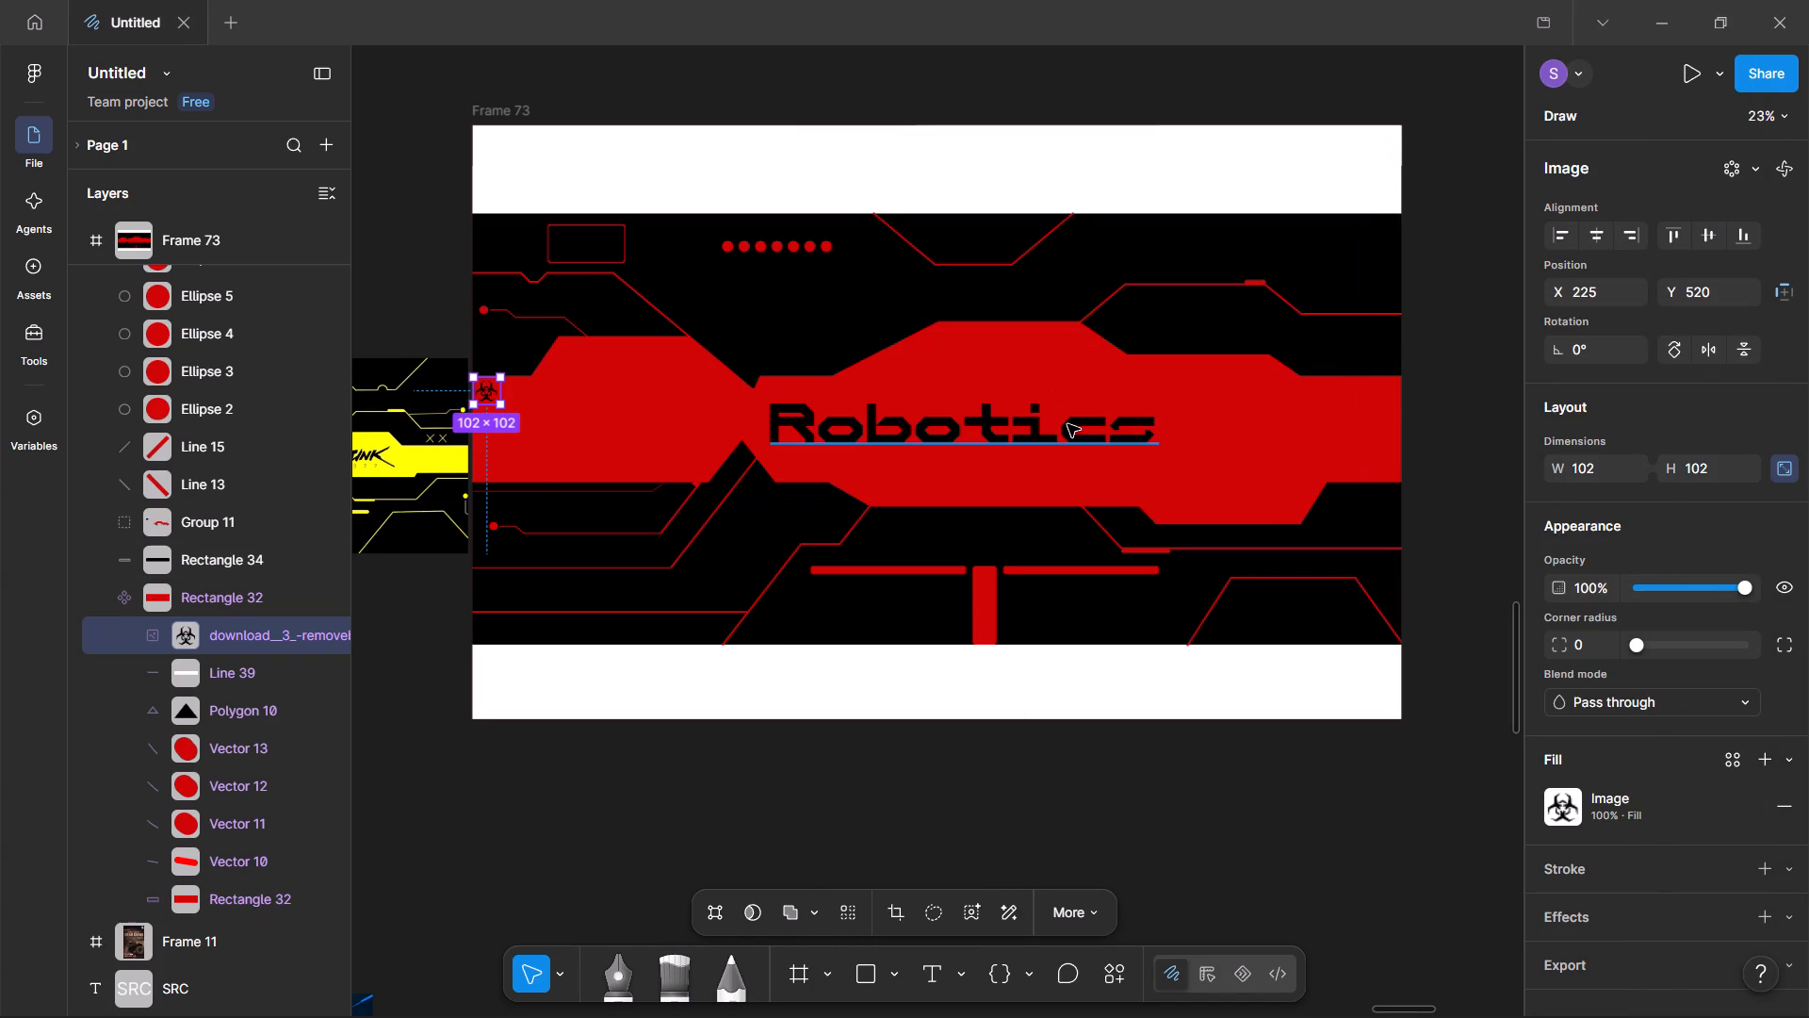
Deselect the biohazard image and examine the red Robotics banner in Frame 73 alongside the yellow Cyberpunk reference.
ctrl+scroll(858, 378, down, 4)
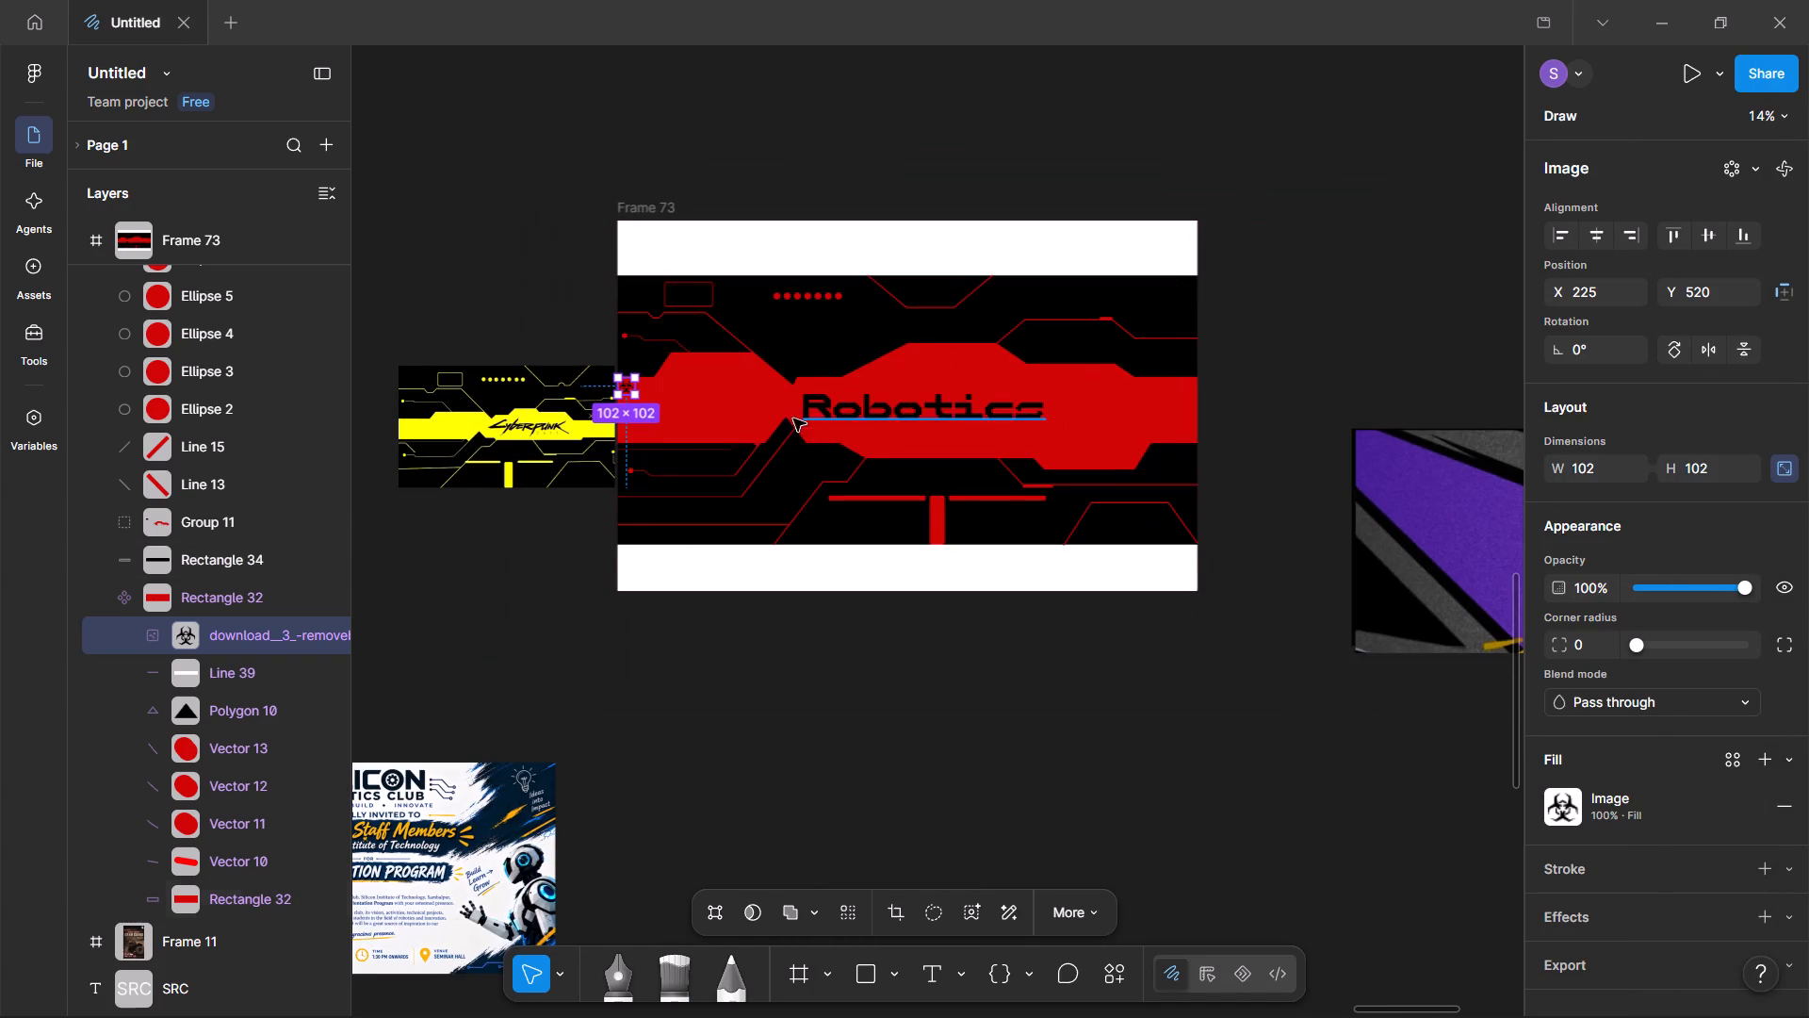
ctrl+scroll(591, 385, up, 12)
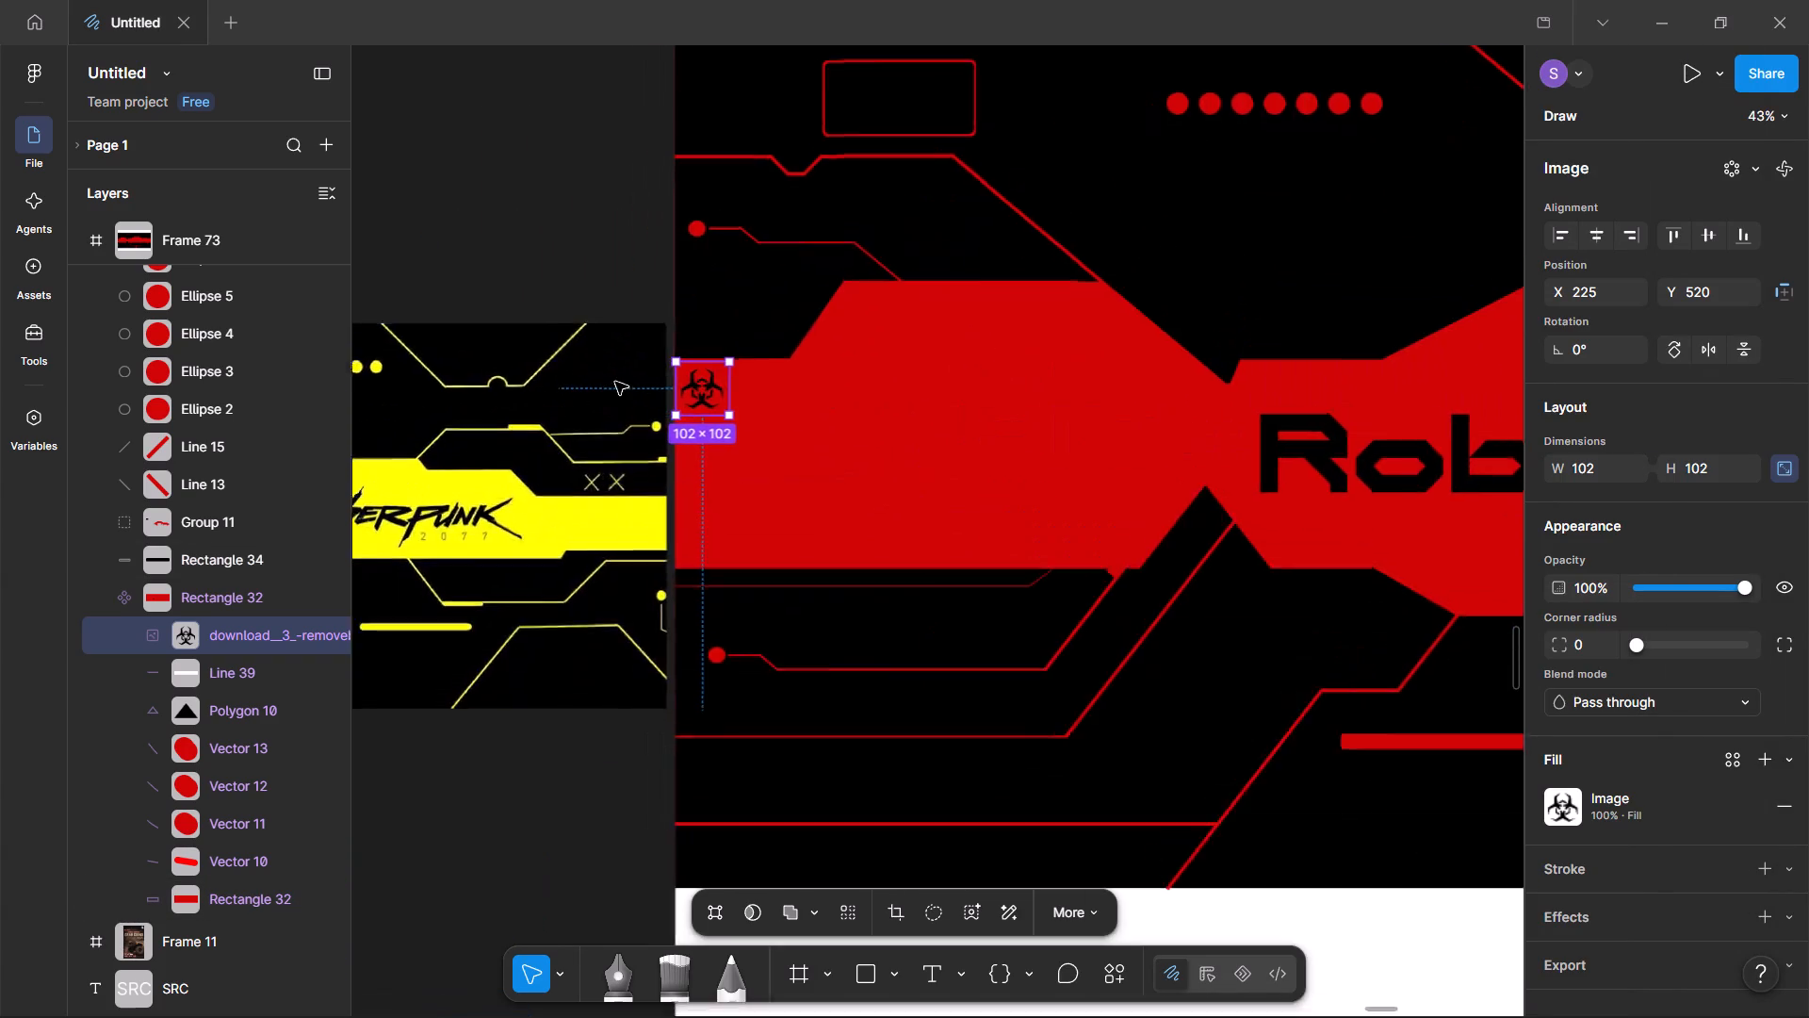
ctrl+scroll(615, 382, up, 2)
click(618, 199)
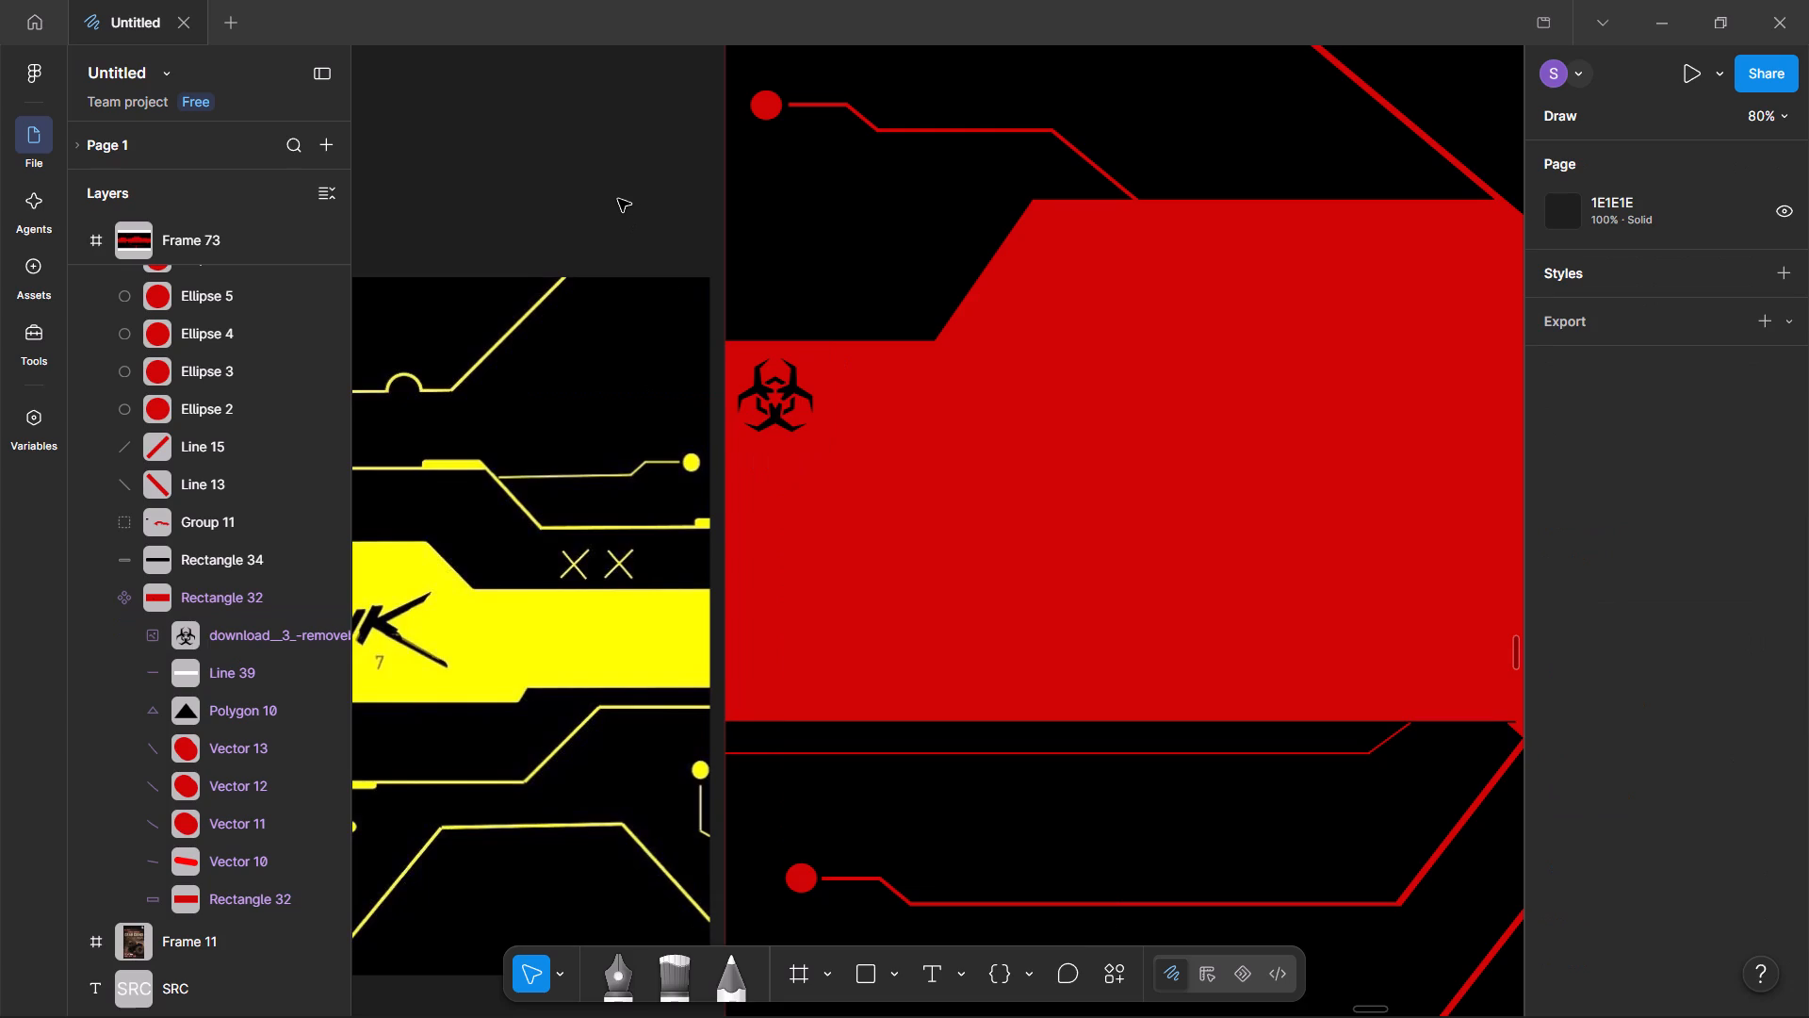
ctrl+scroll(618, 199, down, 17)
scroll(988, 404, up, 3)
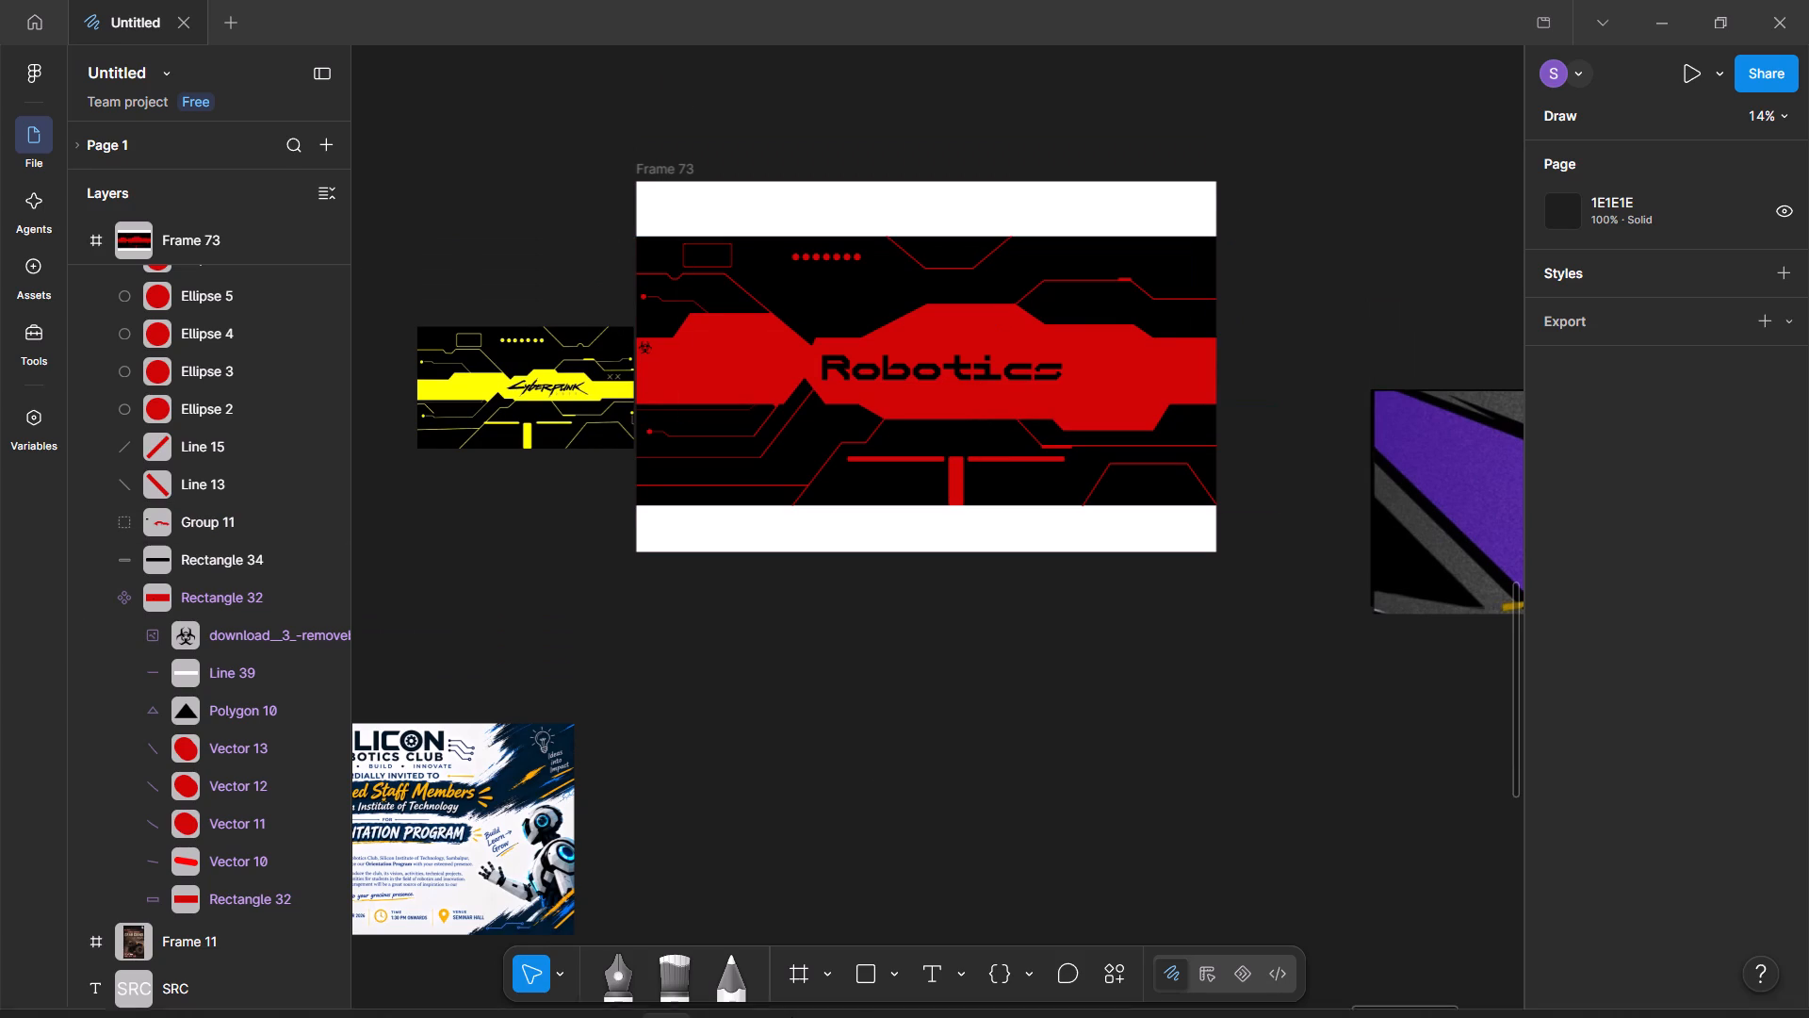
In File Explorer, preview the Necosmic-PersonalUse.otf font from necosmic.zip in Downloads, closing the preview and folder when done.
click(579, 985)
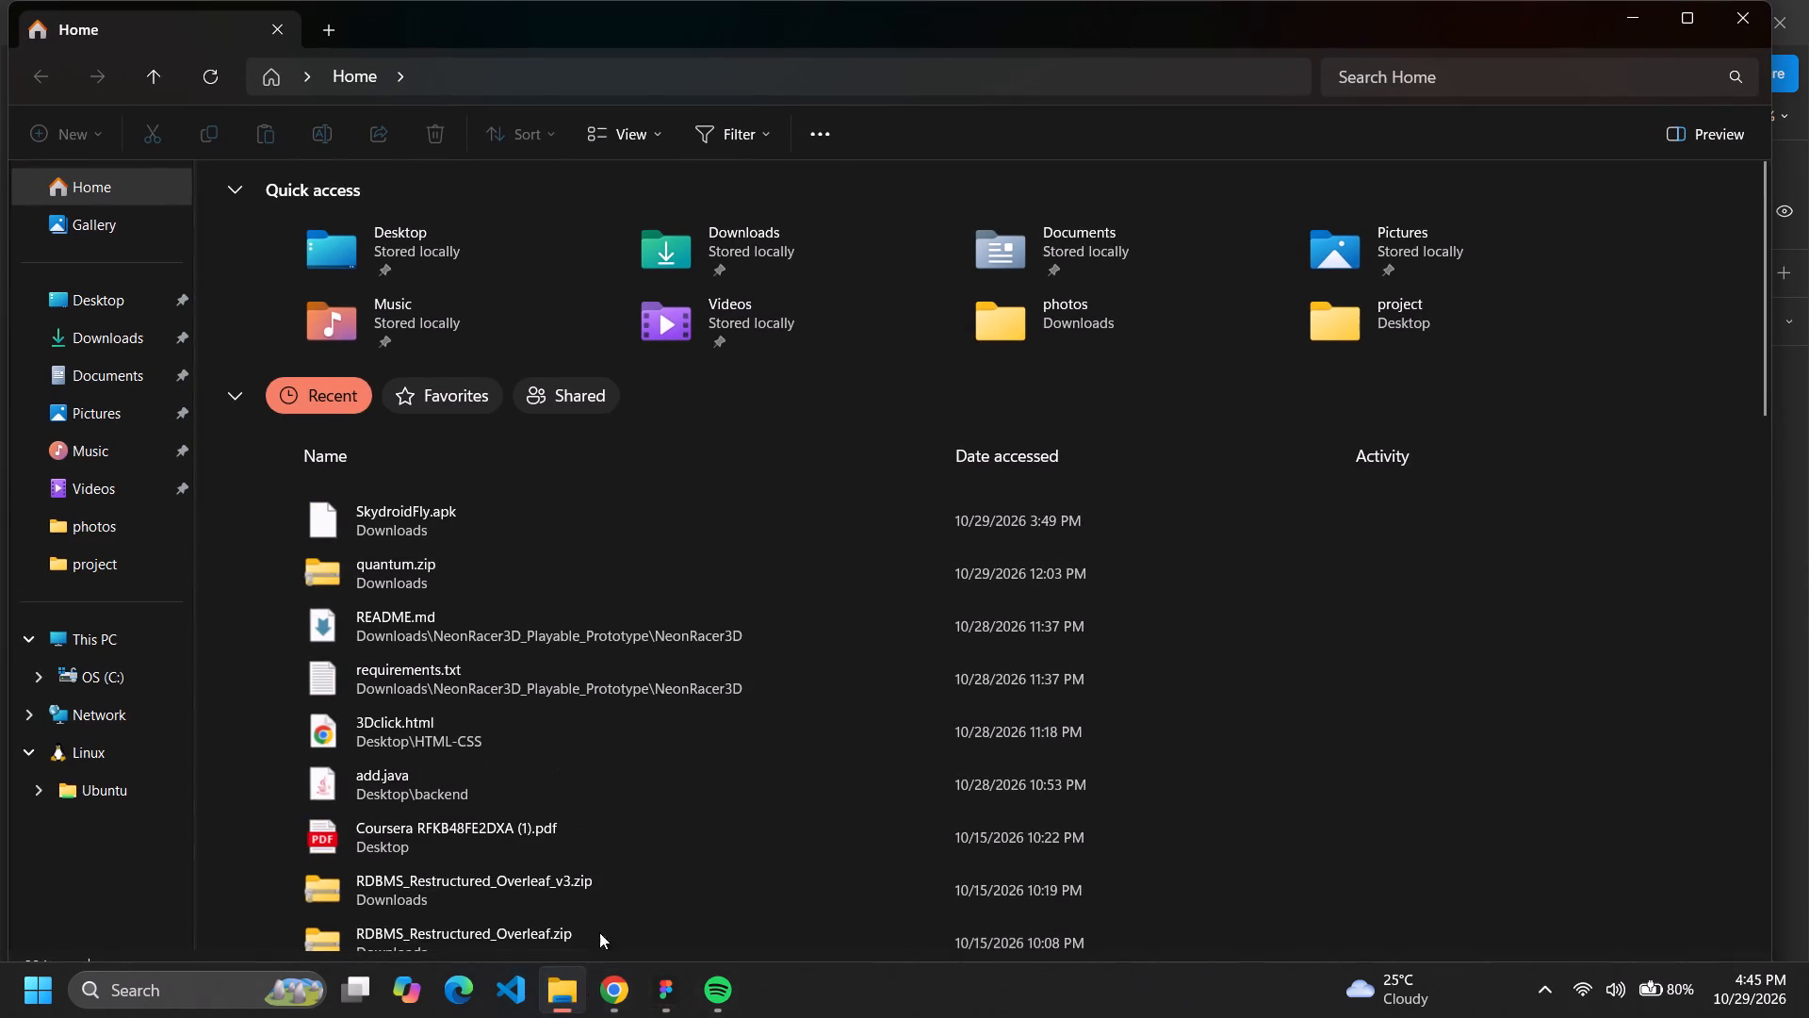
click(99, 292)
click(80, 336)
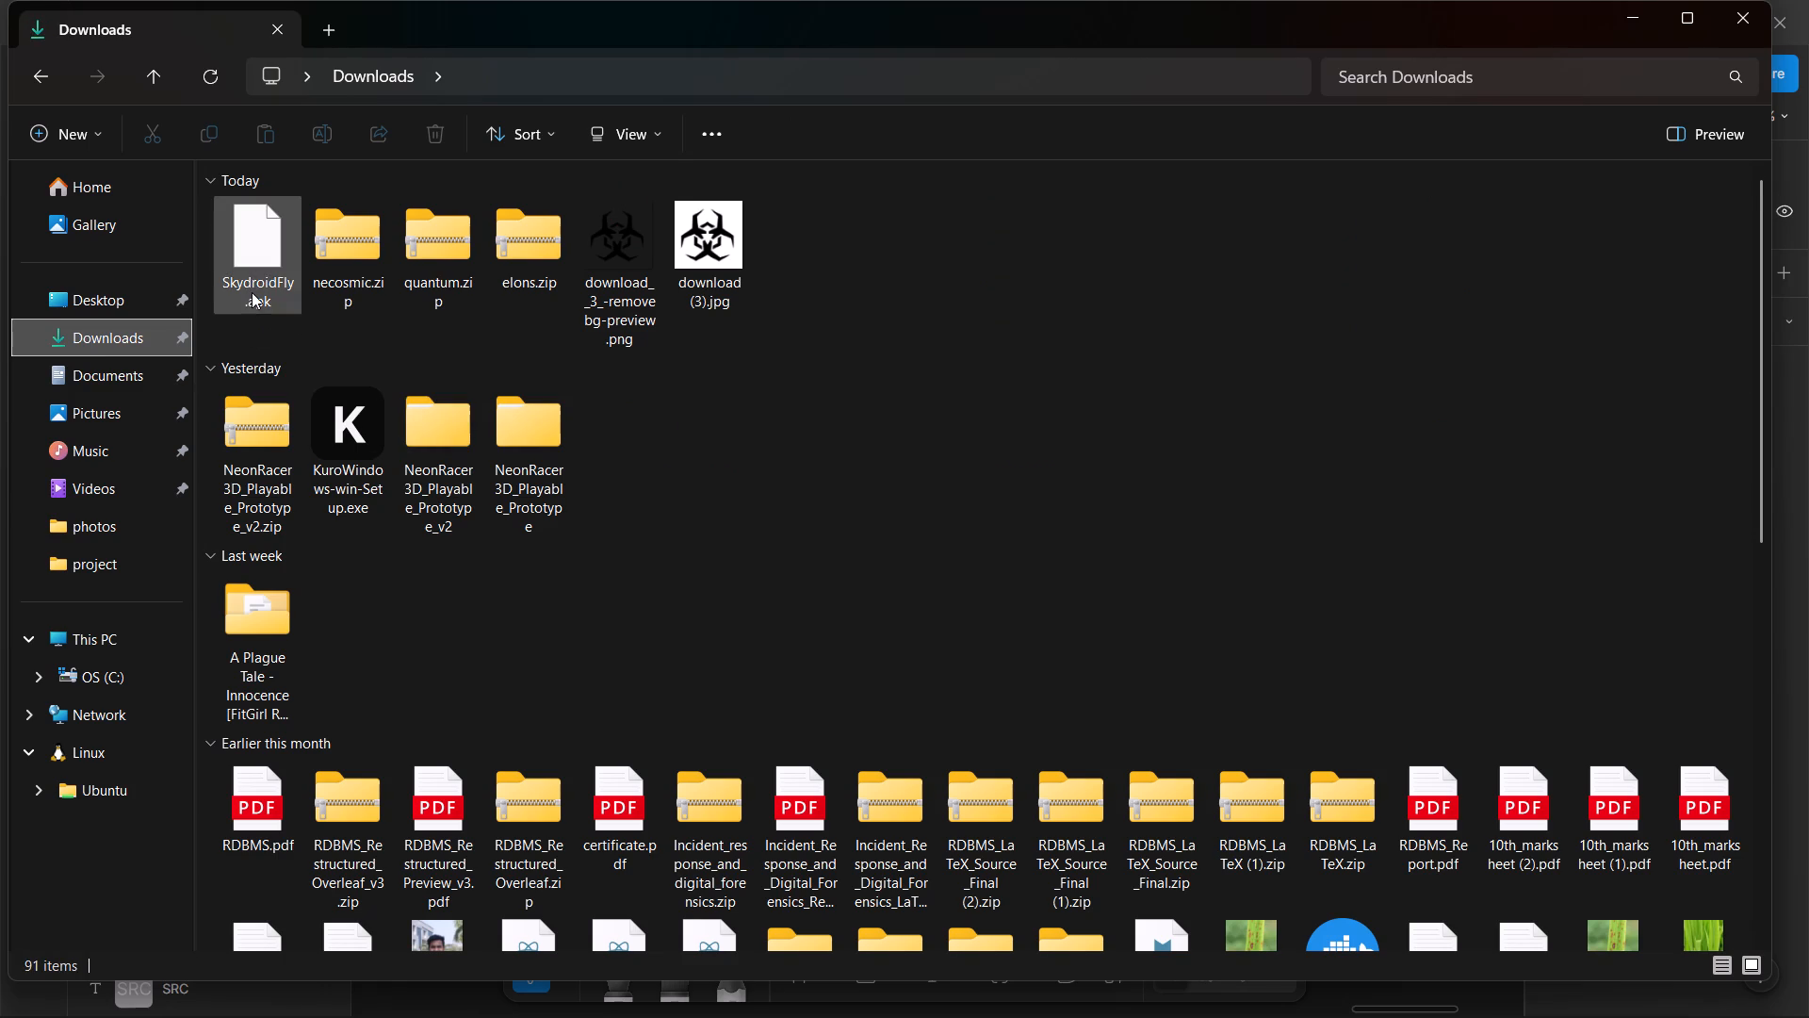
click(252, 292)
right_click(252, 292)
click(583, 317)
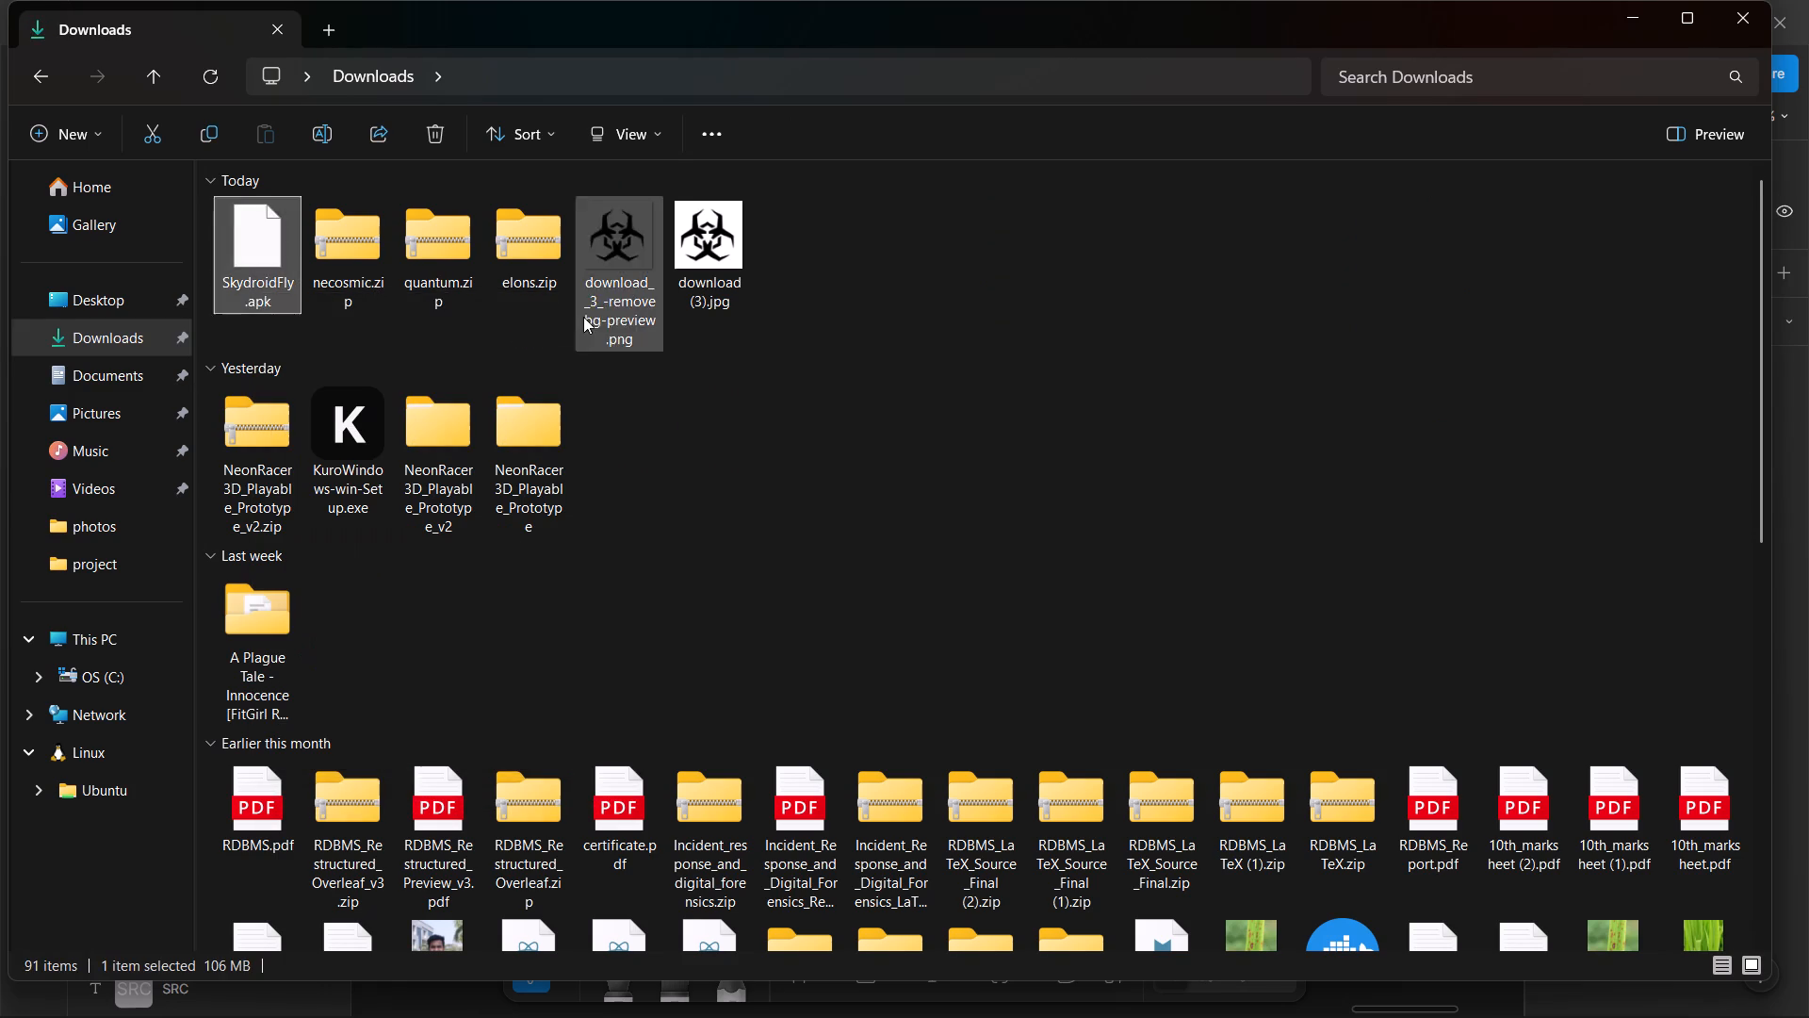
double_click(292, 296)
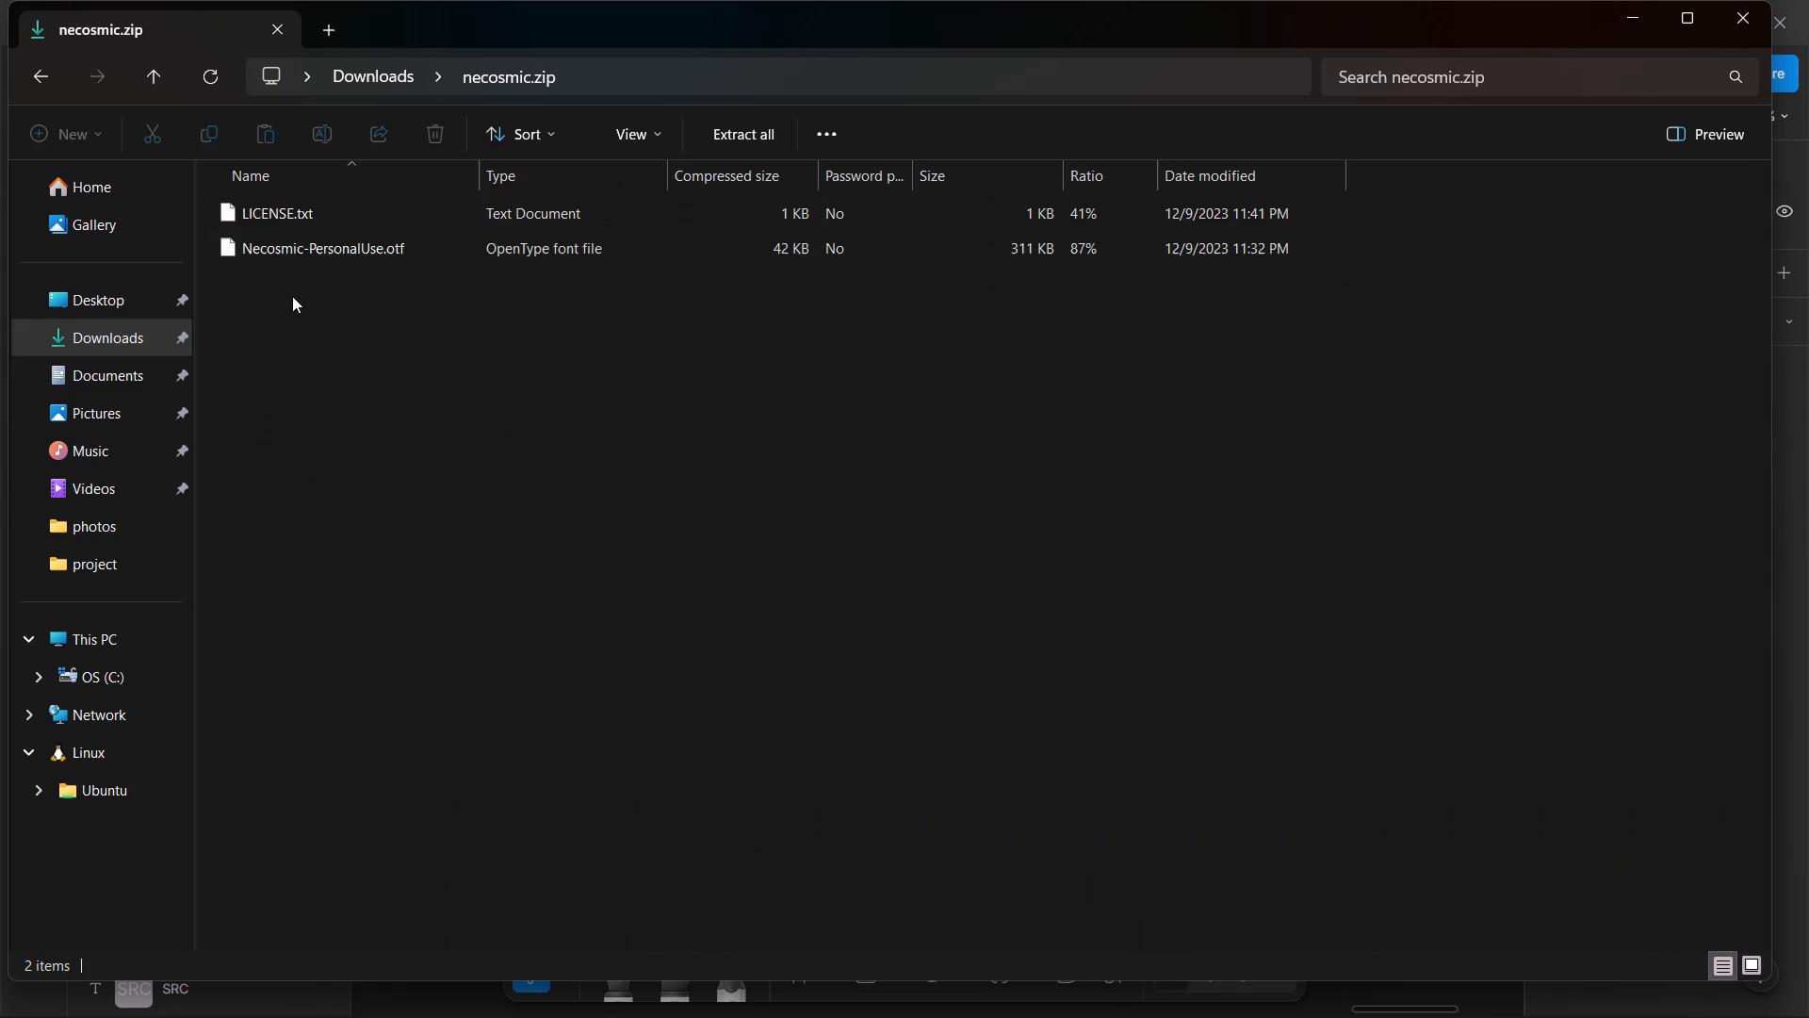
double_click(424, 251)
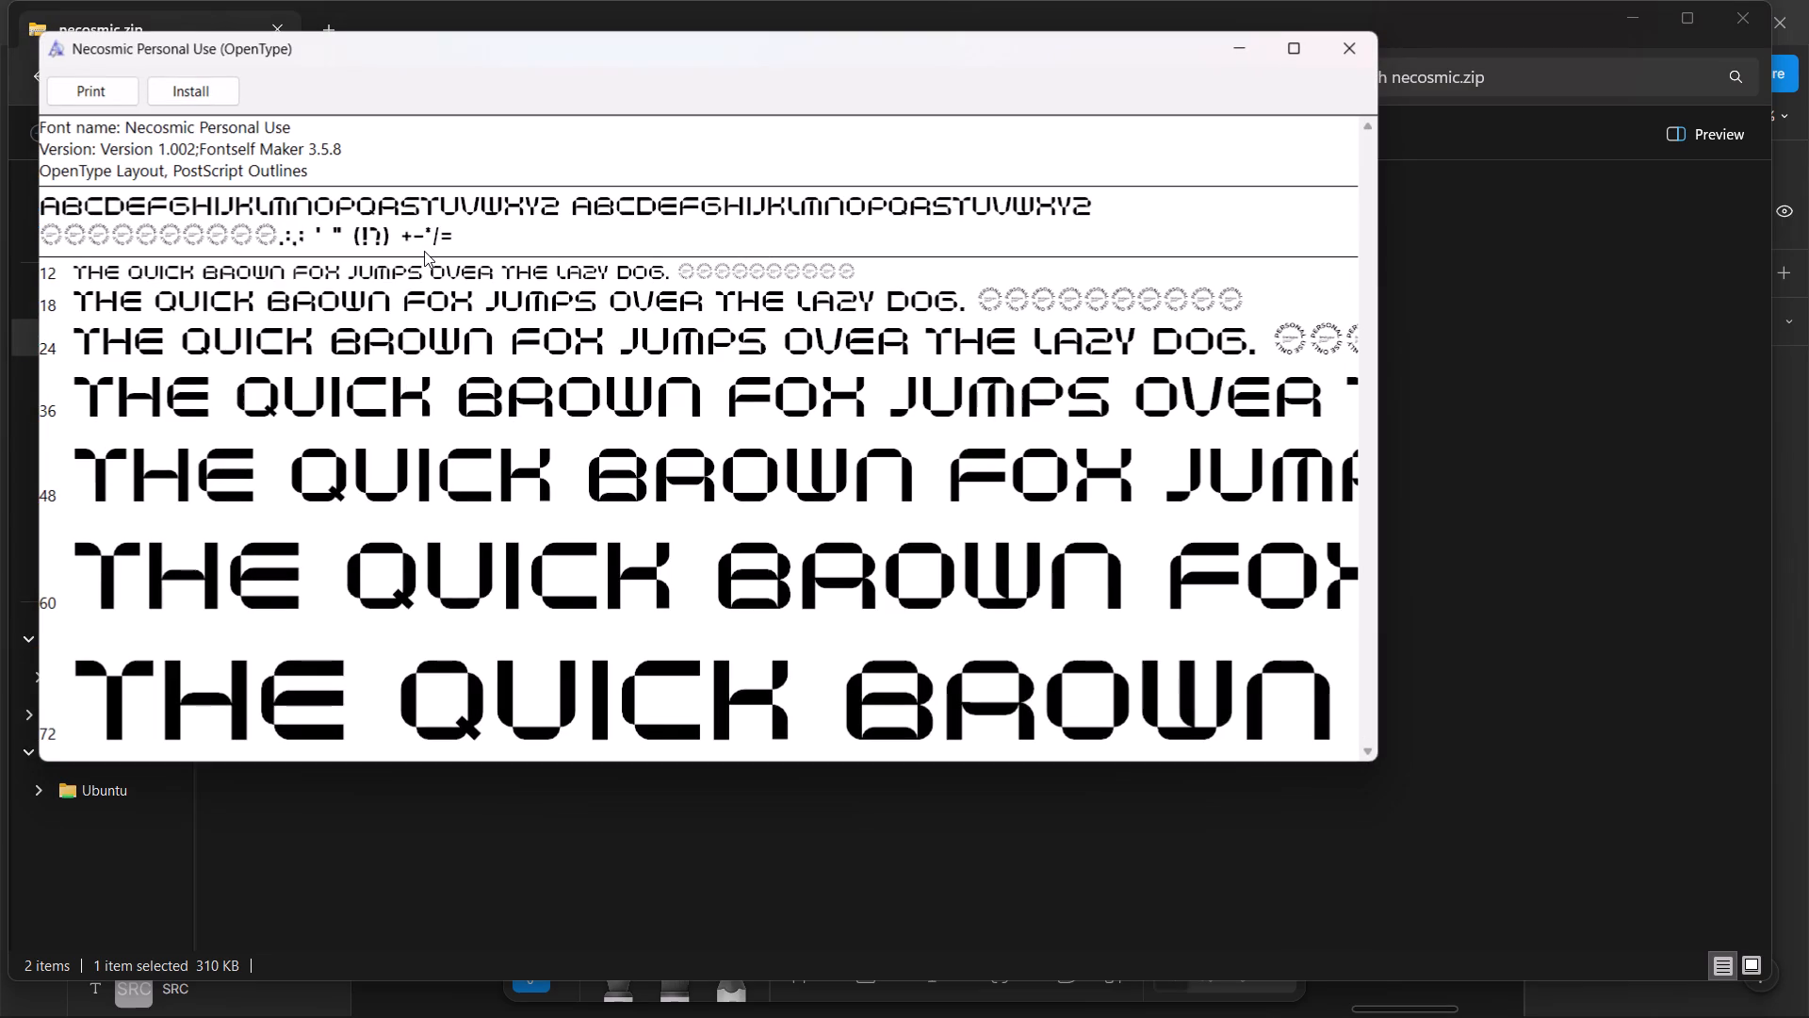
click(1371, 51)
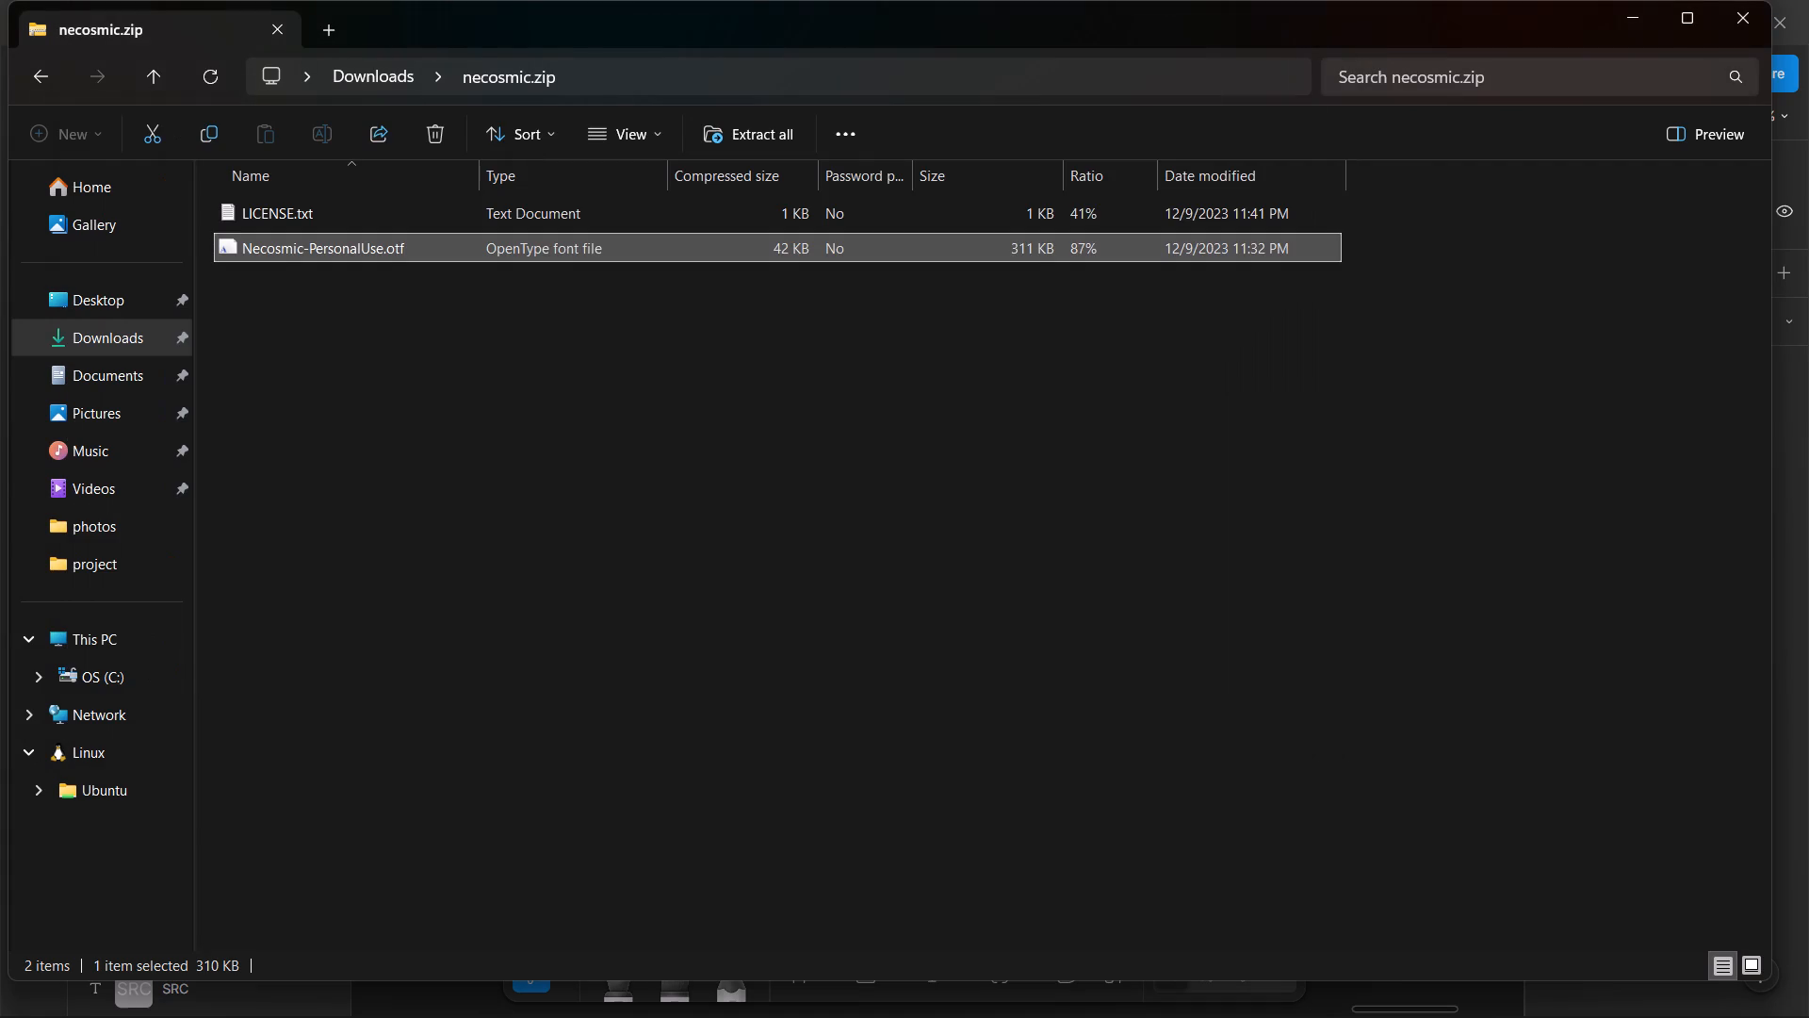
click(1736, 20)
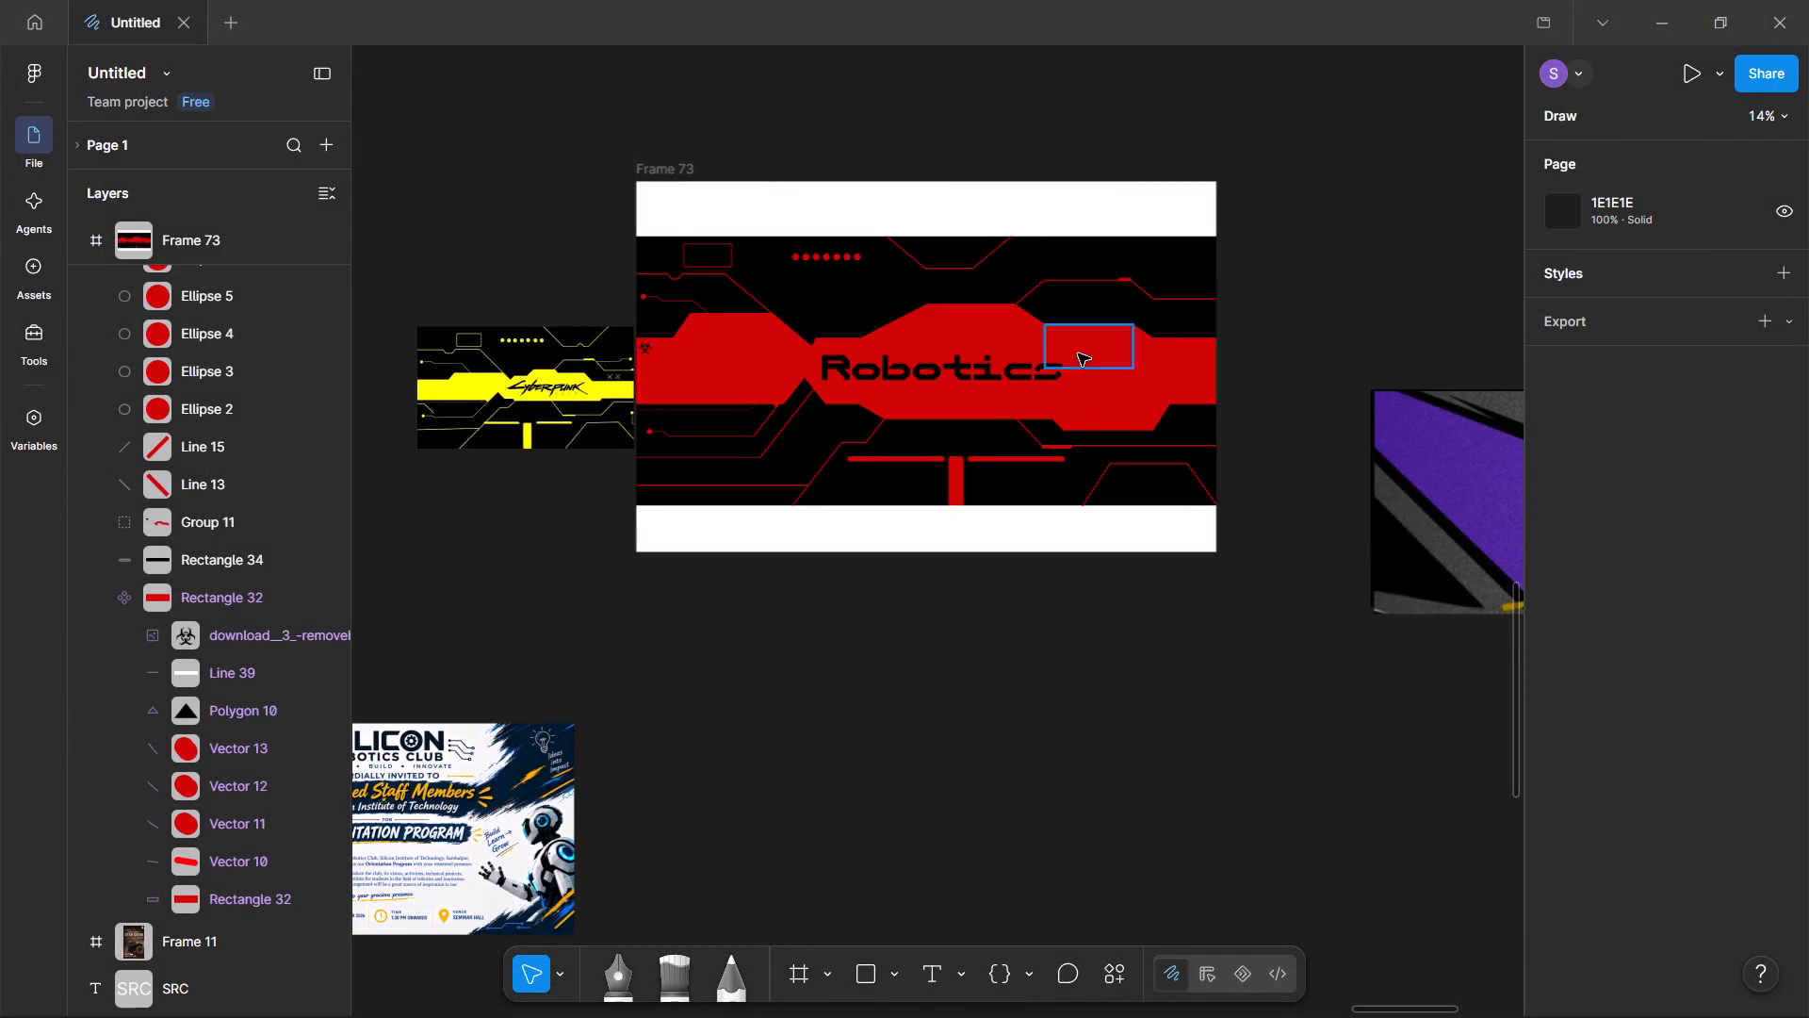
Examine the Robotics title and the surrounding red band and circuit lines across Frame 73.
ctrl+scroll(1078, 353, up, 10)
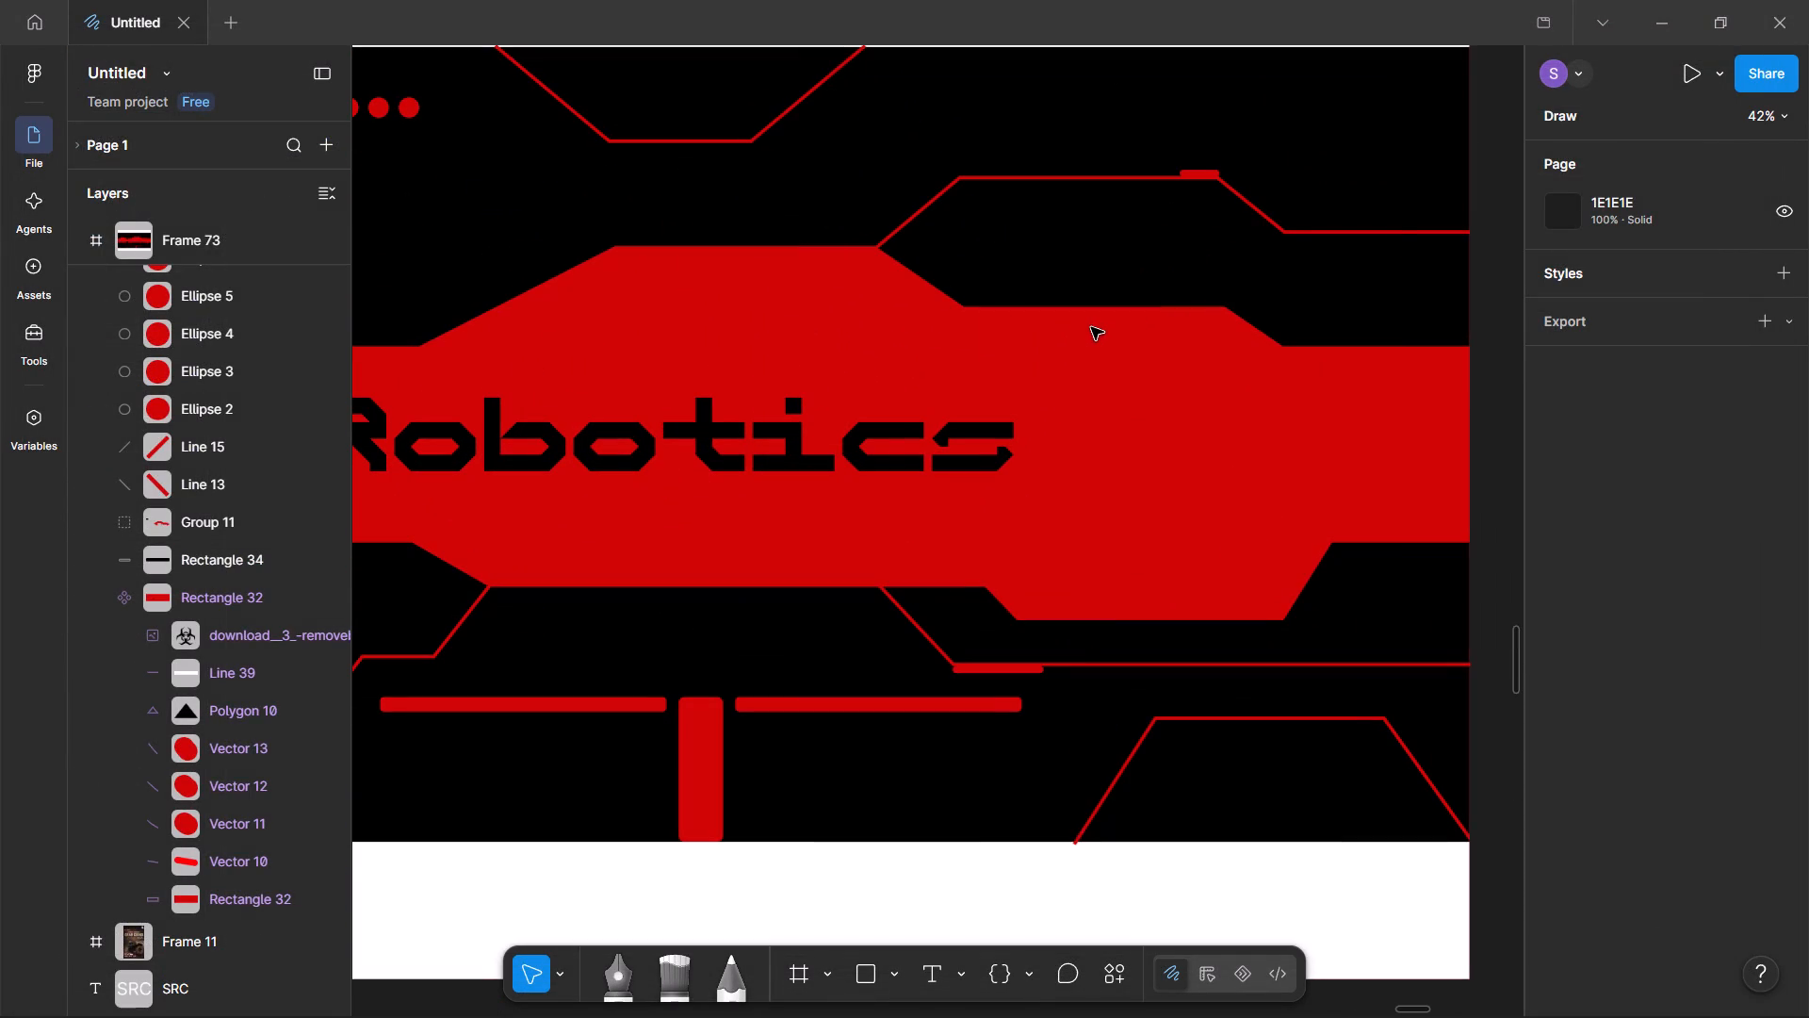
drag(824, 385, 1453, 390)
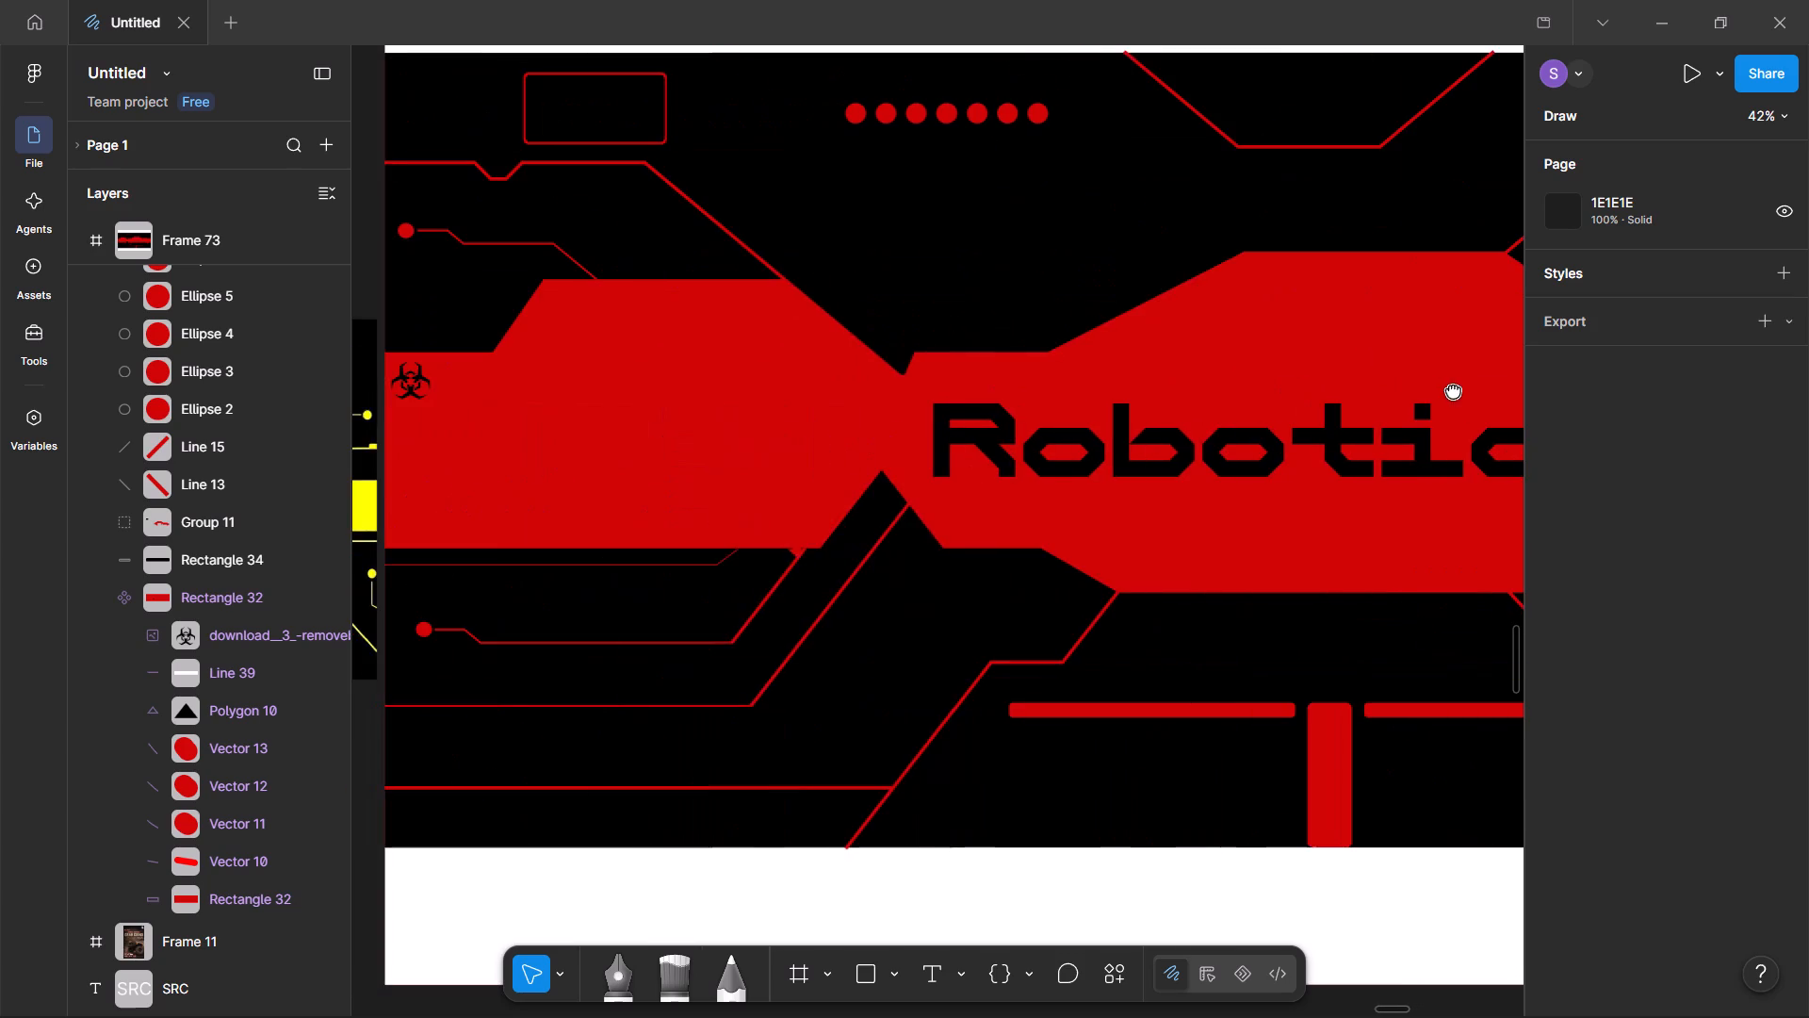
drag(1453, 390, 967, 327)
ctrl+scroll(967, 327, down, 10)
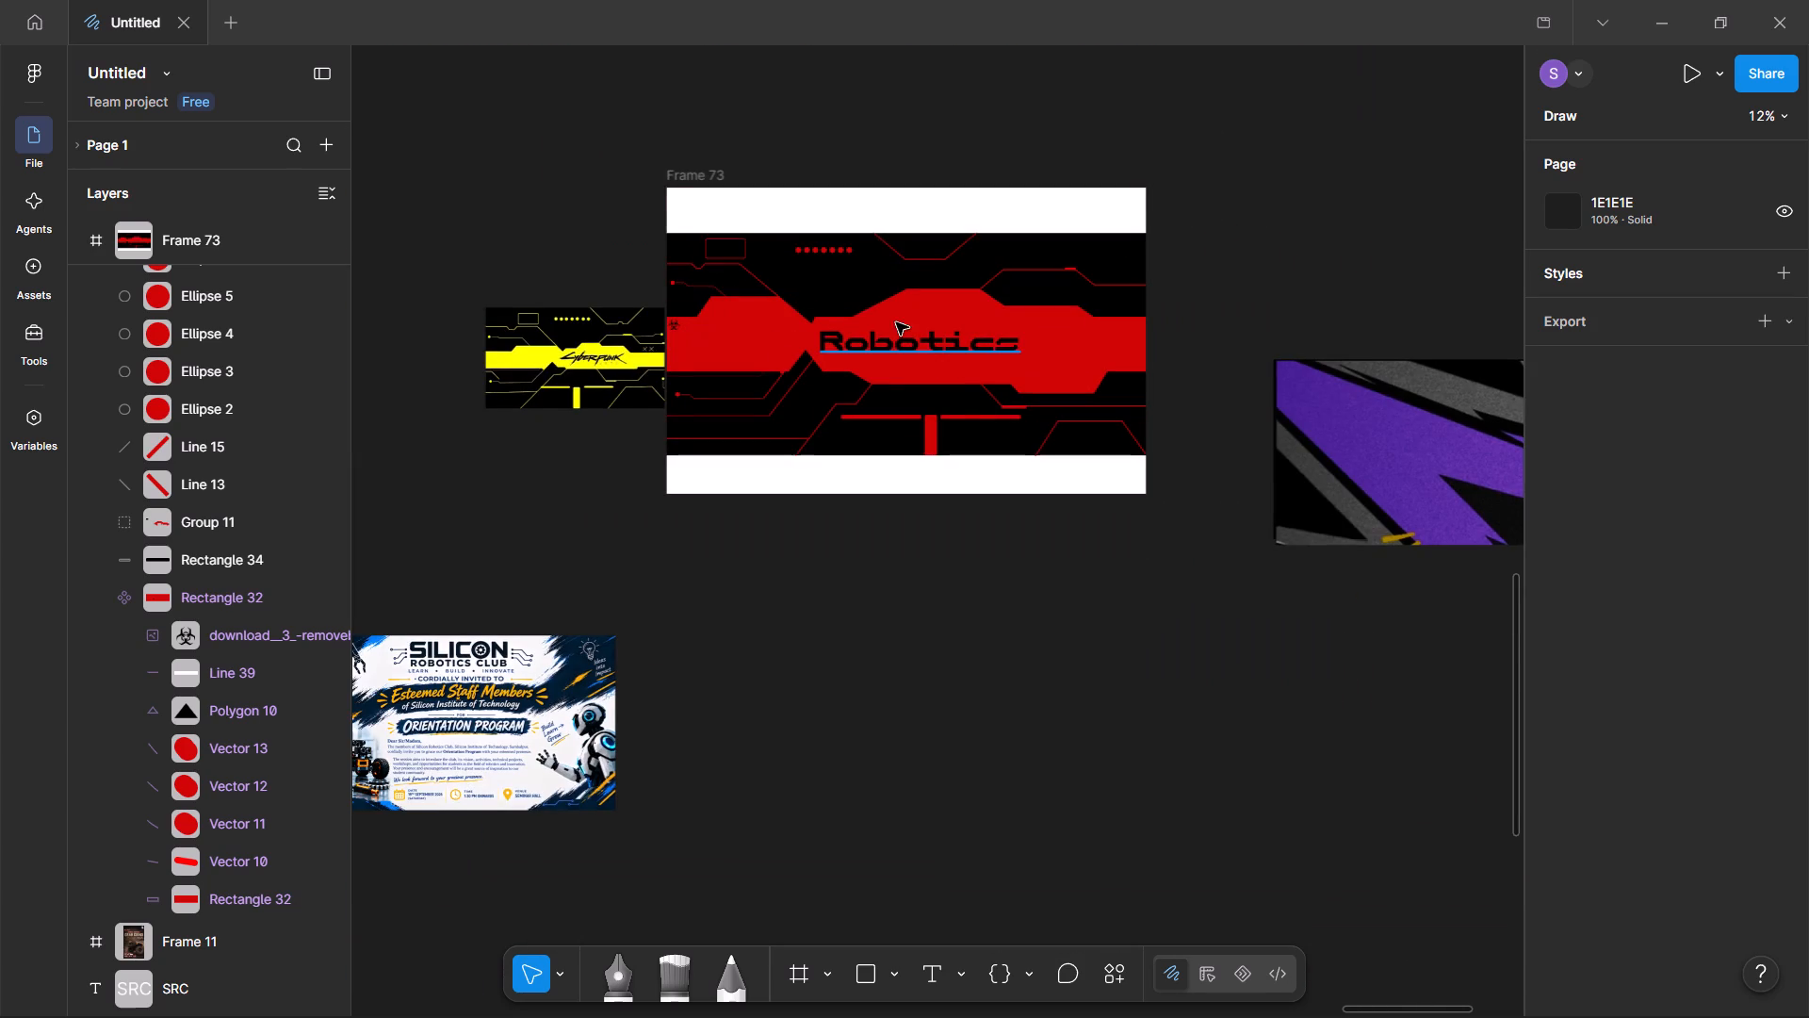
drag(896, 322, 933, 311)
ctrl+scroll(933, 311, up, 8)
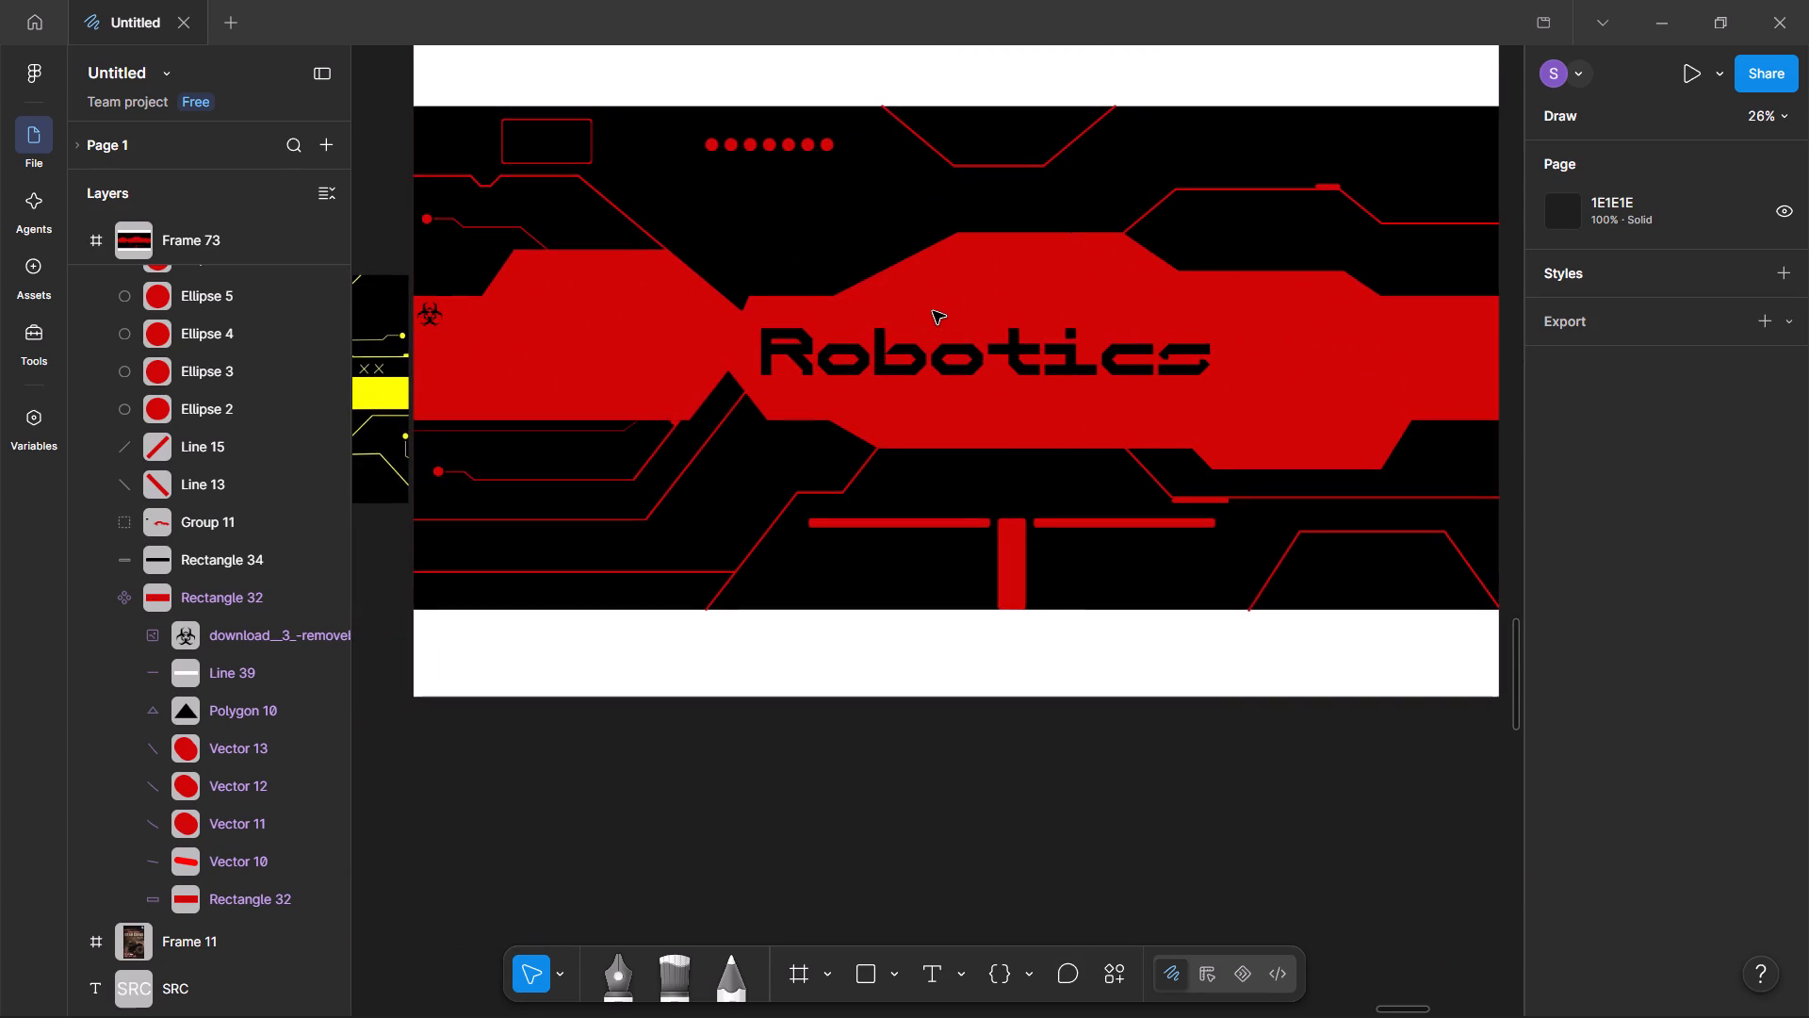
ctrl+scroll(933, 311, up, 2)
drag(933, 311, 890, 400)
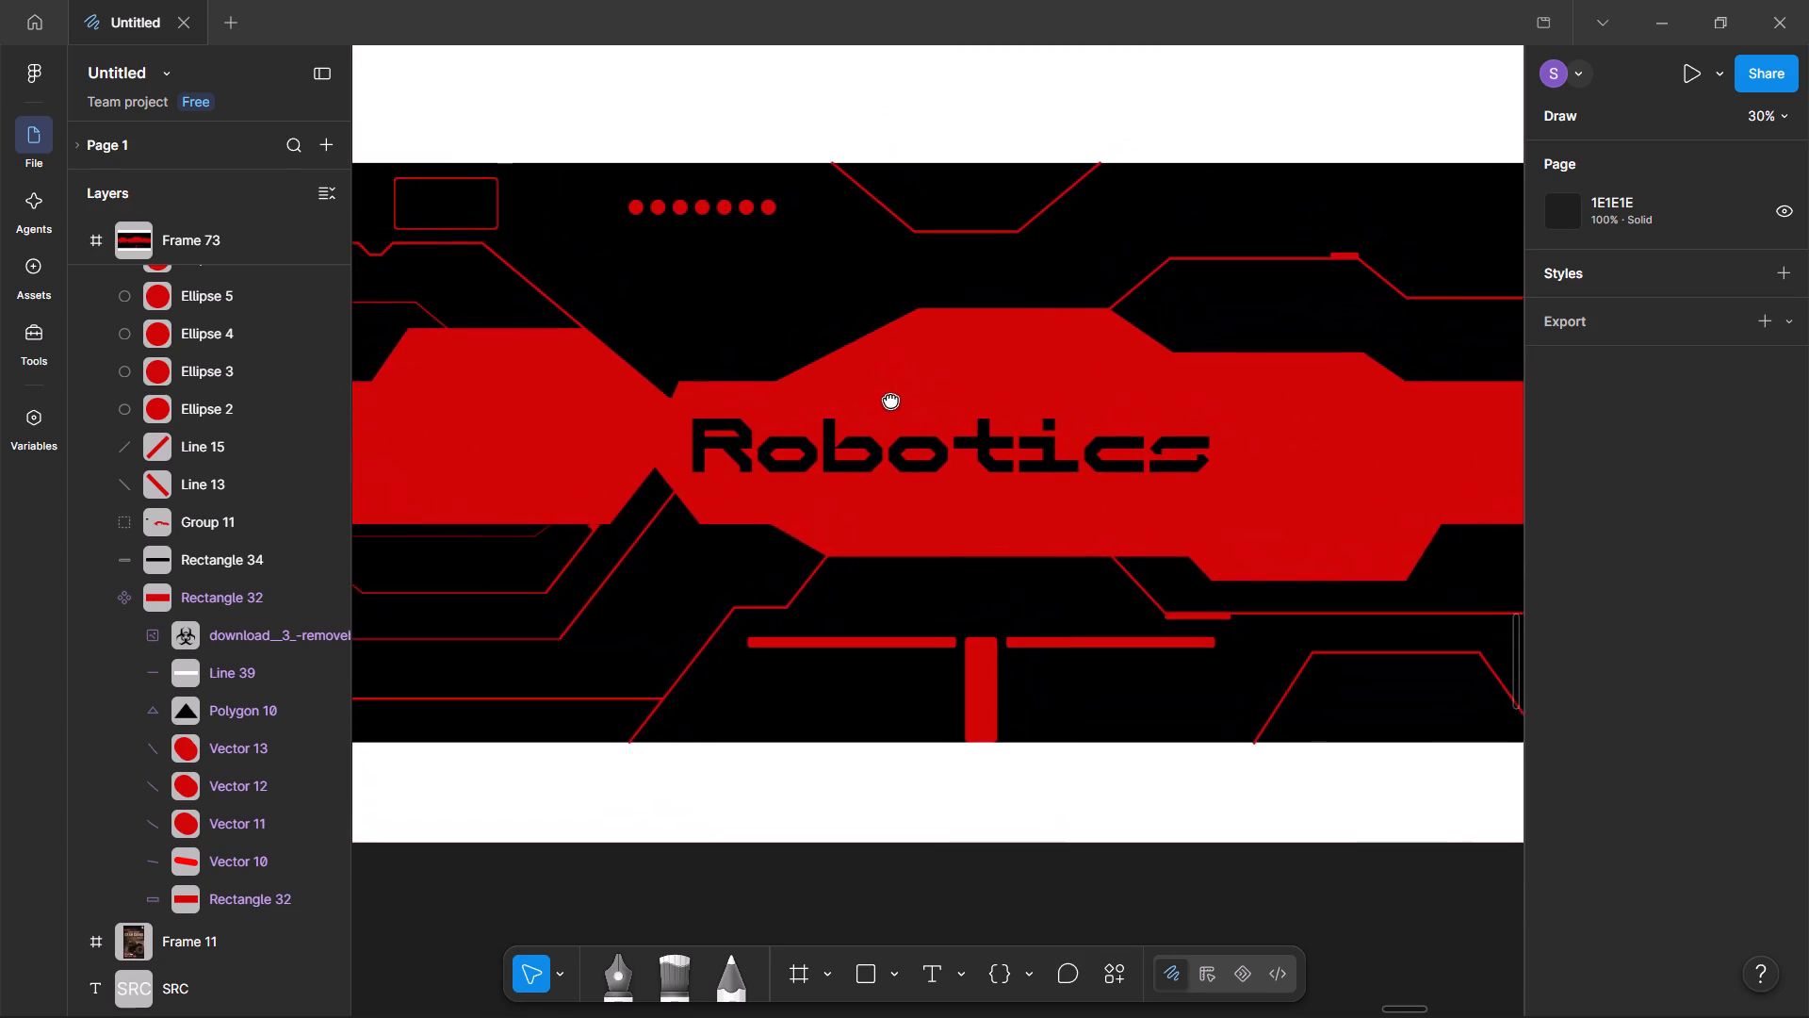
drag(890, 400, 862, 411)
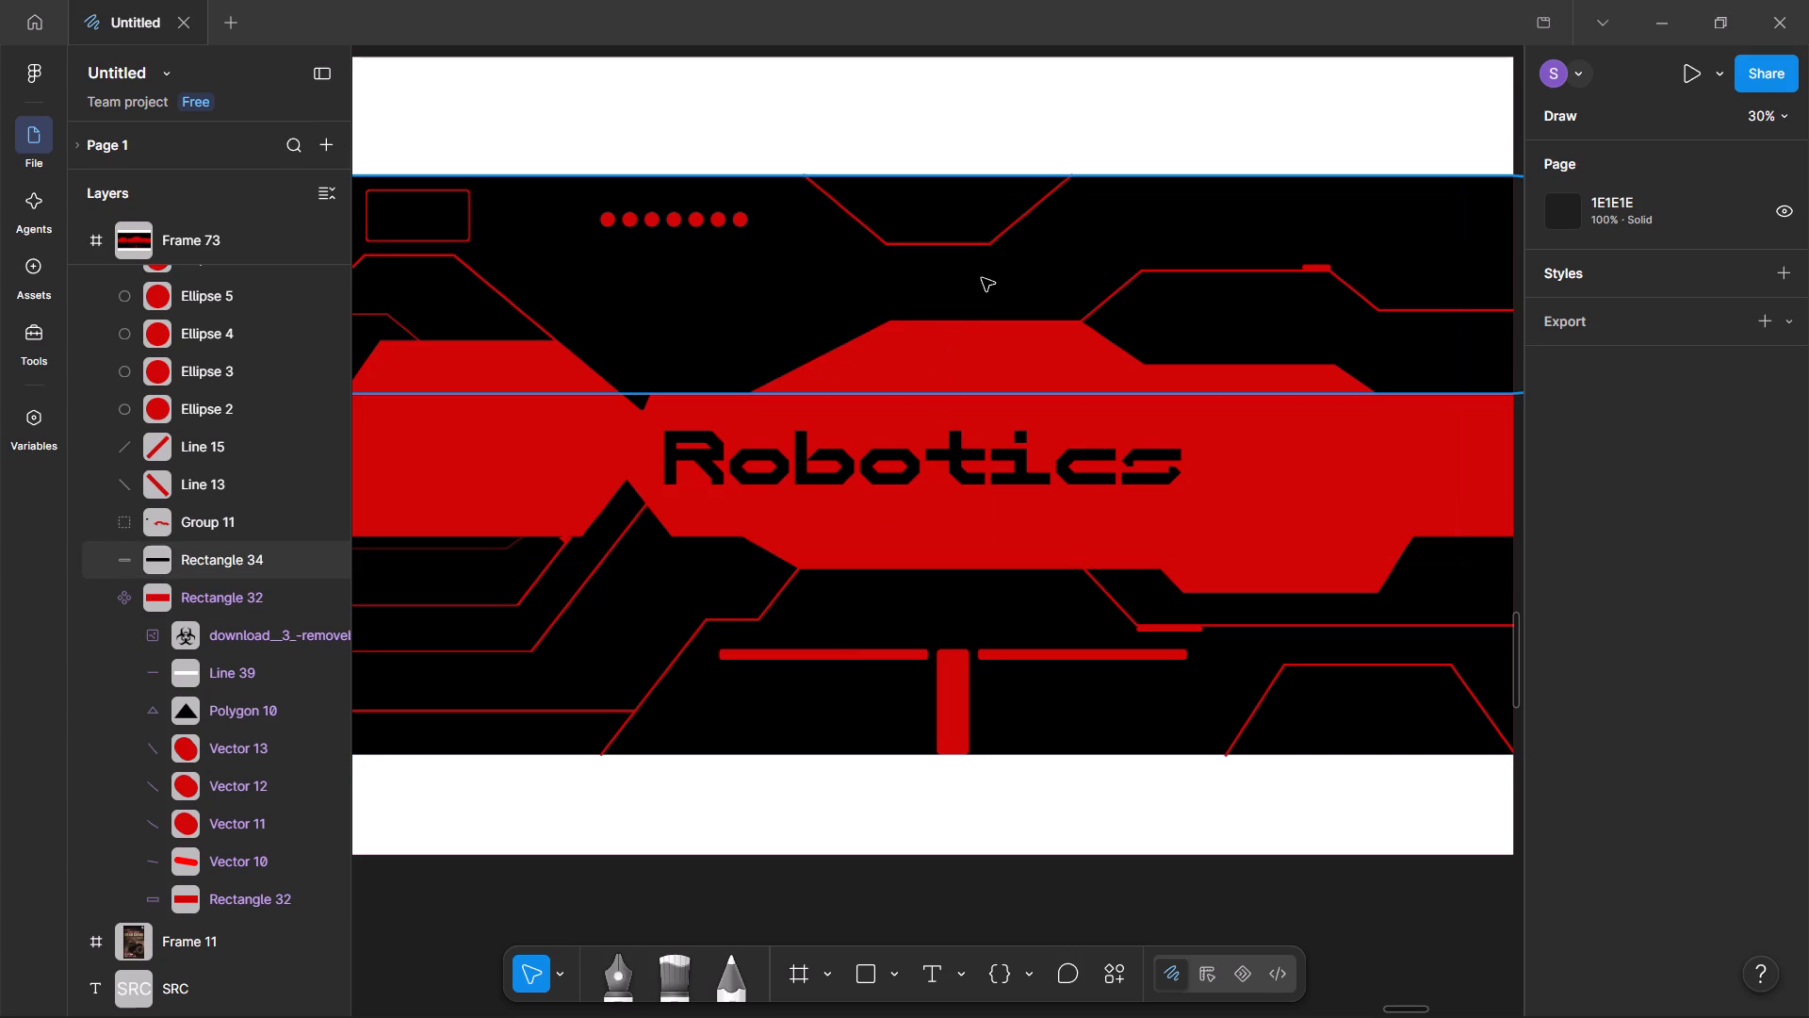
drag(979, 278, 942, 334)
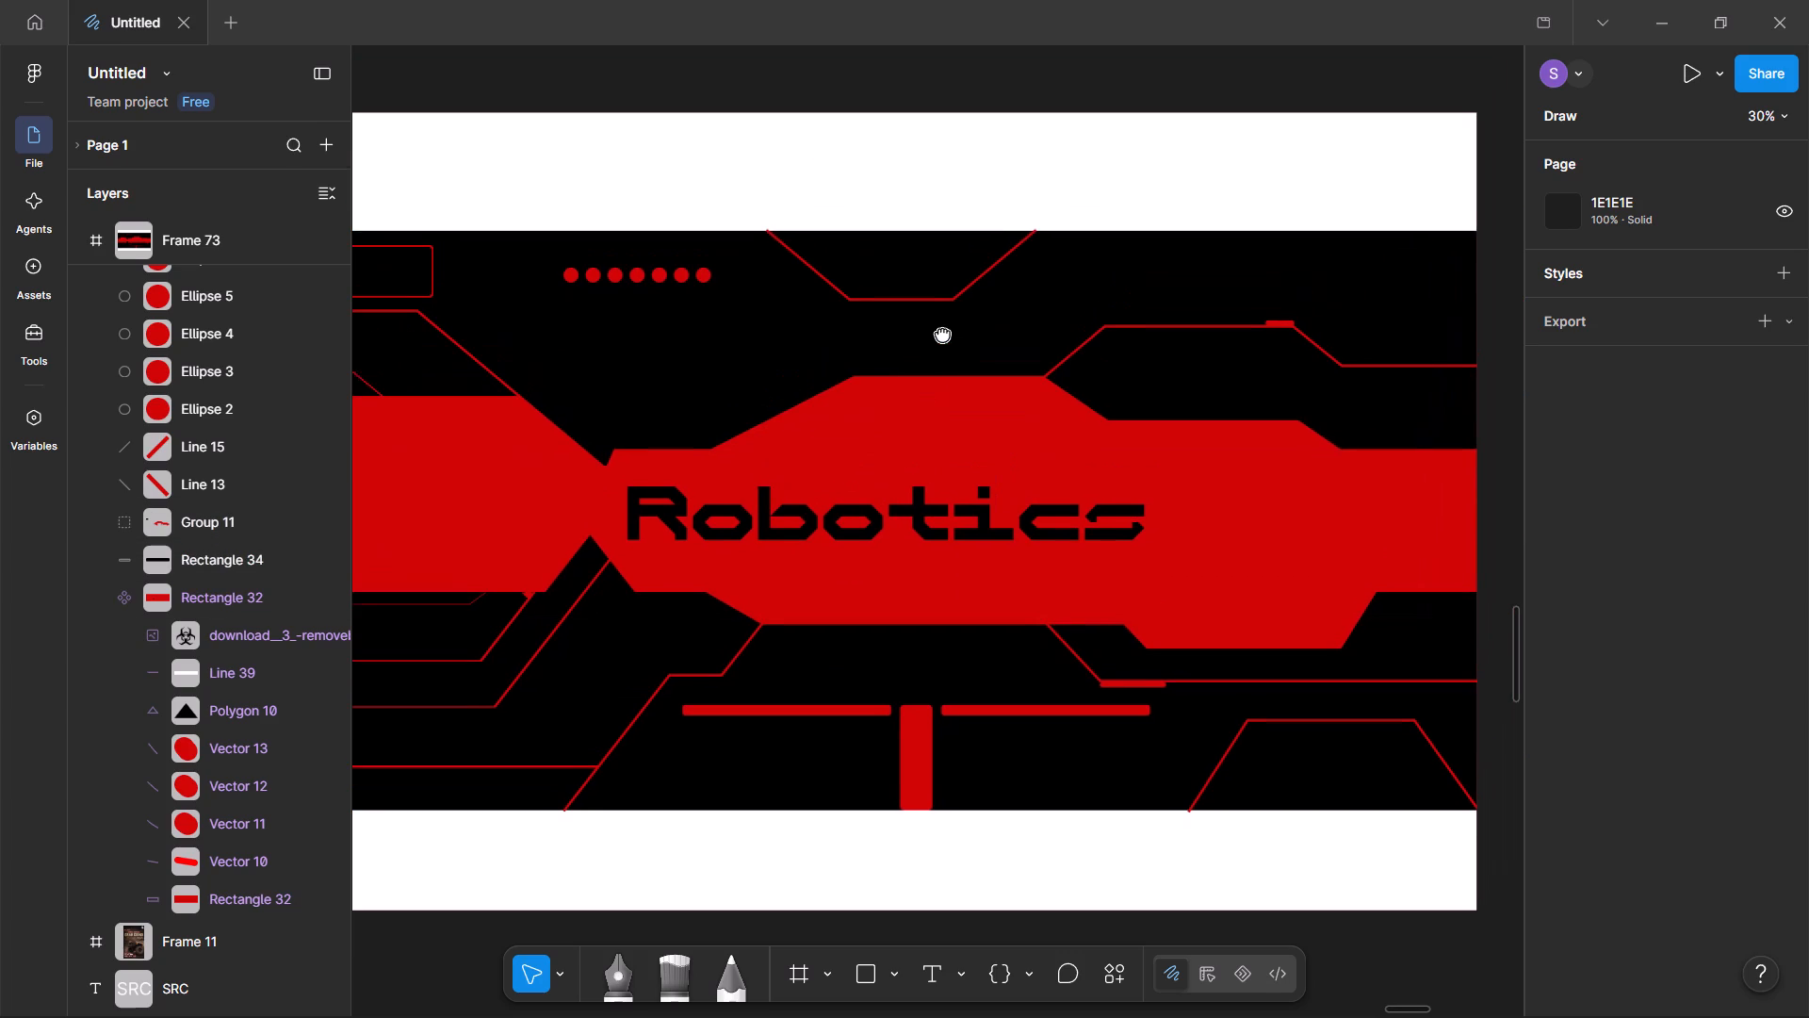
drag(942, 334, 940, 337)
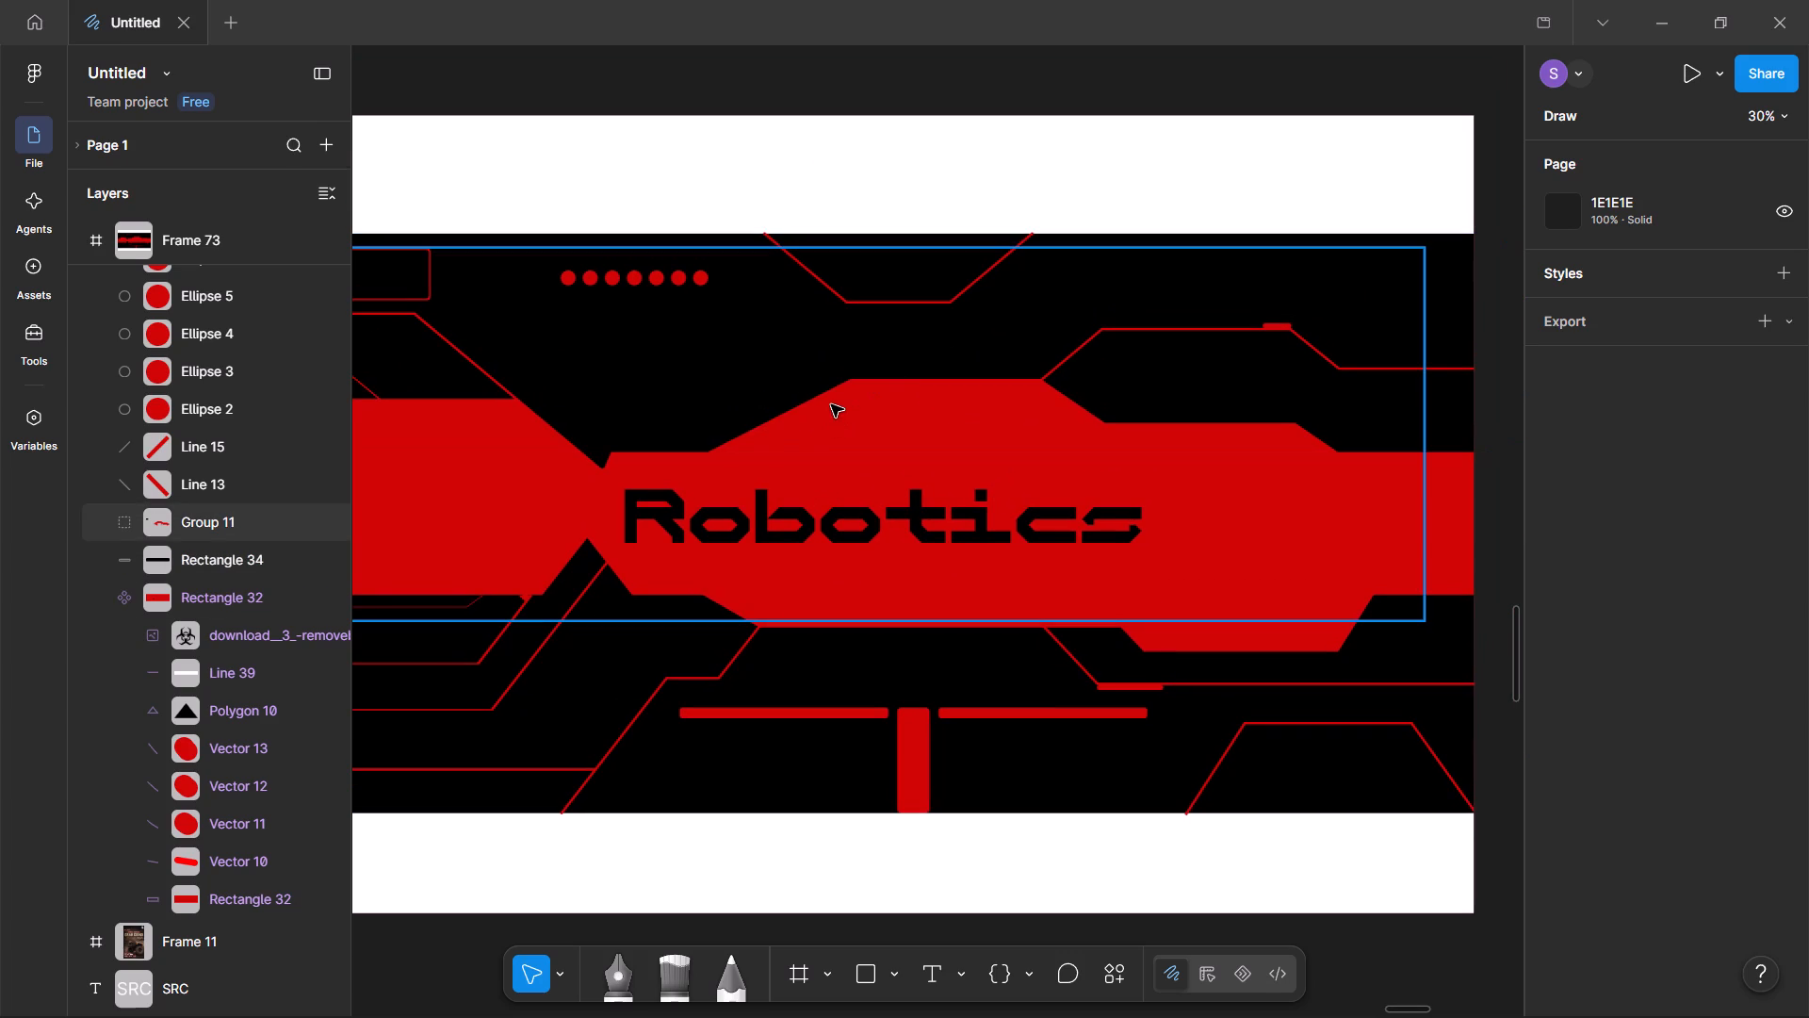
ctrl+scroll(831, 404, down, 8)
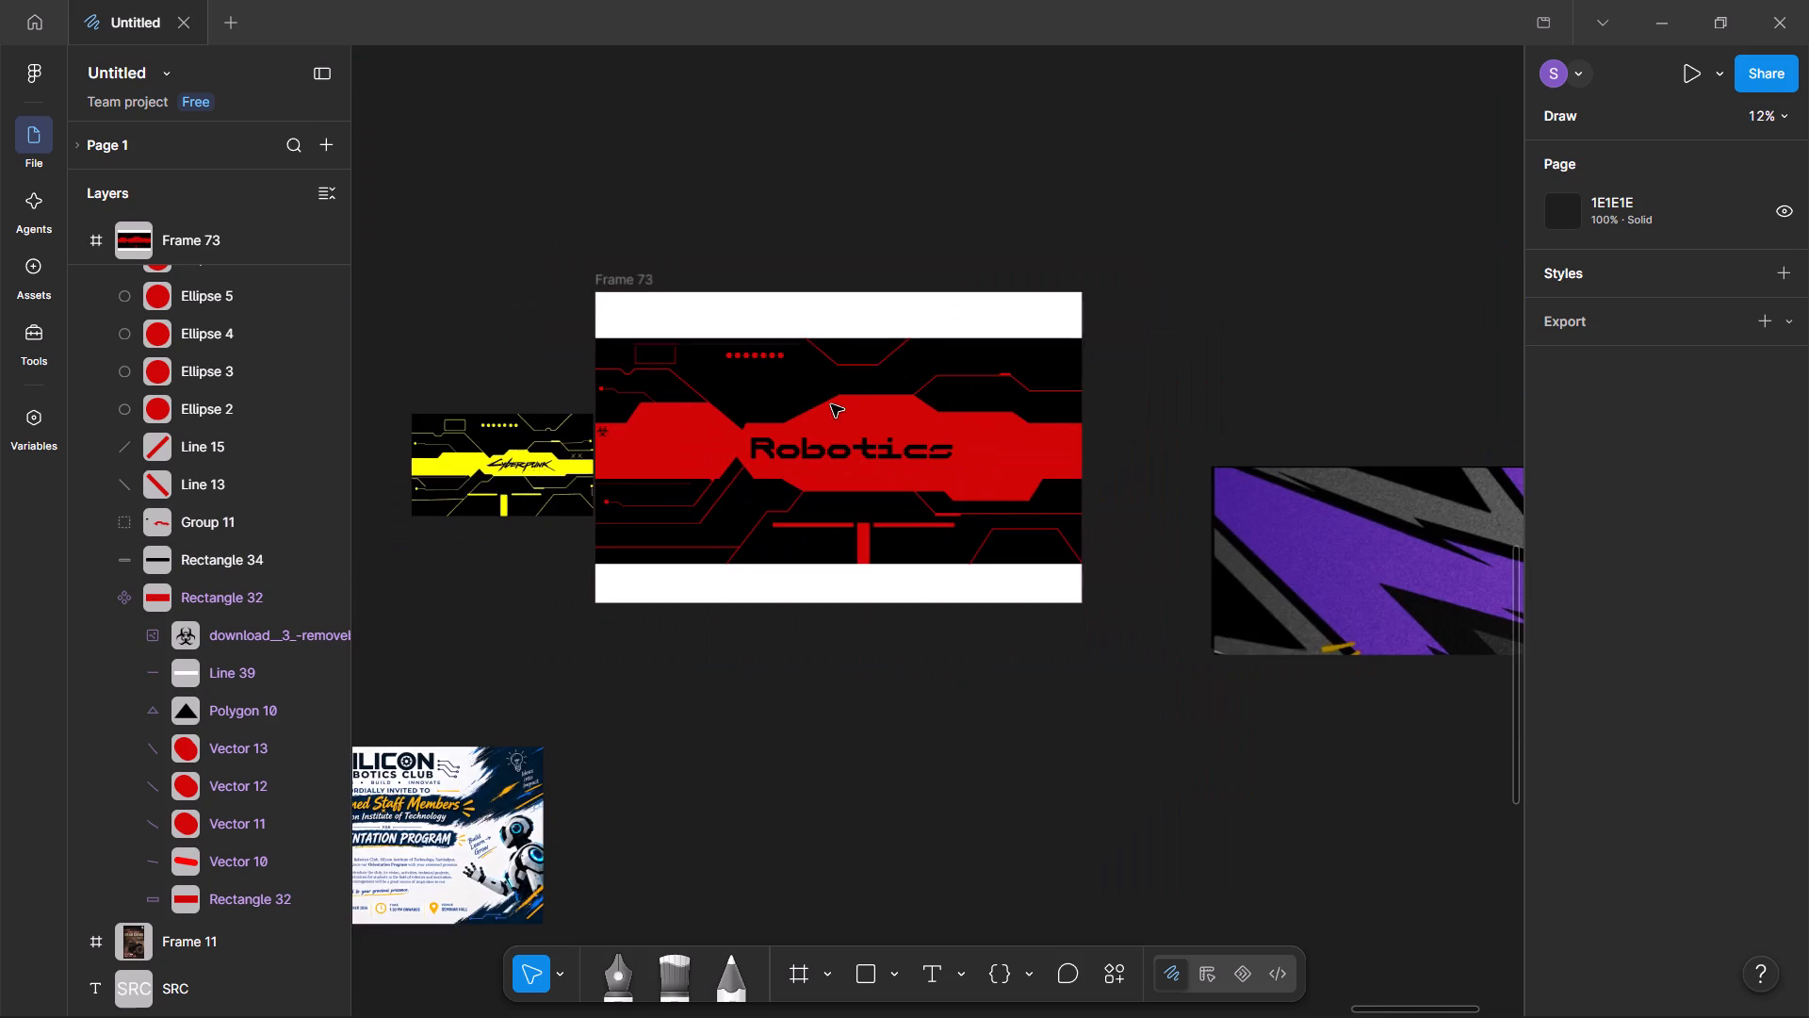
Duplicate the Robotics title text and place the copy just after the original, at about X 64596, Y -5498.
ctrl+scroll(831, 404, up, 9)
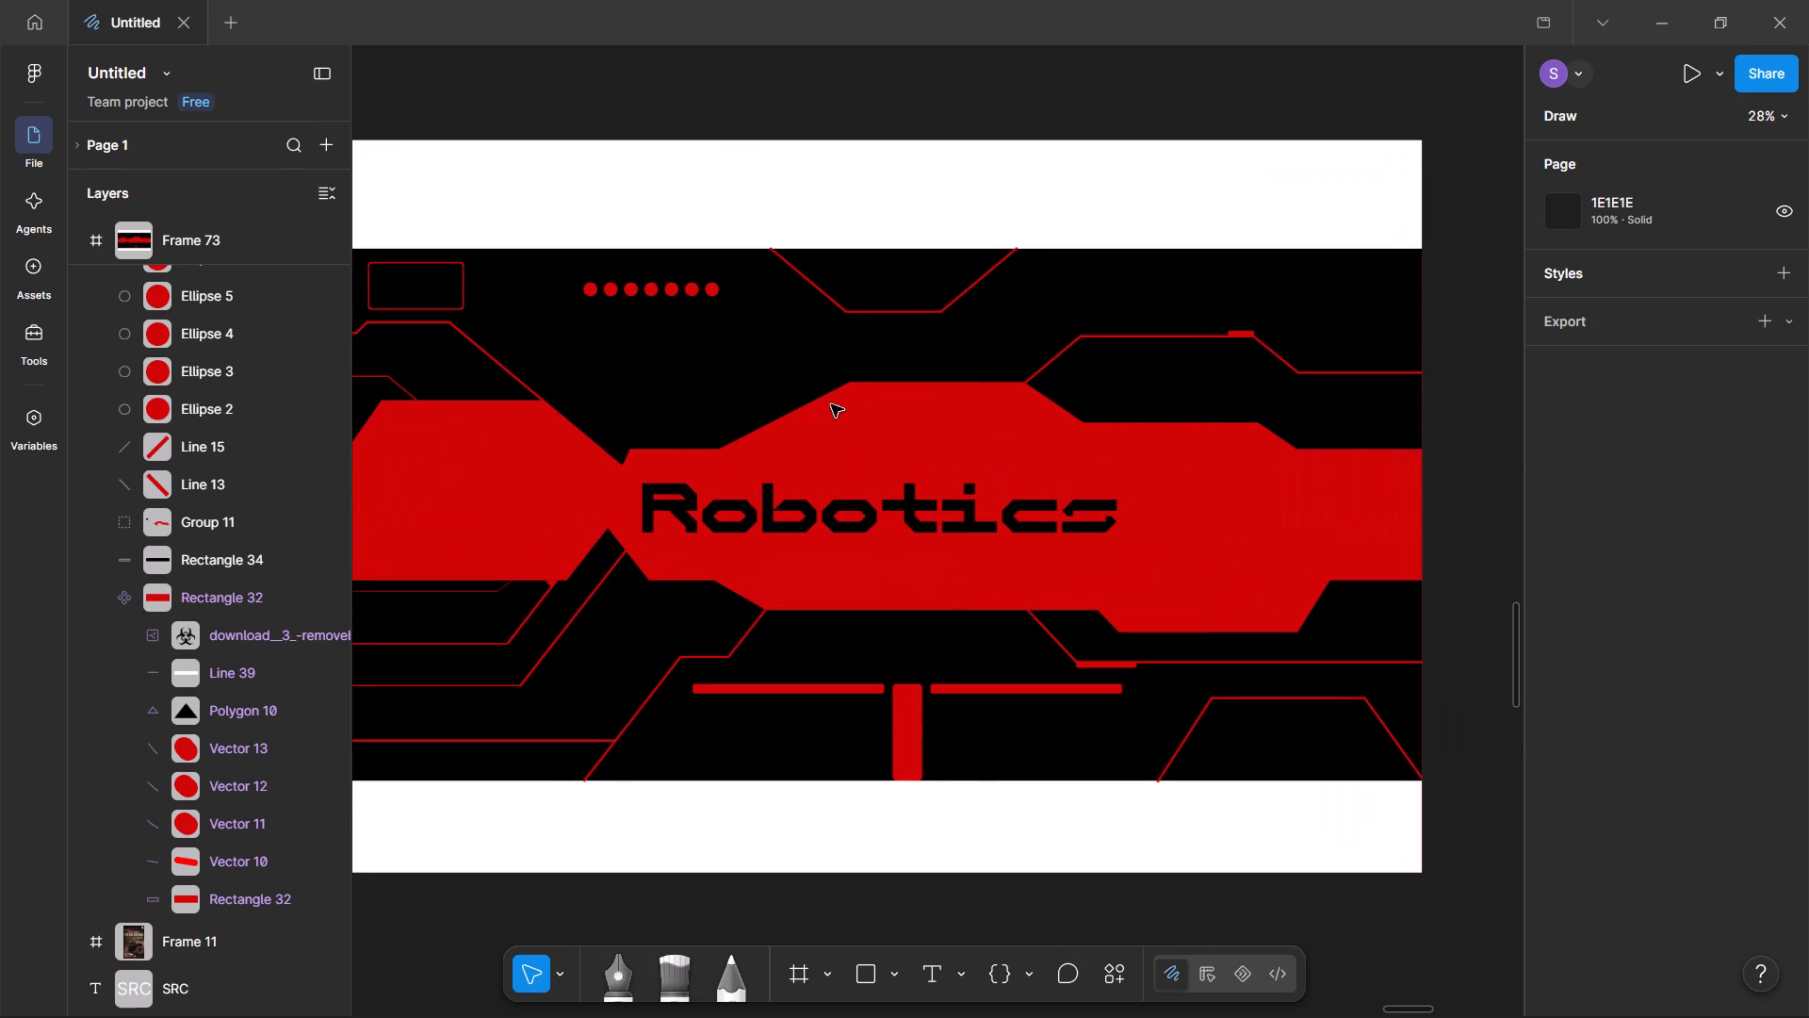
click(868, 510)
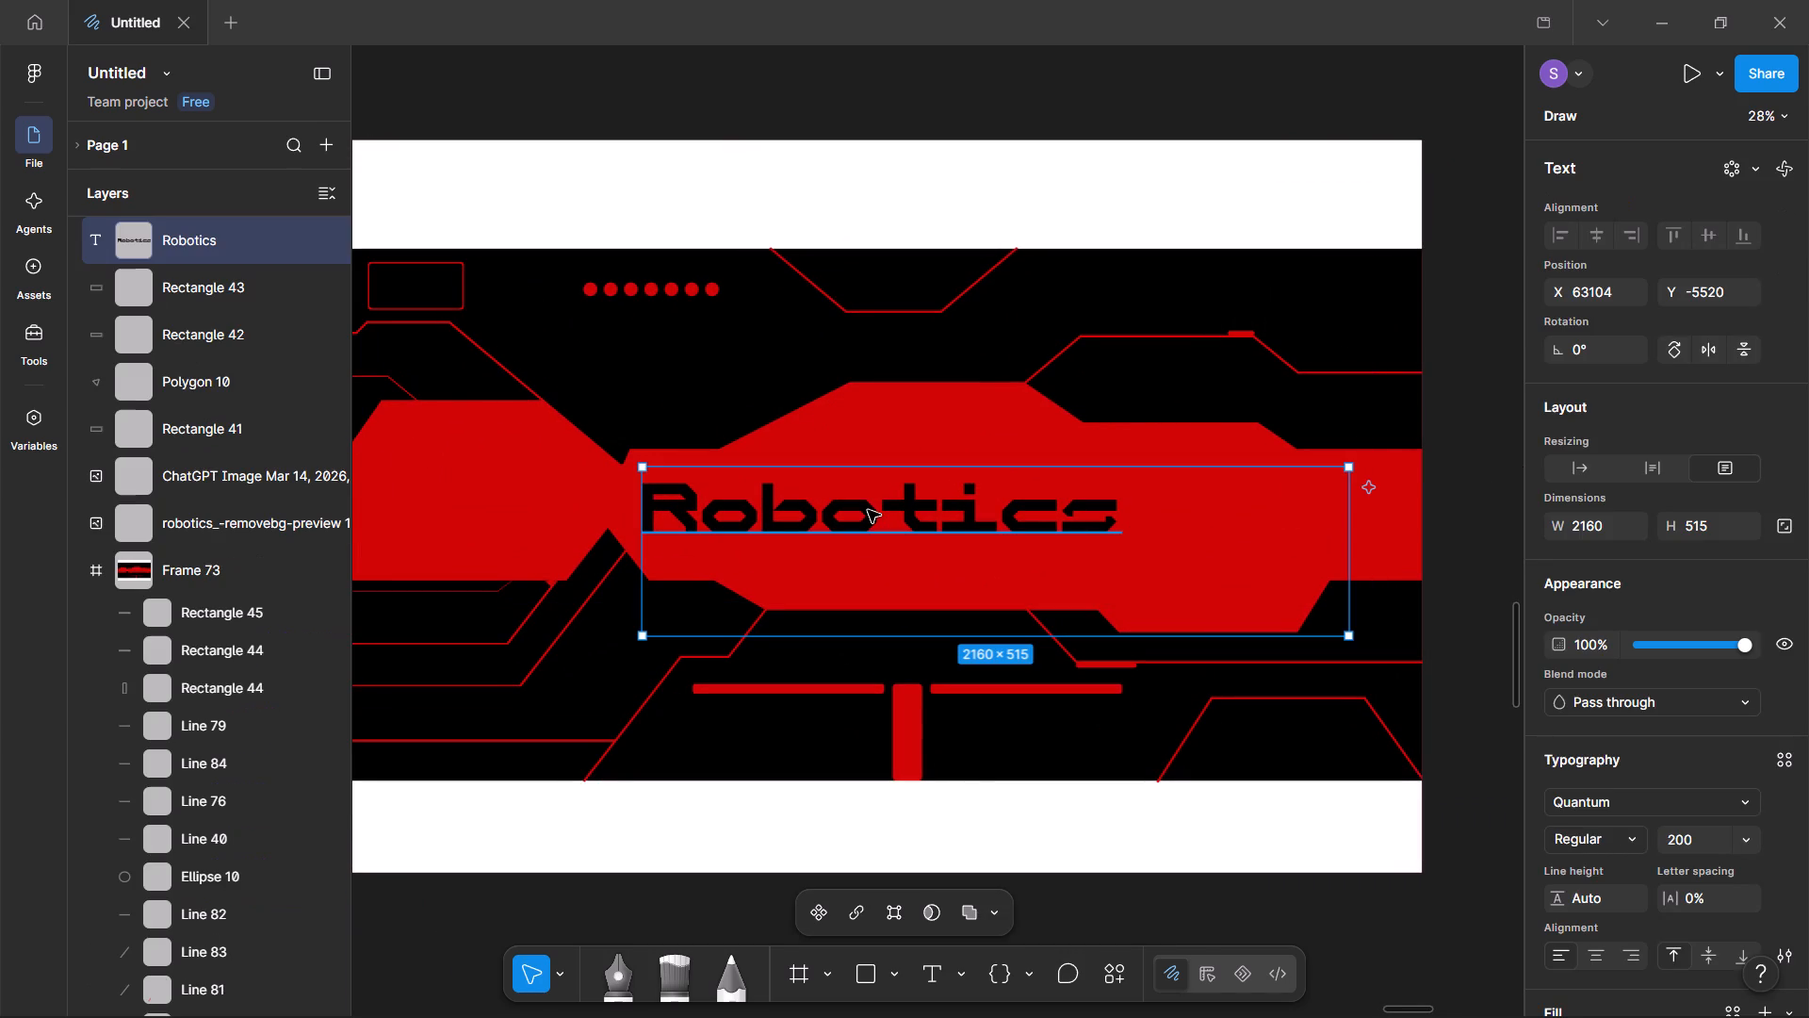
key(ctrl+d)
drag(868, 510, 989, 577)
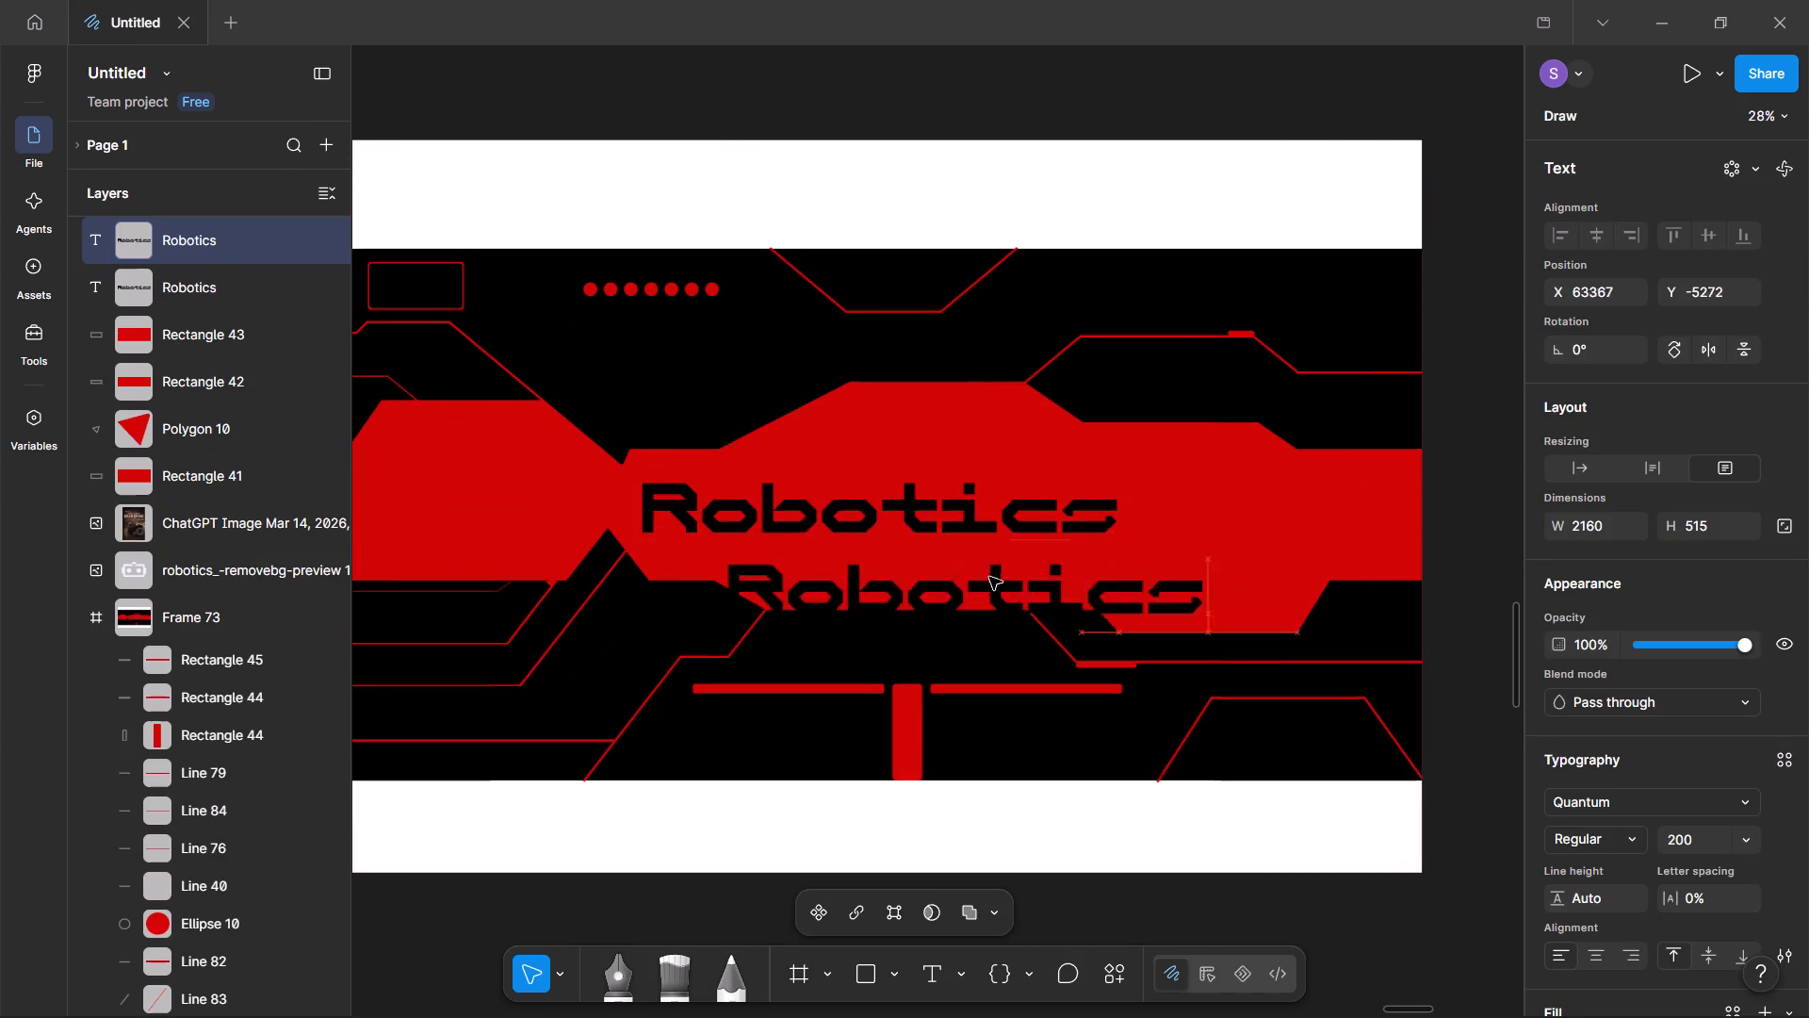
drag(989, 577, 1351, 517)
Replace the duplicated title's text with "Club".
double_click(1301, 513)
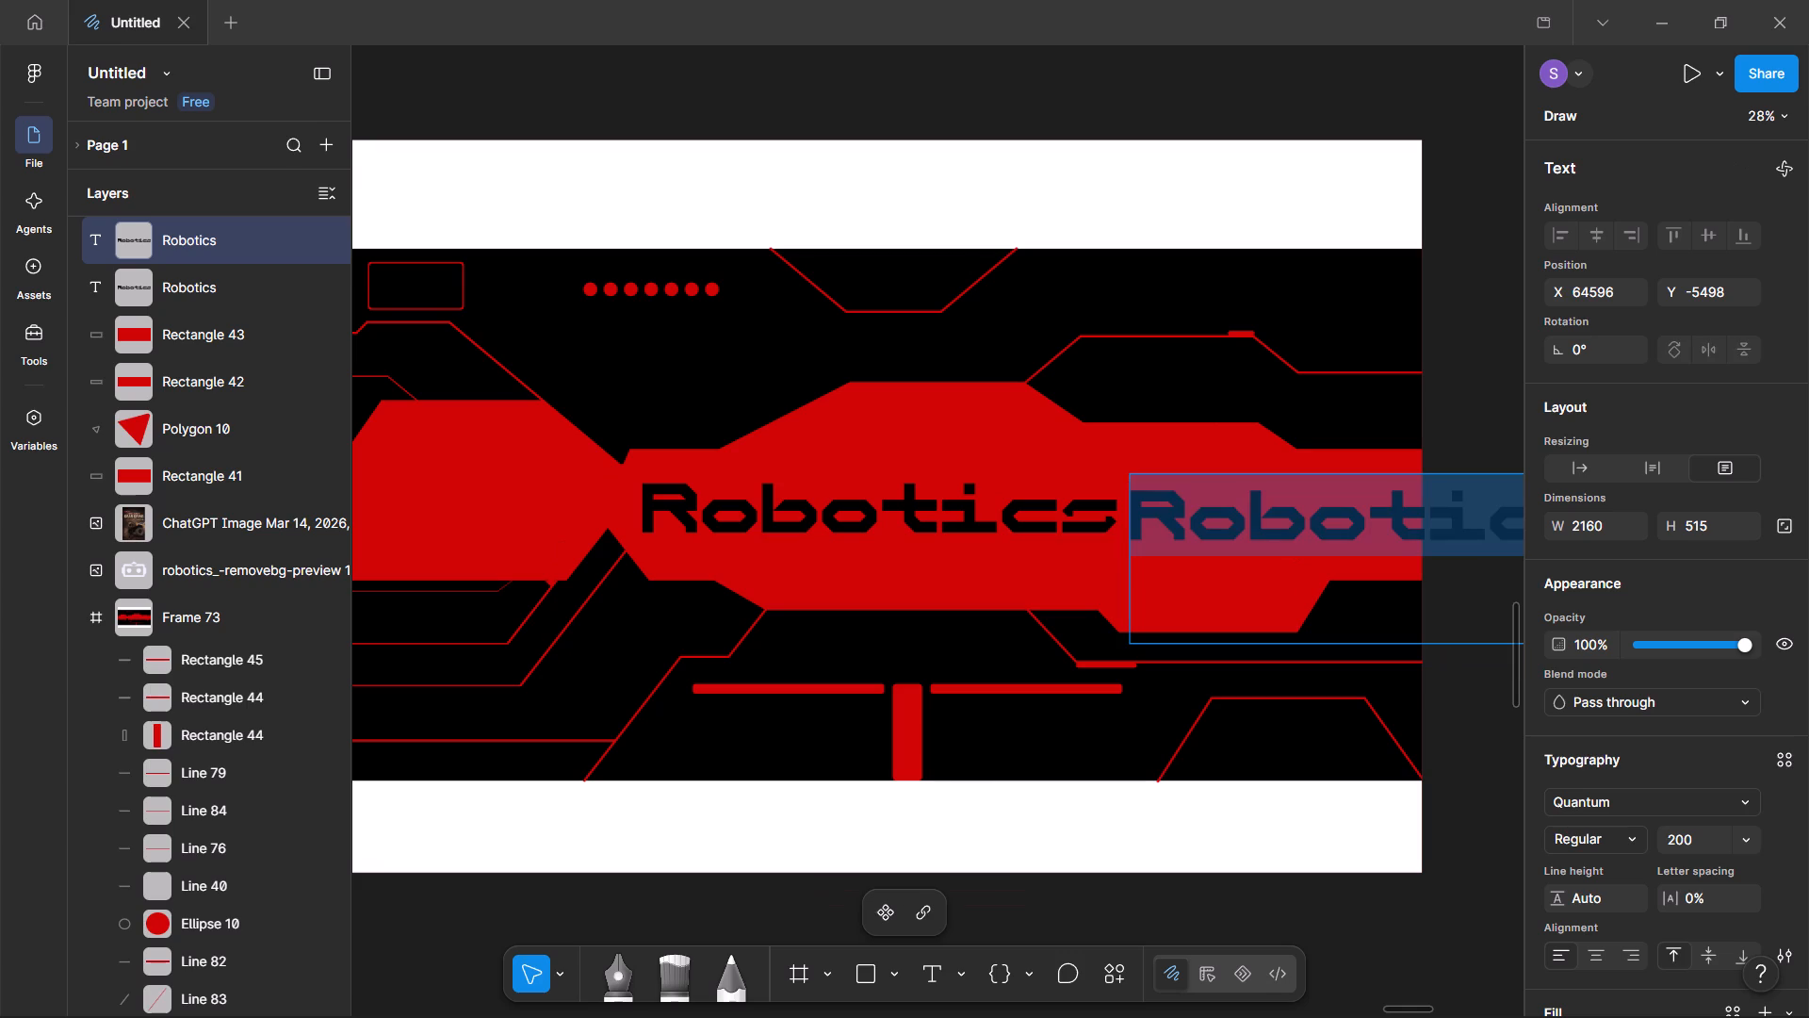
key(BackSpace)
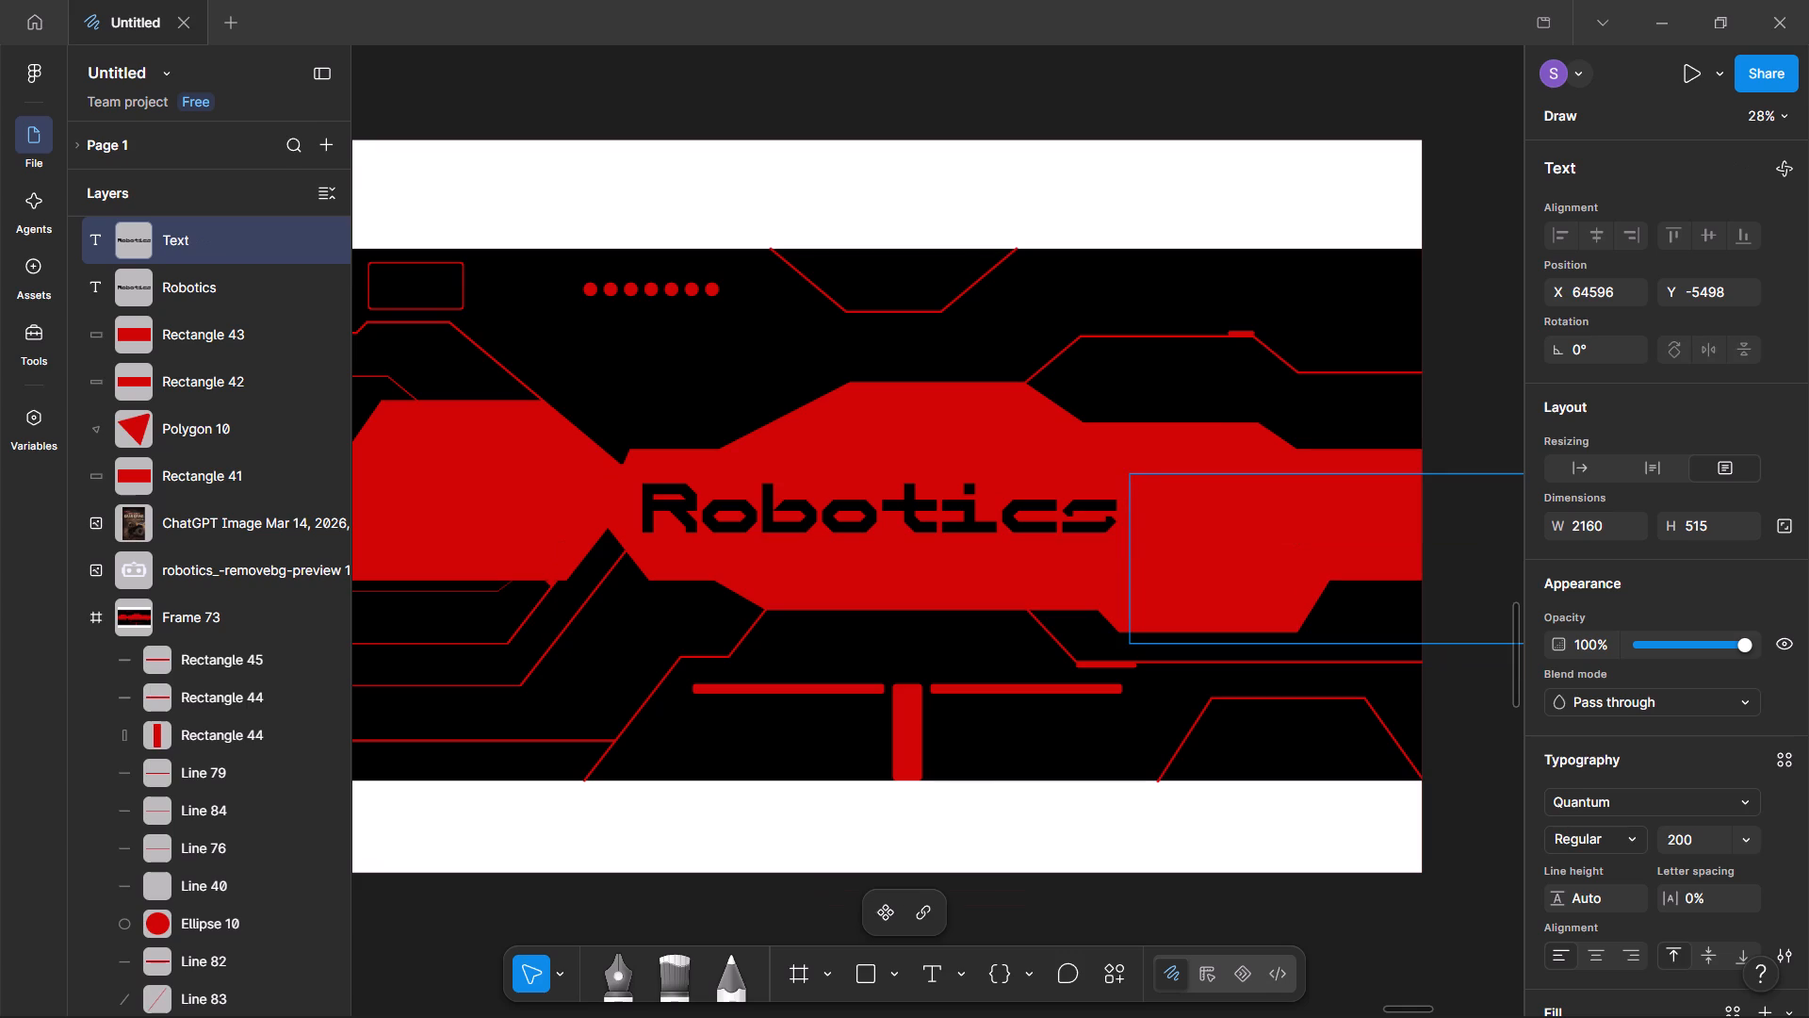
key(shift+c)
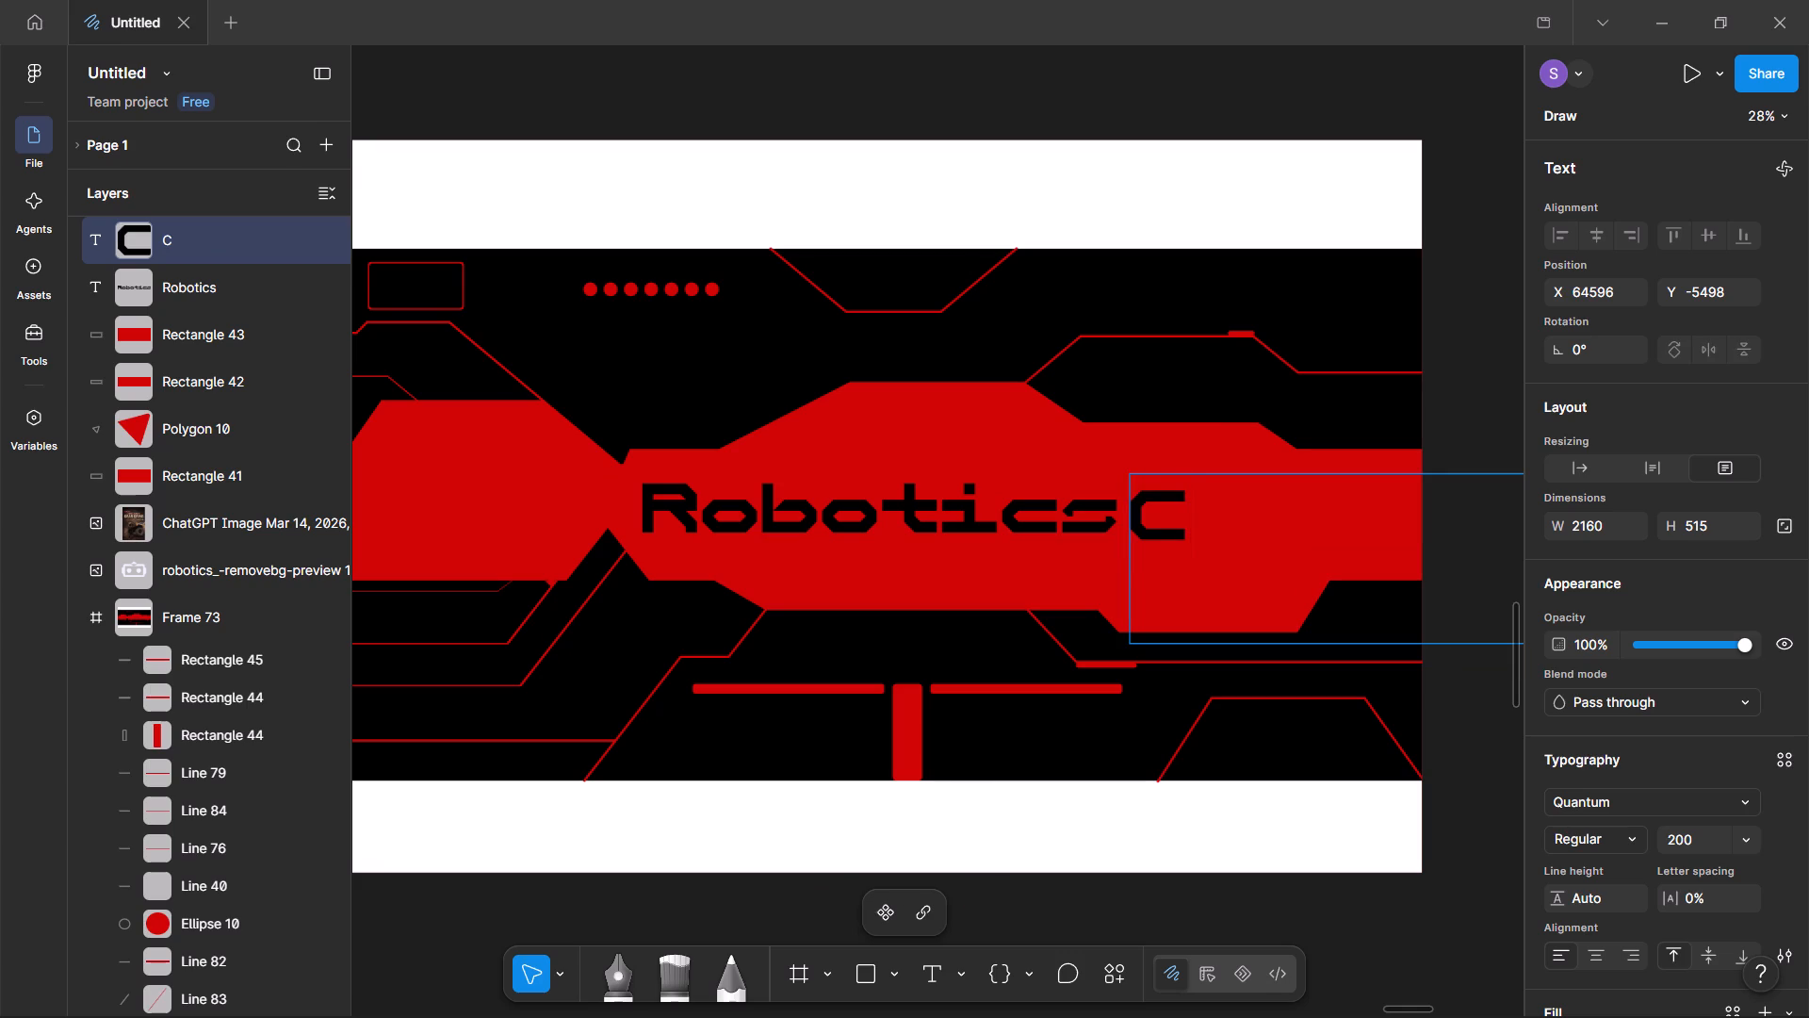
key(shift+l)
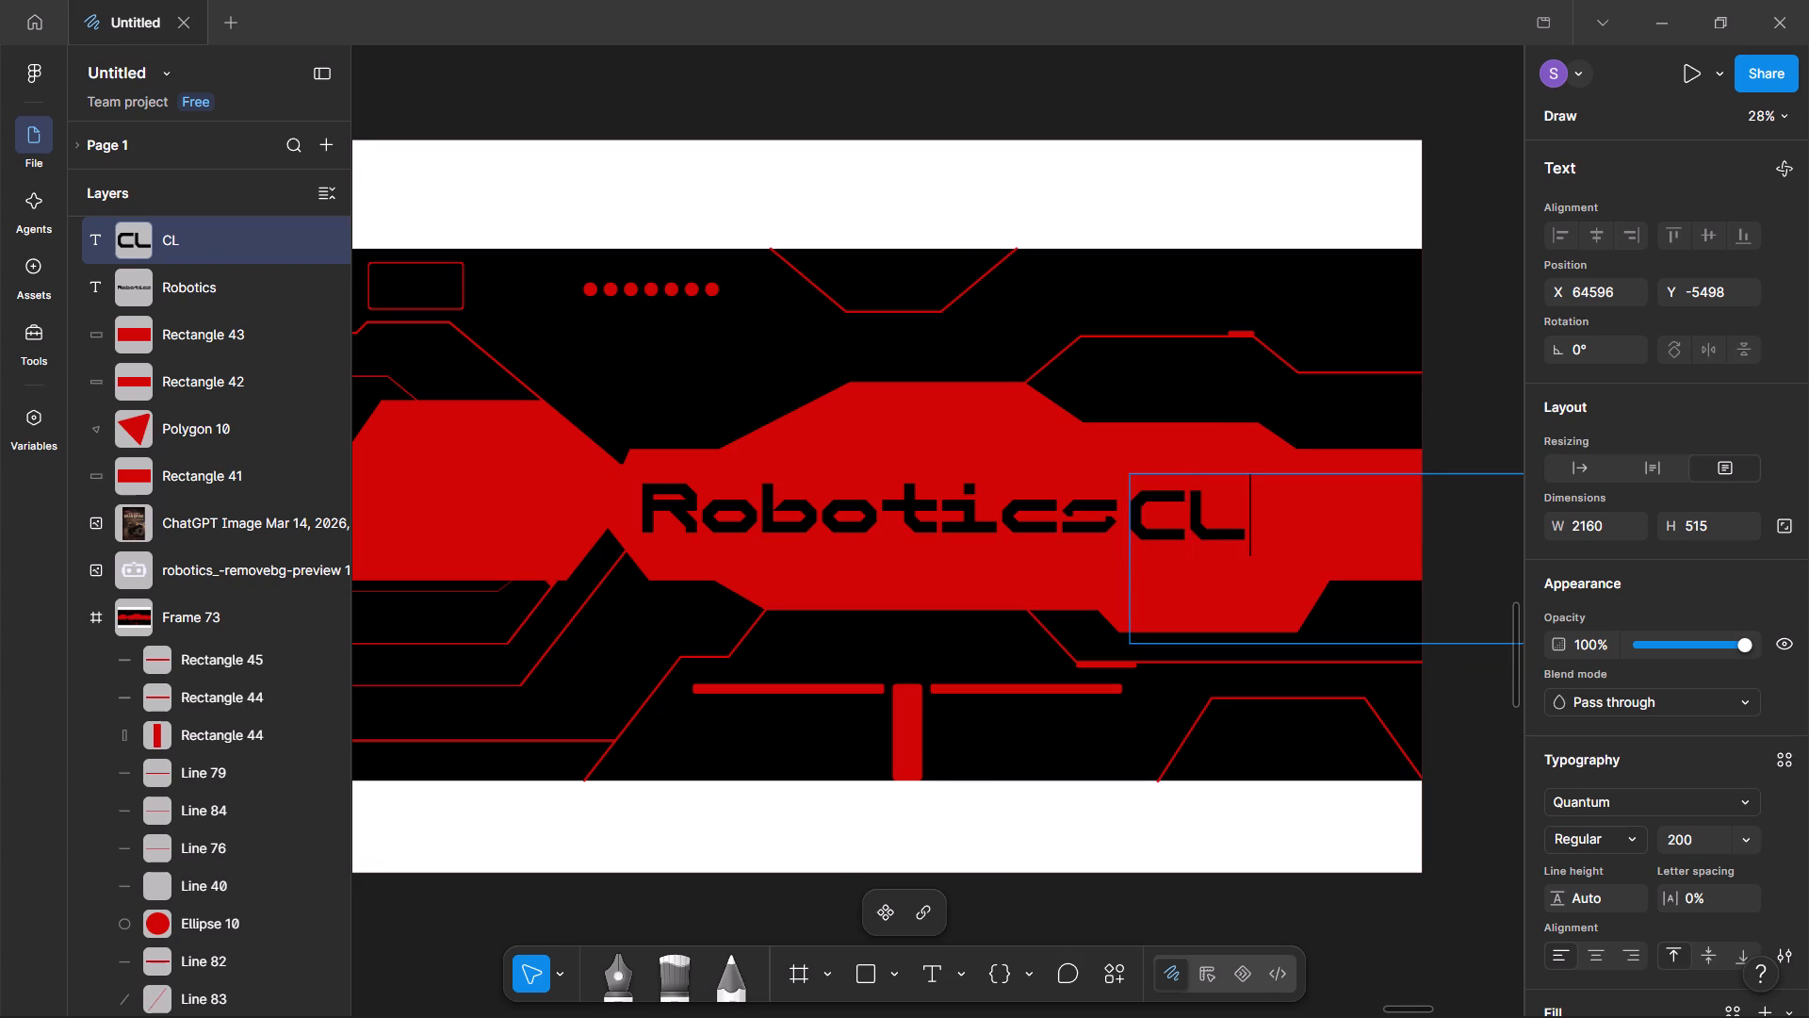
key(BackSpace)
text(lub)
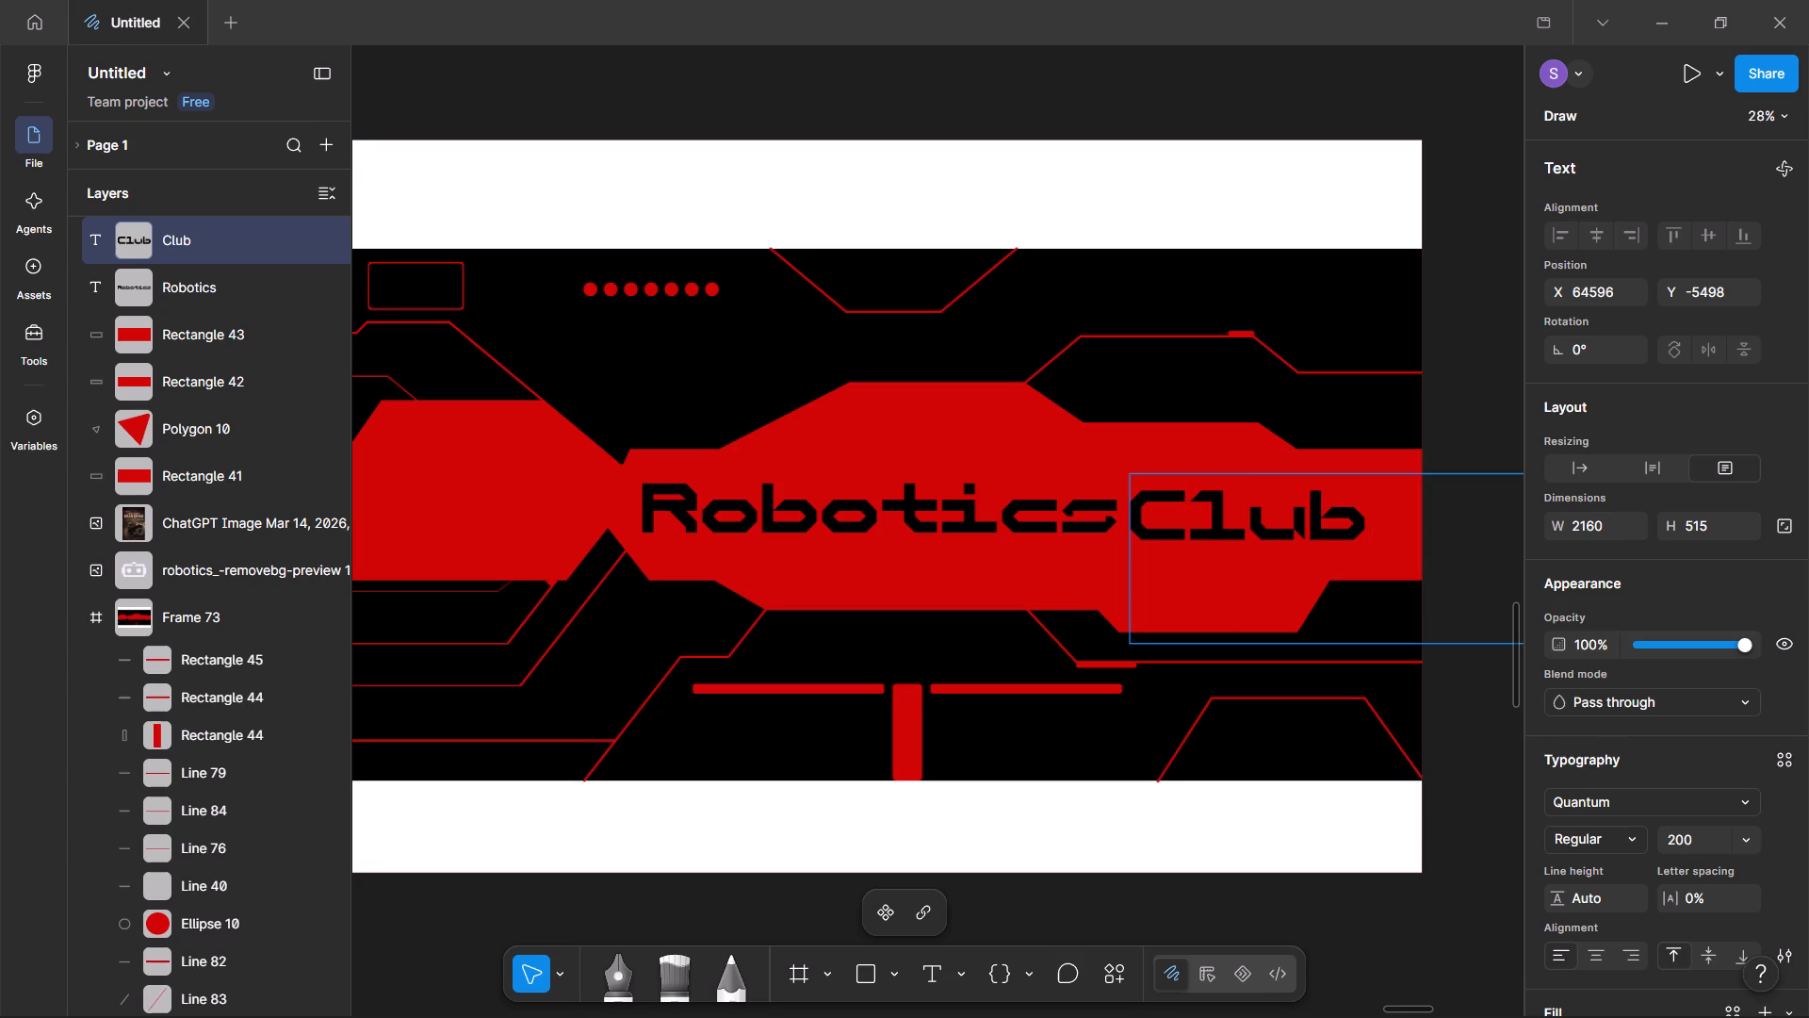
Set the font size of the Club text to 128.
drag(1393, 521, 1218, 526)
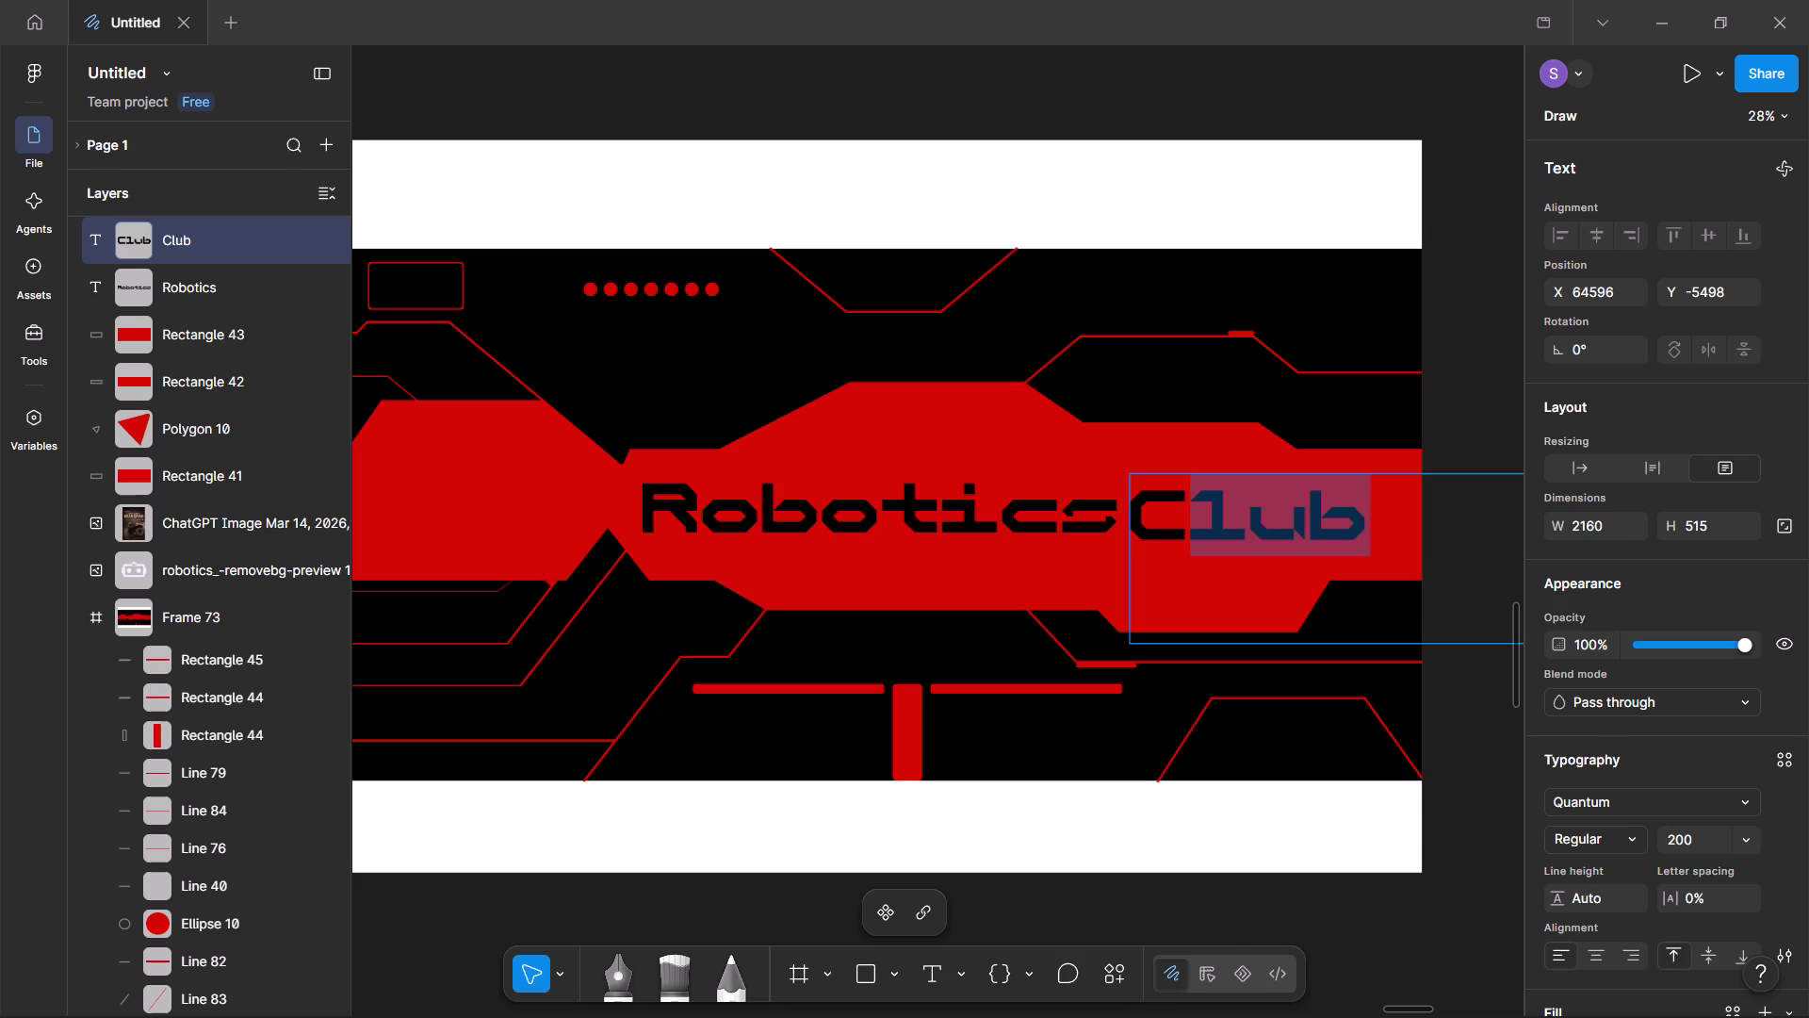
drag(1218, 526, 1150, 549)
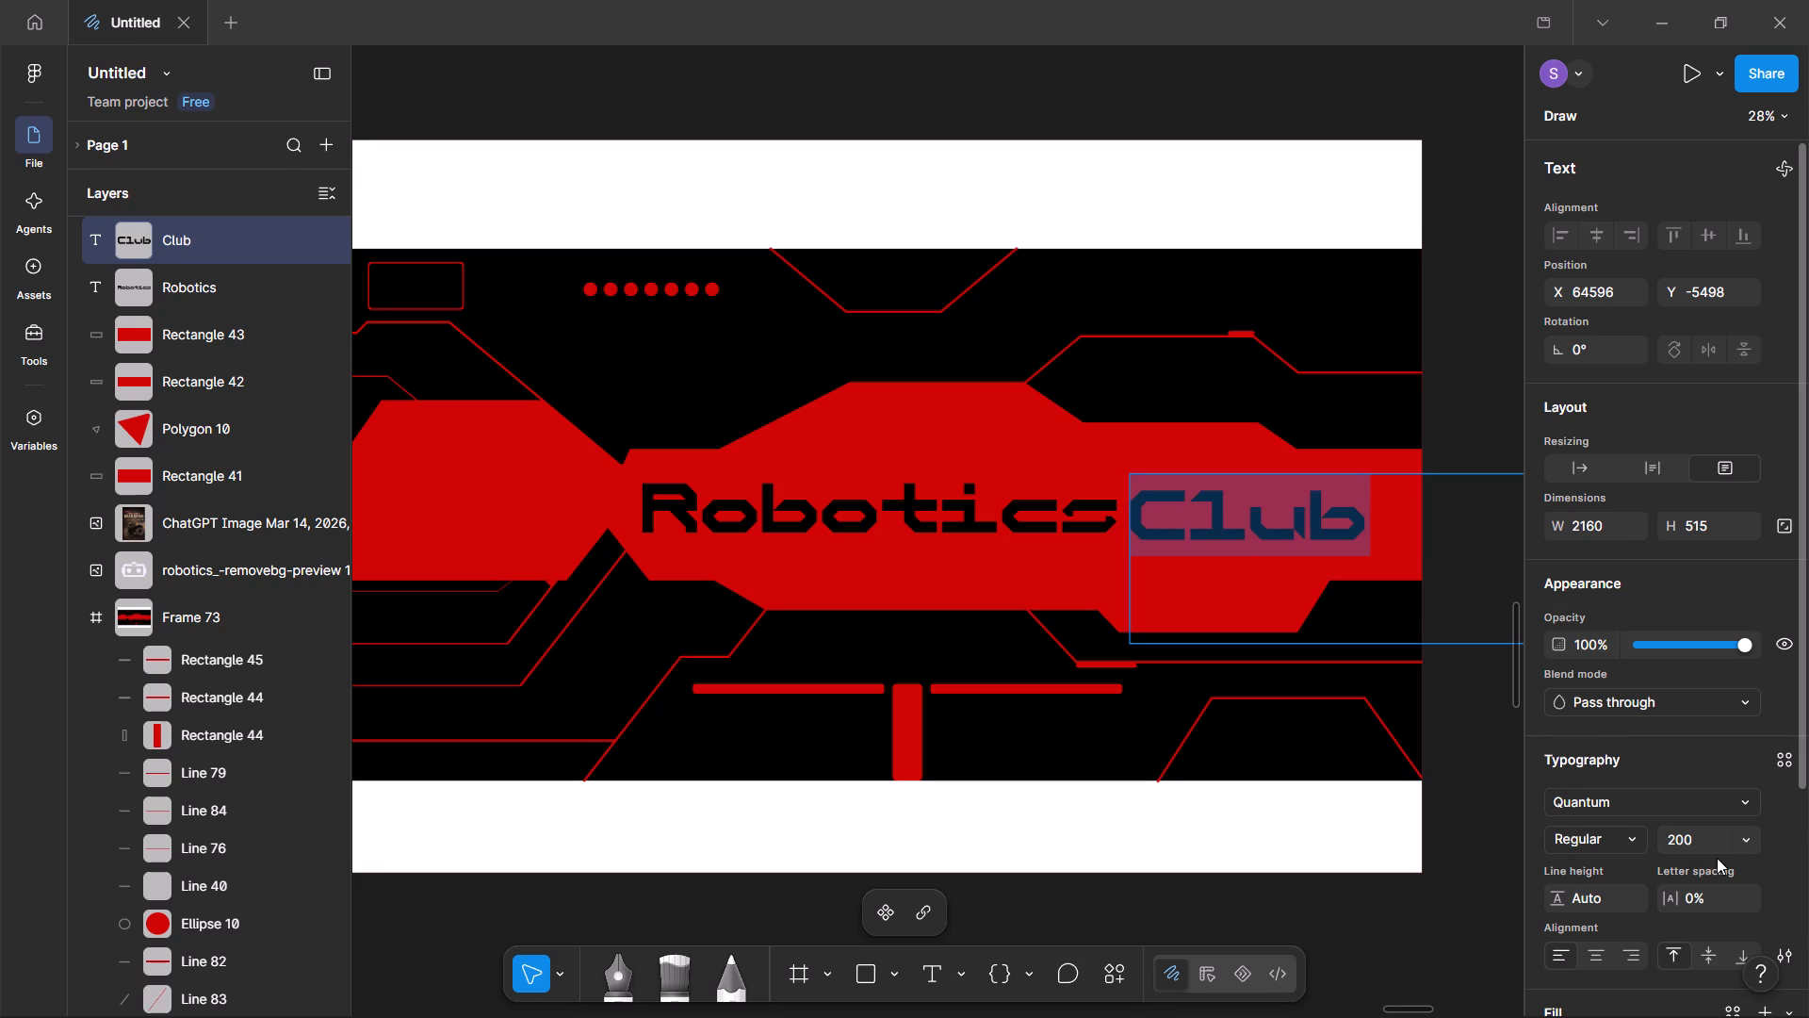
click(1756, 837)
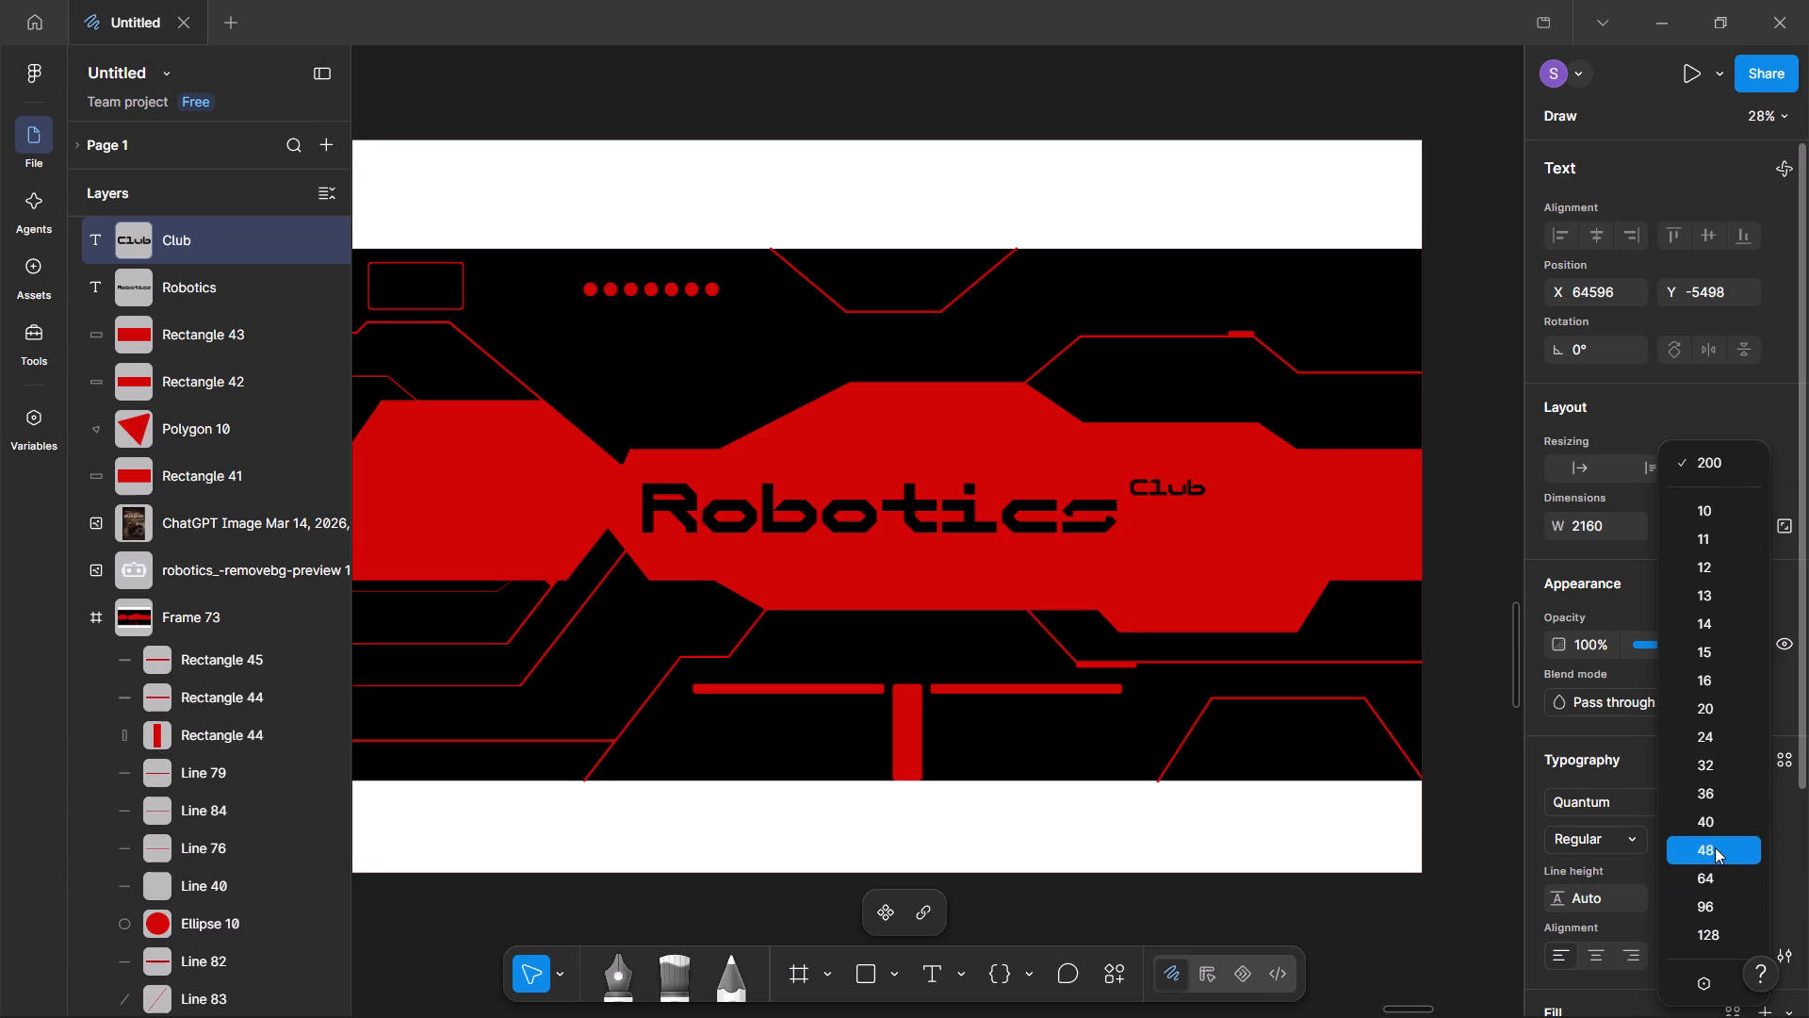
click(1725, 931)
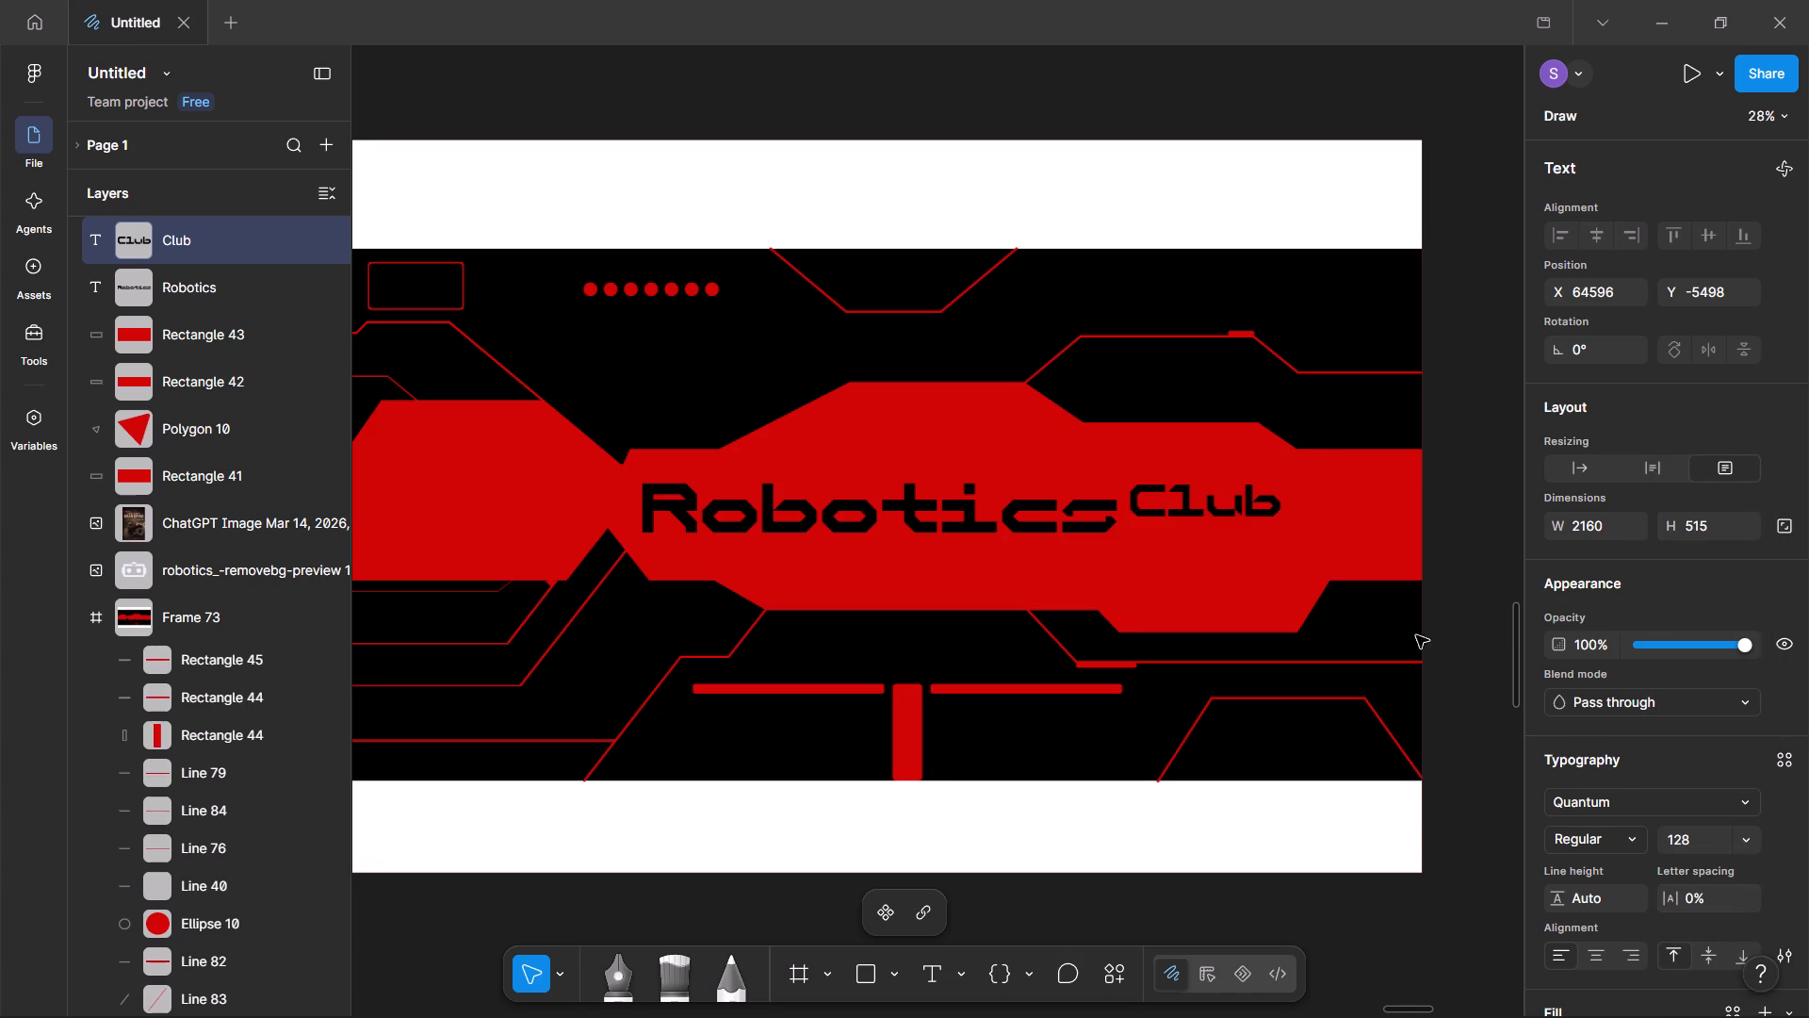
click(1456, 280)
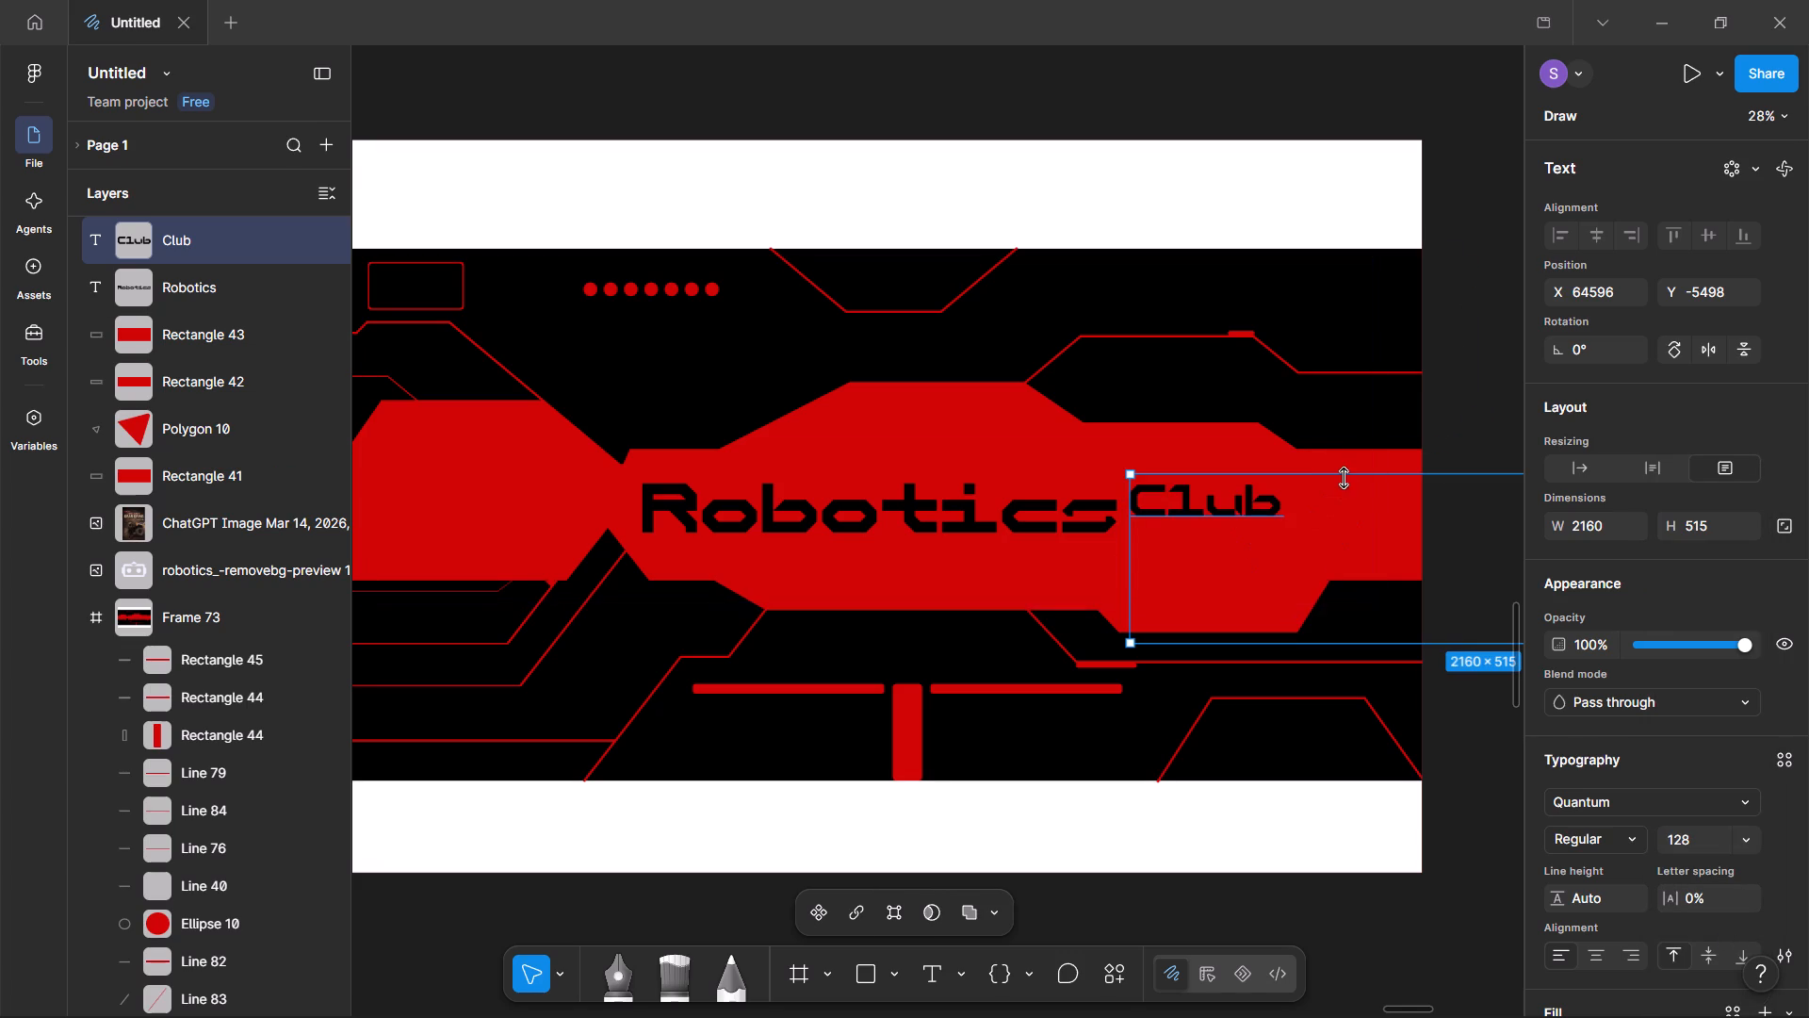
Move the Club text below the end of the Robotics title, into the red band's lower protrusion, at about X 64616, Y -5190.
drag(1244, 497, 1276, 519)
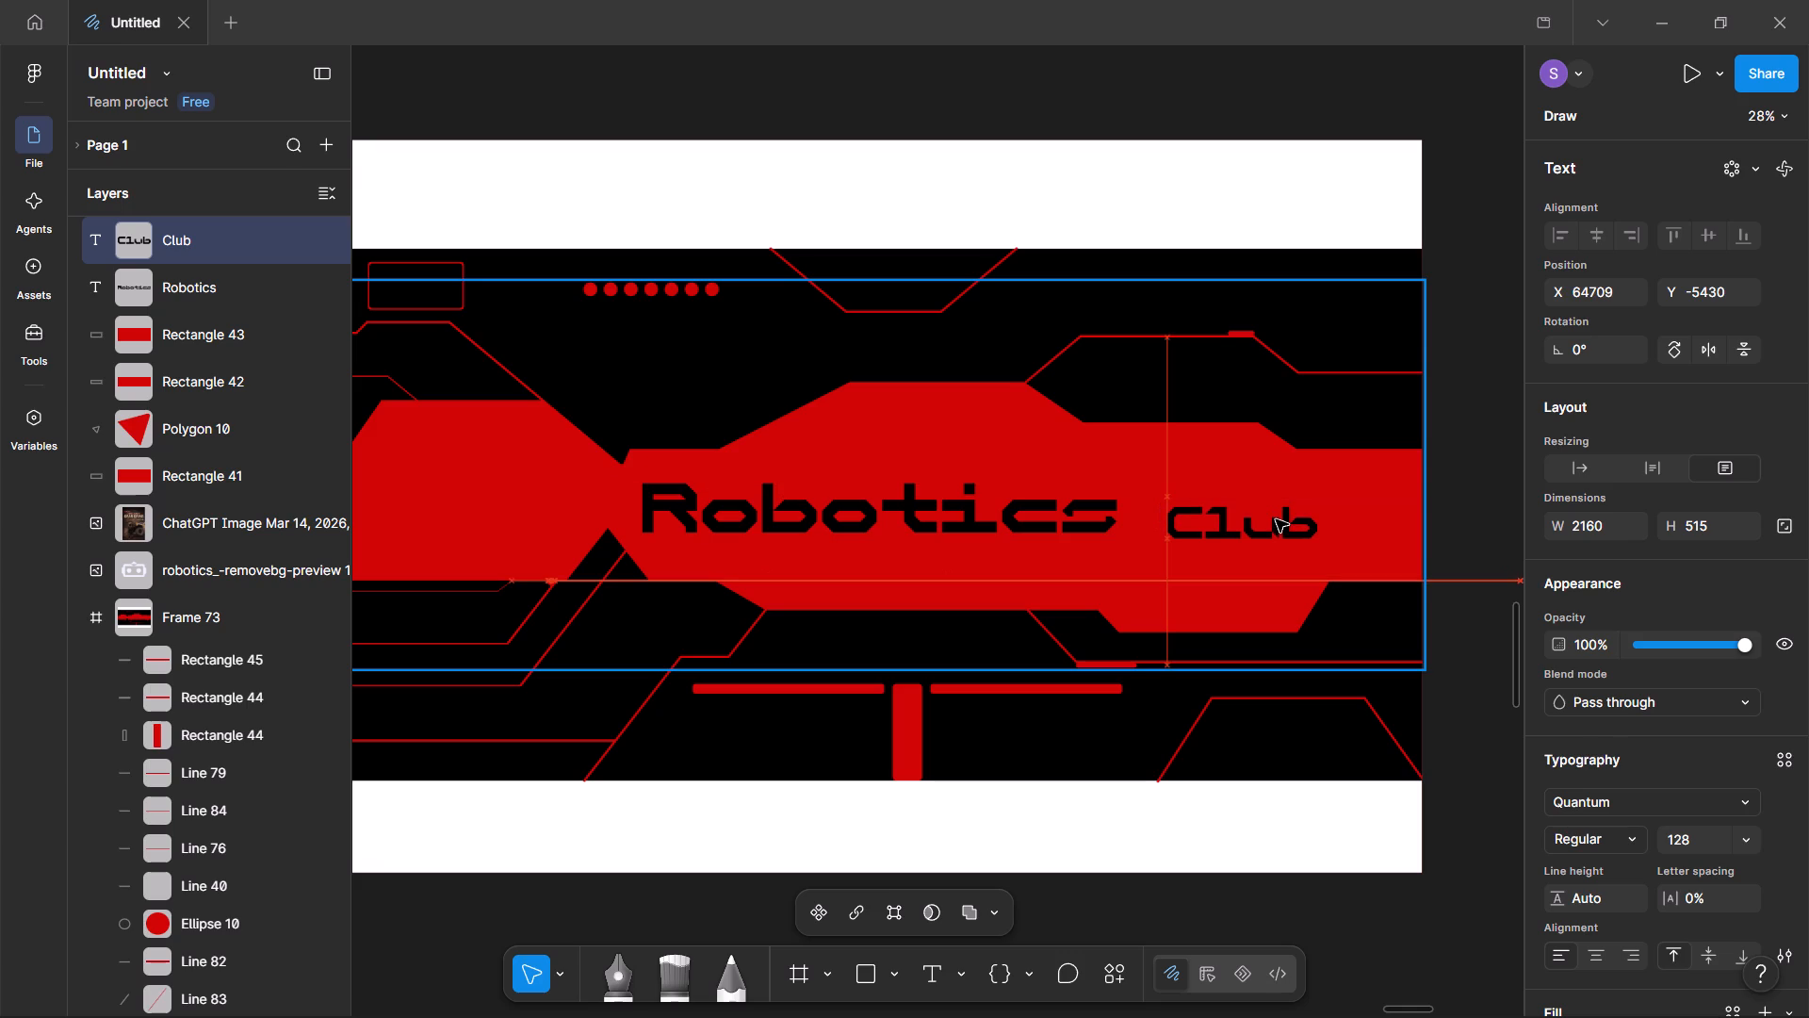
drag(1276, 519, 1228, 552)
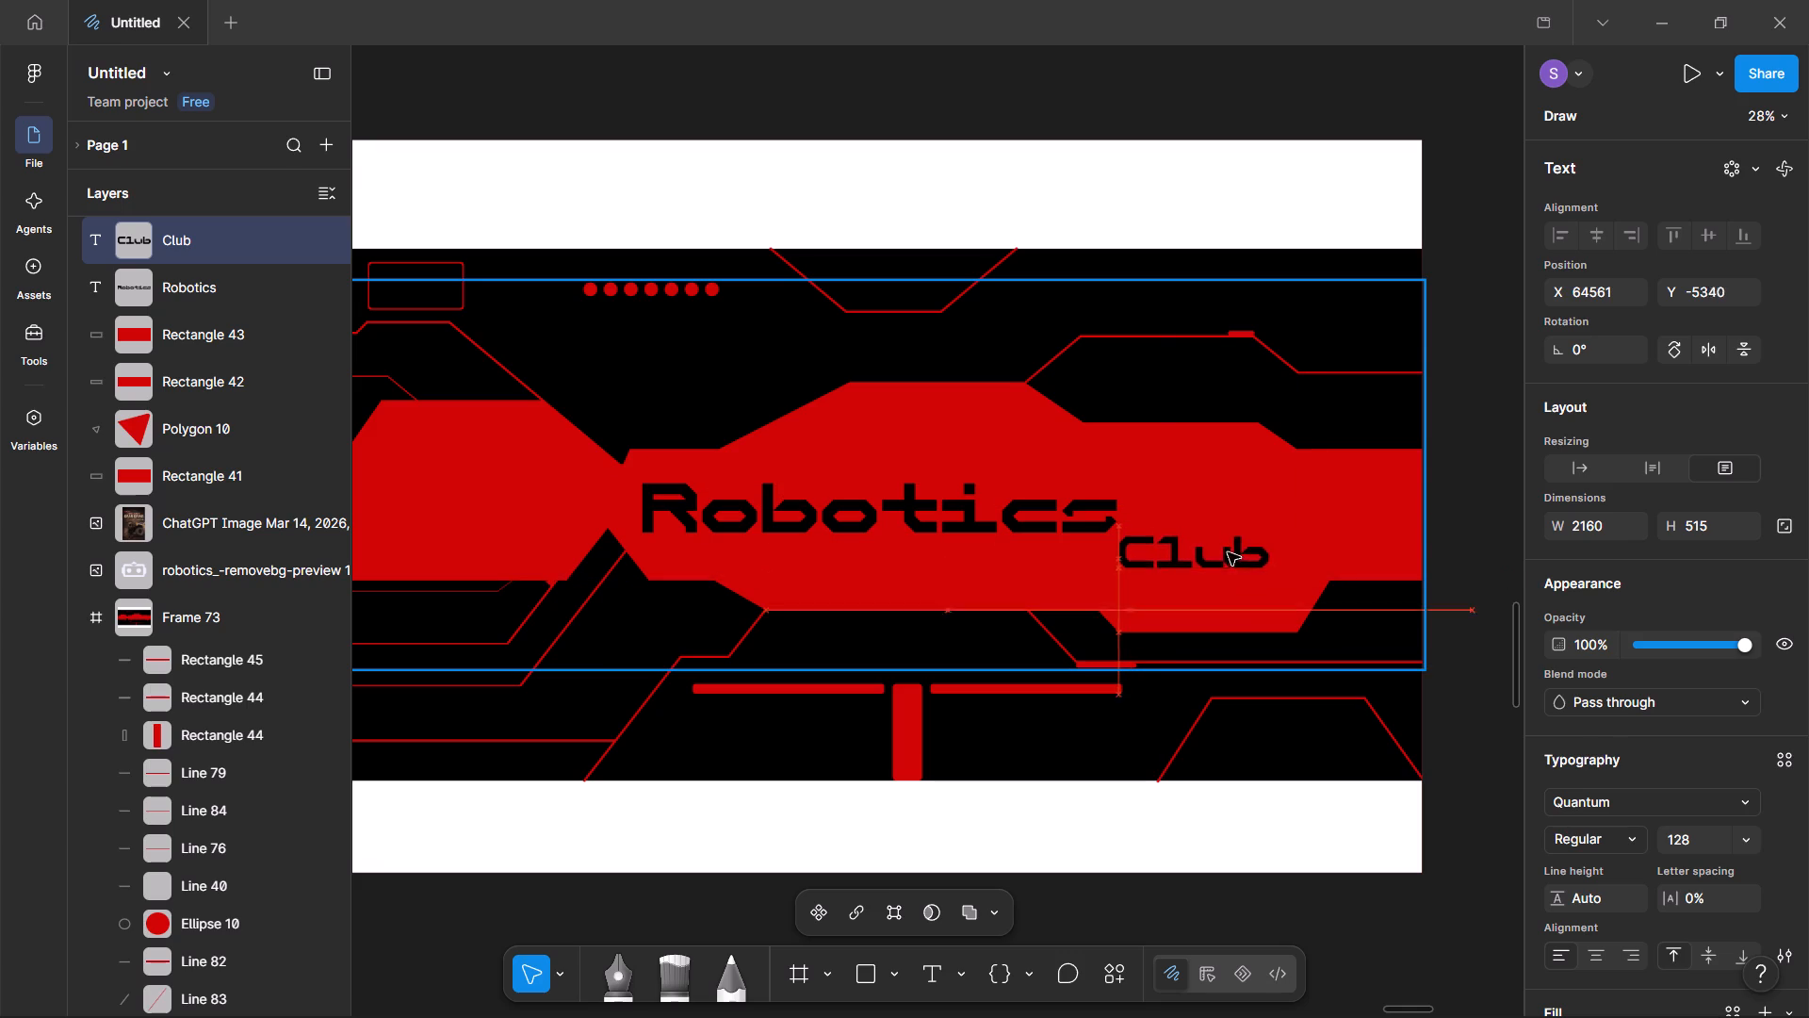
drag(1228, 552, 1247, 596)
click(1491, 417)
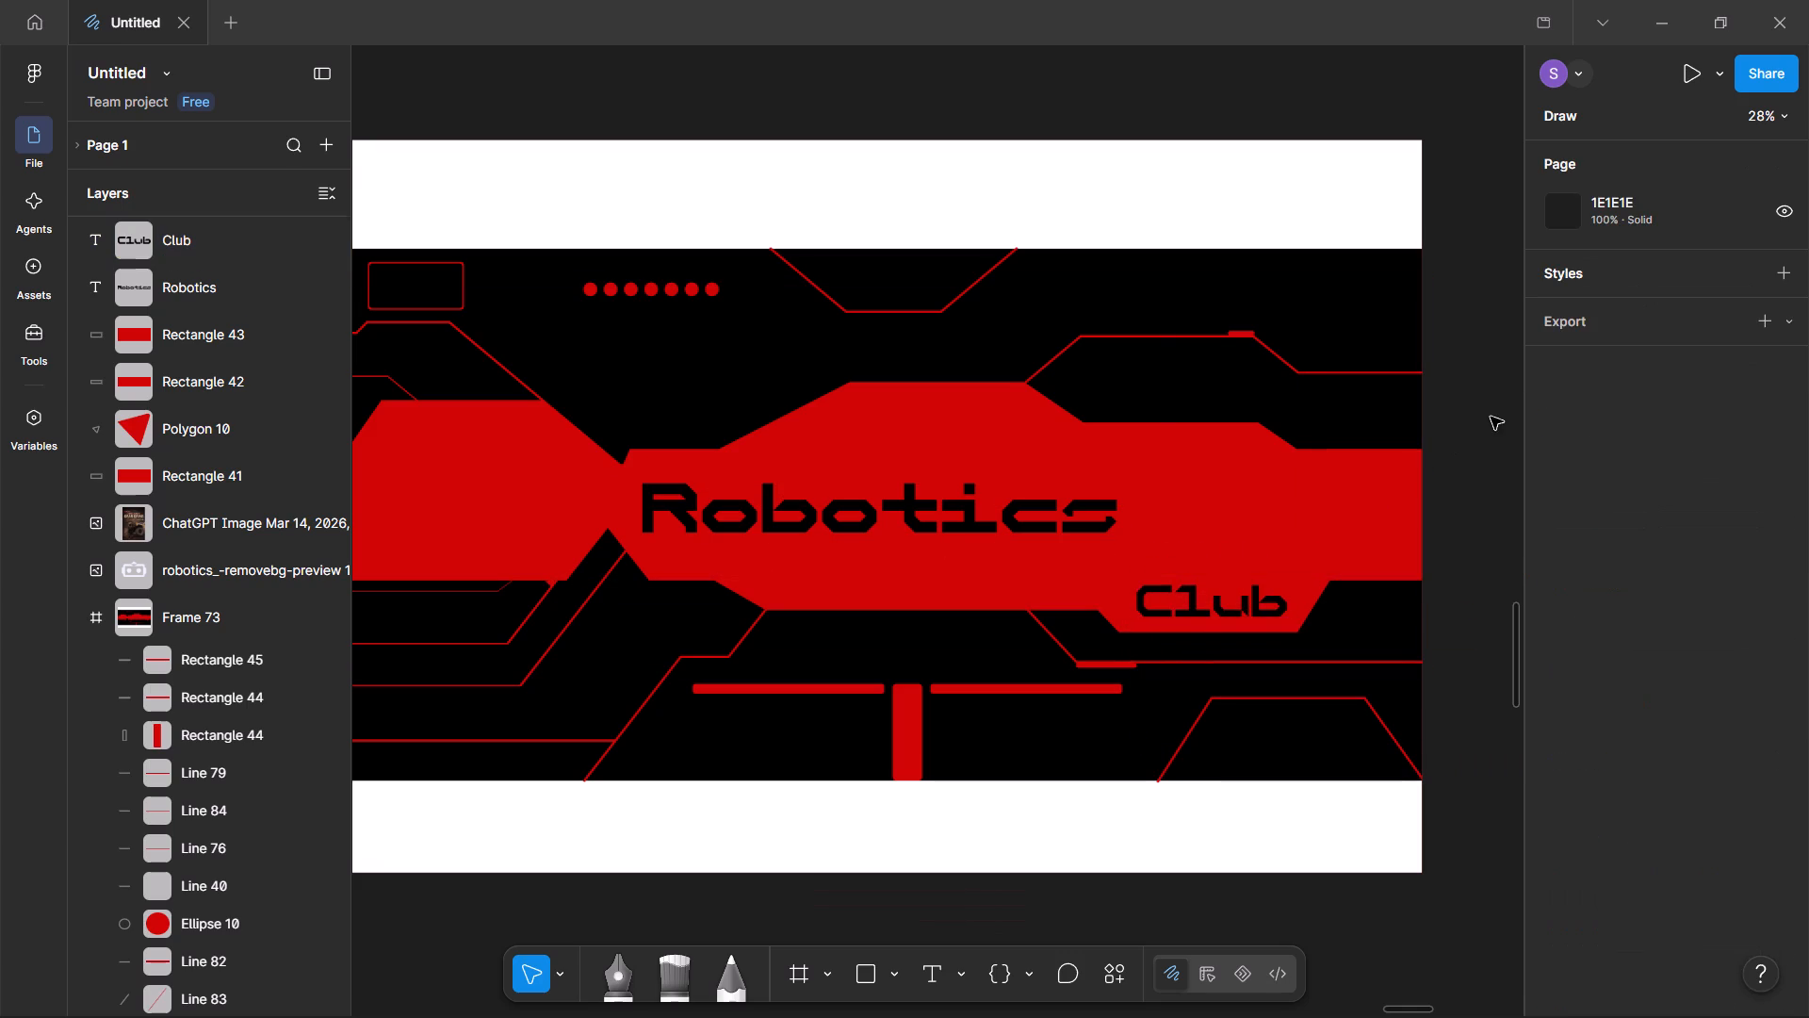
Rewrite the Robotics title in capitals as "ROBOTICS".
double_click(863, 534)
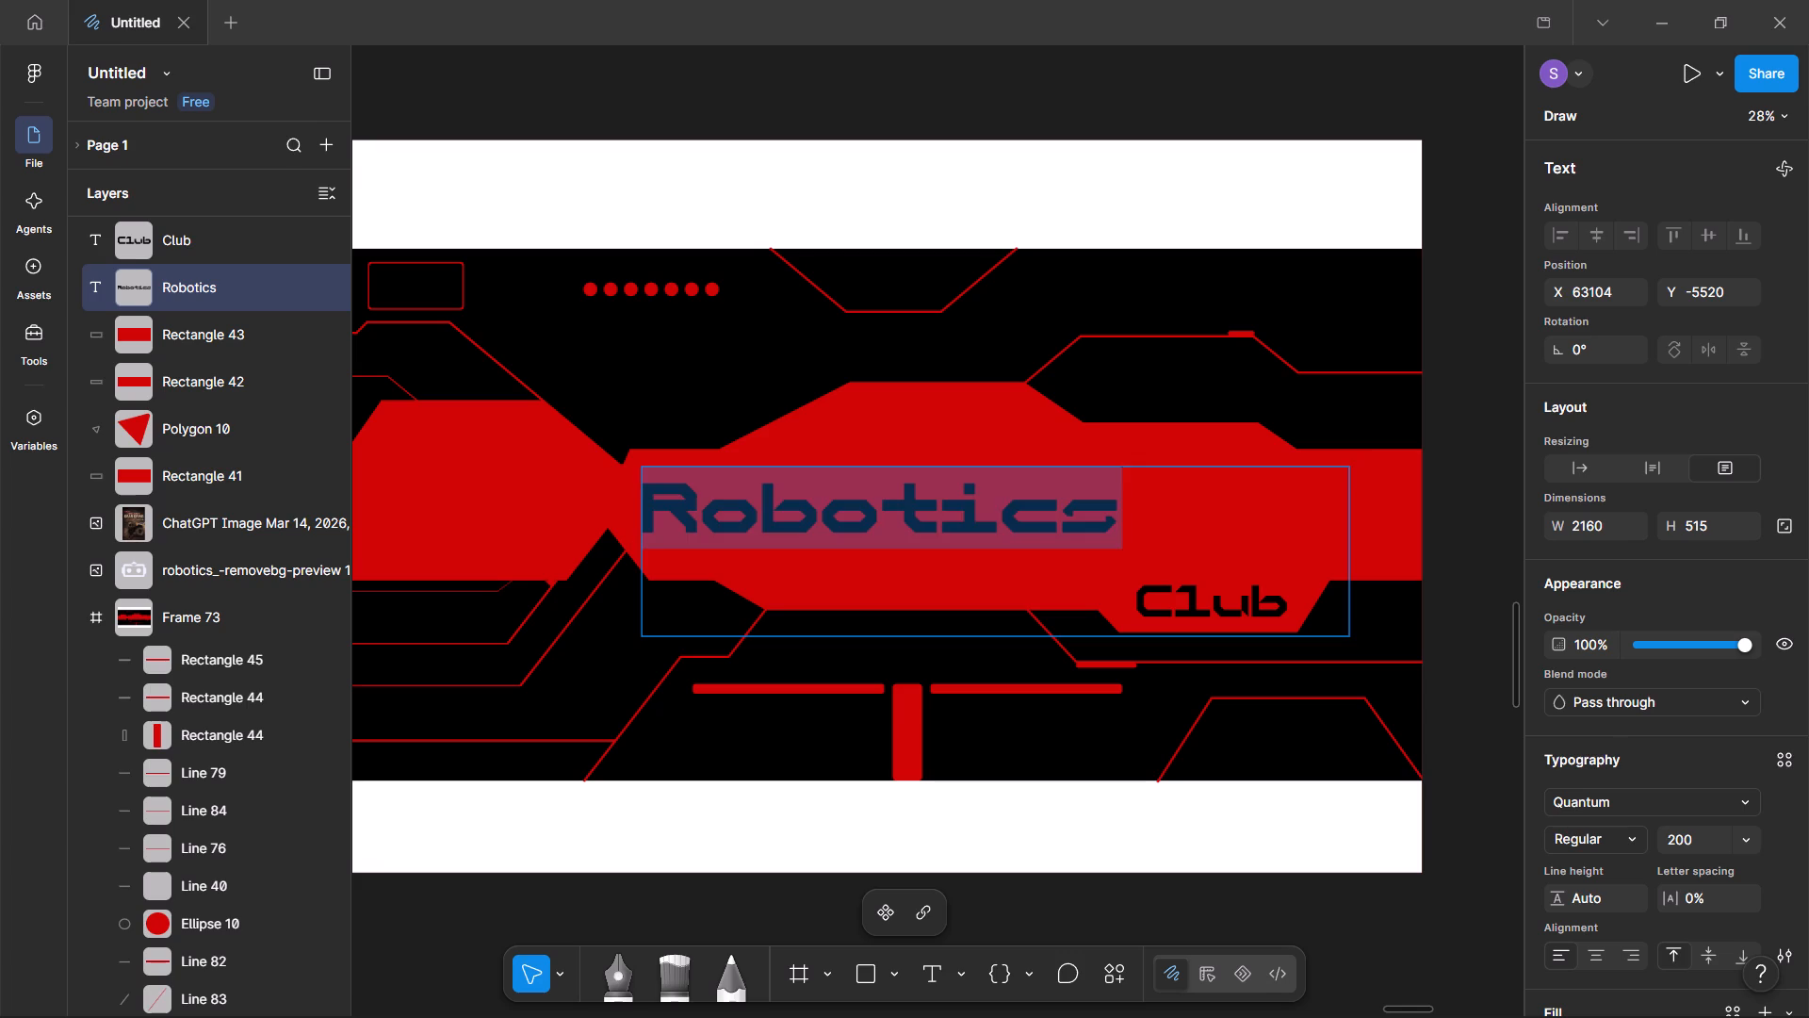
click(1150, 497)
key(BackSpace)
key(BackSpace)
key(BackSpace)
key(BackSpace)
key(BackSpace)
key(BackSpace)
key(BackSpace)
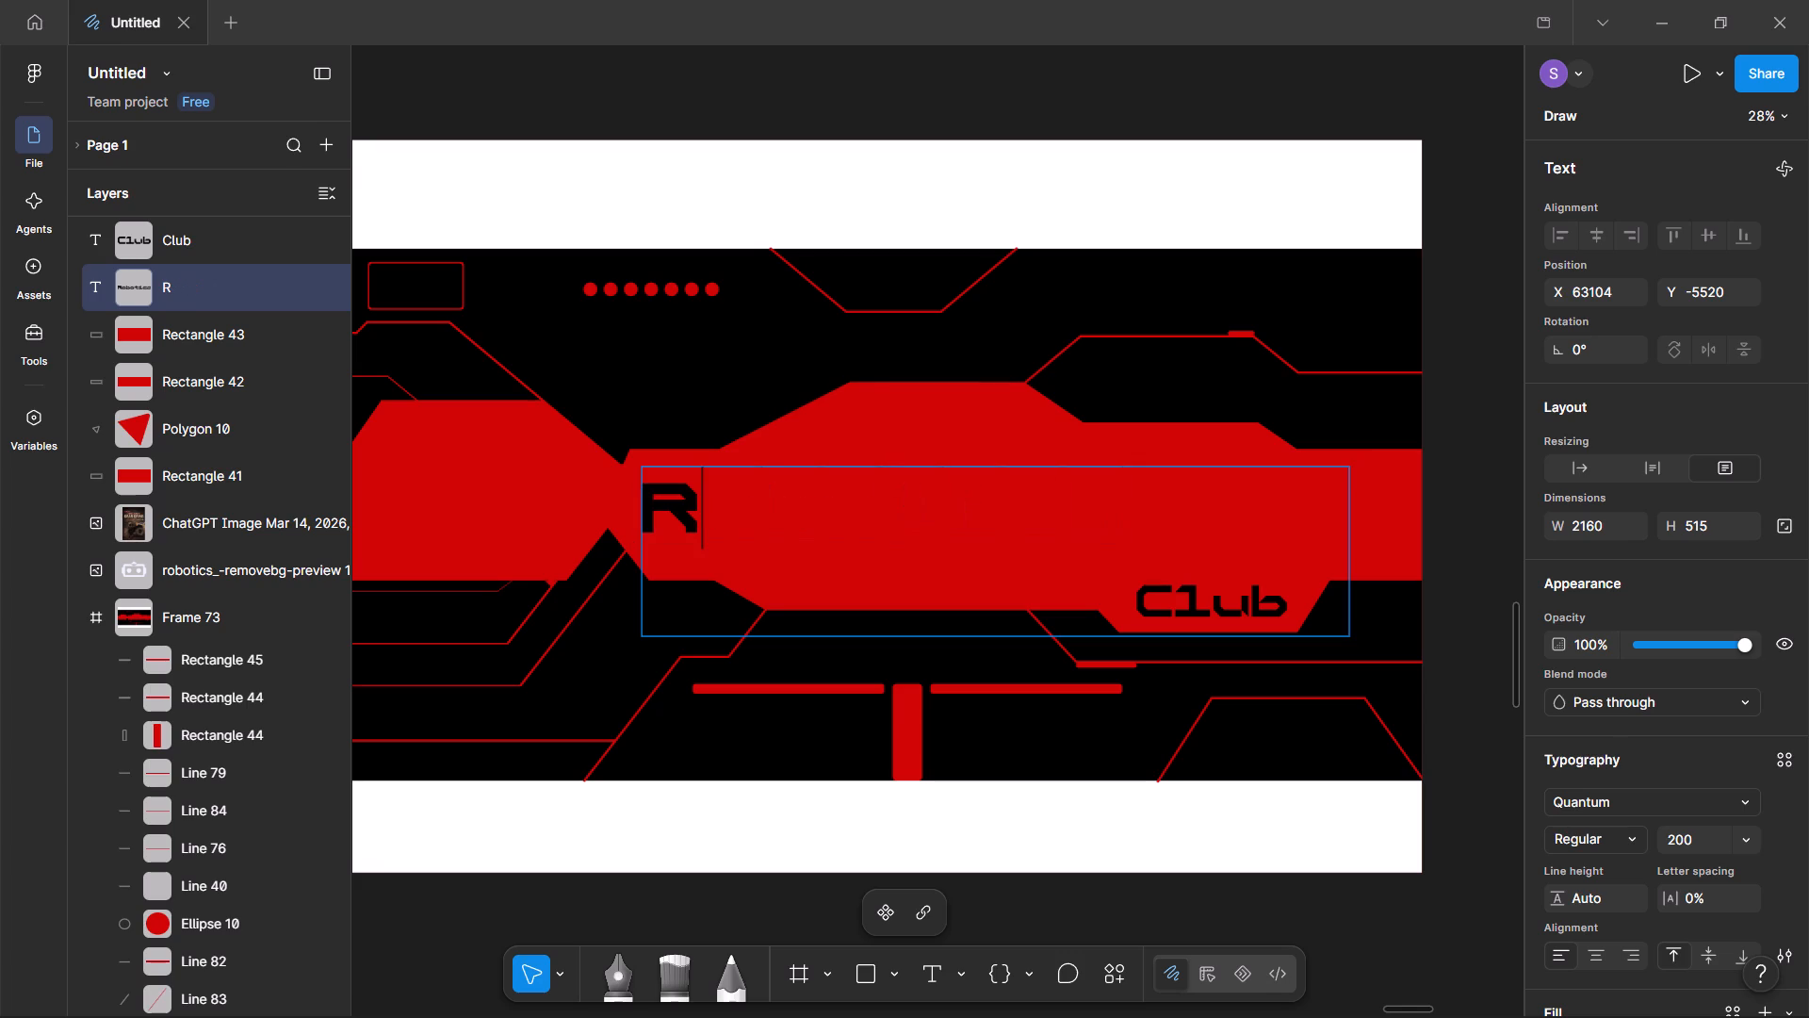
text(OBOTICS)
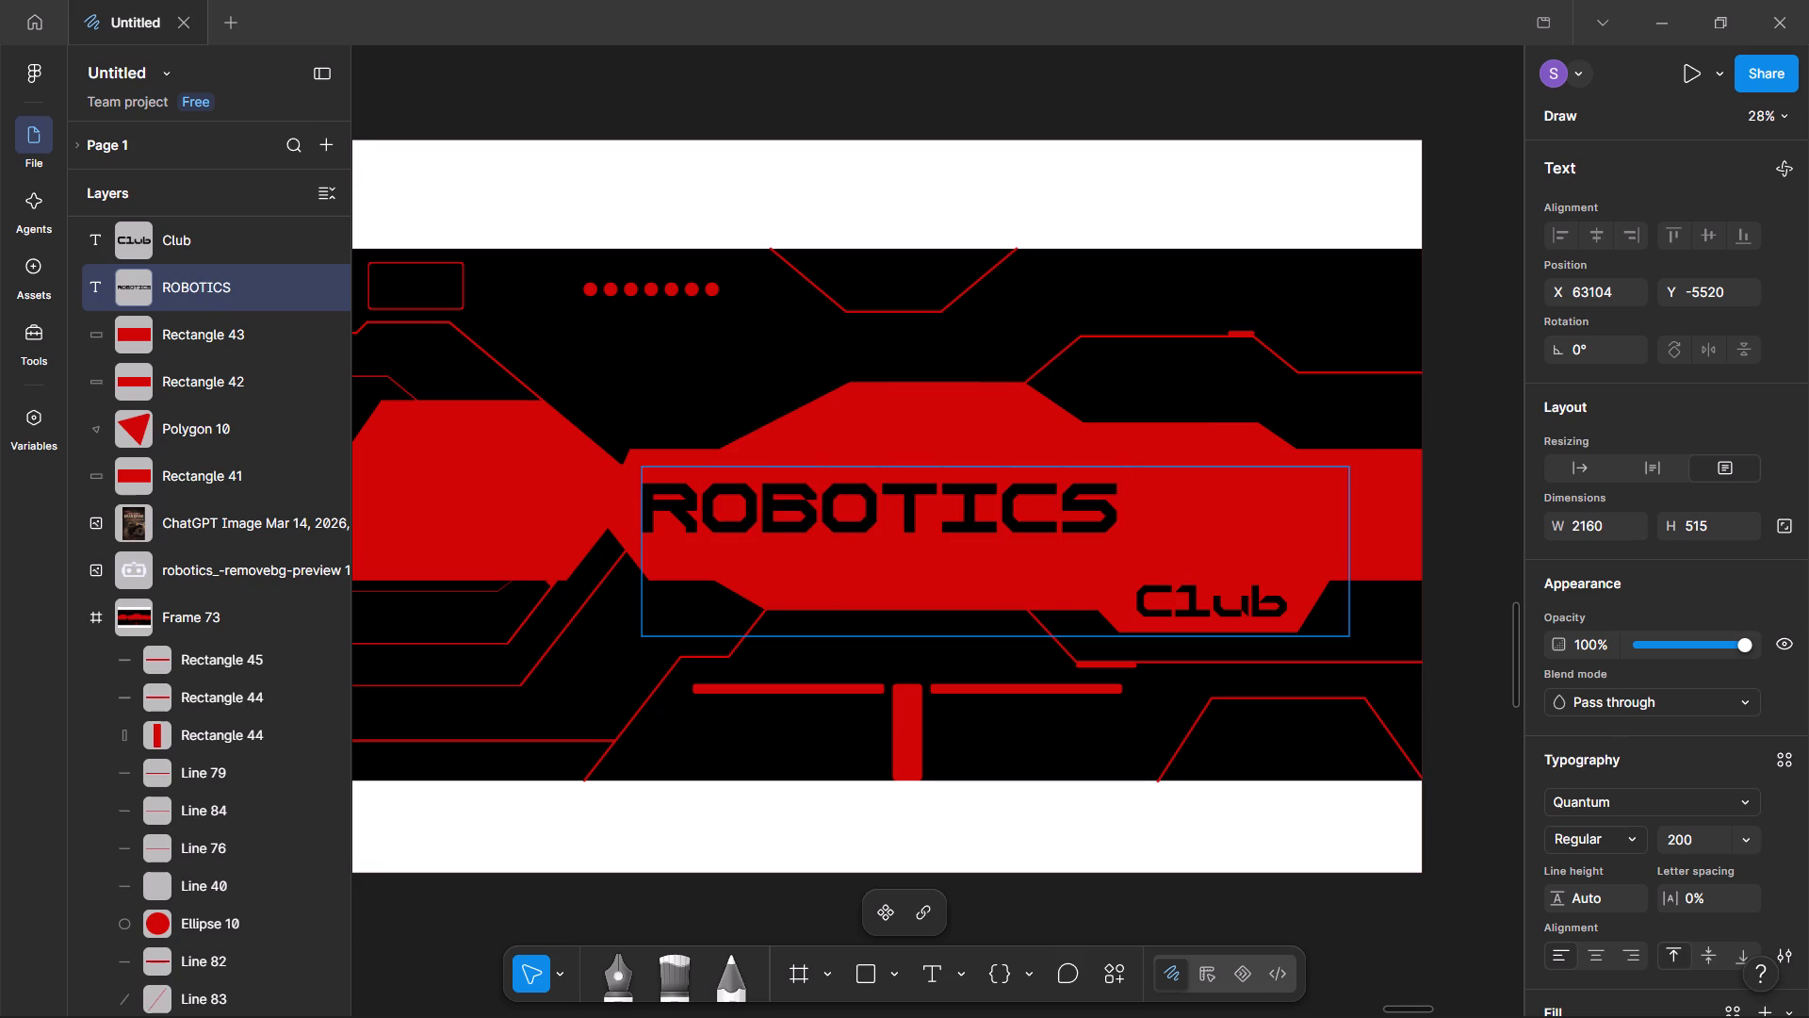
click(1462, 206)
click(1462, 206)
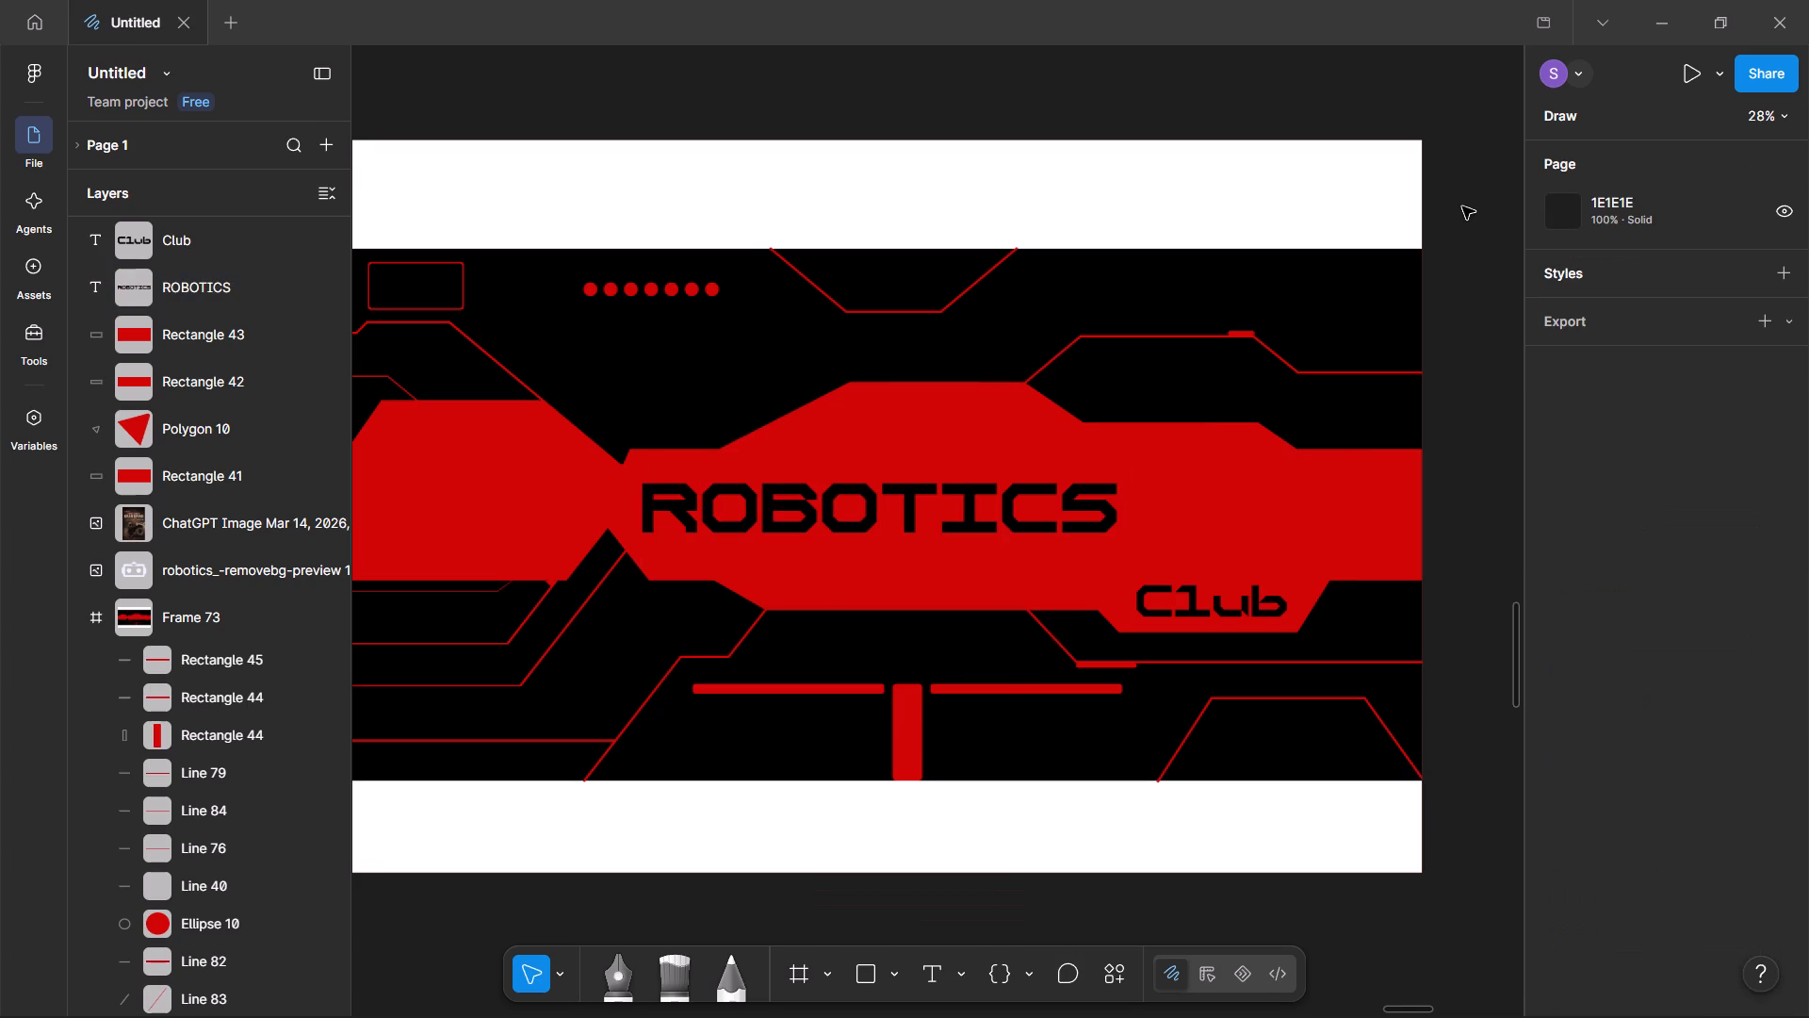
Nudge the ROBOTICS title slightly right and down within the red band, to X 63124, Y -5518.
click(917, 514)
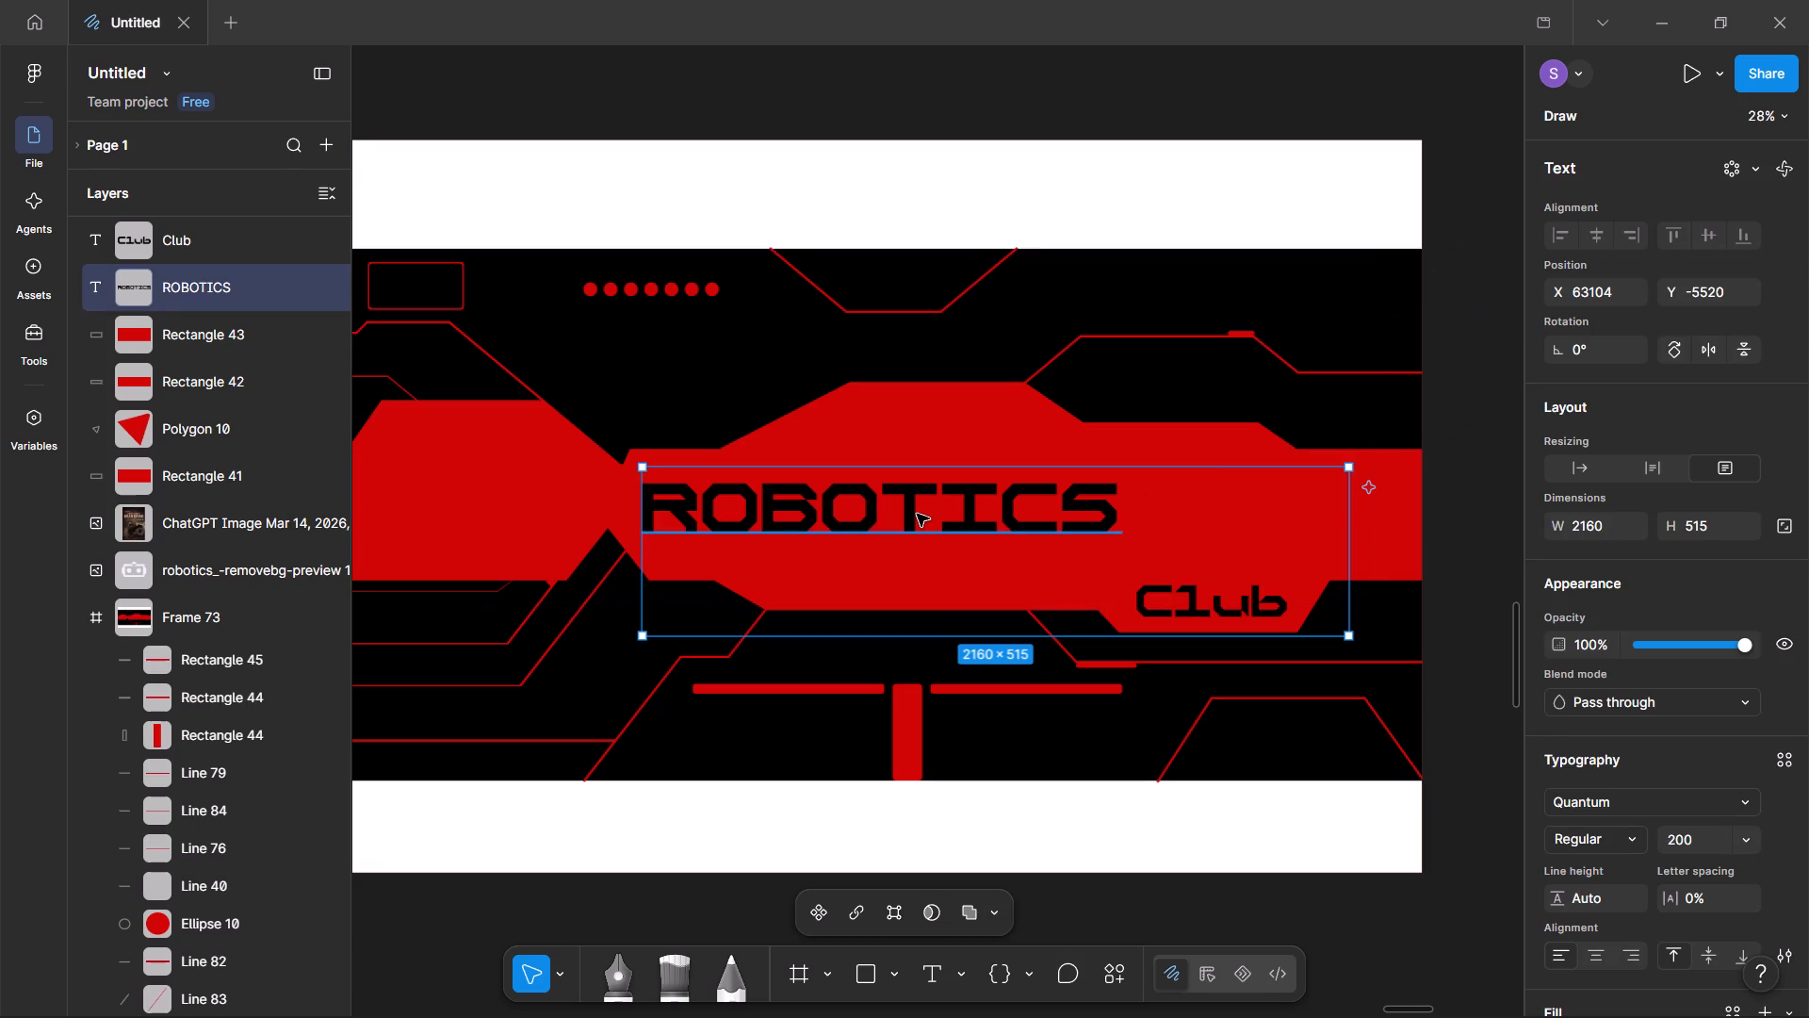
key(Right)
key(Right)
key(Right)
key(Right)
key(Right)
key(Right)
key(Right)
key(Right)
key(Right)
key(Right)
key(Right)
key(Right)
key(Right)
key(Right)
key(Right)
key(Right)
key(Right)
key(Right)
key(Right)
key(Right)
key(Right)
key(Right)
key(Right)
key(Right)
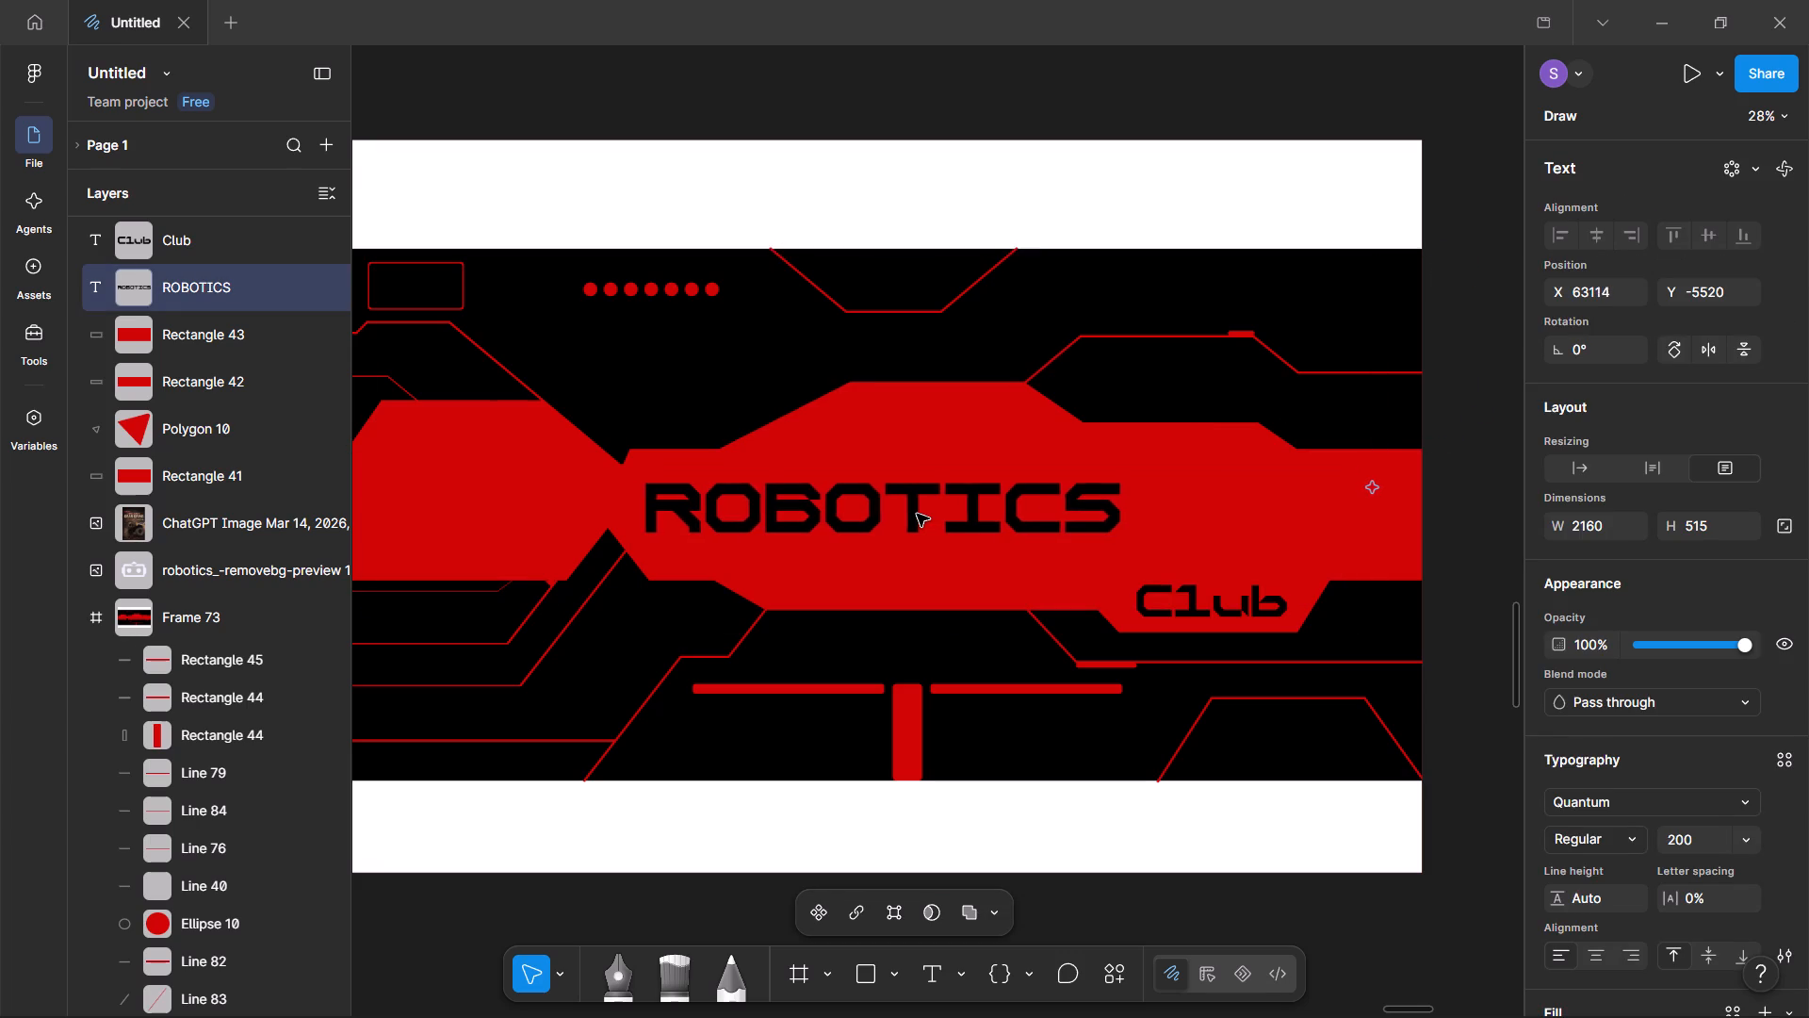
key(Down)
key(Down)
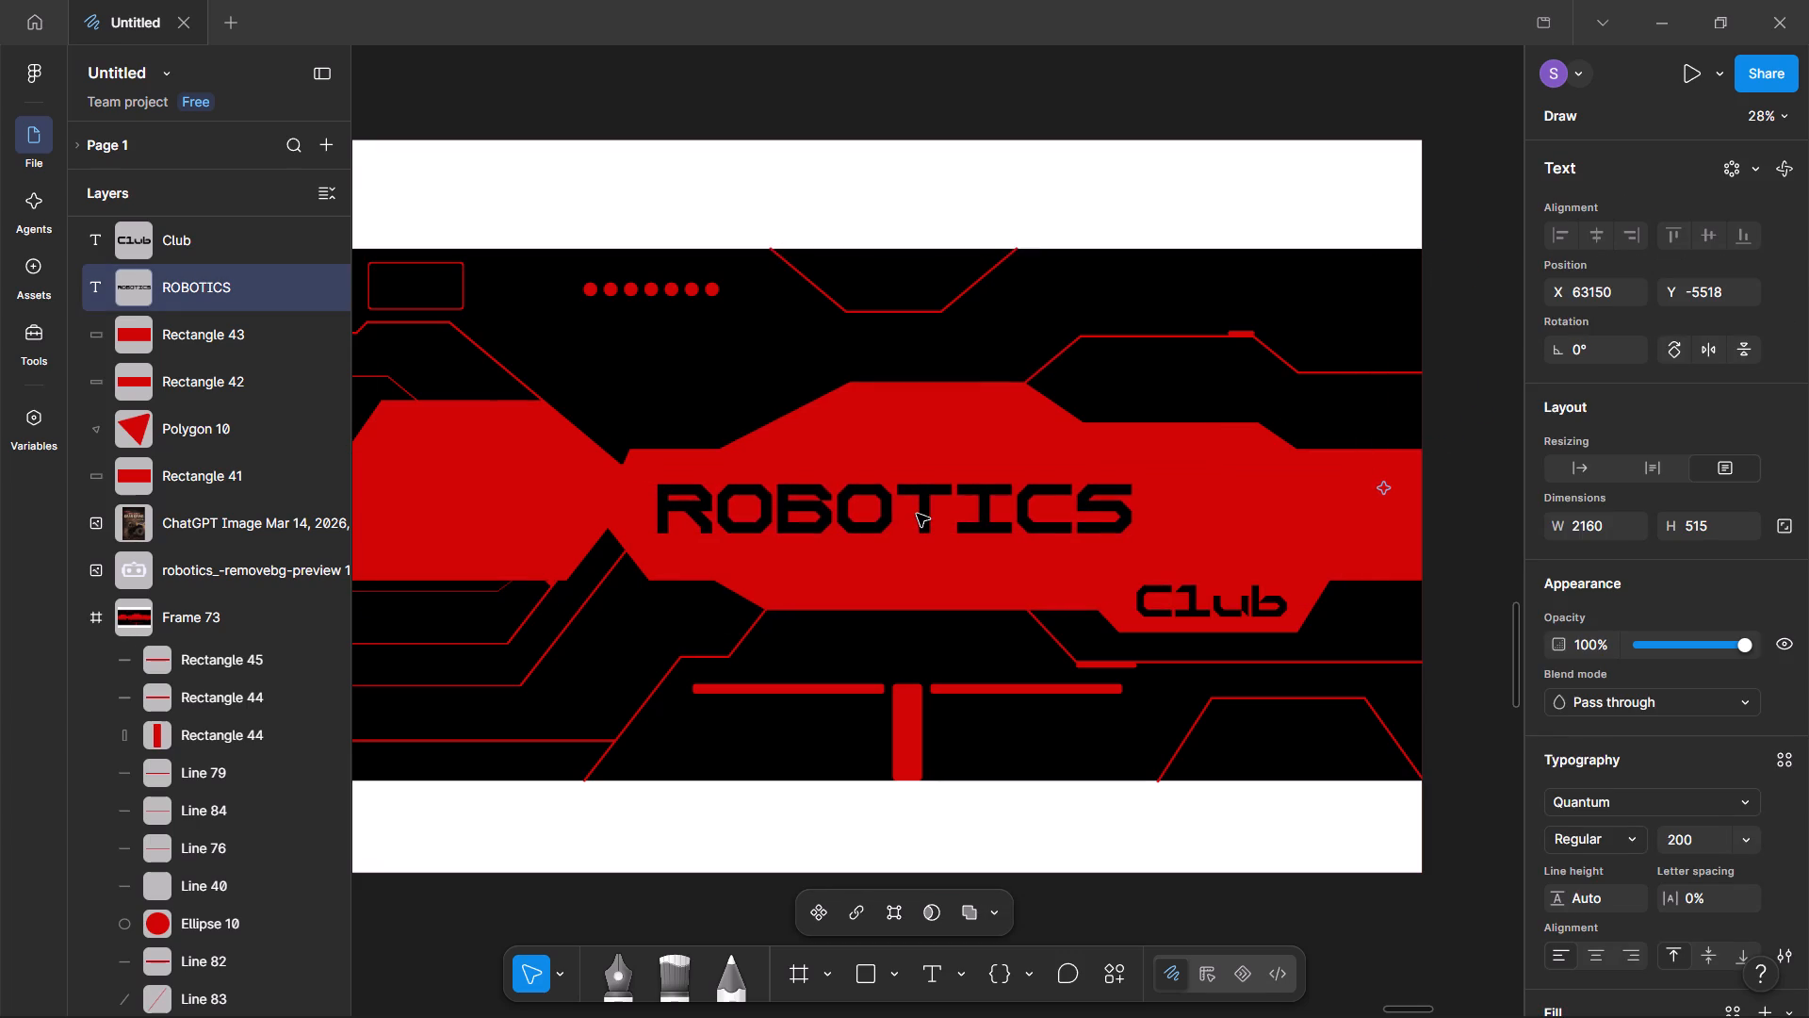
key(Right)
key(Right)
key(Right)
key(Right)
key(Right)
key(Right)
key(Right)
key(Right)
key(Right)
key(Left)
key(Left)
key(Left)
key(Left)
key(Left)
key(Left)
key(Left)
key(Left)
key(Left)
key(Left)
key(Left)
key(Left)
key(Left)
key(Left)
key(Left)
key(Left)
key(Left)
key(Left)
key(Left)
key(Left)
key(Left)
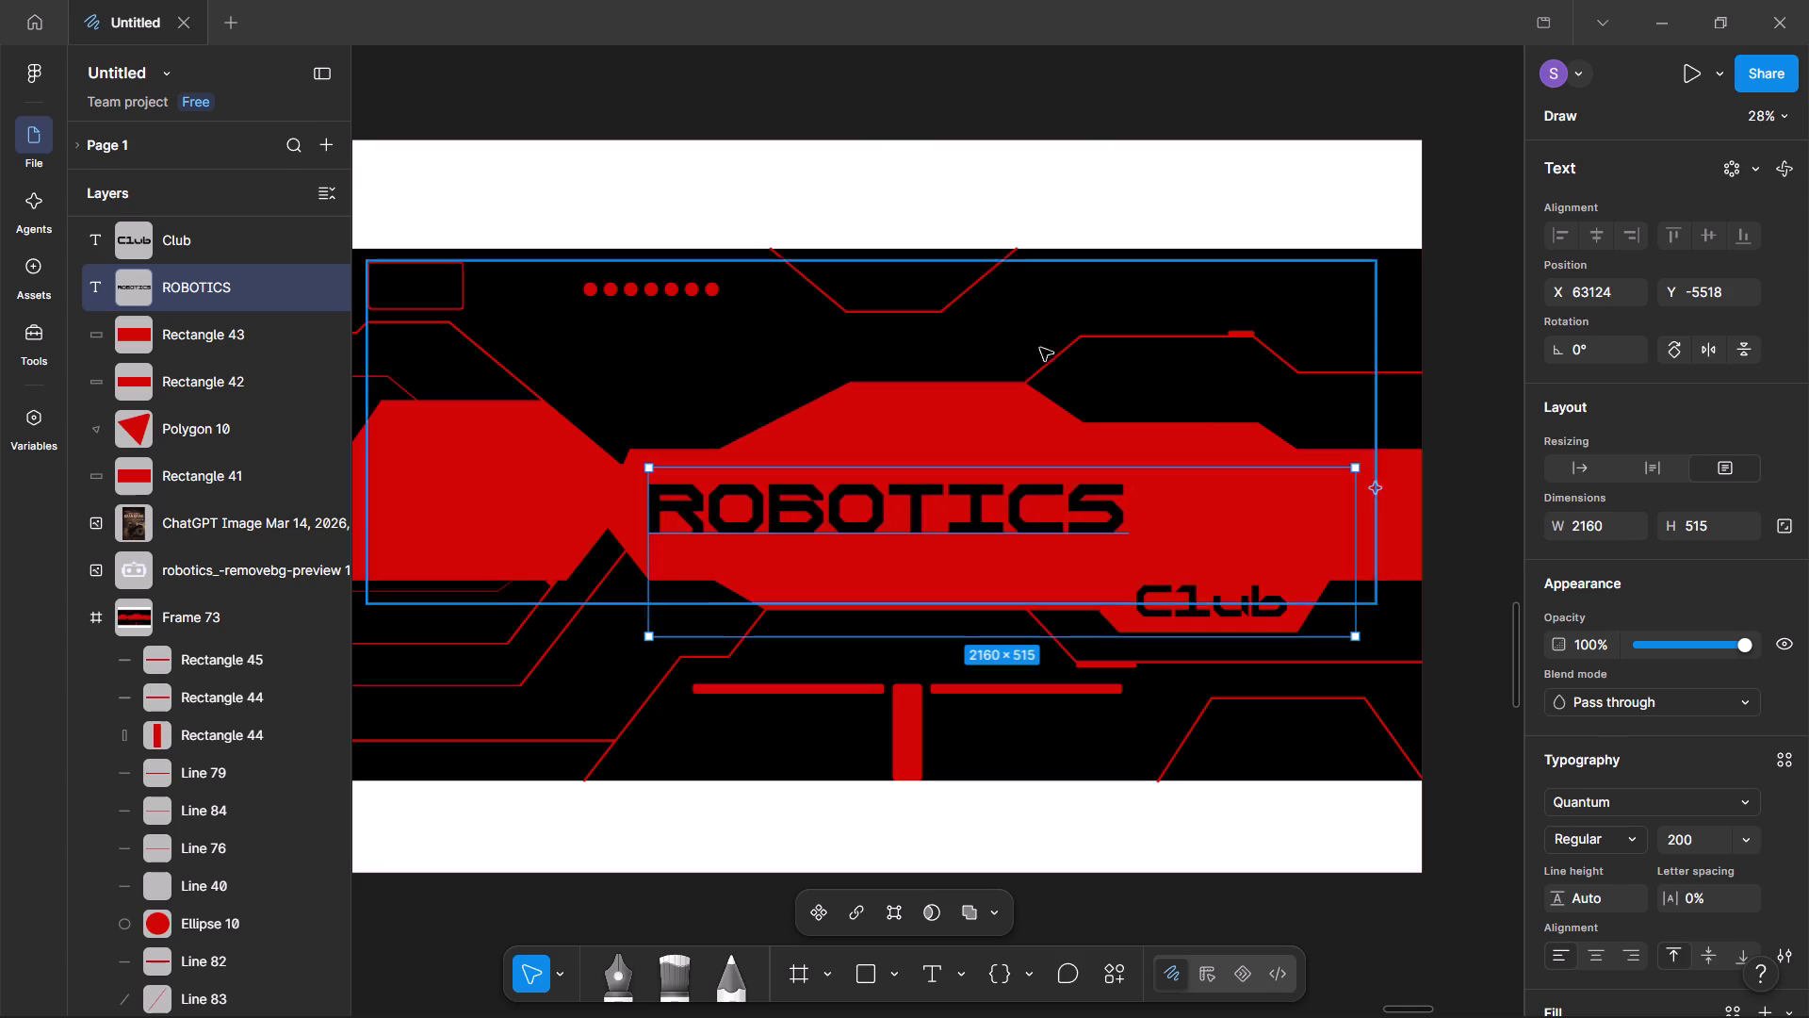
click(1464, 201)
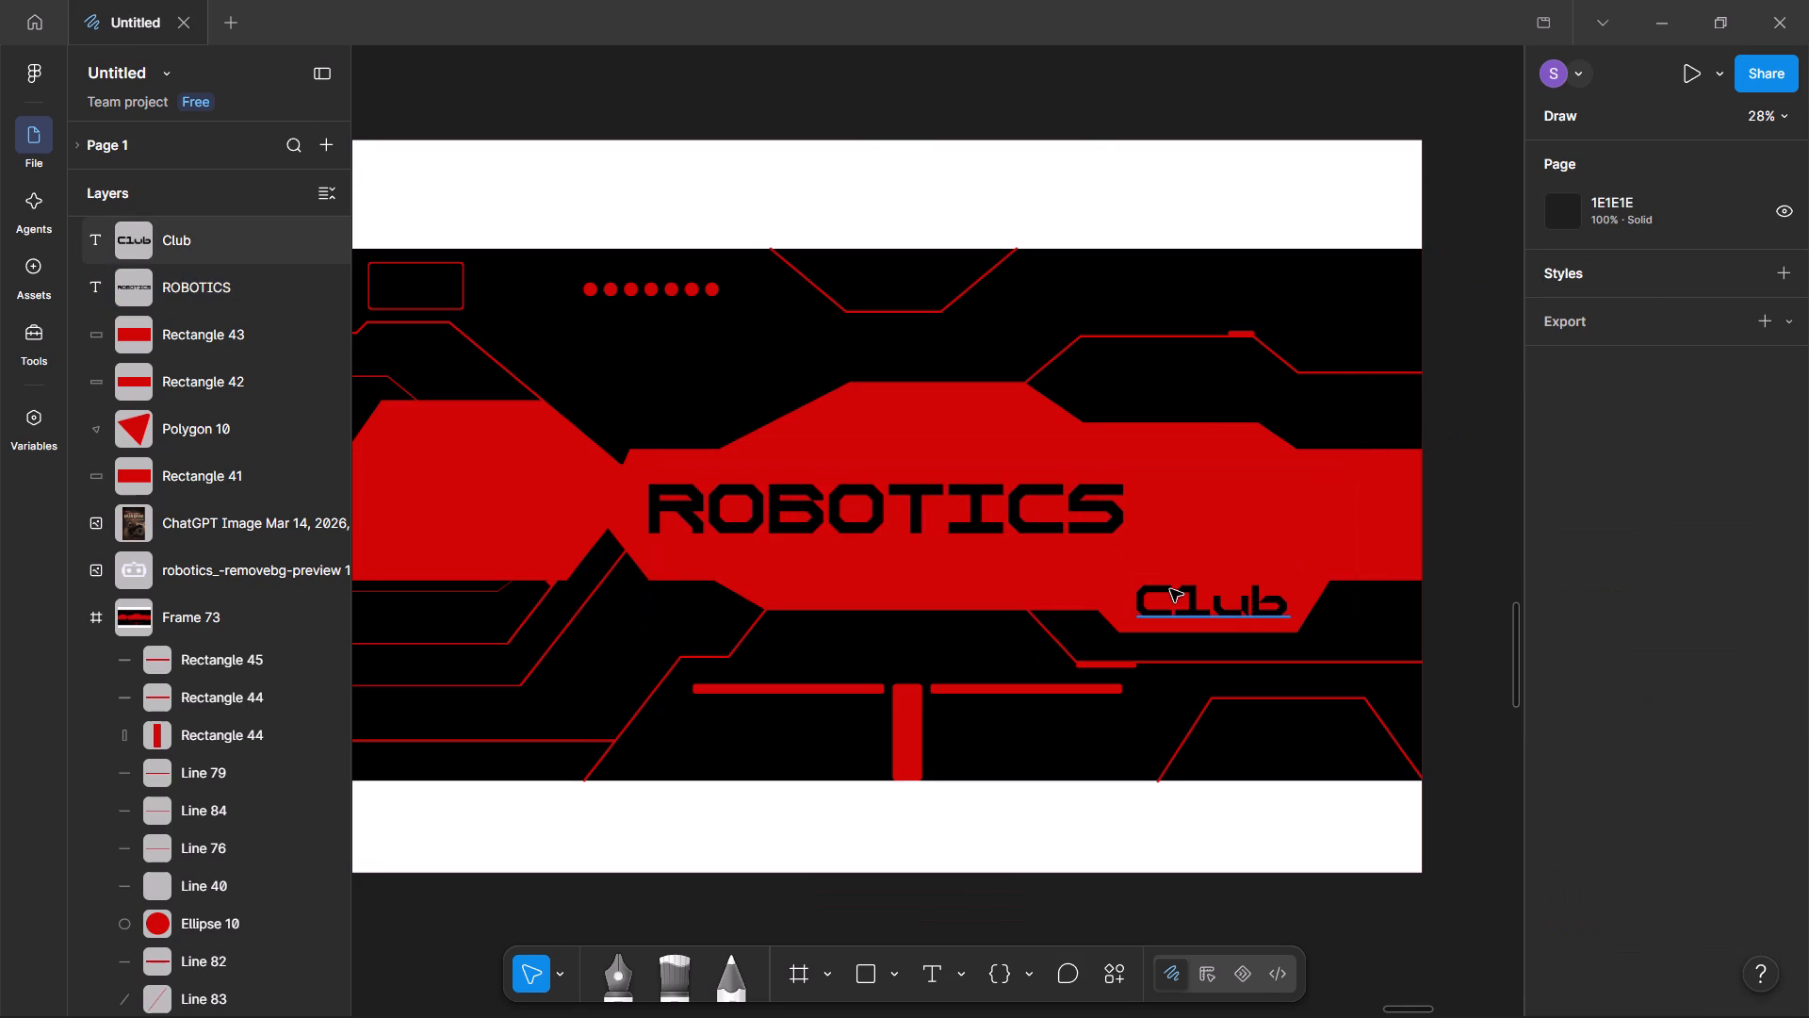
Nudge the Club text slightly upward to X 64616, Y -5197.
click(1170, 589)
key(Up)
key(Up)
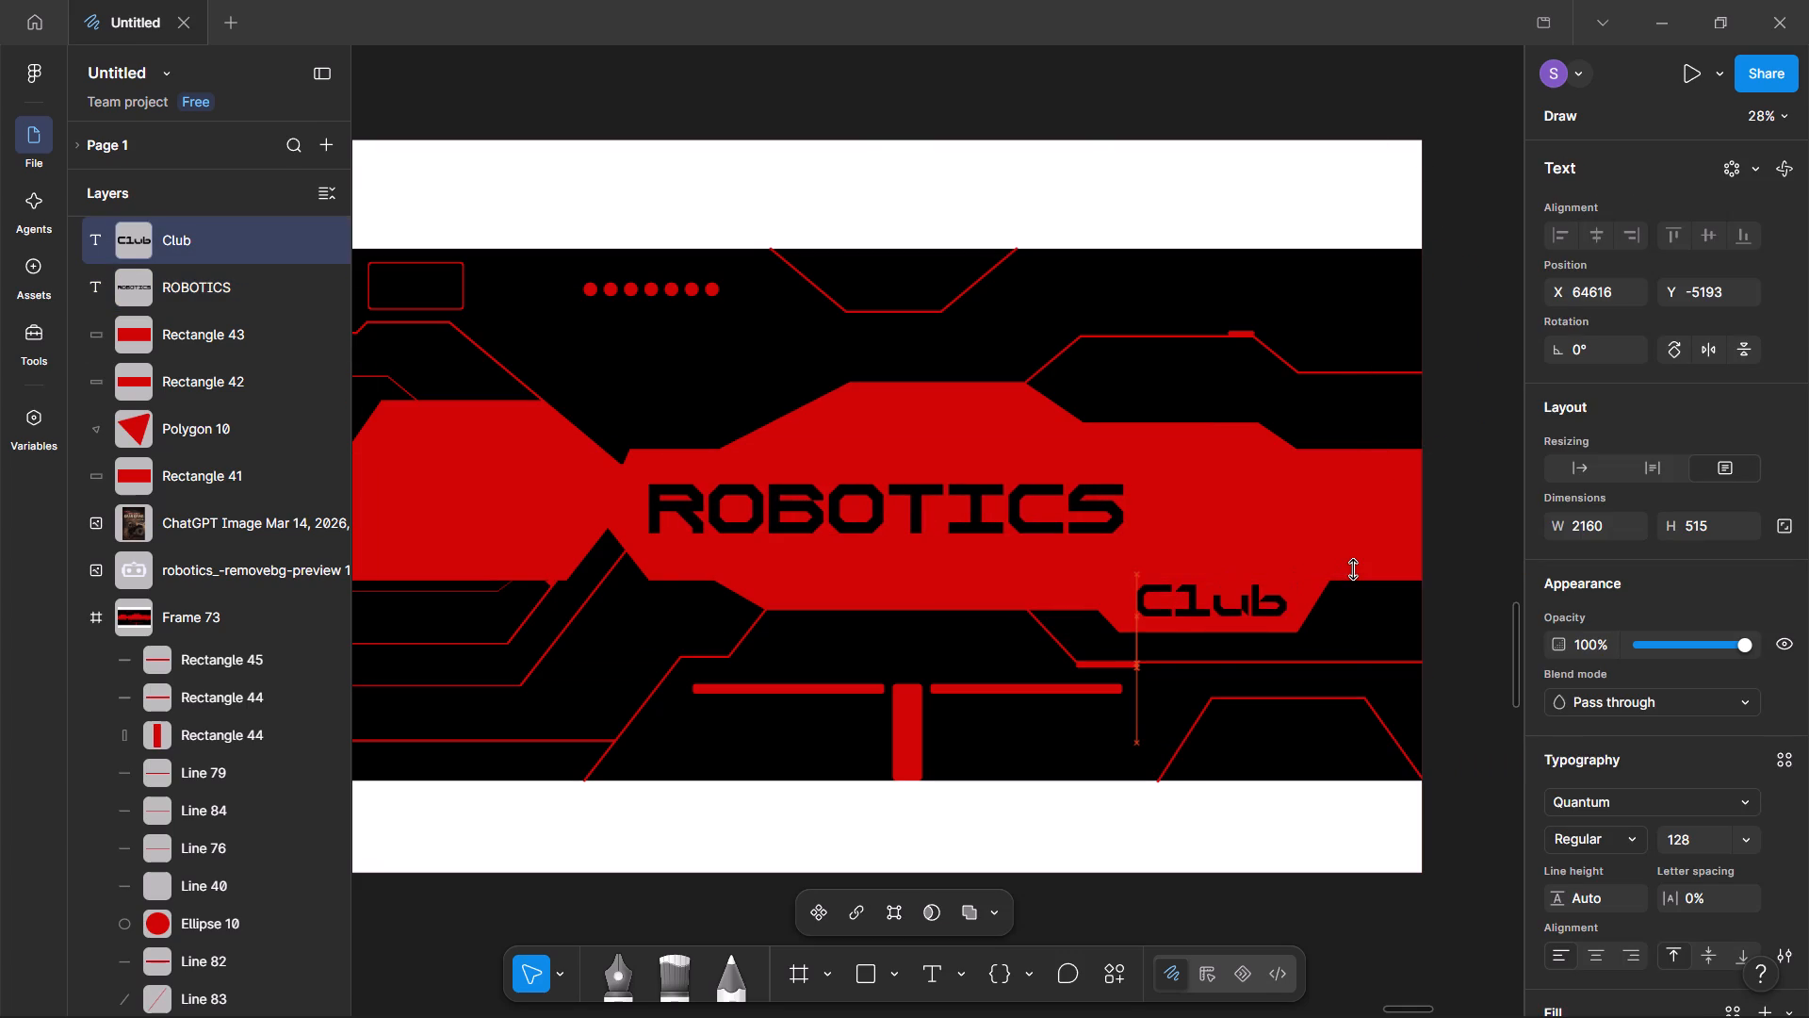
key(Up)
key(Up)
key(Up)
key(Up)
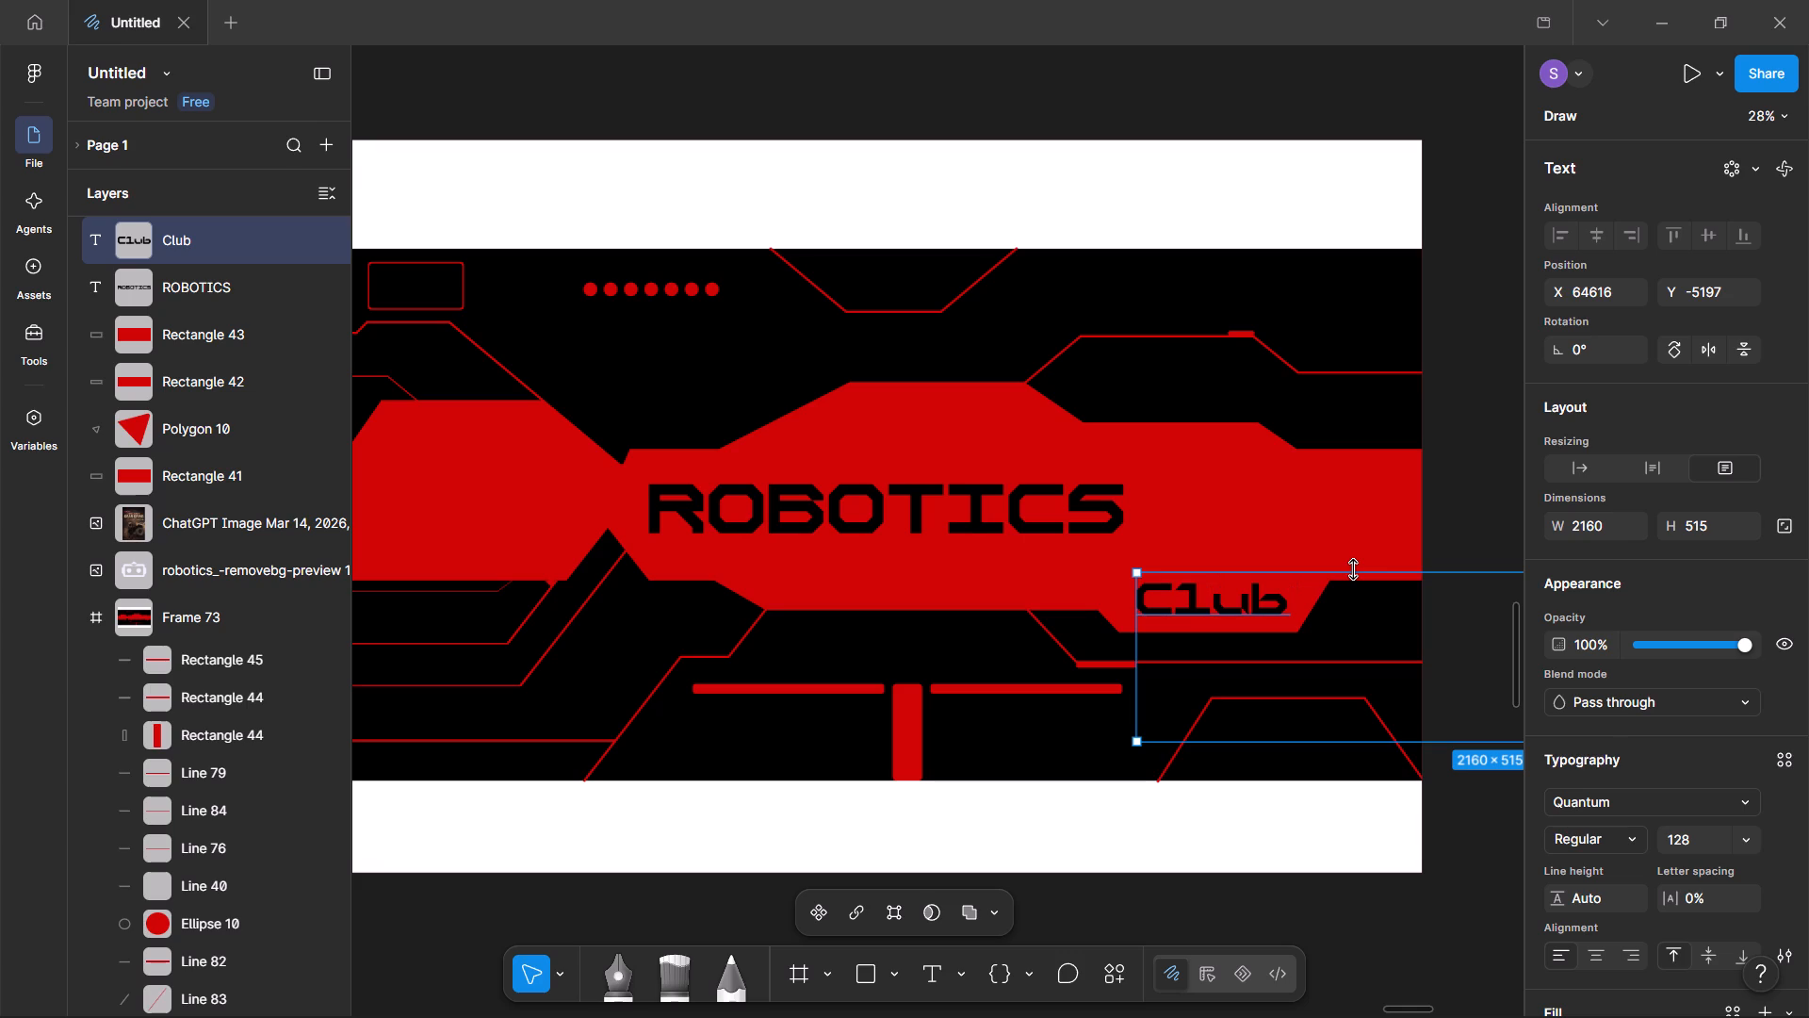
click(1449, 502)
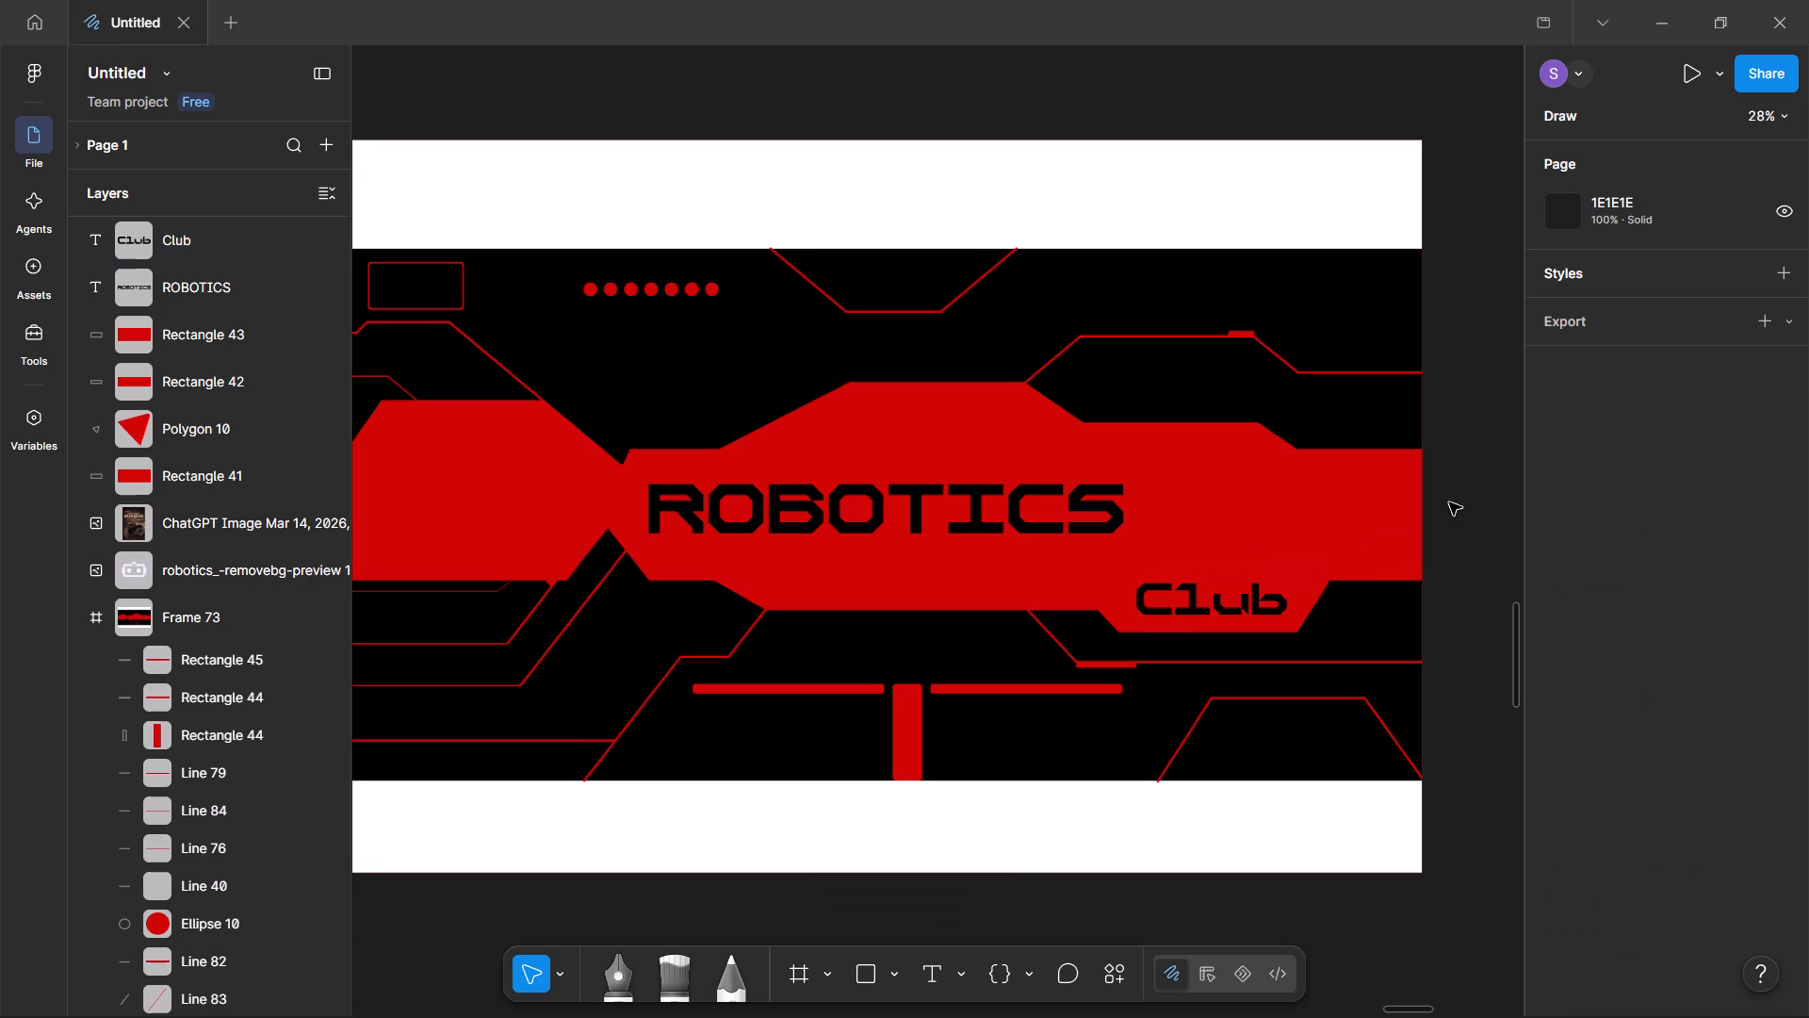
Nudge the ROBOTICS title down and slightly right to X 63126, Y -5503.
ctrl+scroll(1449, 502, down, 4)
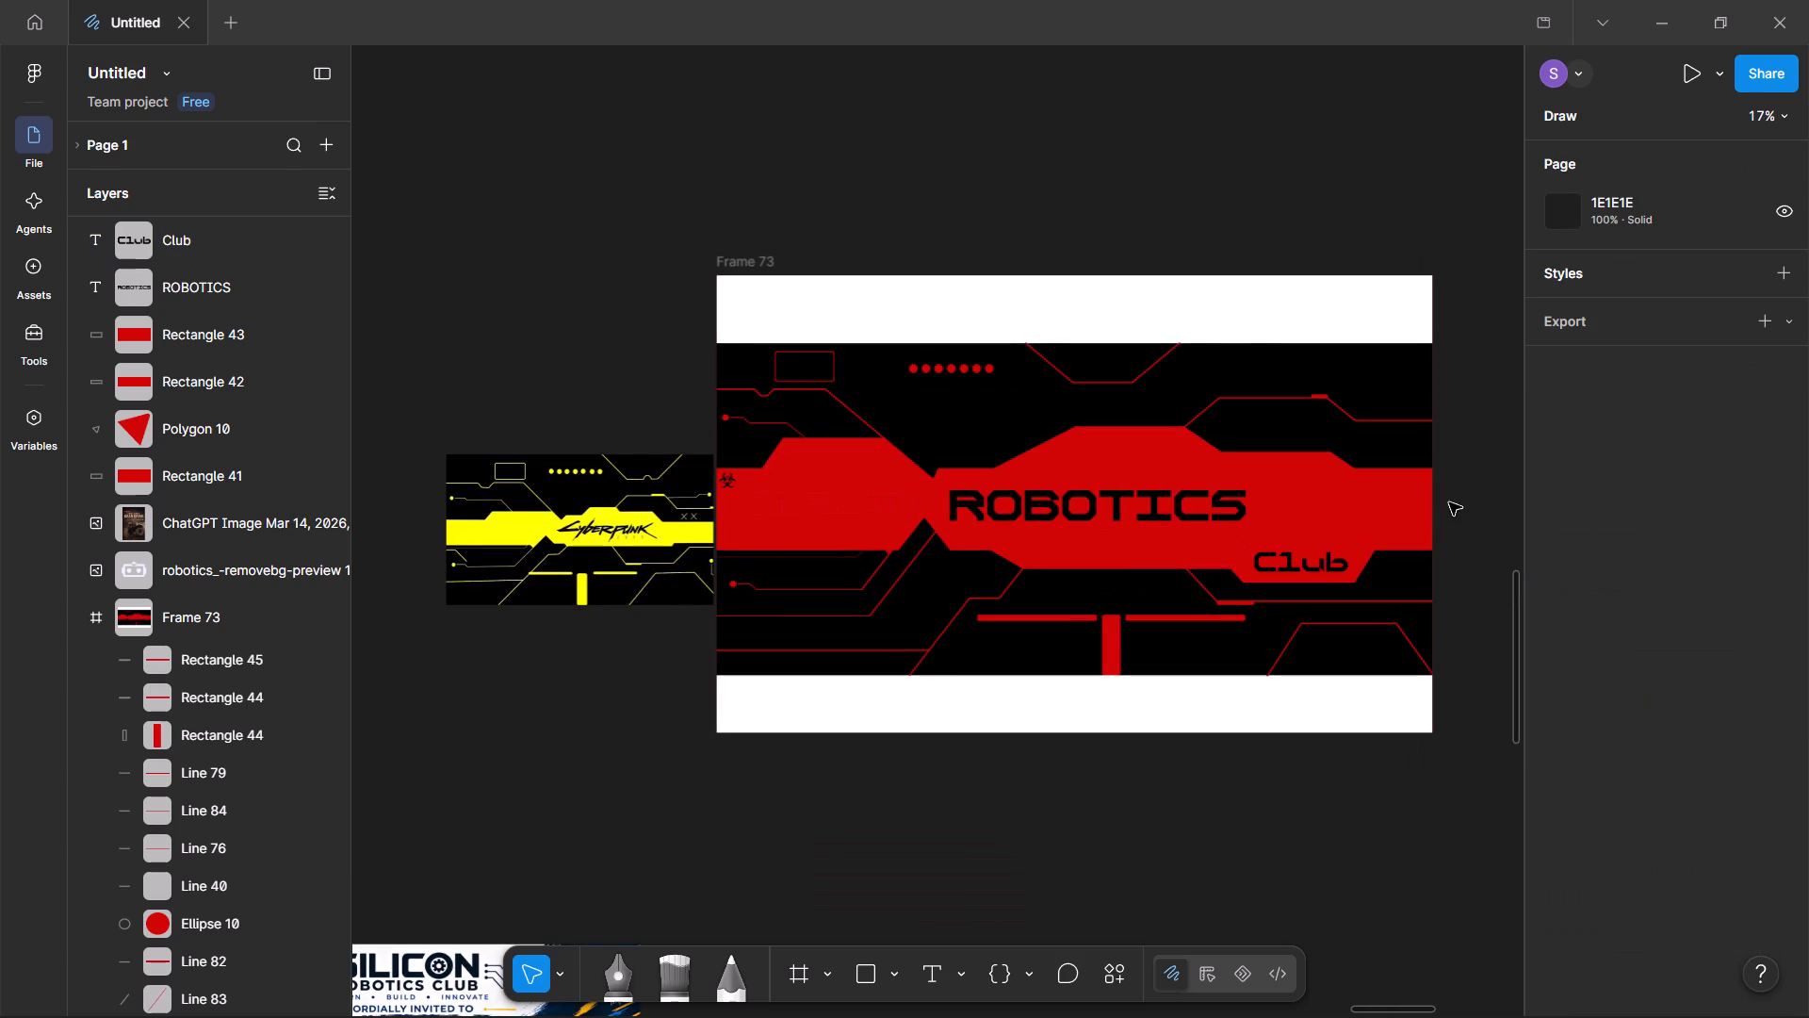
click(1135, 501)
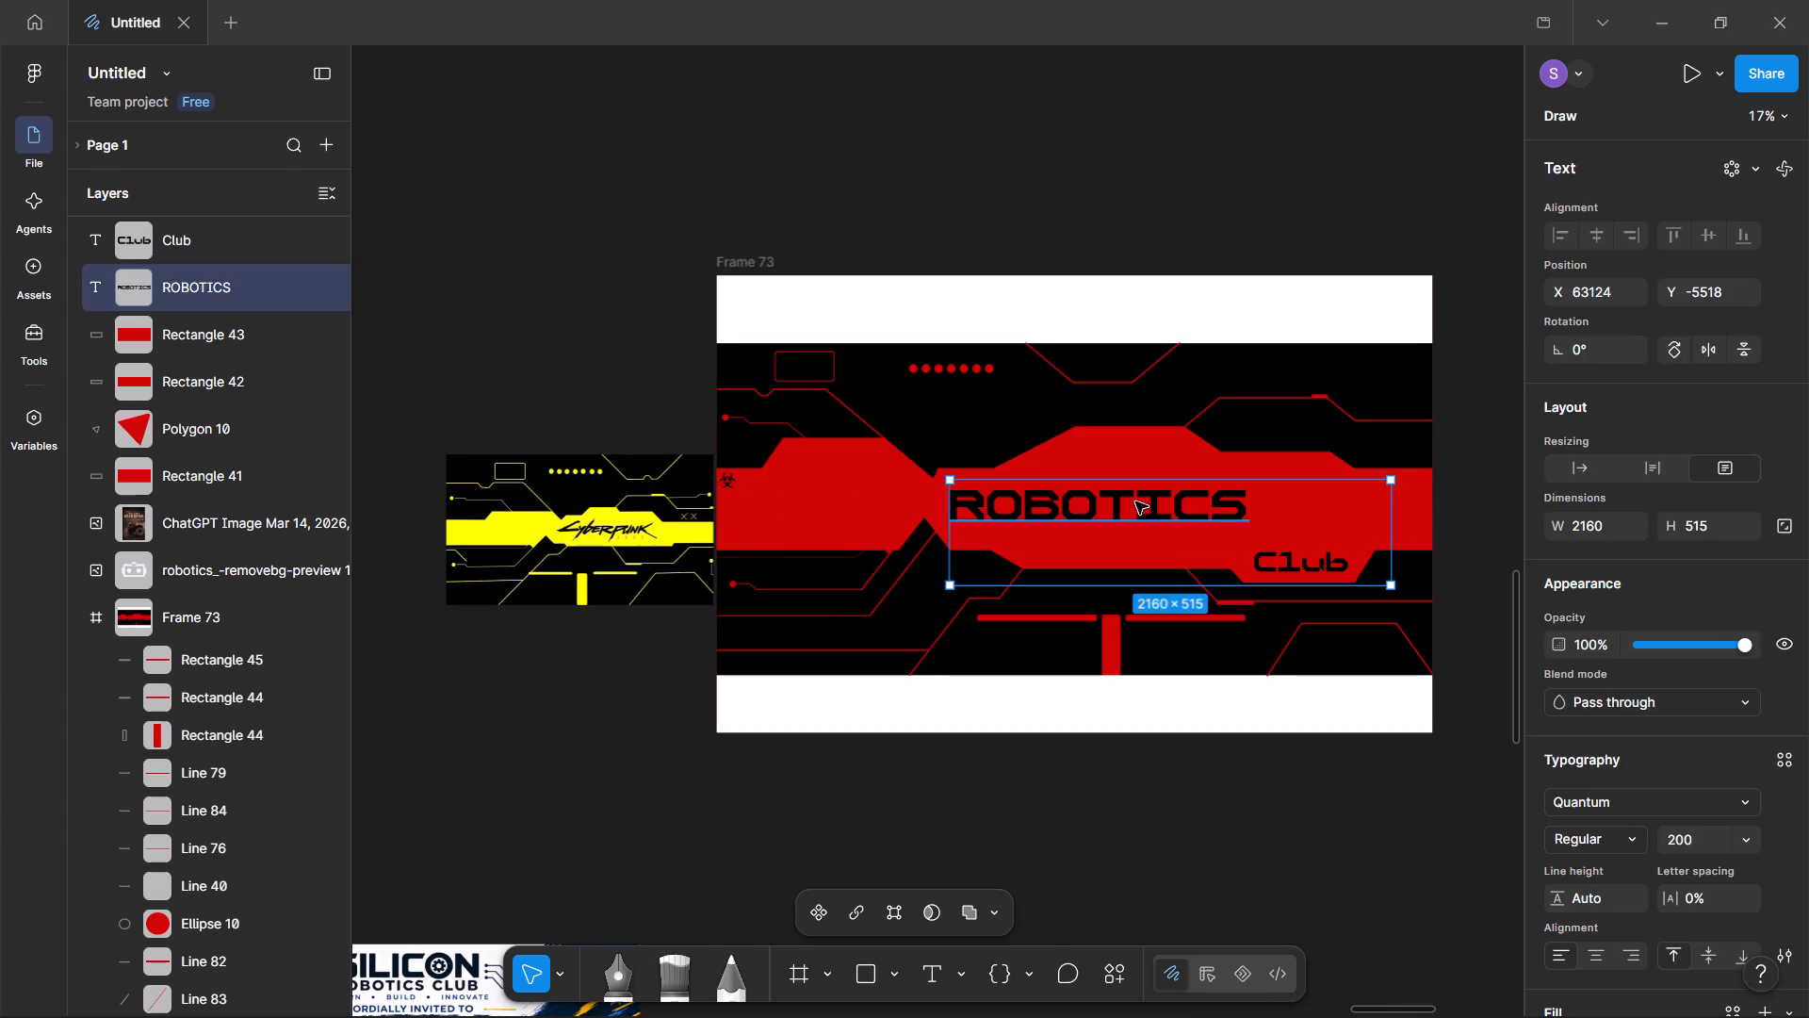
key(Down)
key(Down)
key(Down)
key(Down)
key(Down)
key(Down)
key(Down)
key(Down)
key(Down)
key(Down)
key(Down)
key(Down)
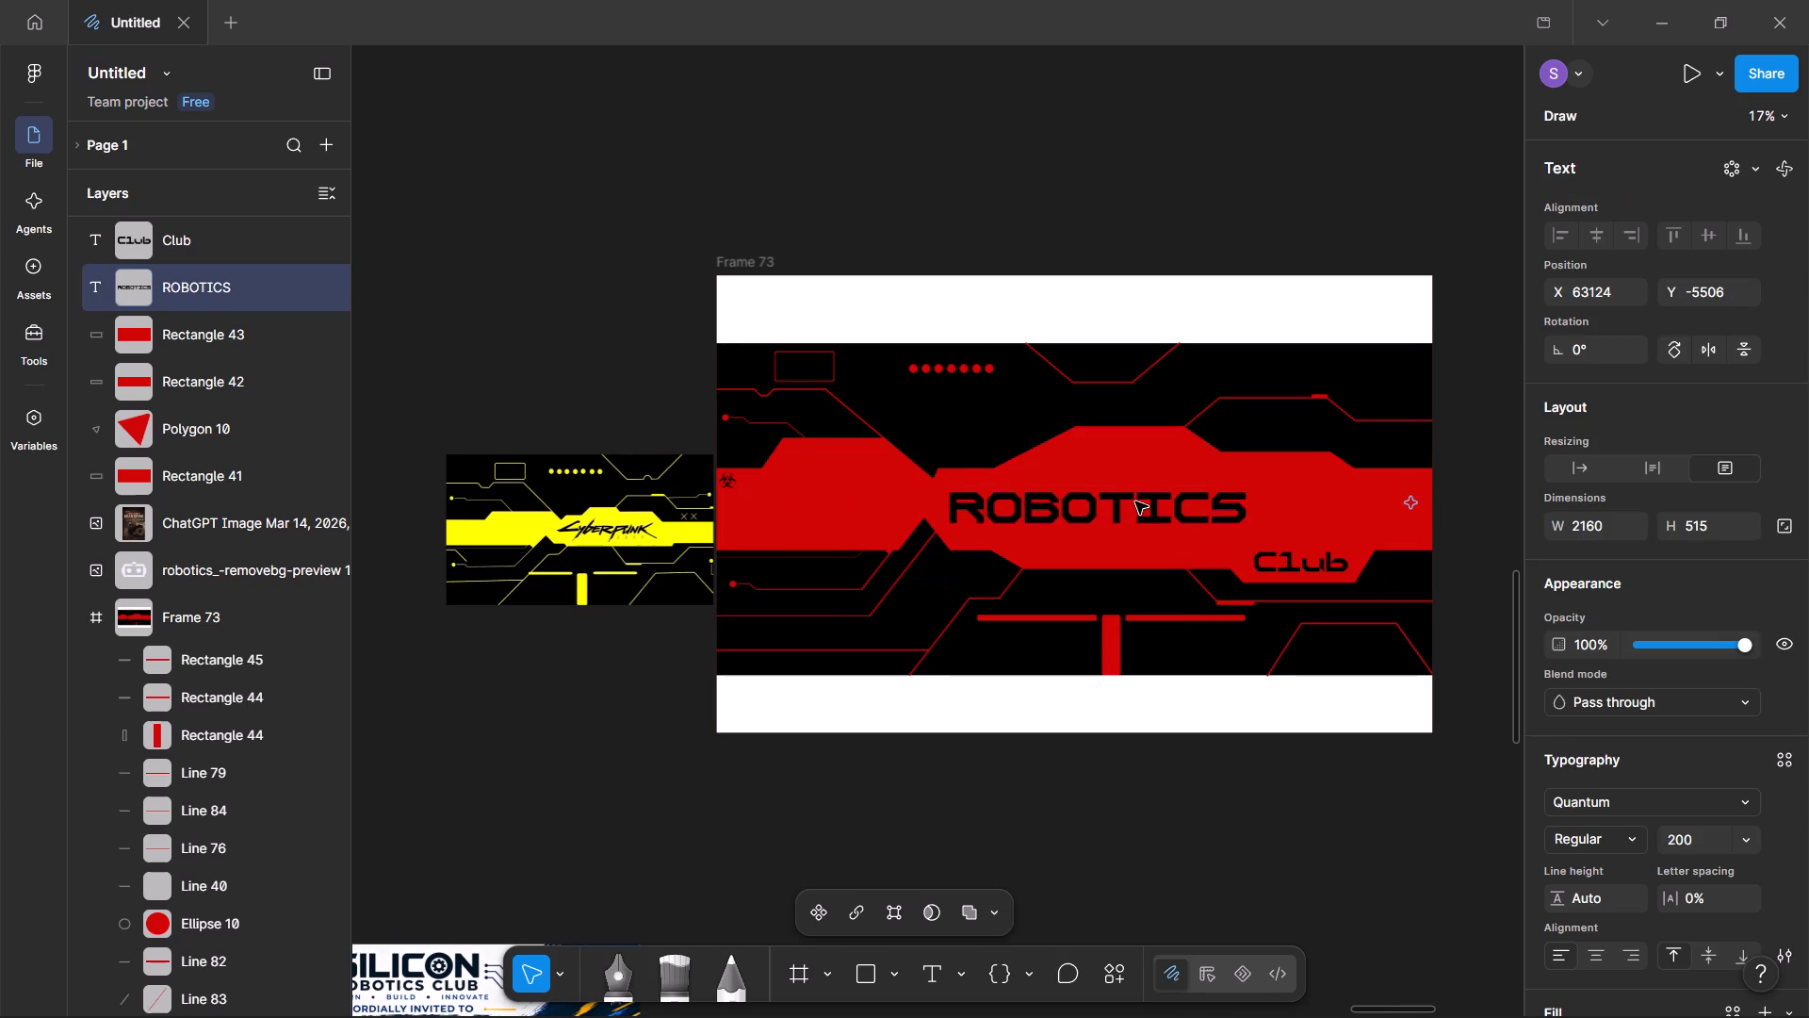
key(Down)
key(Down)
key(Down)
key(Right)
key(Right)
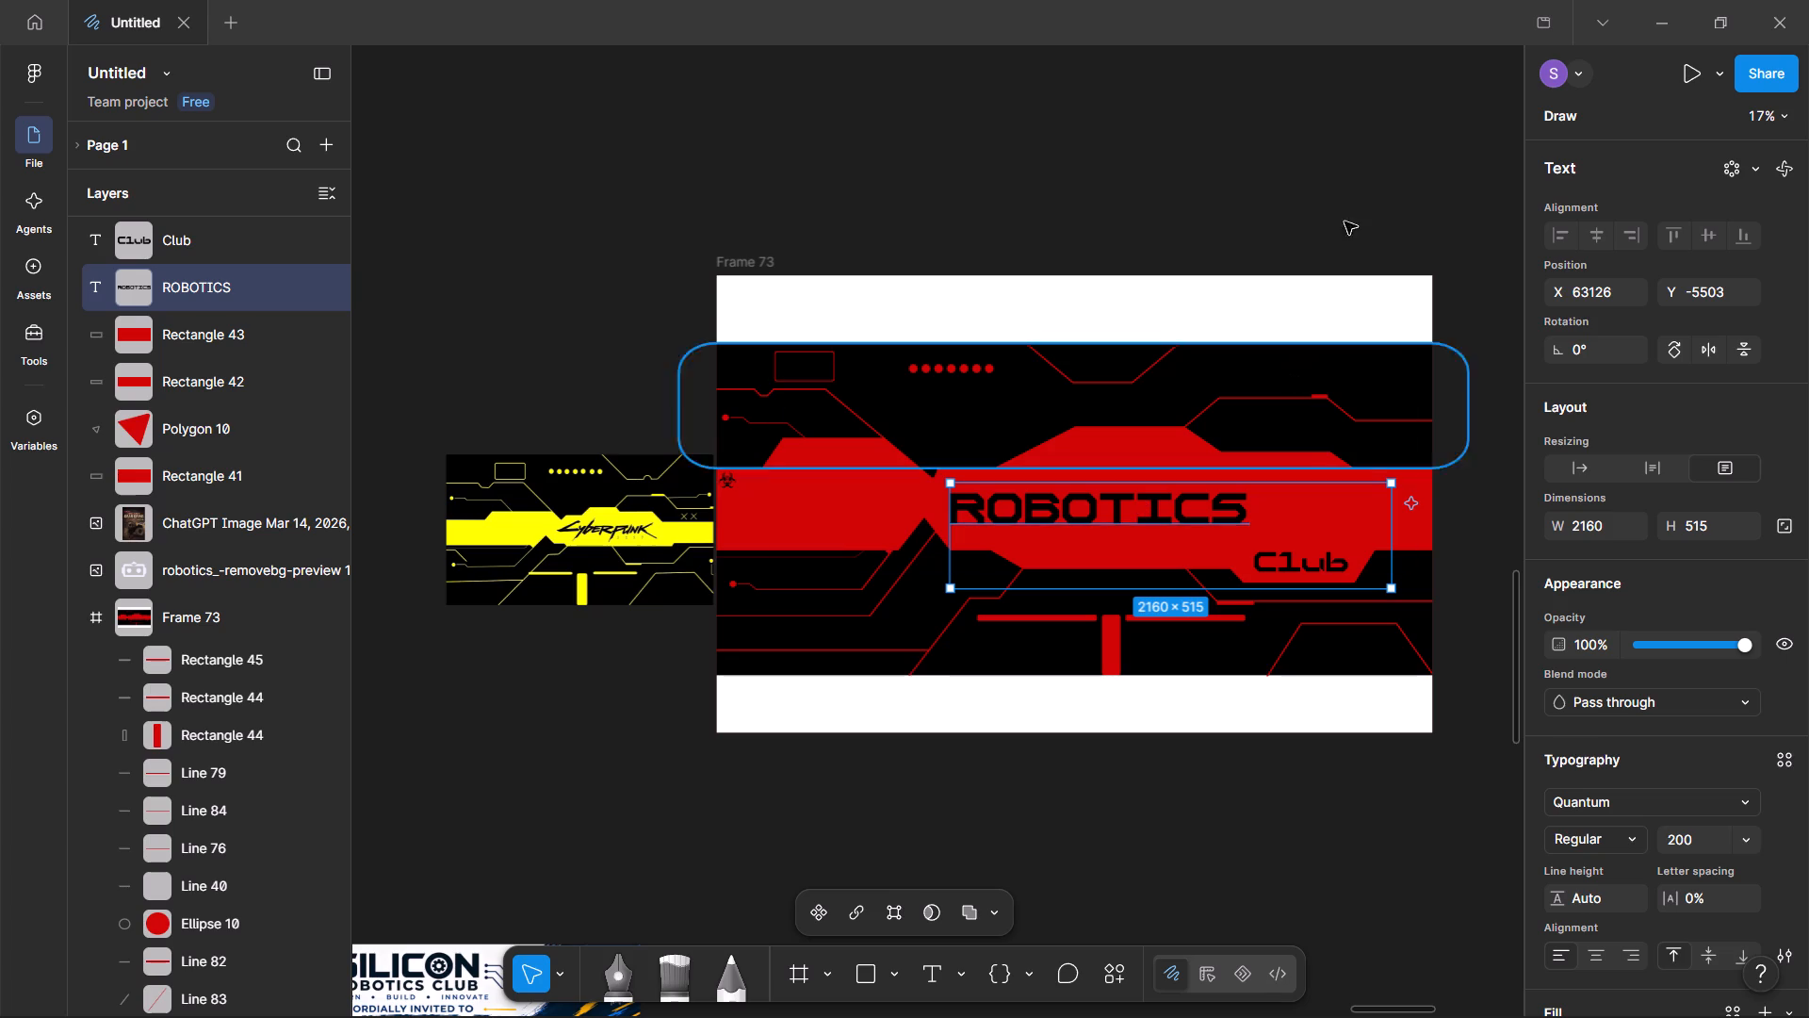
click(1368, 112)
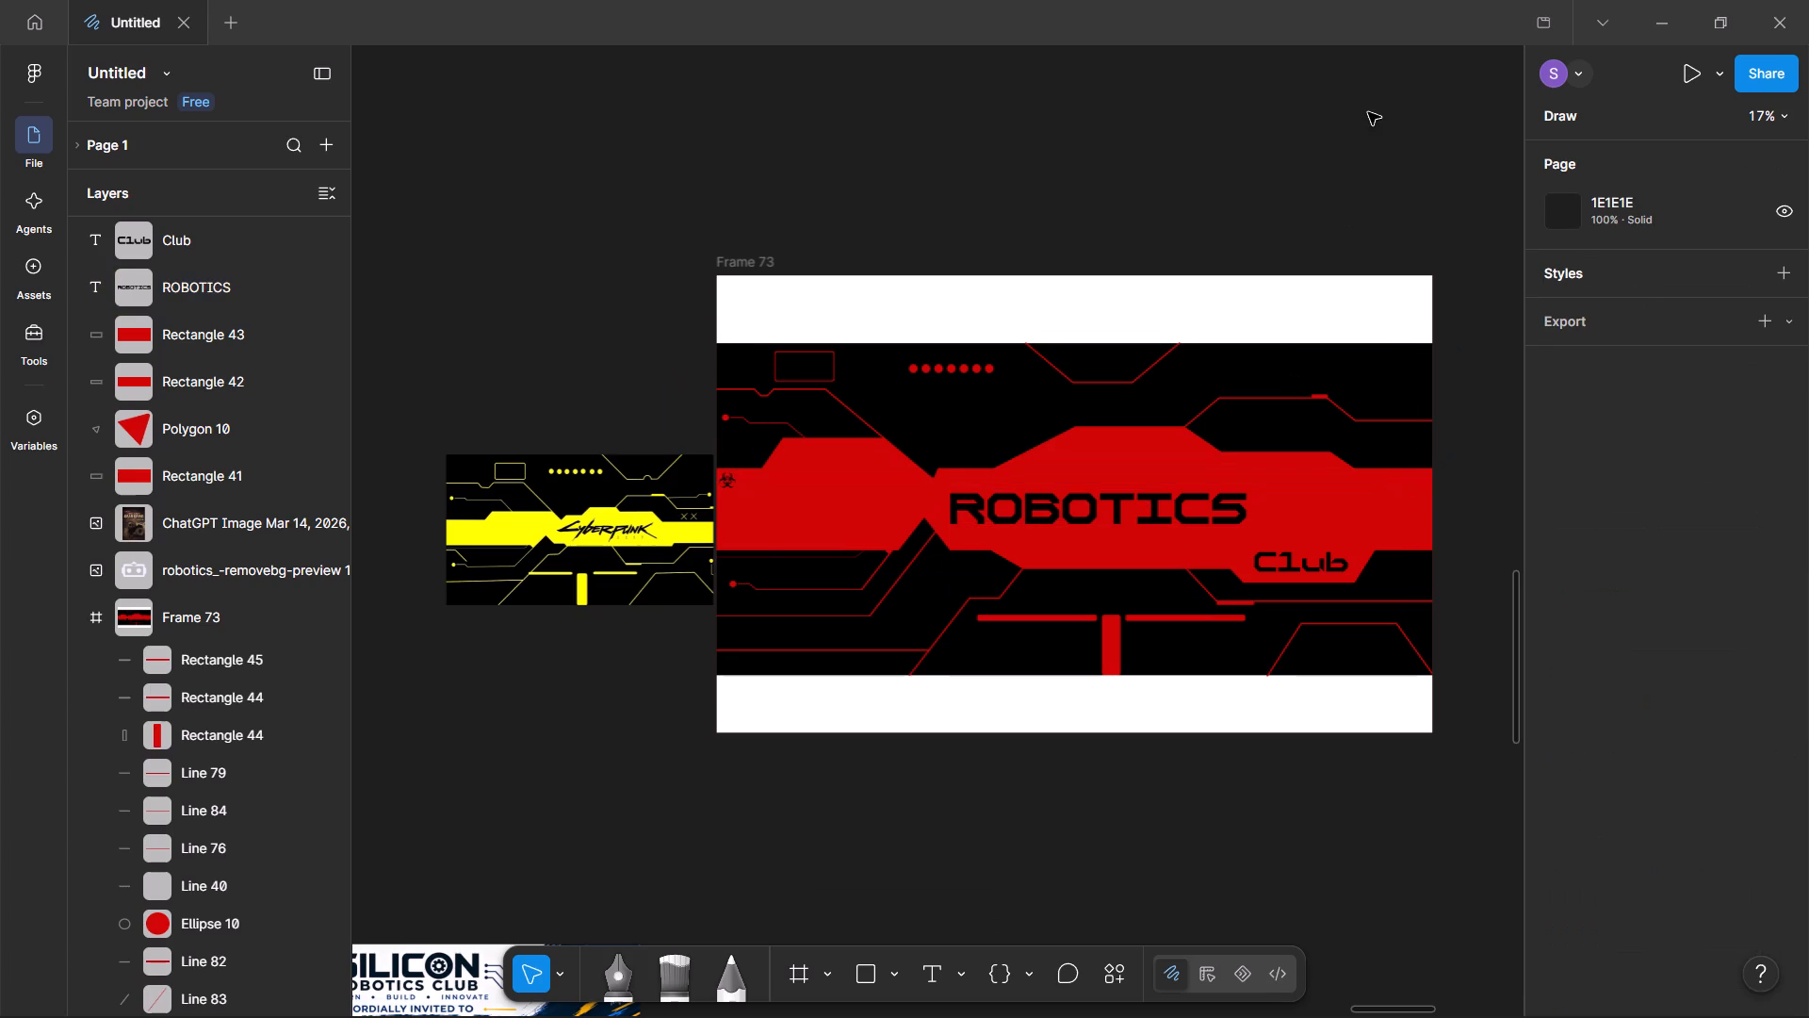
Duplicate the Club text and place the copy above the ROBOTICS title, at about X 63754, Y -5770.
ctrl+scroll(1140, 502, up, 4)
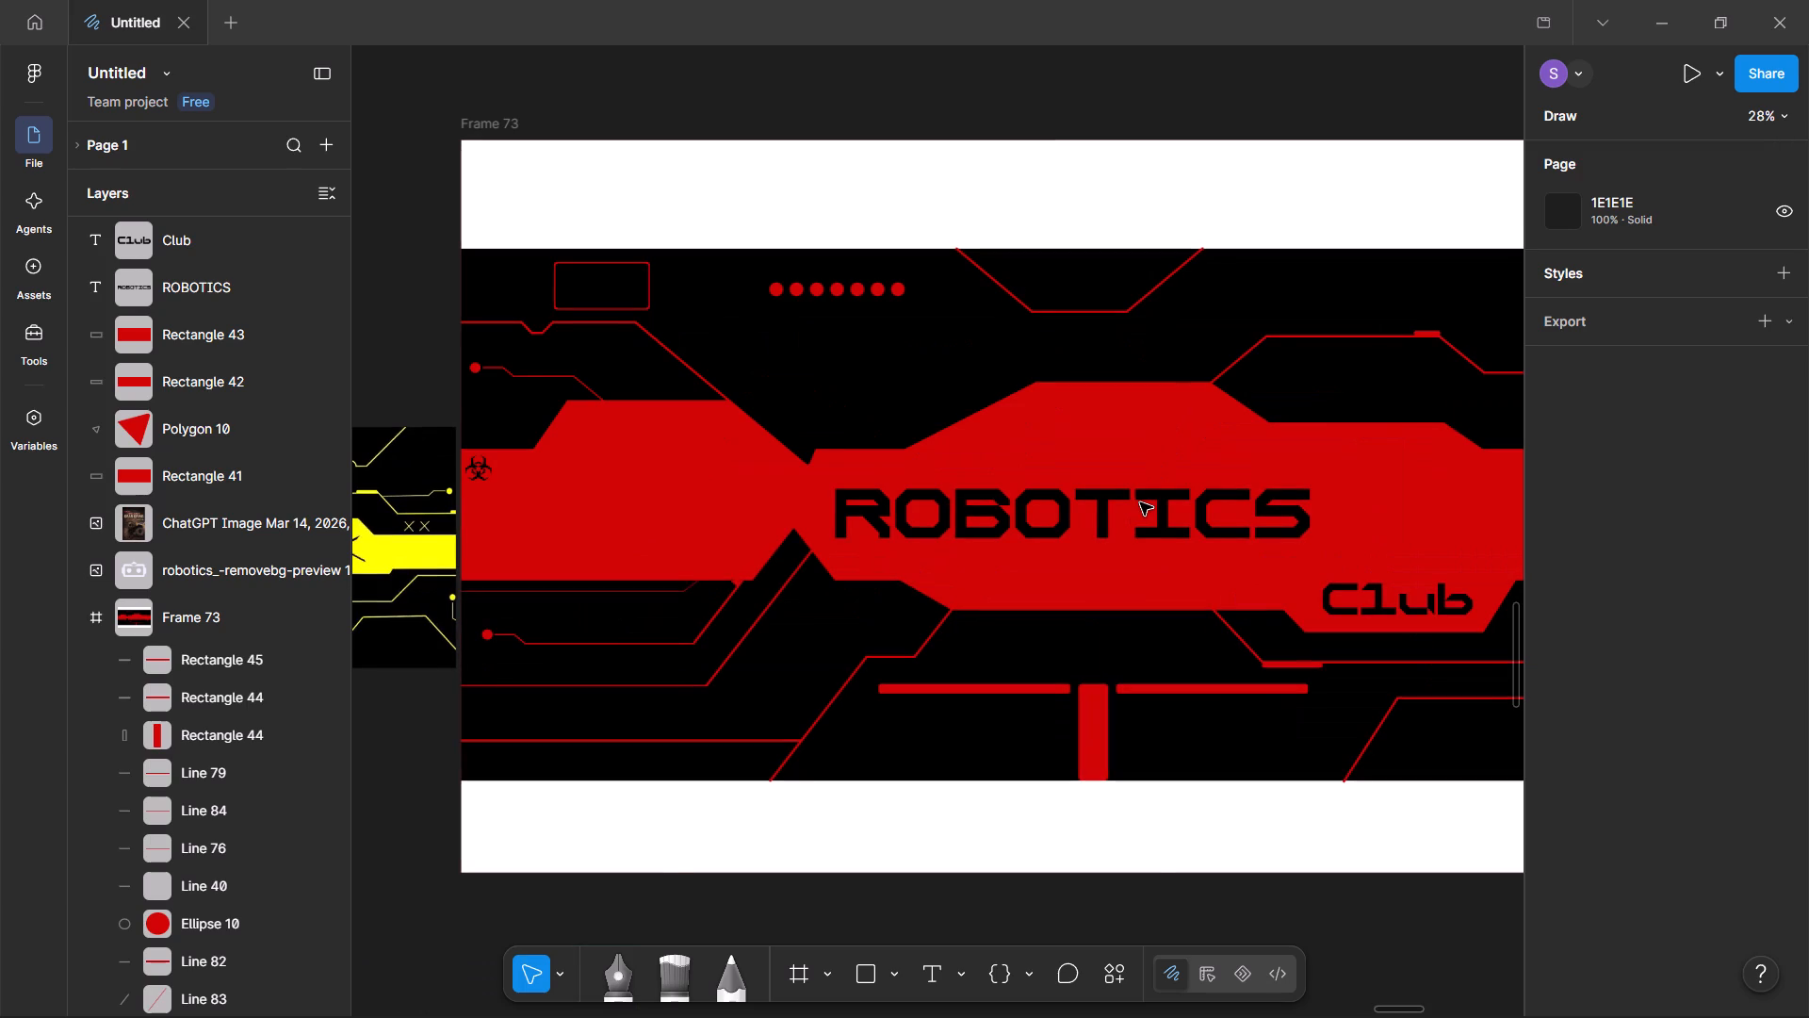
click(1422, 610)
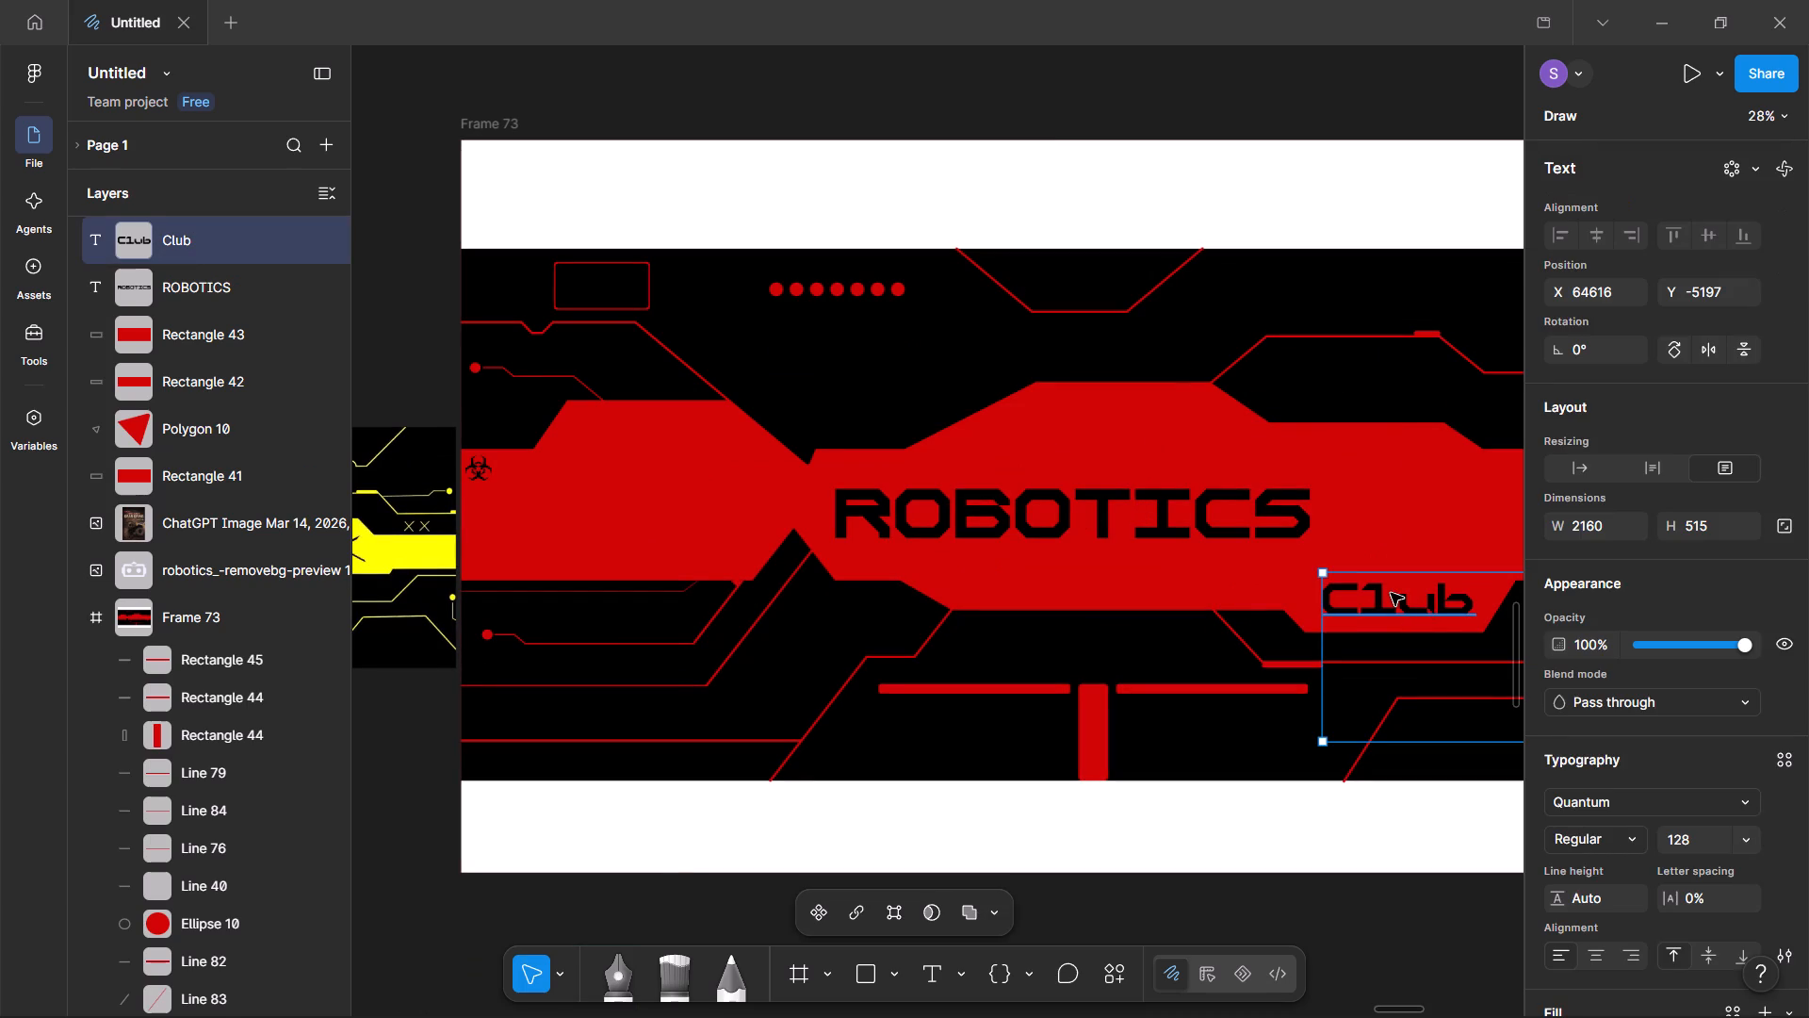
key(ctrl+d)
drag(1391, 593, 1104, 416)
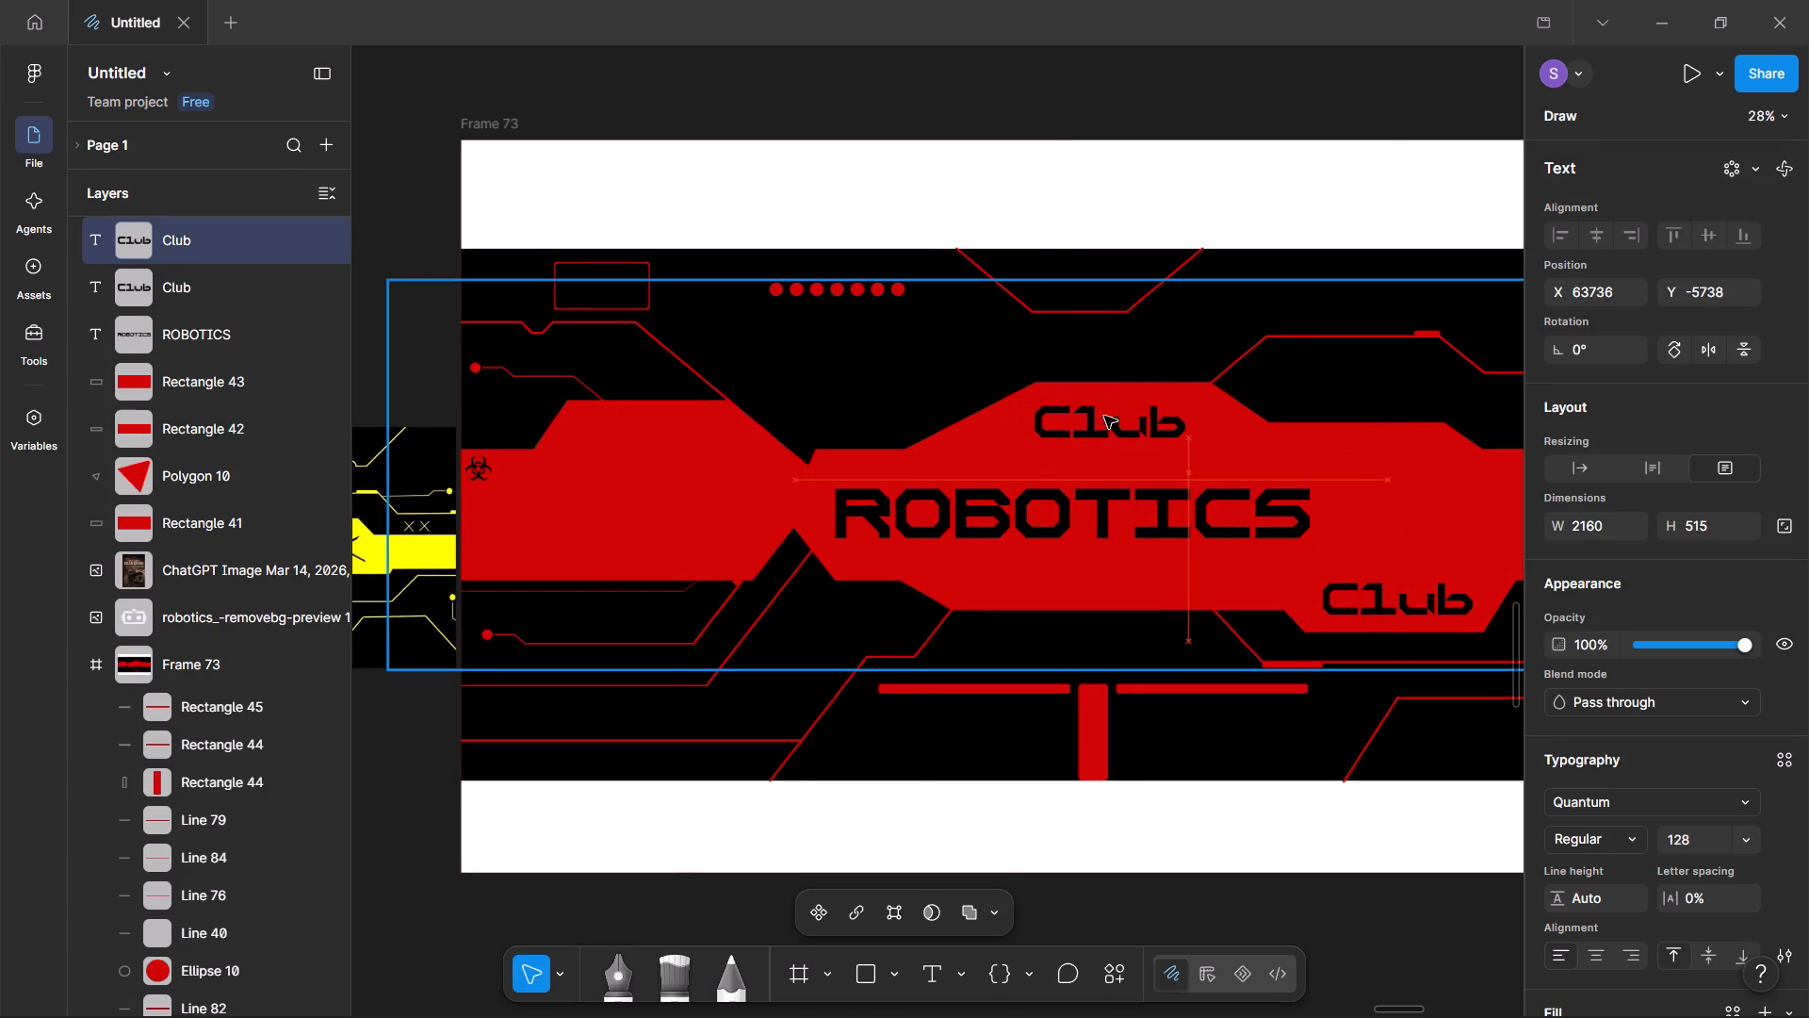
drag(1104, 416, 1106, 405)
Replace the text of the Club copy above the title with "Silicon".
double_click(1106, 405)
key(BackSpace)
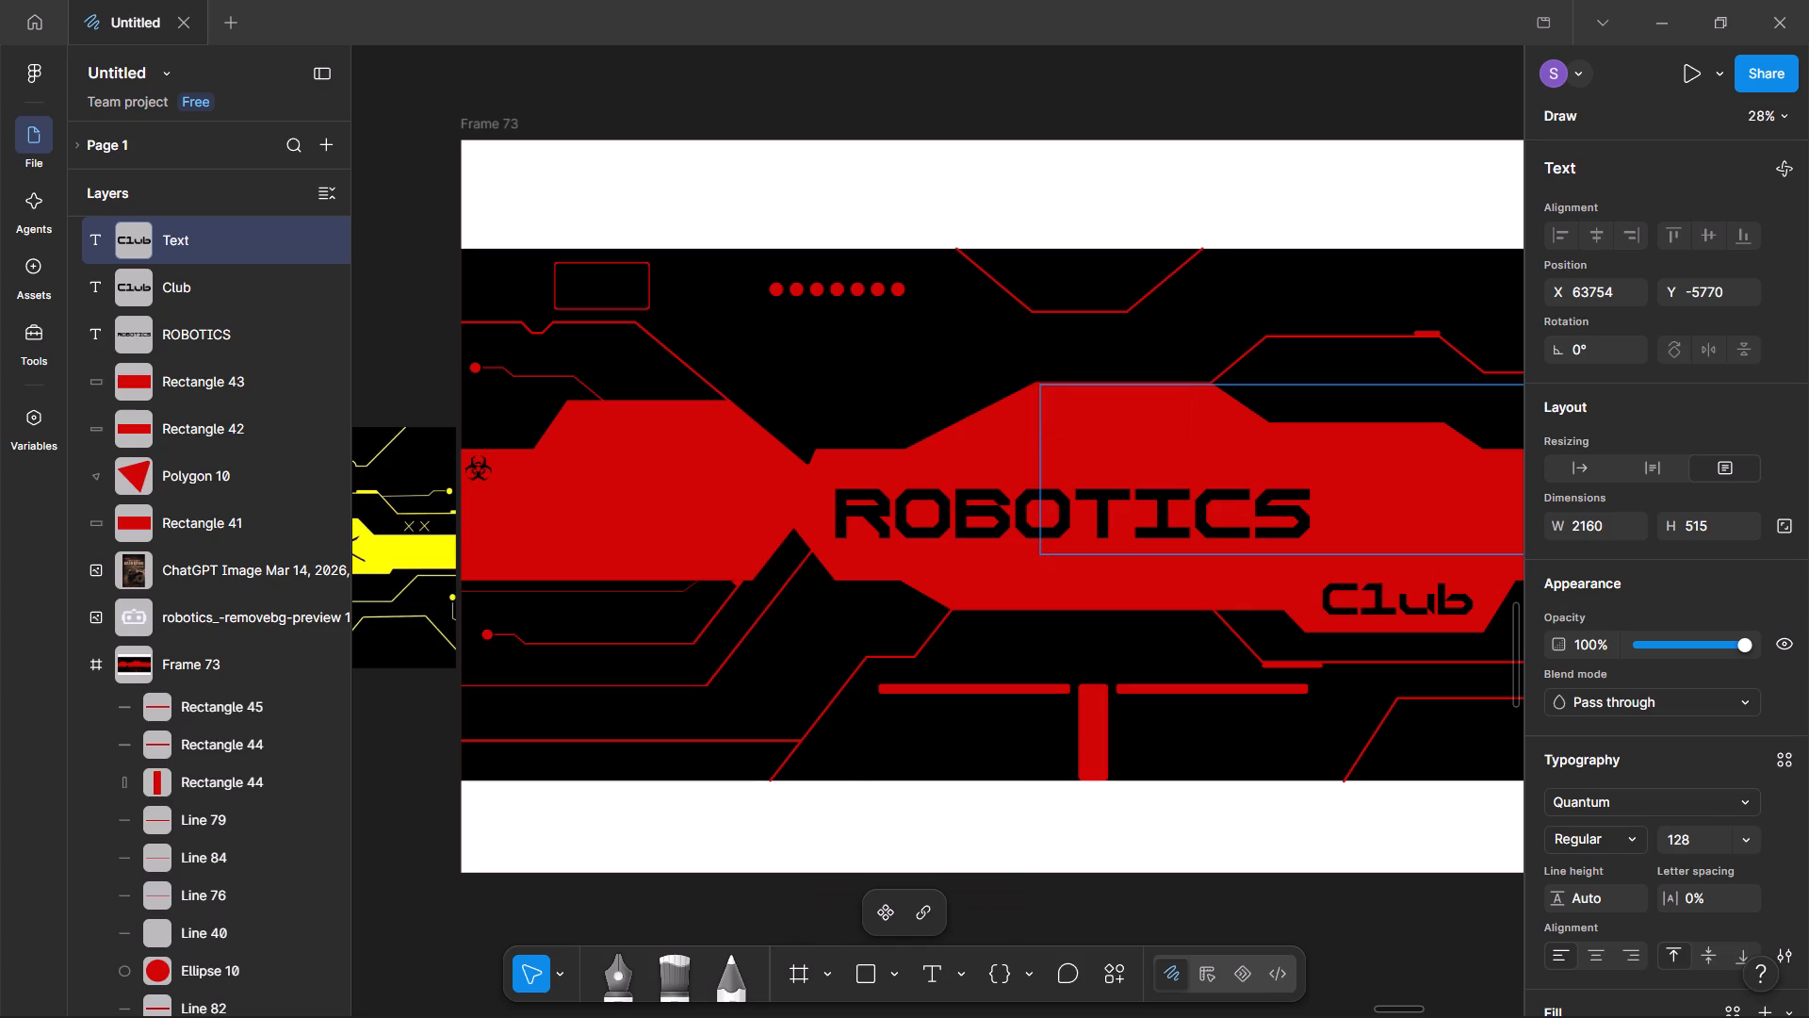
text(Silicon)
click(1301, 195)
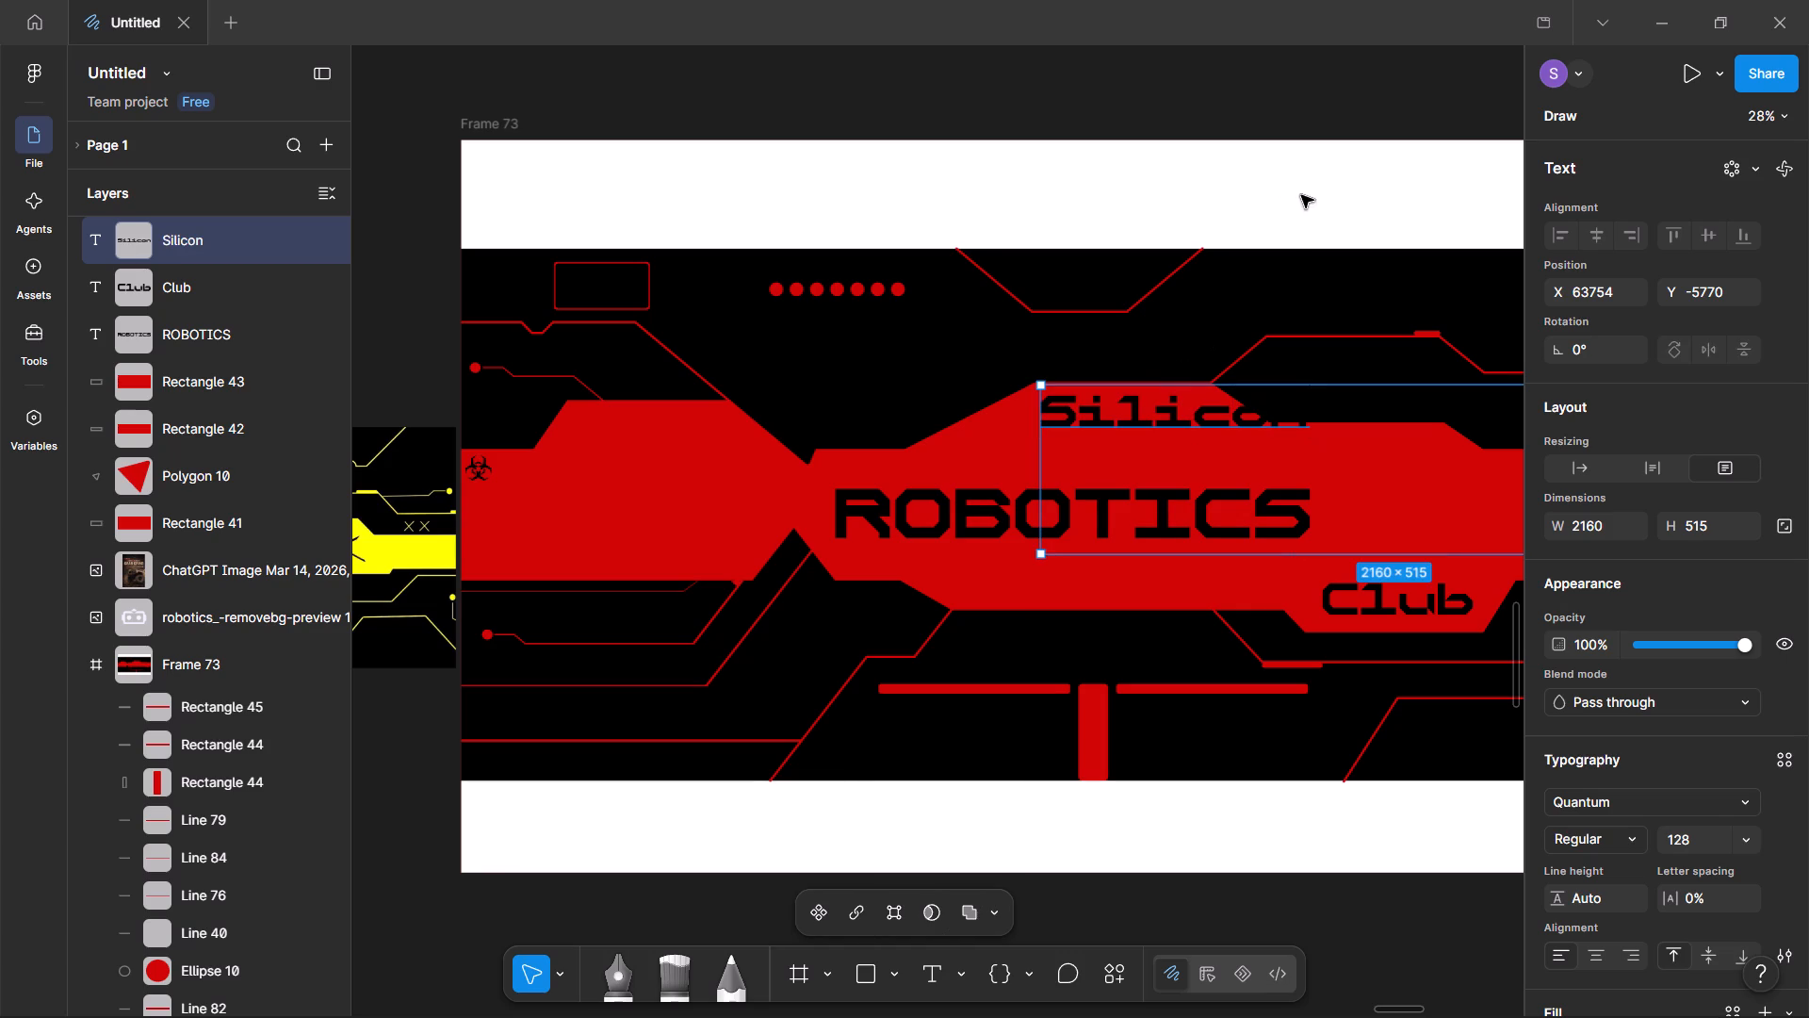
click(1368, 69)
Move the Silicon text left and down inside the red band above ROBOTICS, to about X 63556, Y -5717.
click(1180, 434)
drag(1198, 424, 1138, 442)
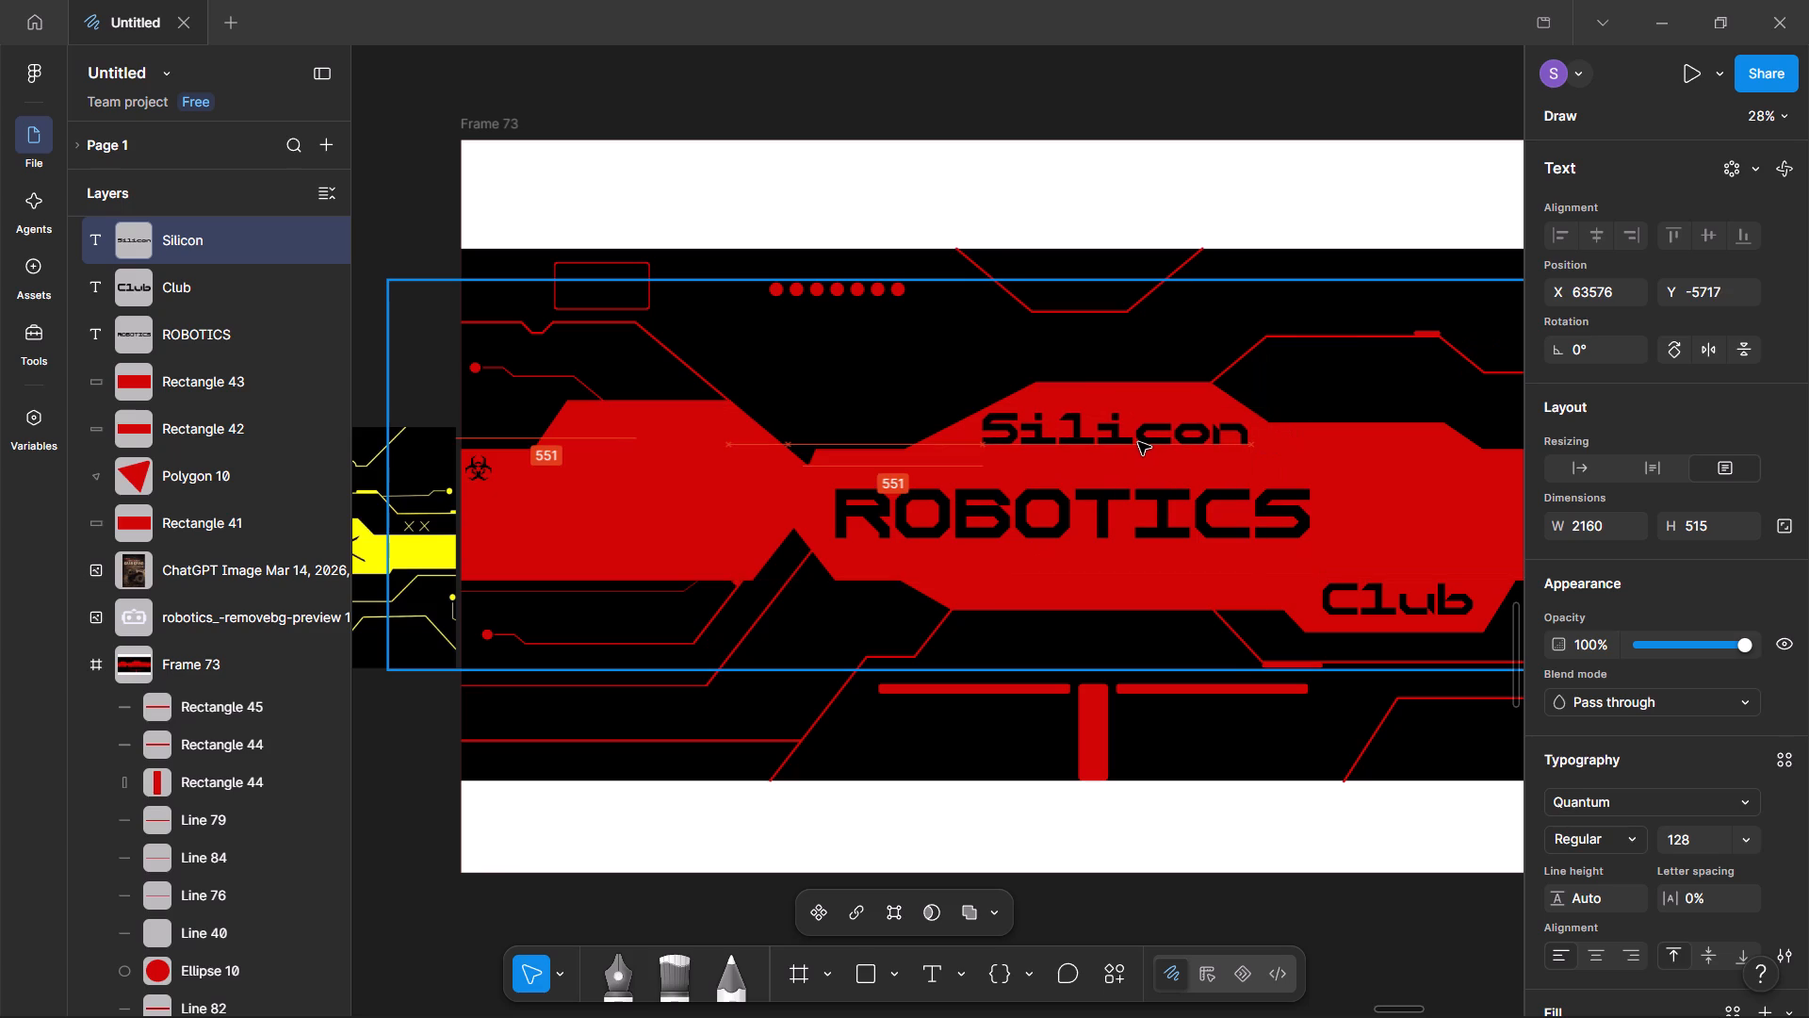
drag(1138, 442, 1134, 442)
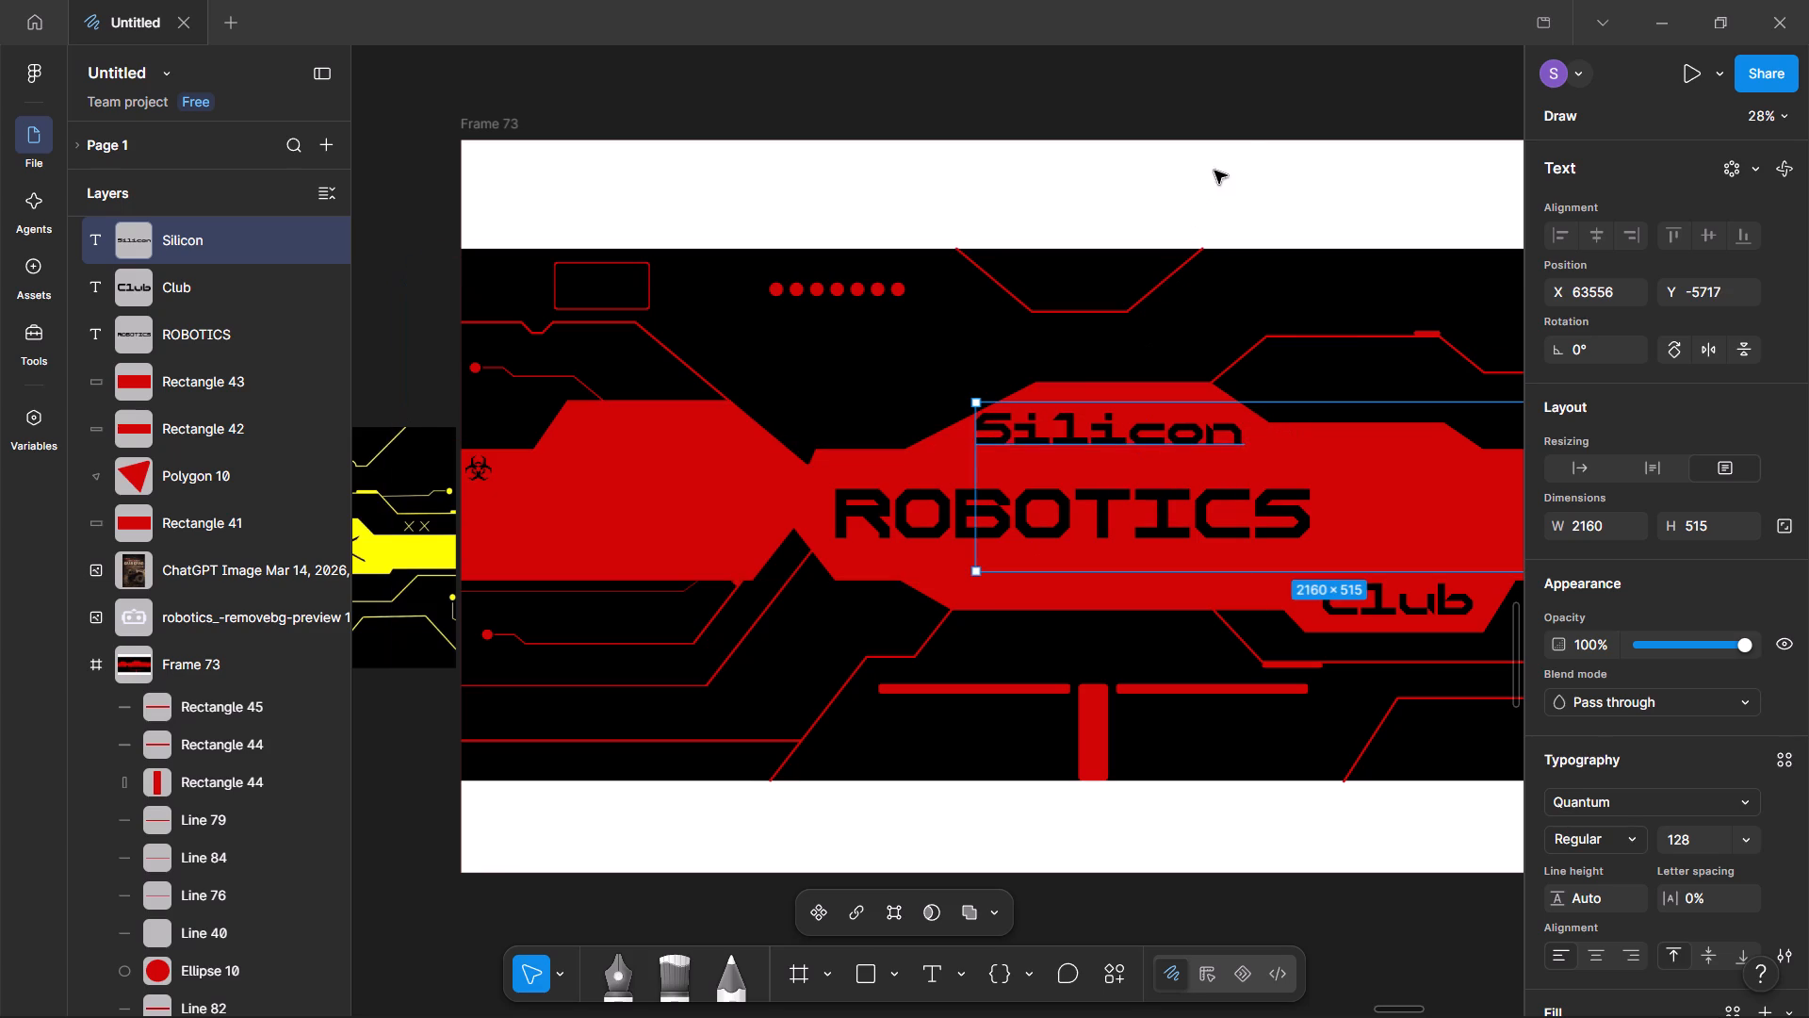
click(1295, 105)
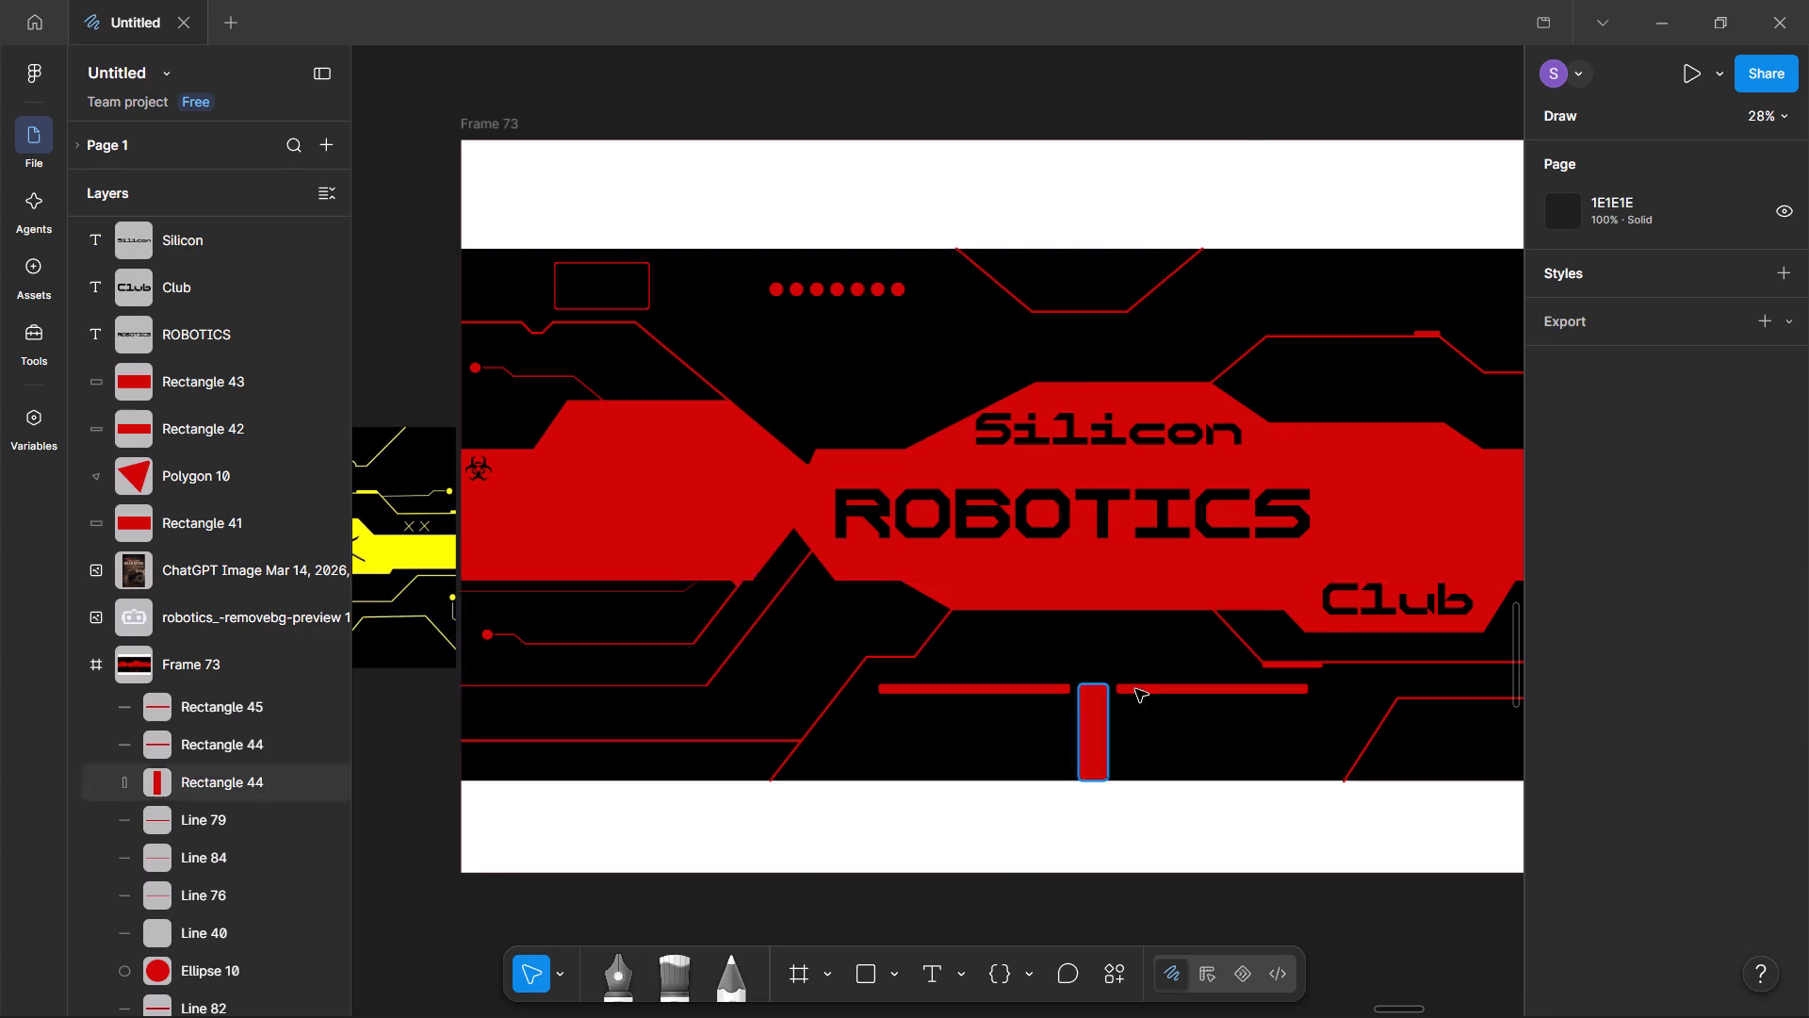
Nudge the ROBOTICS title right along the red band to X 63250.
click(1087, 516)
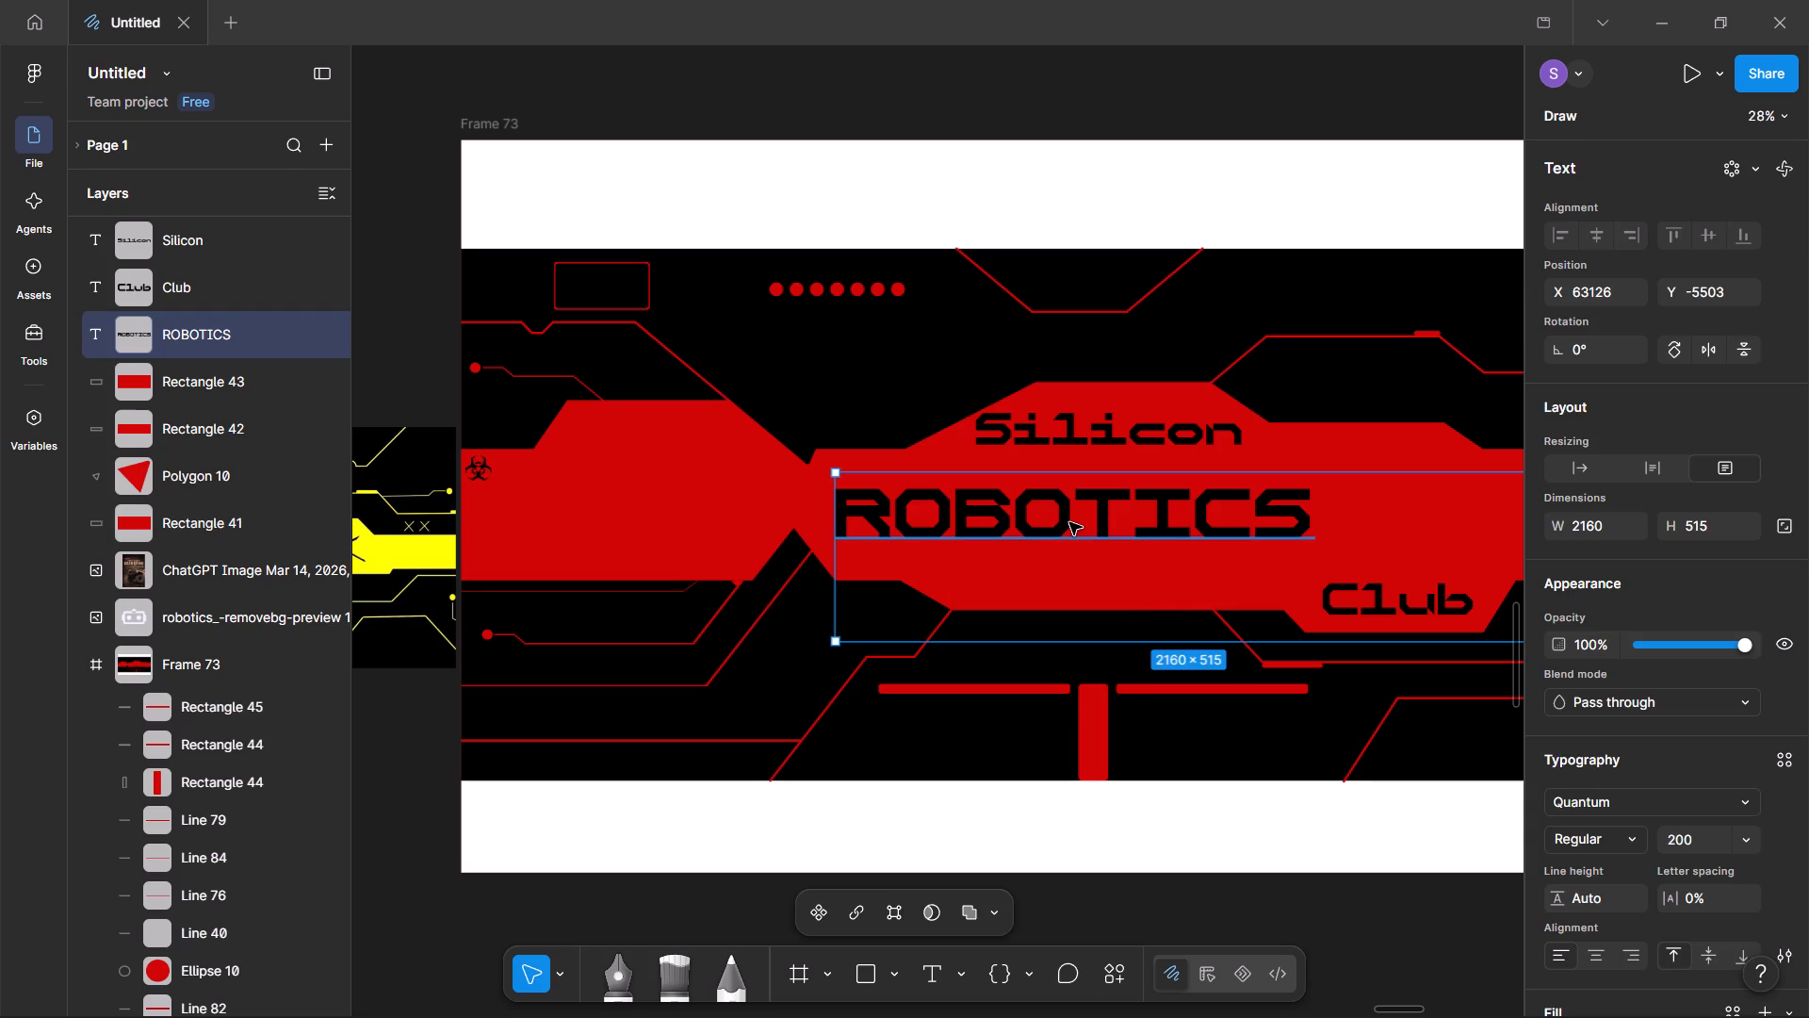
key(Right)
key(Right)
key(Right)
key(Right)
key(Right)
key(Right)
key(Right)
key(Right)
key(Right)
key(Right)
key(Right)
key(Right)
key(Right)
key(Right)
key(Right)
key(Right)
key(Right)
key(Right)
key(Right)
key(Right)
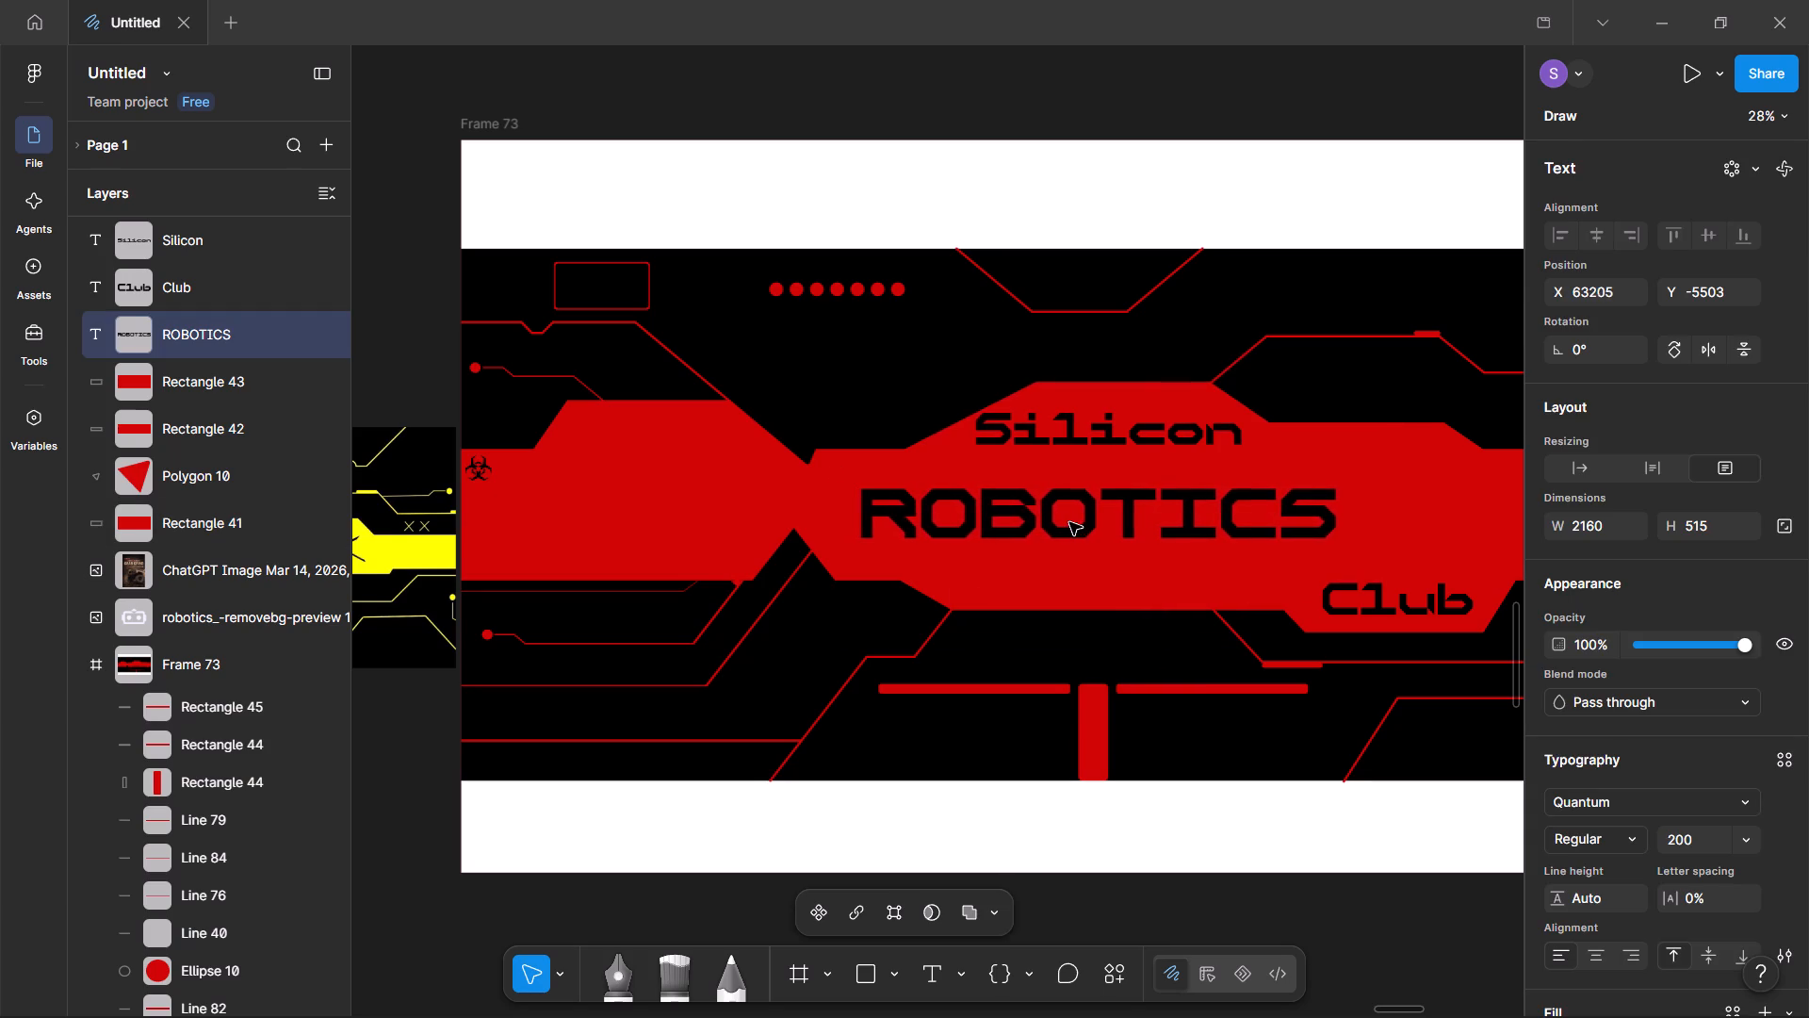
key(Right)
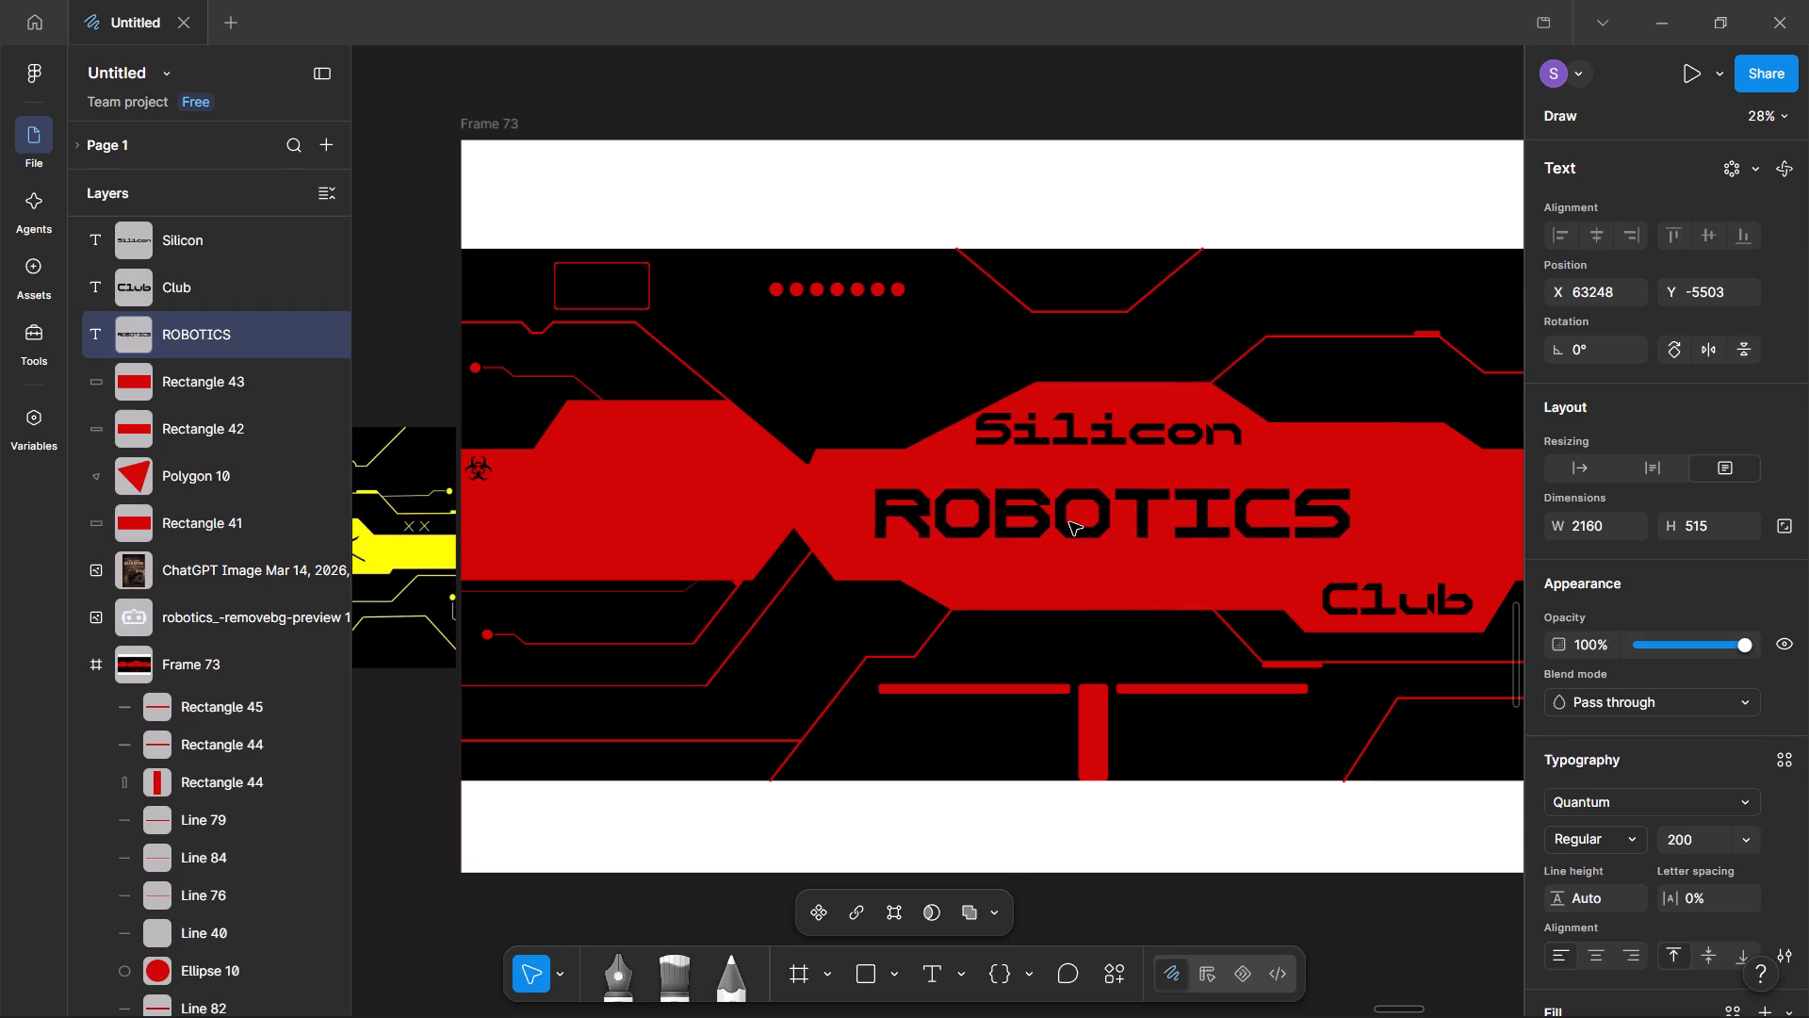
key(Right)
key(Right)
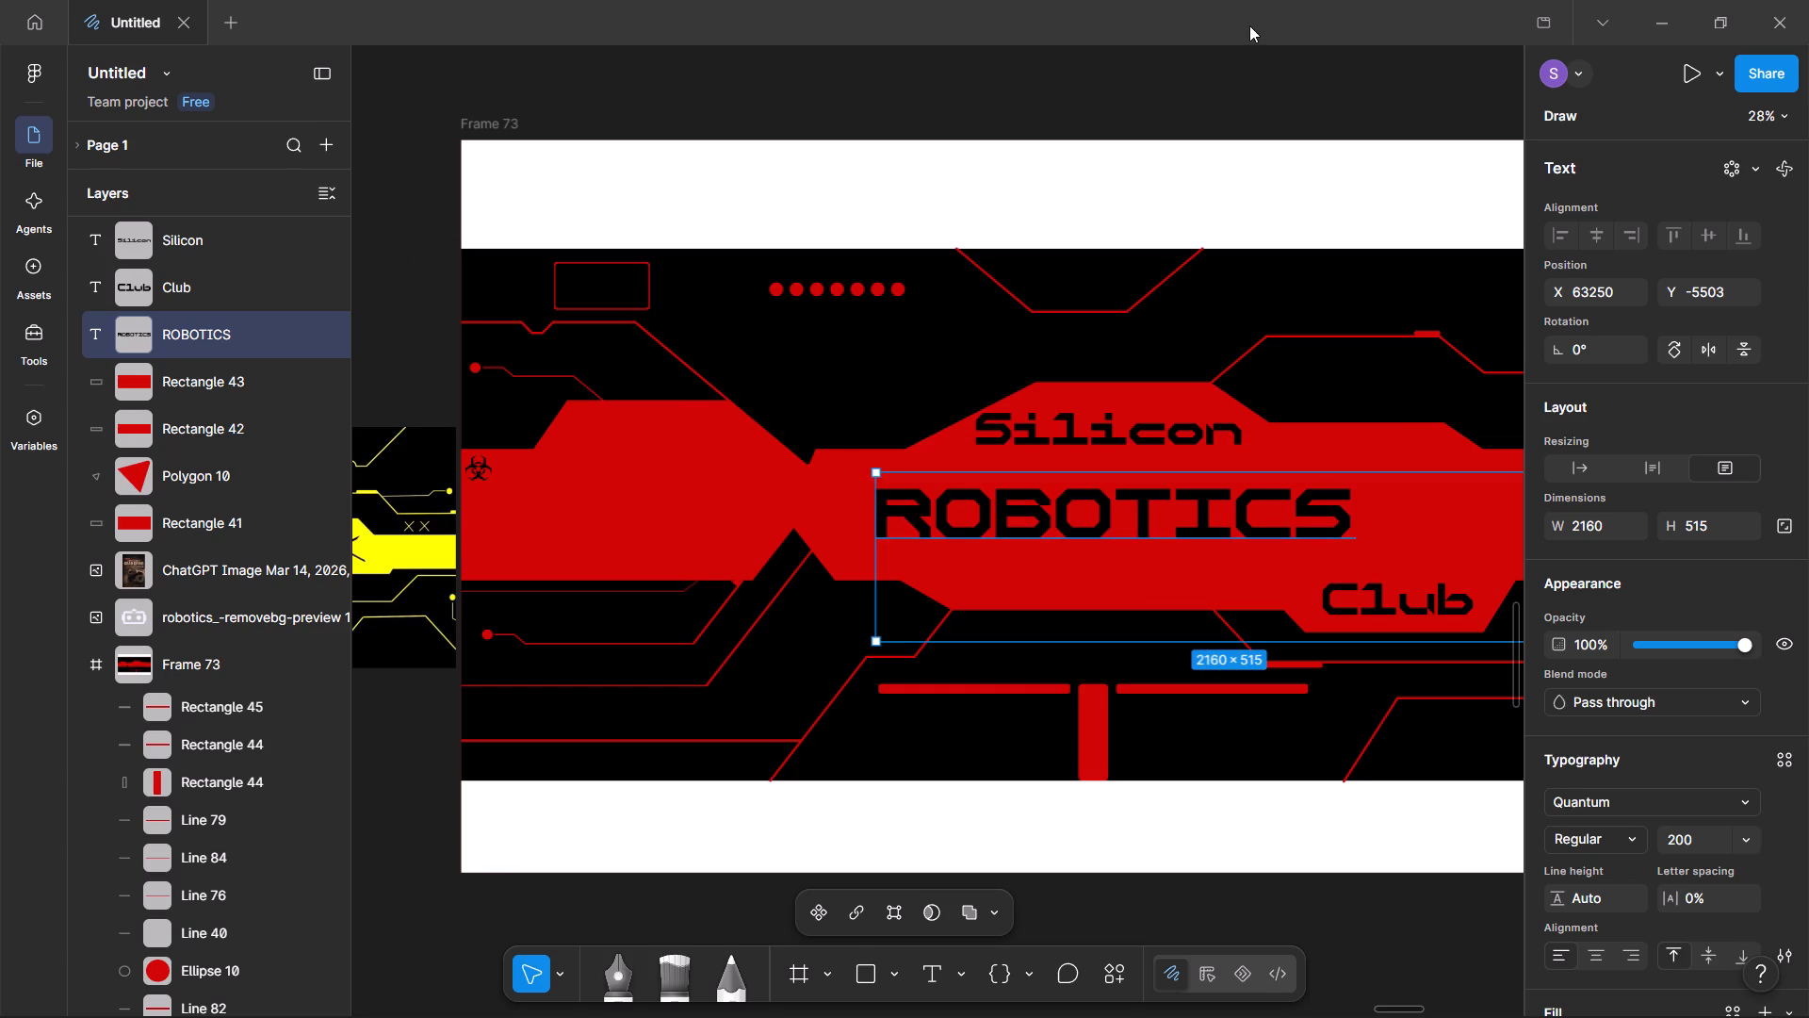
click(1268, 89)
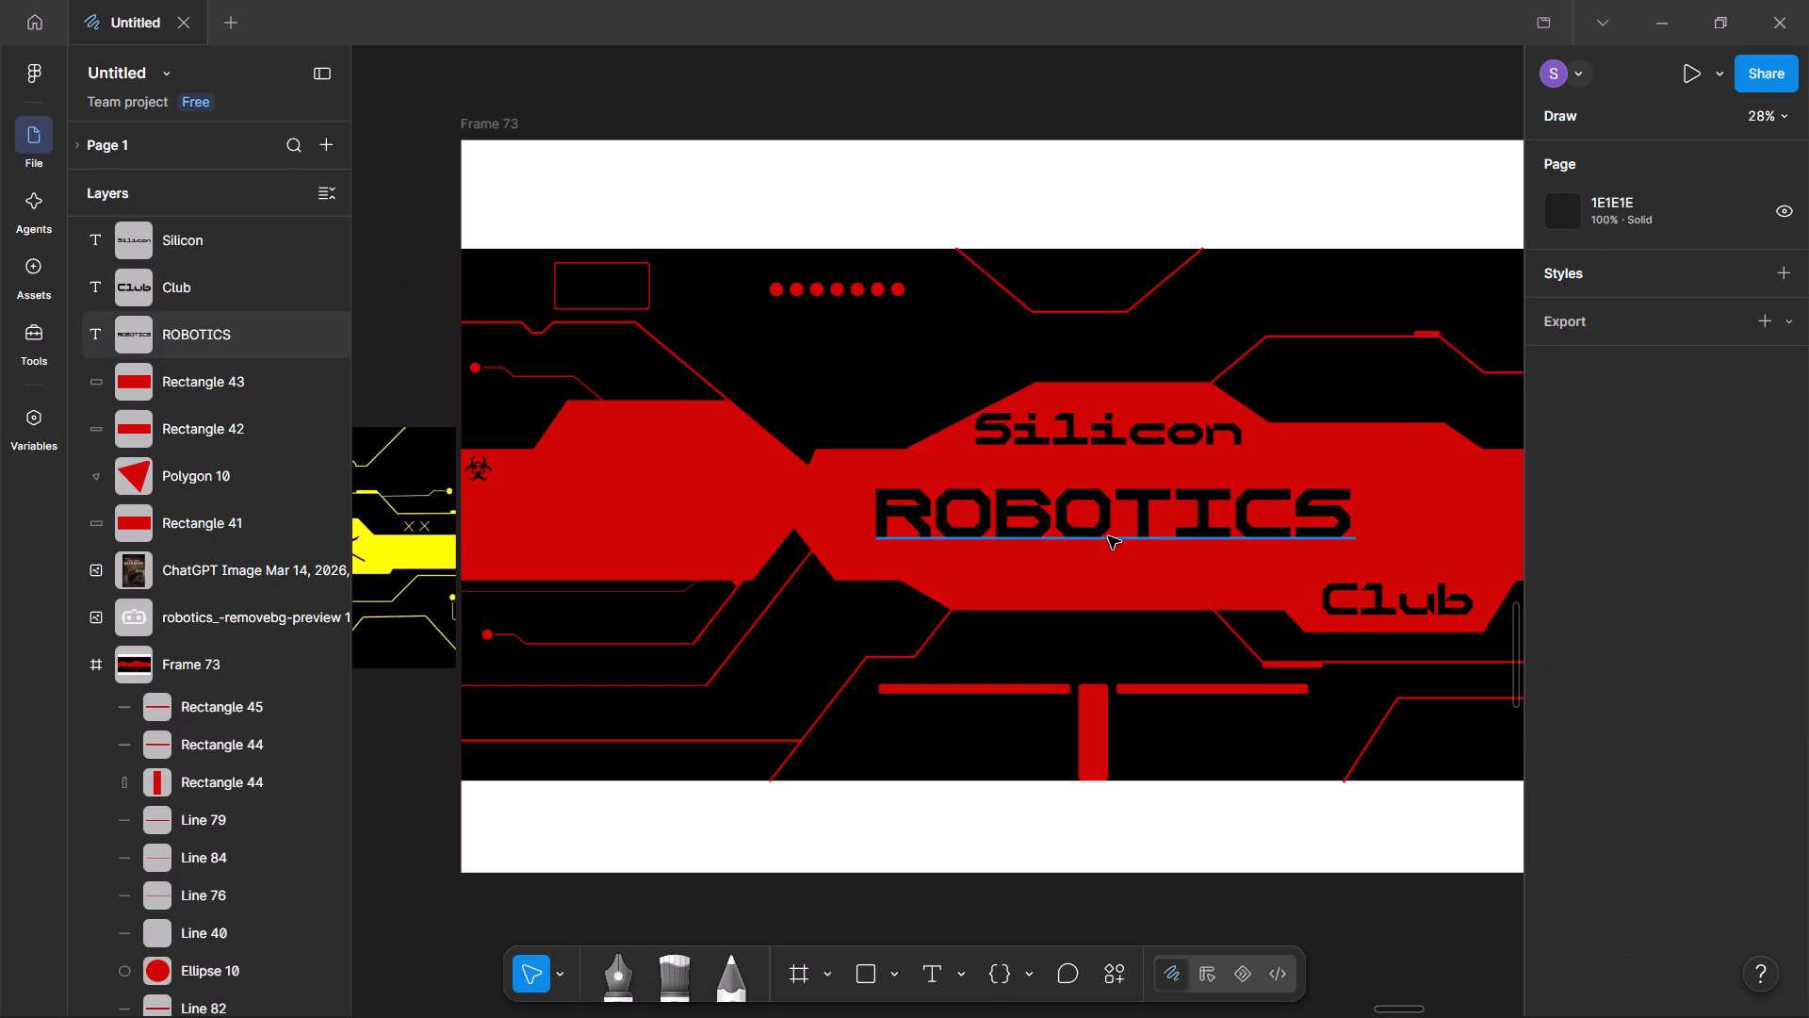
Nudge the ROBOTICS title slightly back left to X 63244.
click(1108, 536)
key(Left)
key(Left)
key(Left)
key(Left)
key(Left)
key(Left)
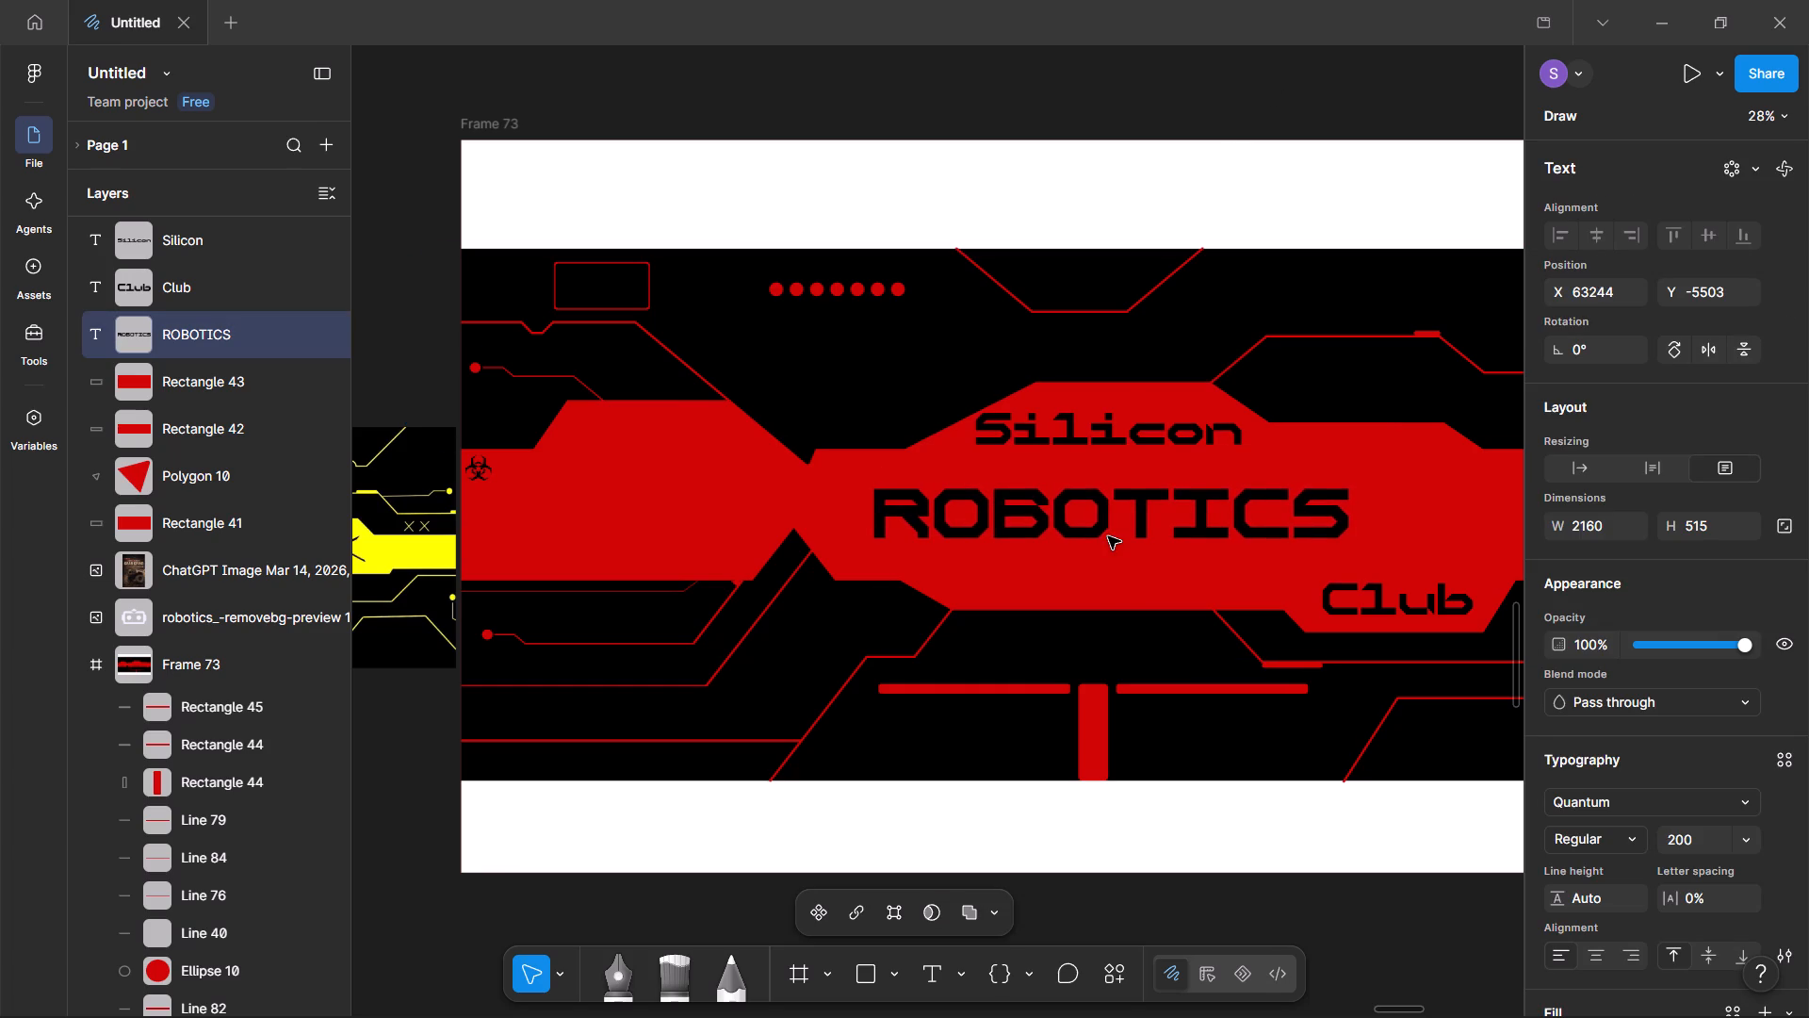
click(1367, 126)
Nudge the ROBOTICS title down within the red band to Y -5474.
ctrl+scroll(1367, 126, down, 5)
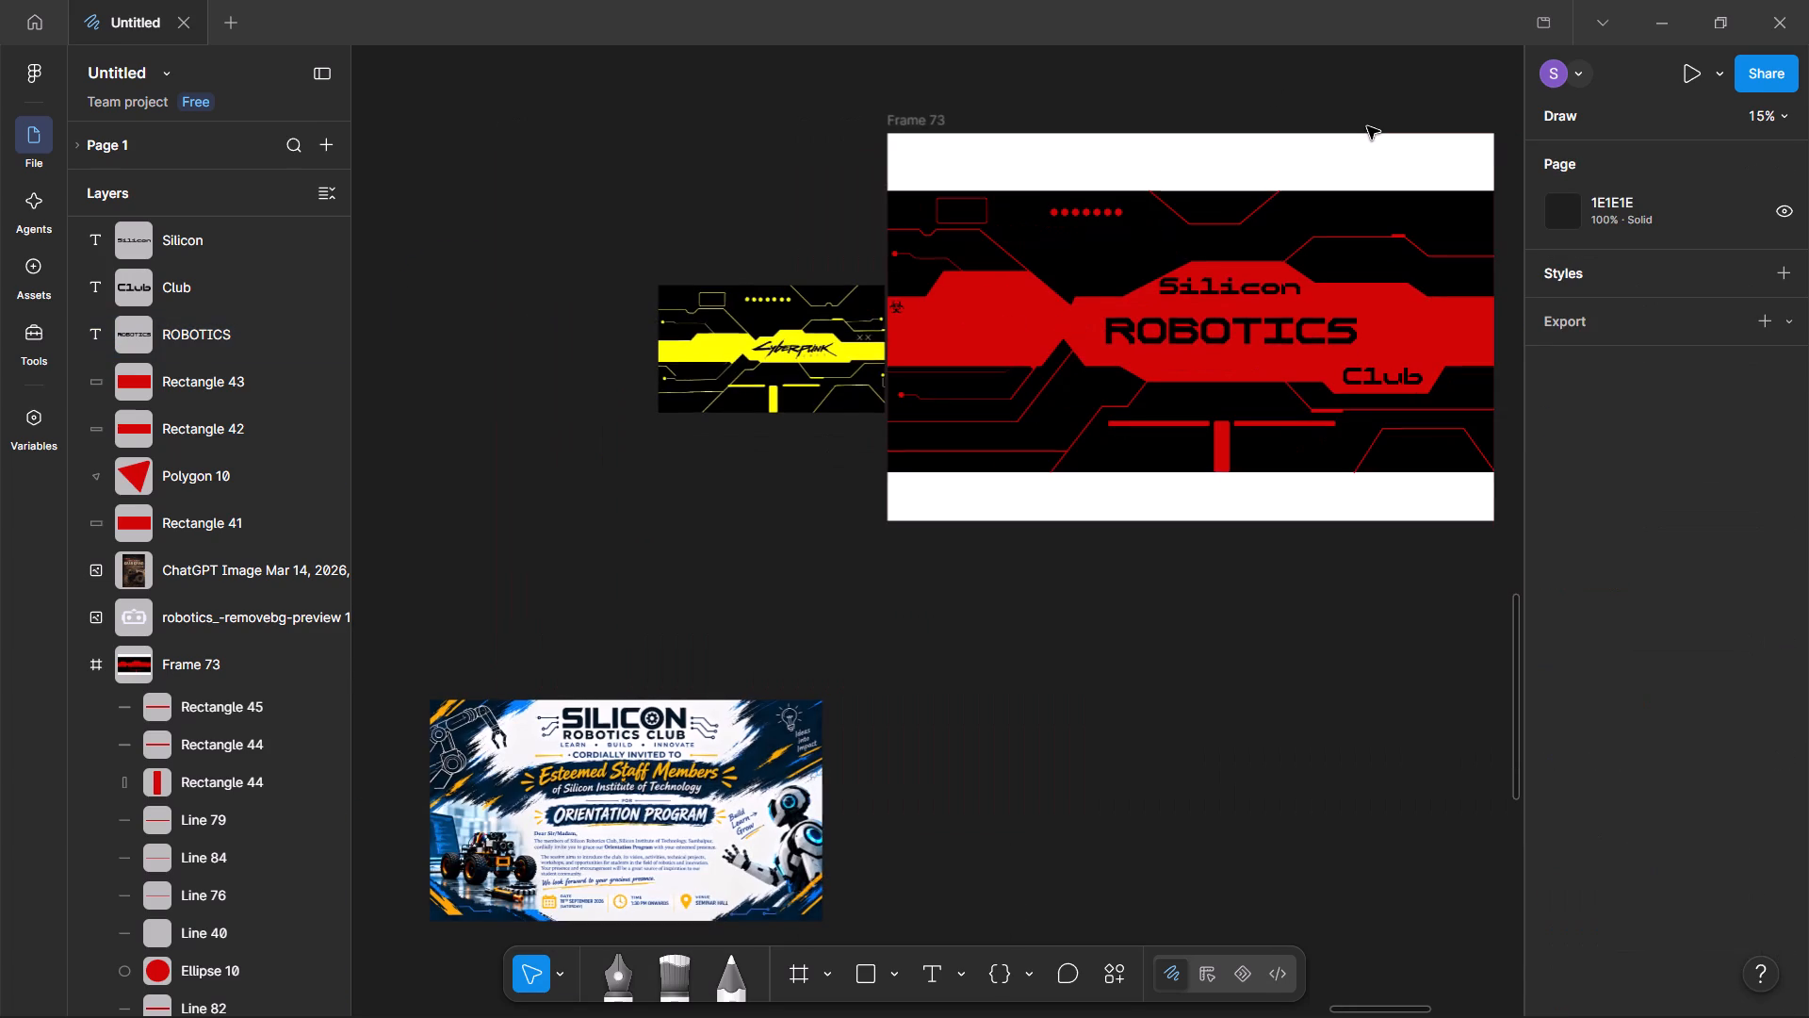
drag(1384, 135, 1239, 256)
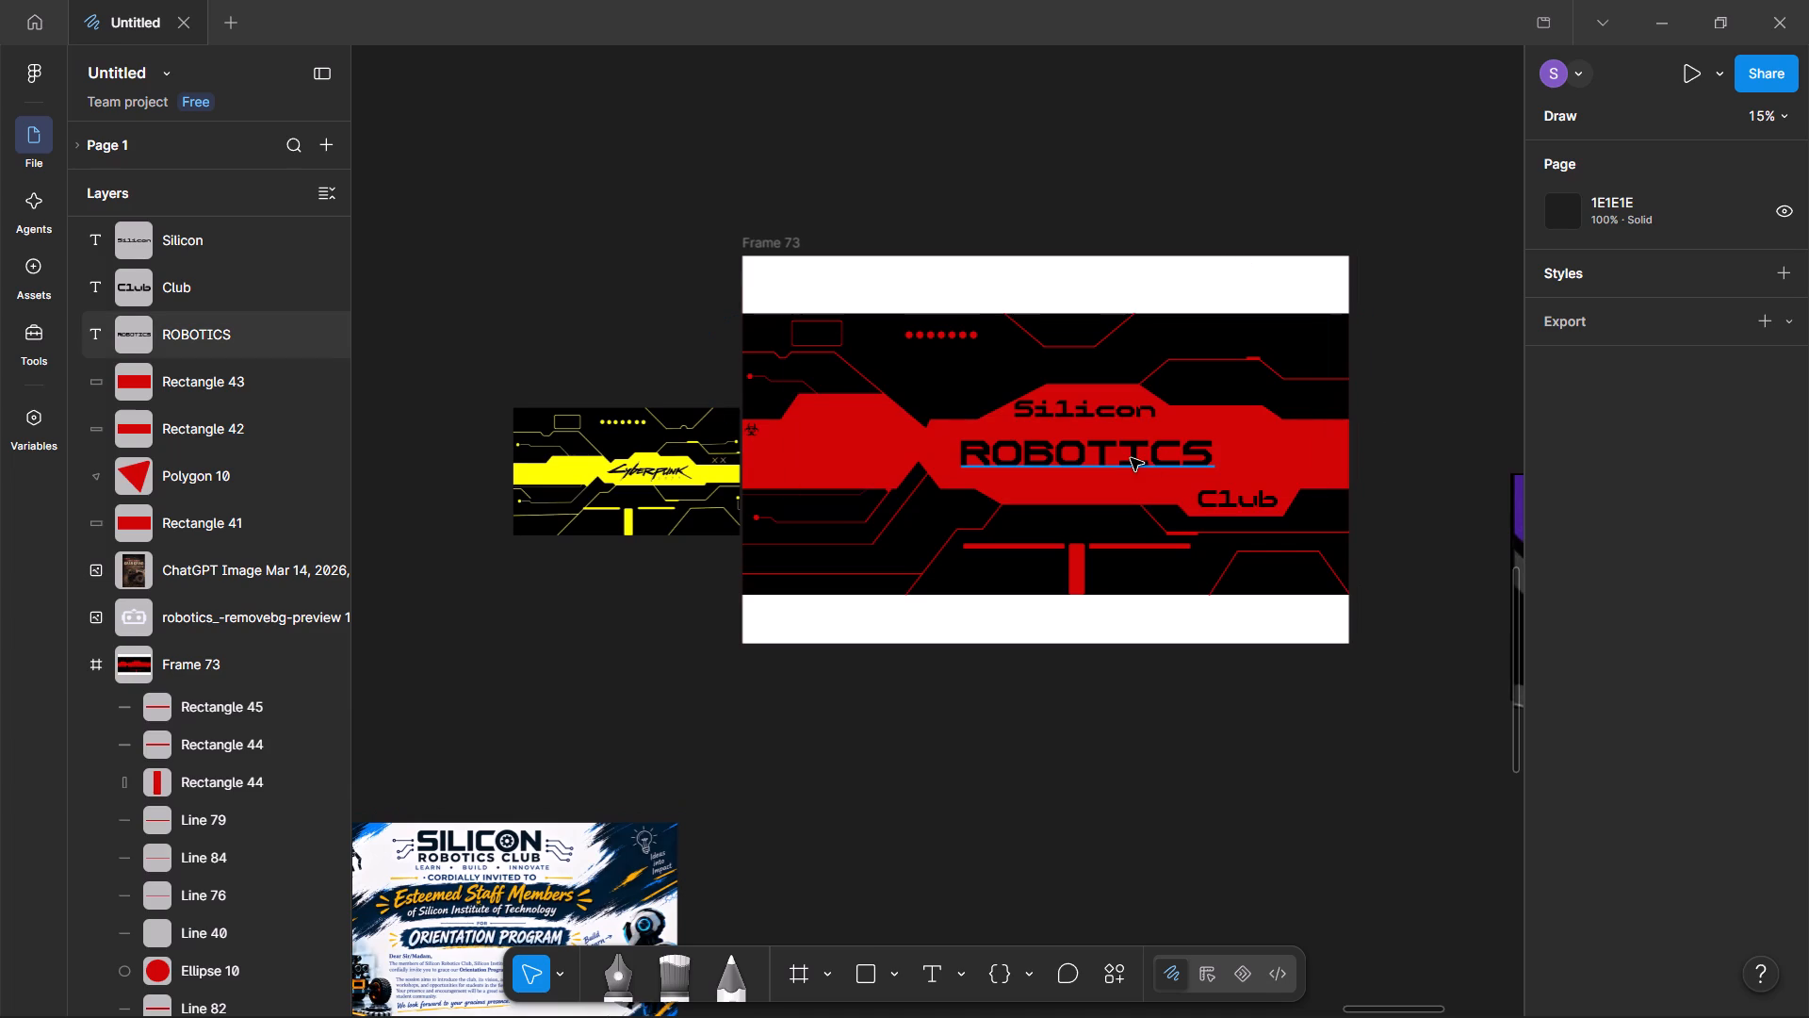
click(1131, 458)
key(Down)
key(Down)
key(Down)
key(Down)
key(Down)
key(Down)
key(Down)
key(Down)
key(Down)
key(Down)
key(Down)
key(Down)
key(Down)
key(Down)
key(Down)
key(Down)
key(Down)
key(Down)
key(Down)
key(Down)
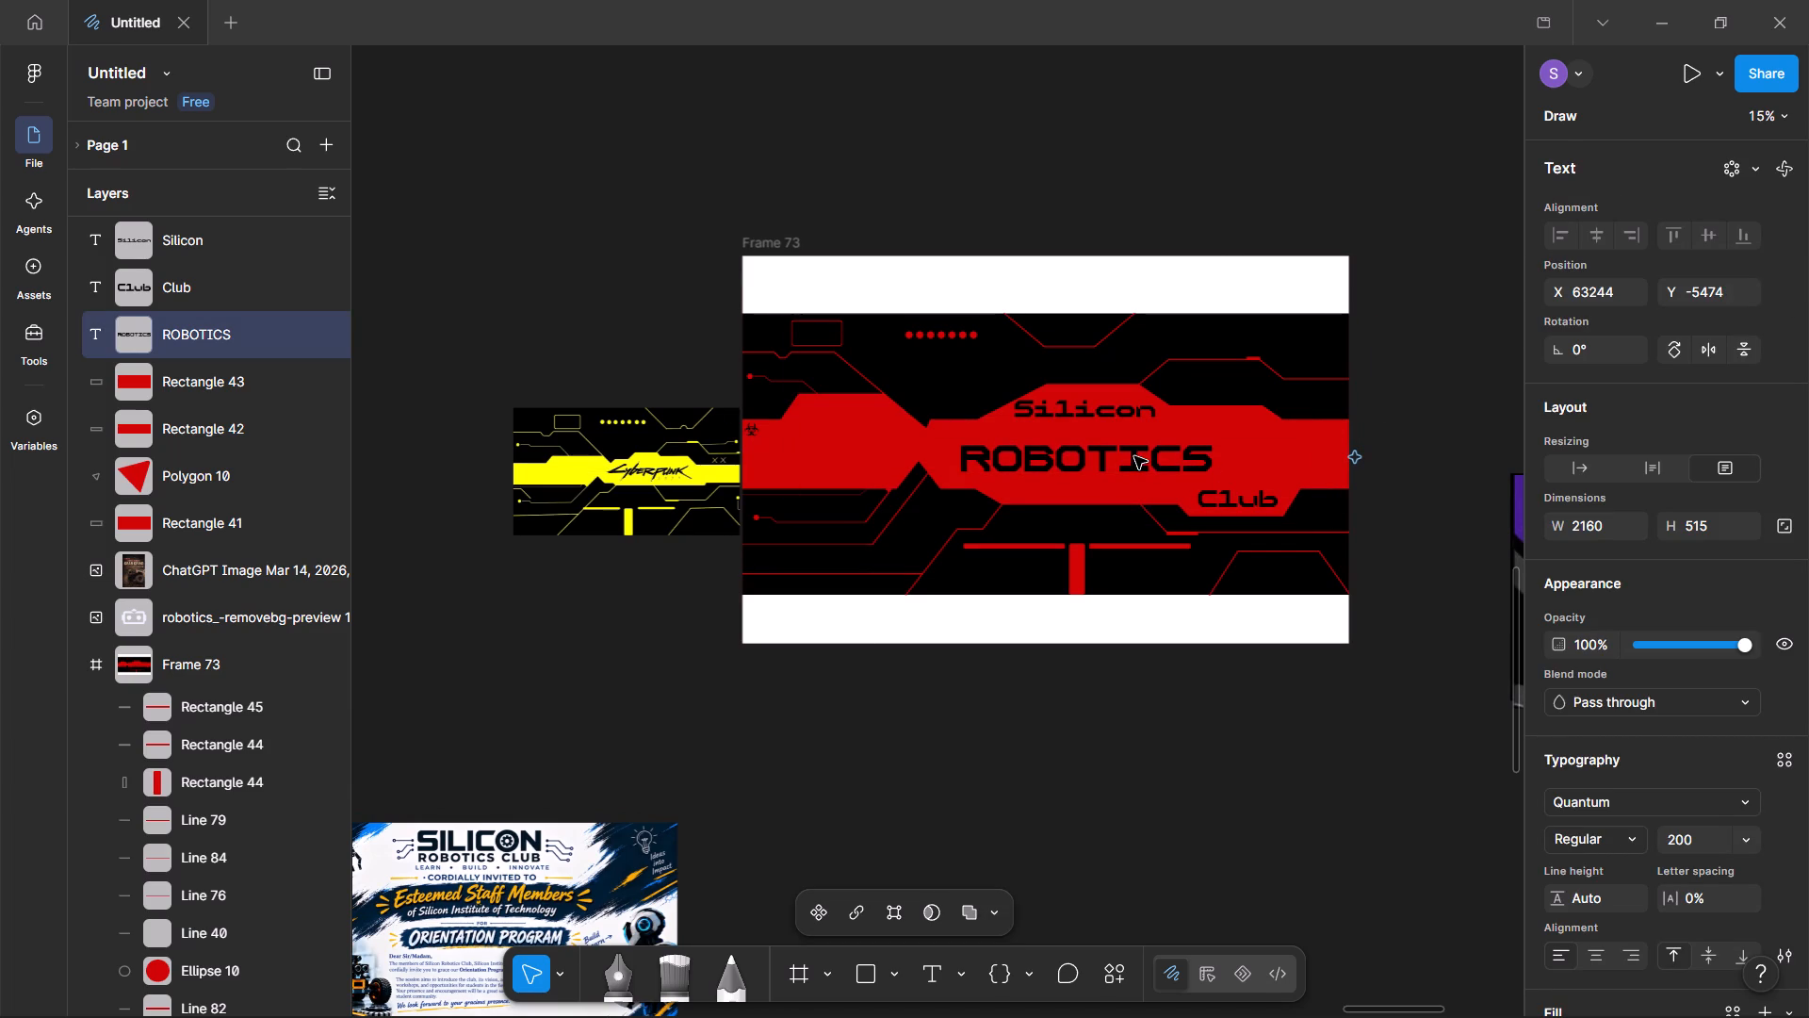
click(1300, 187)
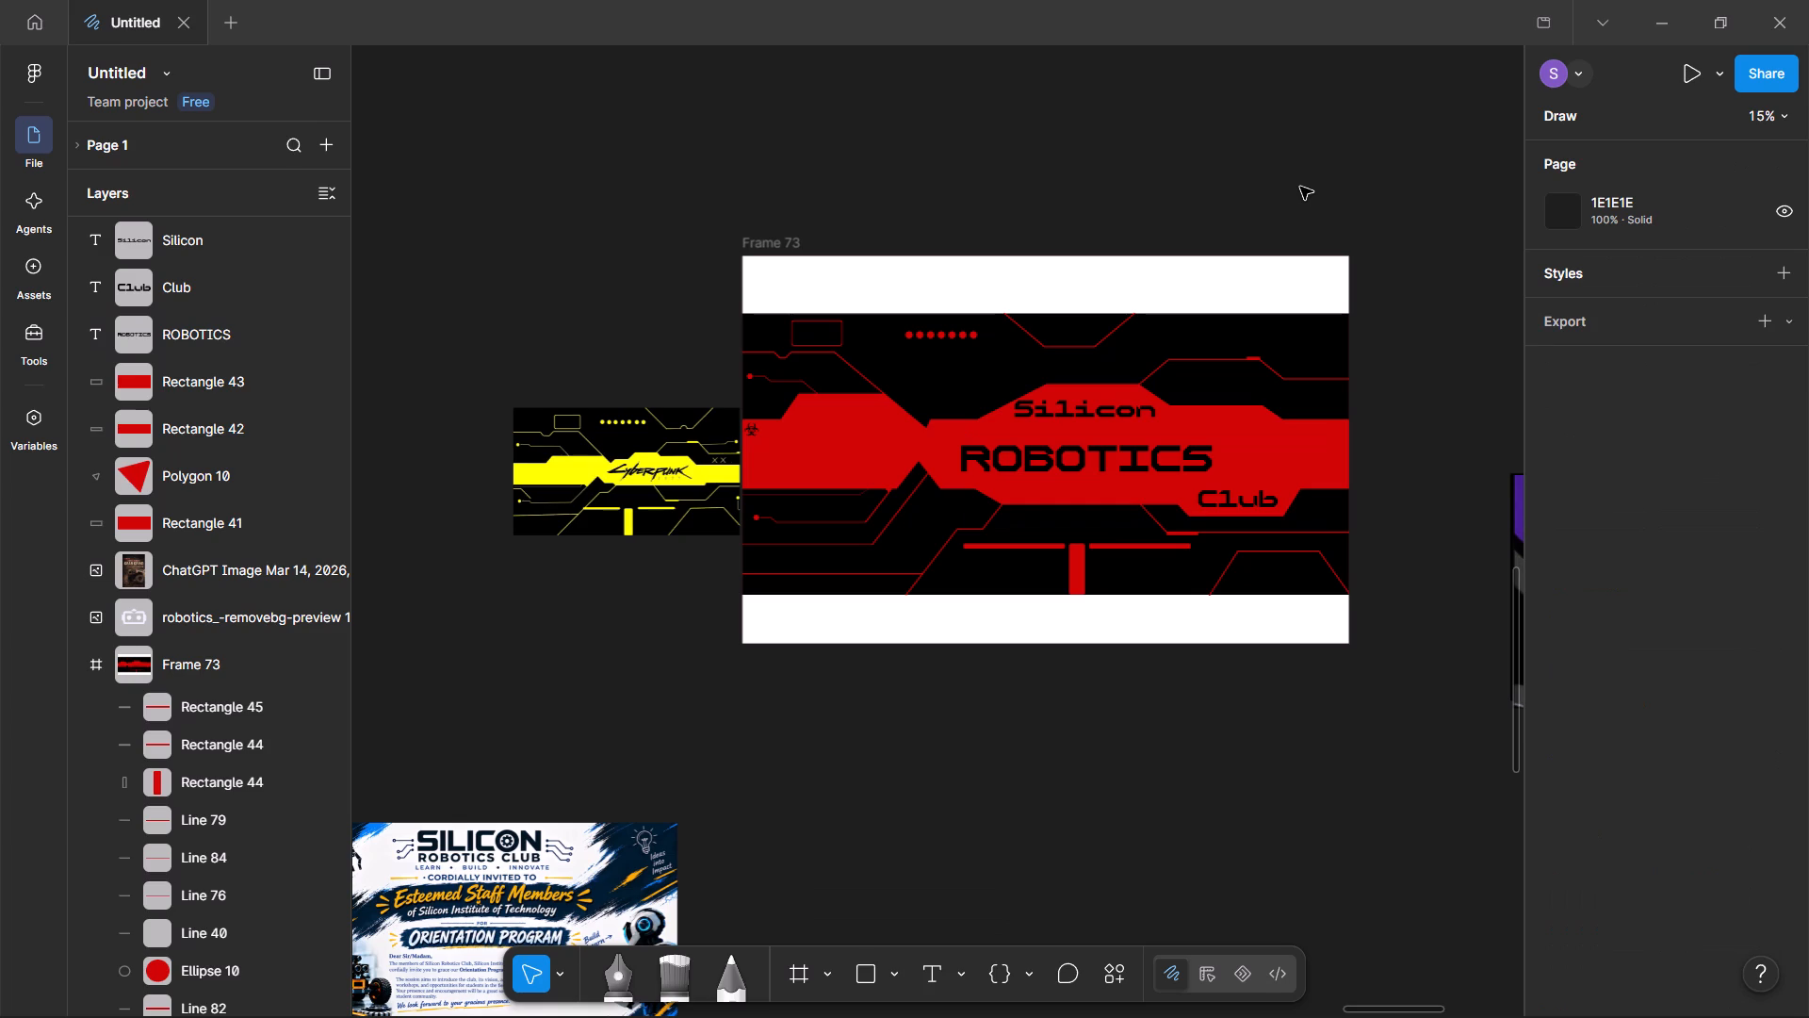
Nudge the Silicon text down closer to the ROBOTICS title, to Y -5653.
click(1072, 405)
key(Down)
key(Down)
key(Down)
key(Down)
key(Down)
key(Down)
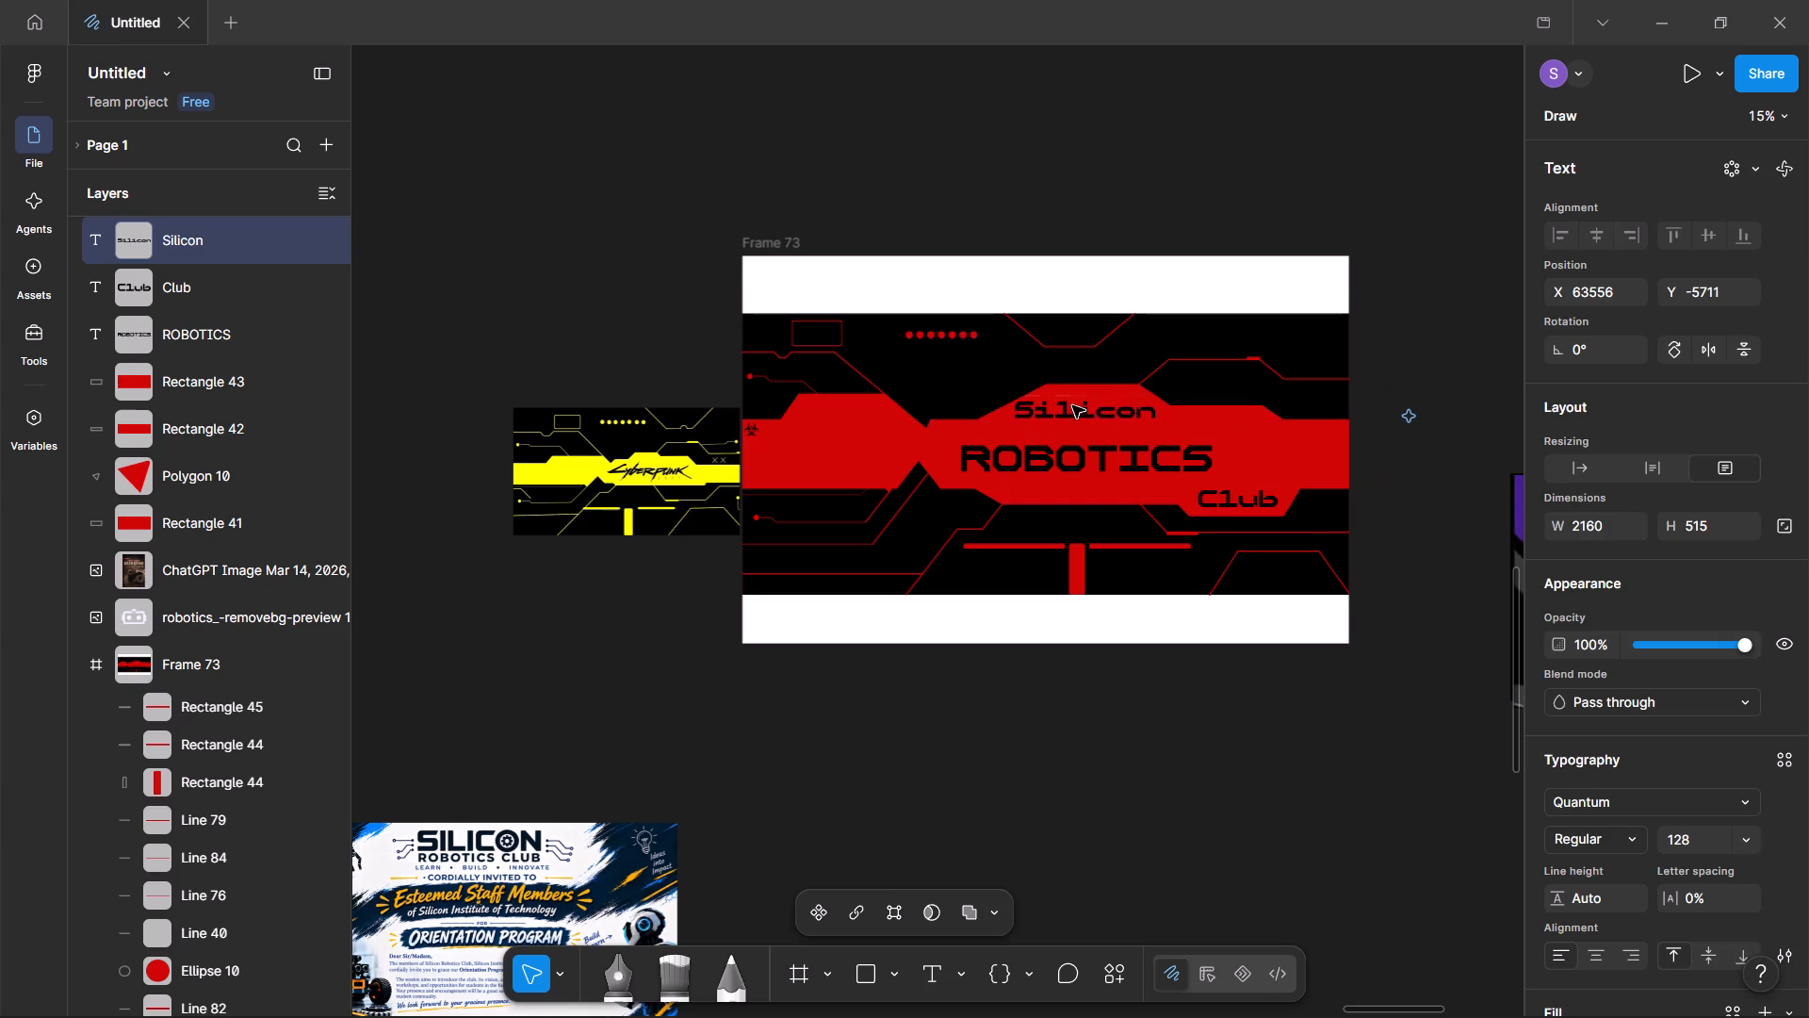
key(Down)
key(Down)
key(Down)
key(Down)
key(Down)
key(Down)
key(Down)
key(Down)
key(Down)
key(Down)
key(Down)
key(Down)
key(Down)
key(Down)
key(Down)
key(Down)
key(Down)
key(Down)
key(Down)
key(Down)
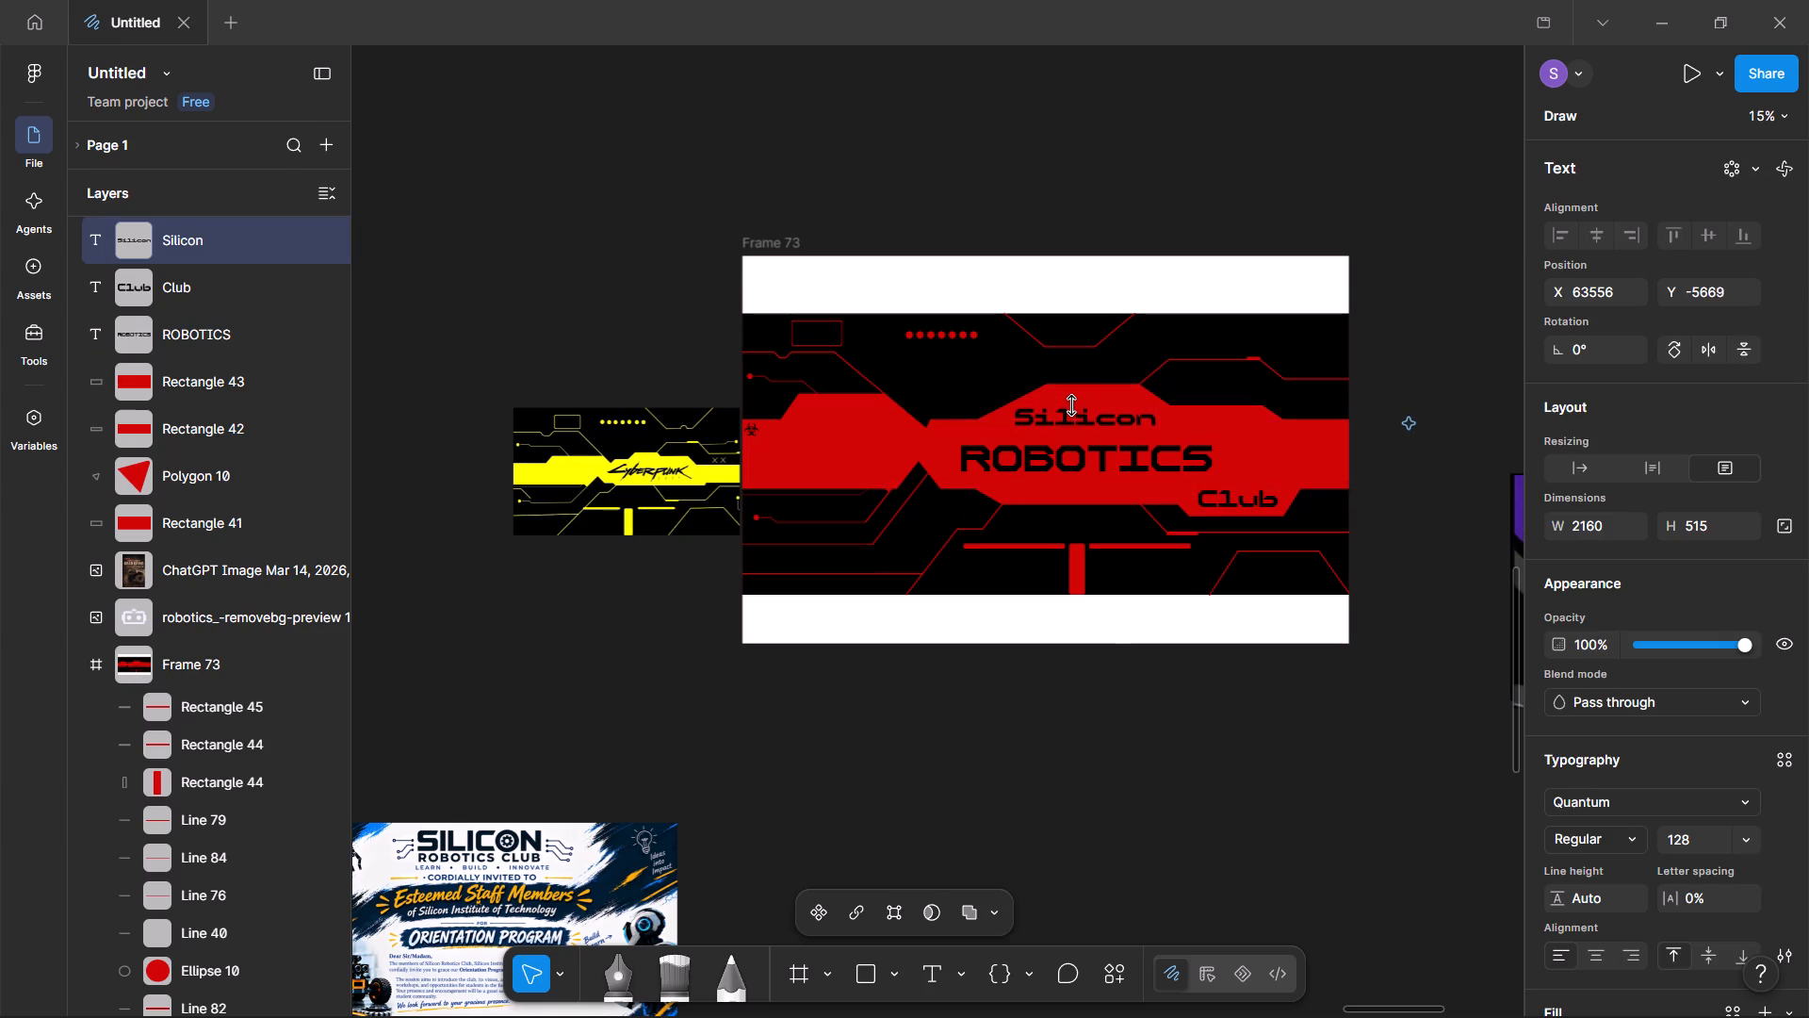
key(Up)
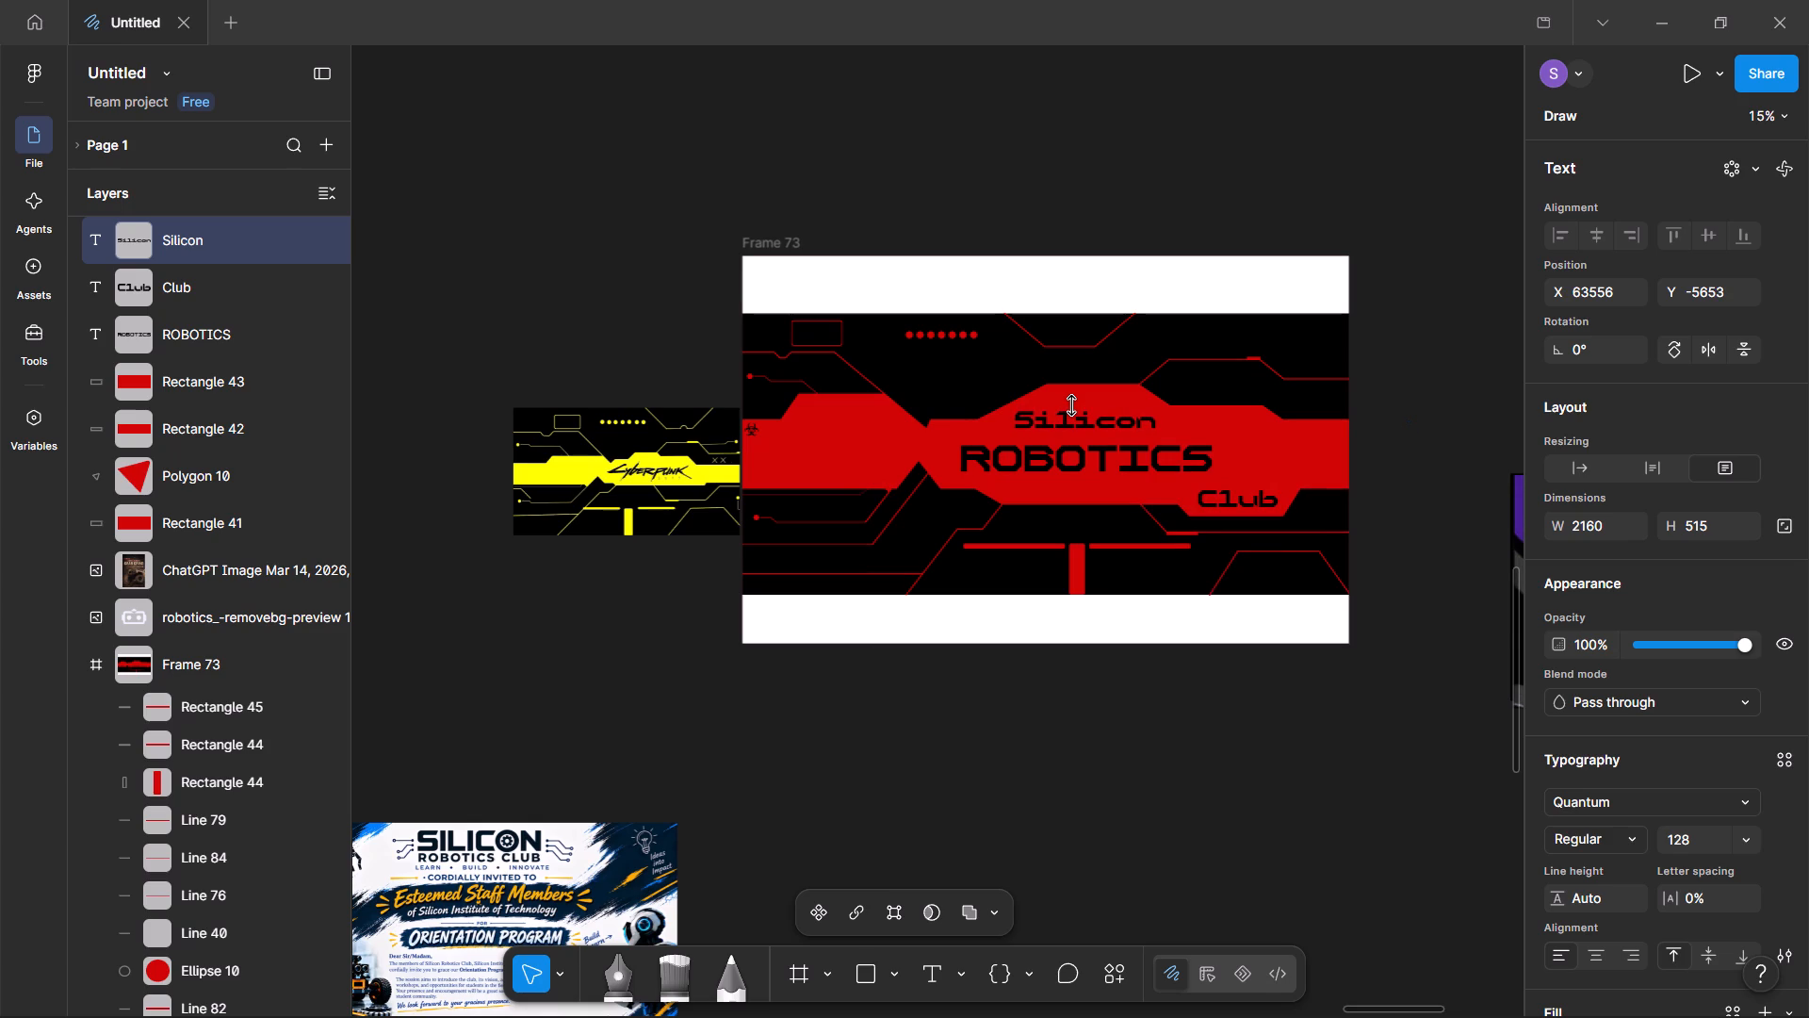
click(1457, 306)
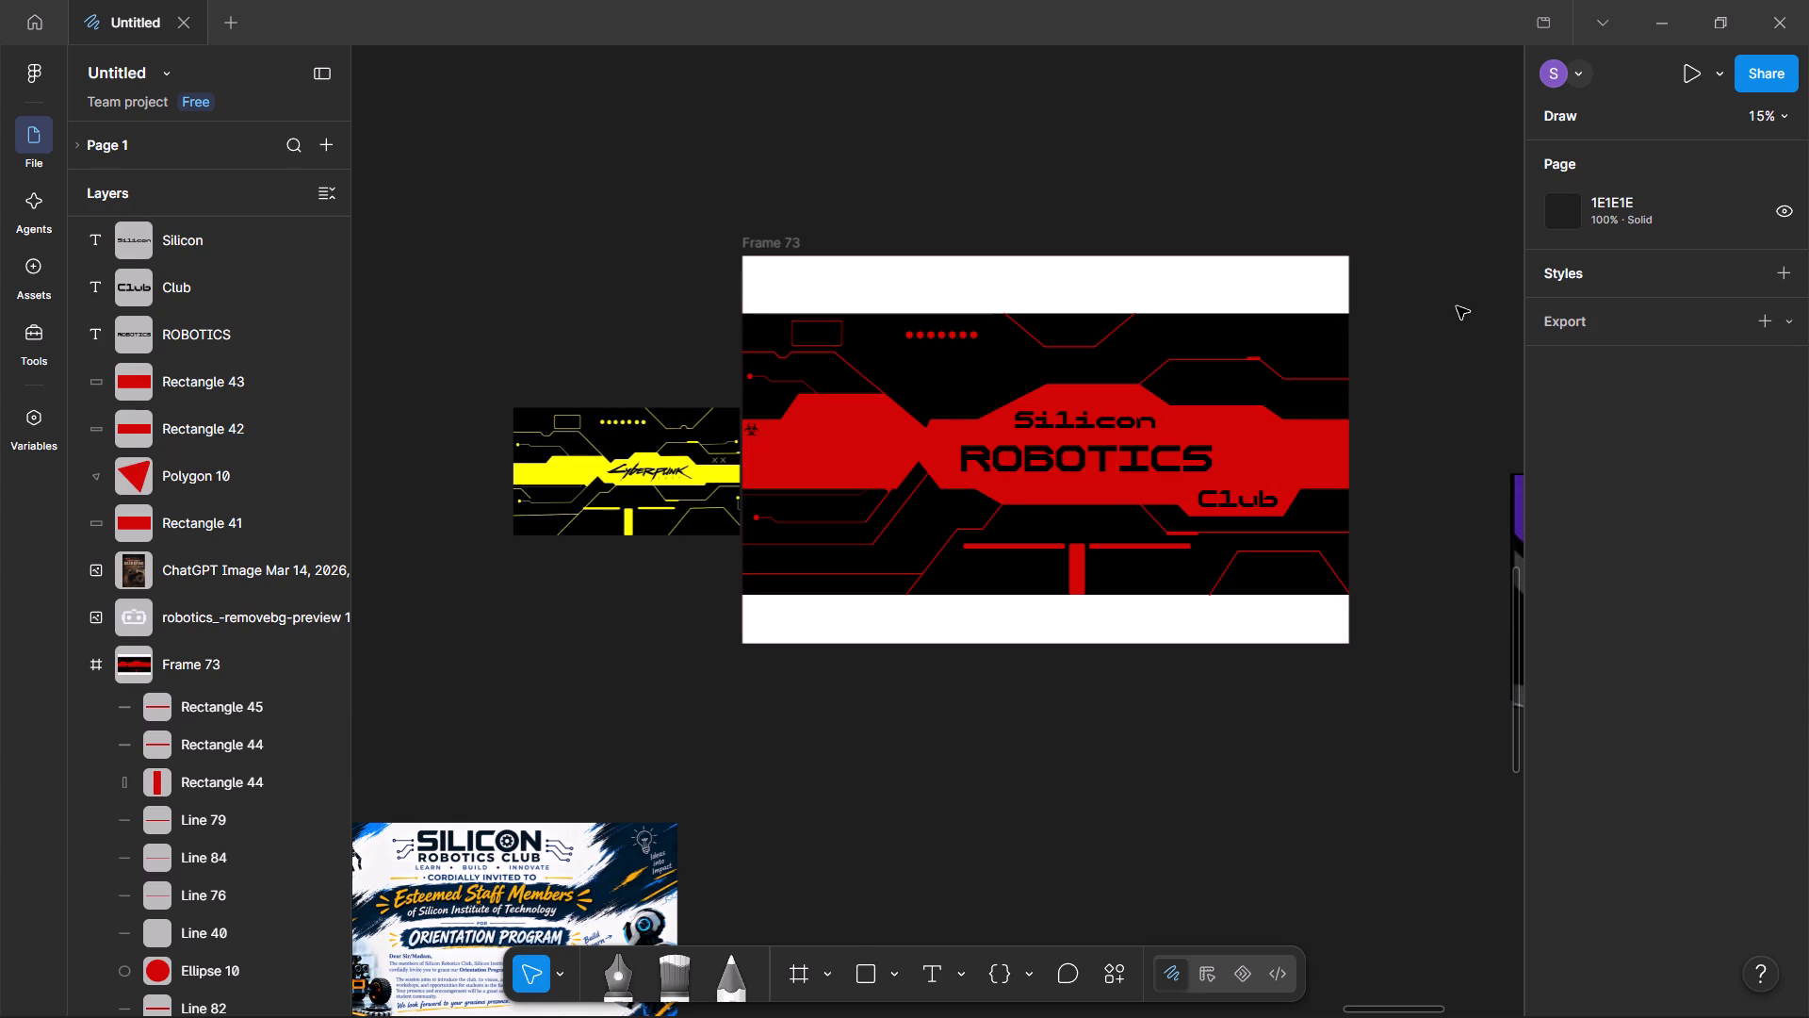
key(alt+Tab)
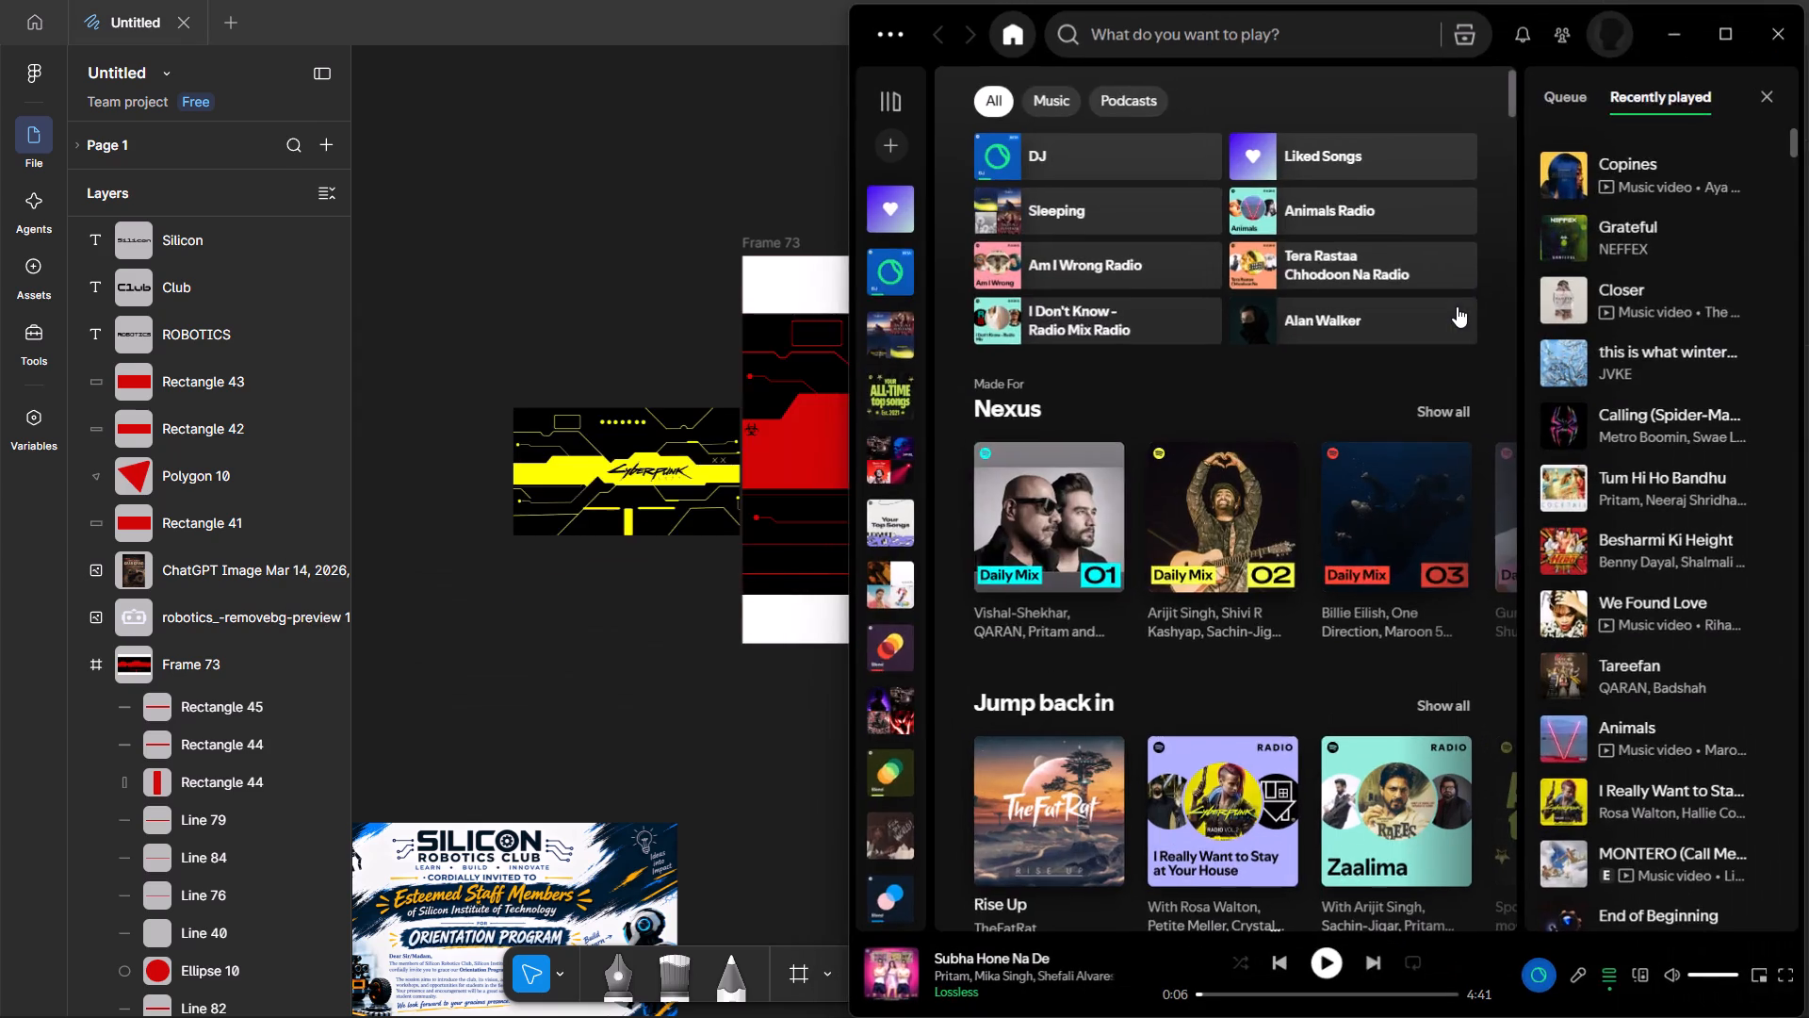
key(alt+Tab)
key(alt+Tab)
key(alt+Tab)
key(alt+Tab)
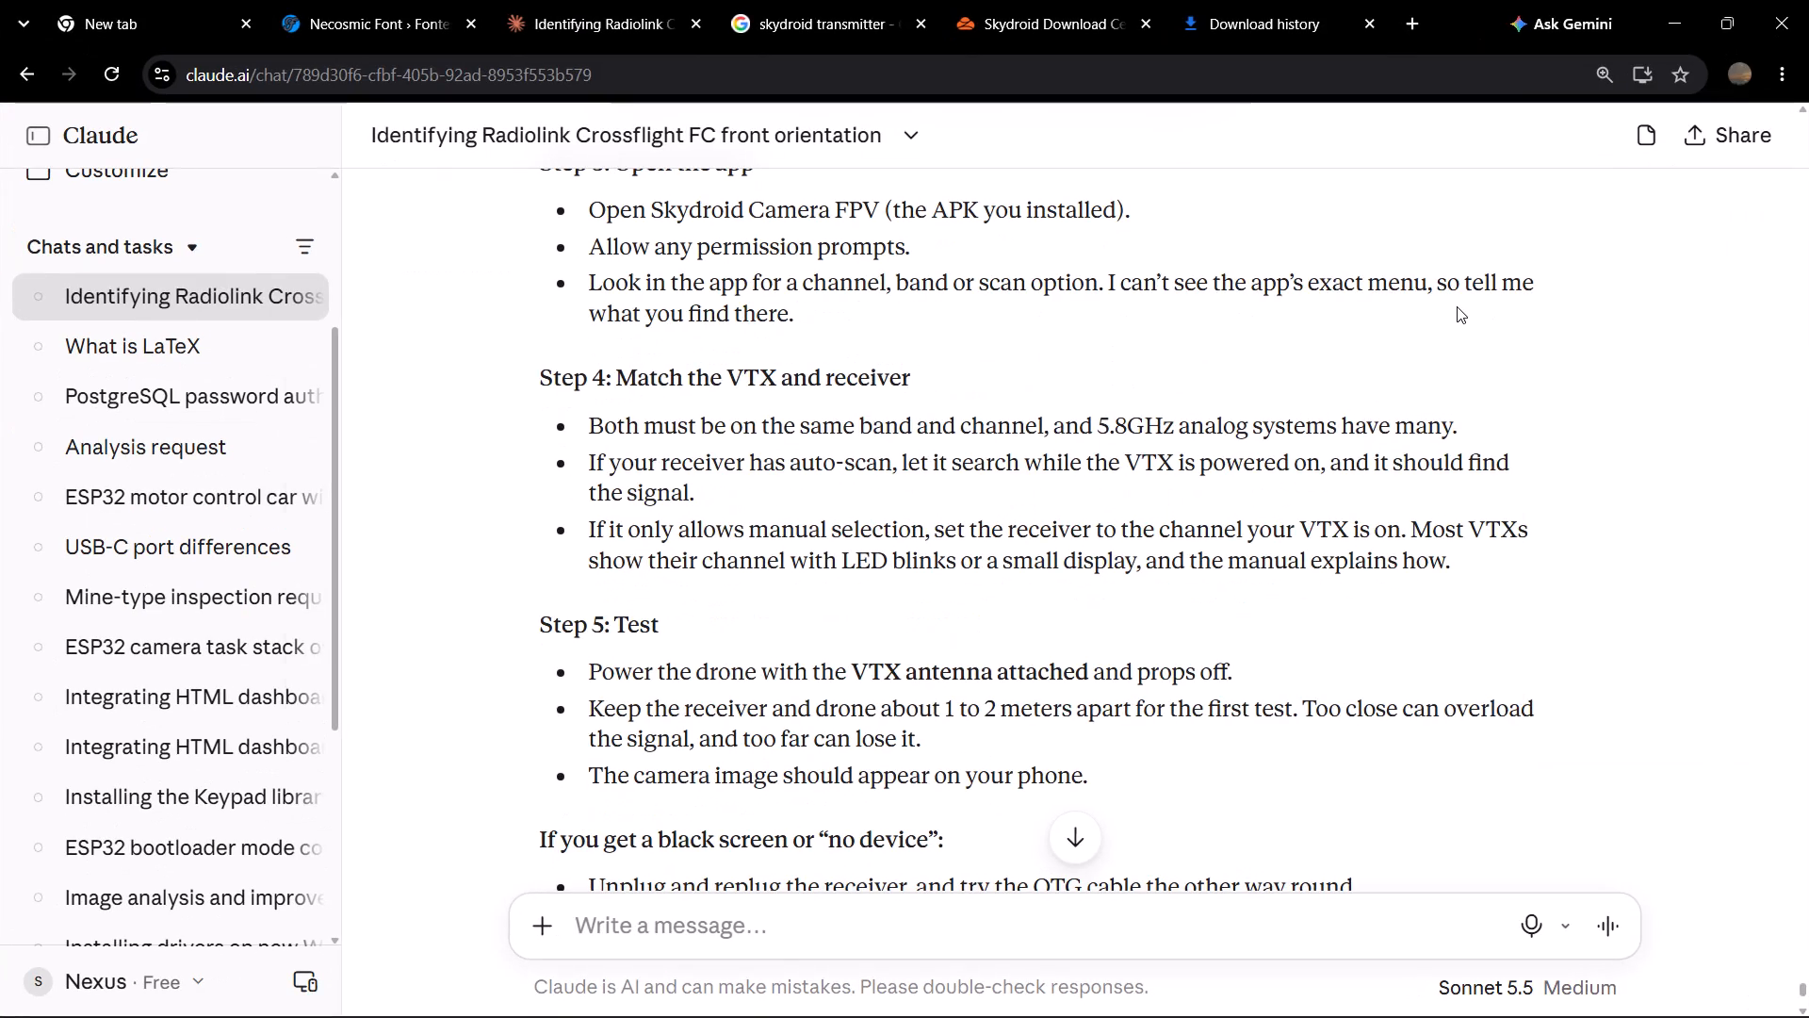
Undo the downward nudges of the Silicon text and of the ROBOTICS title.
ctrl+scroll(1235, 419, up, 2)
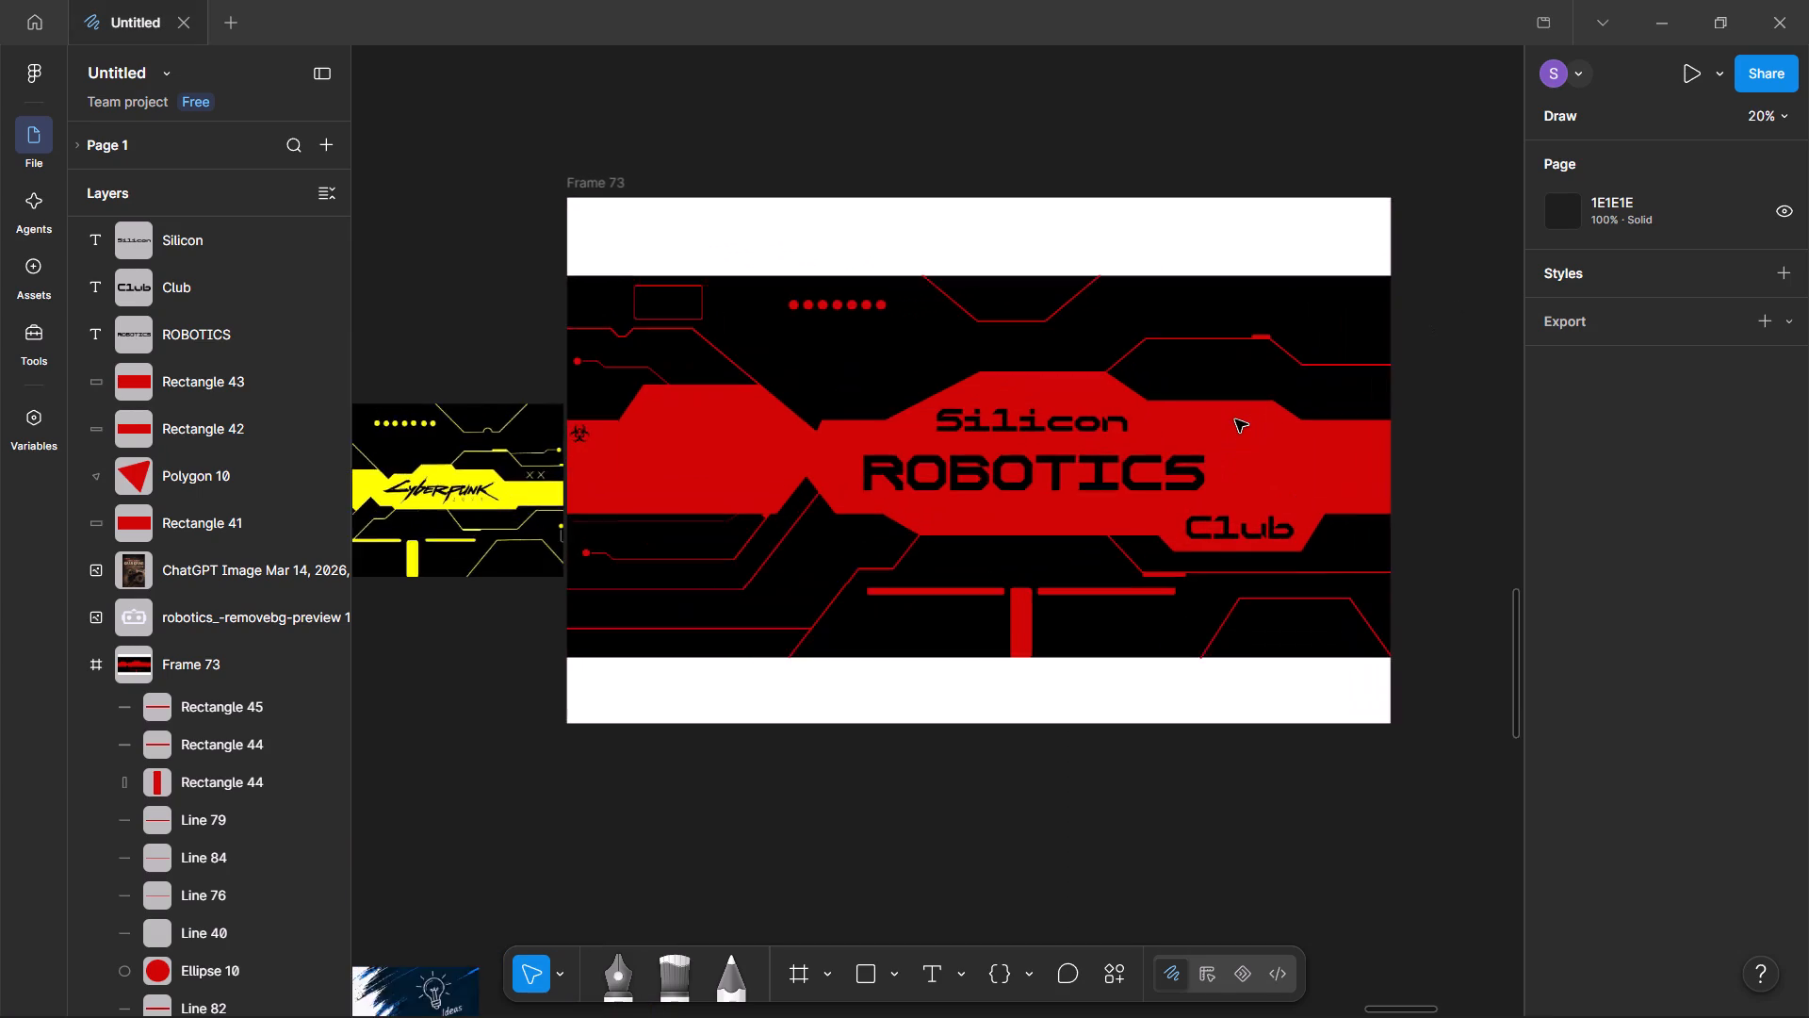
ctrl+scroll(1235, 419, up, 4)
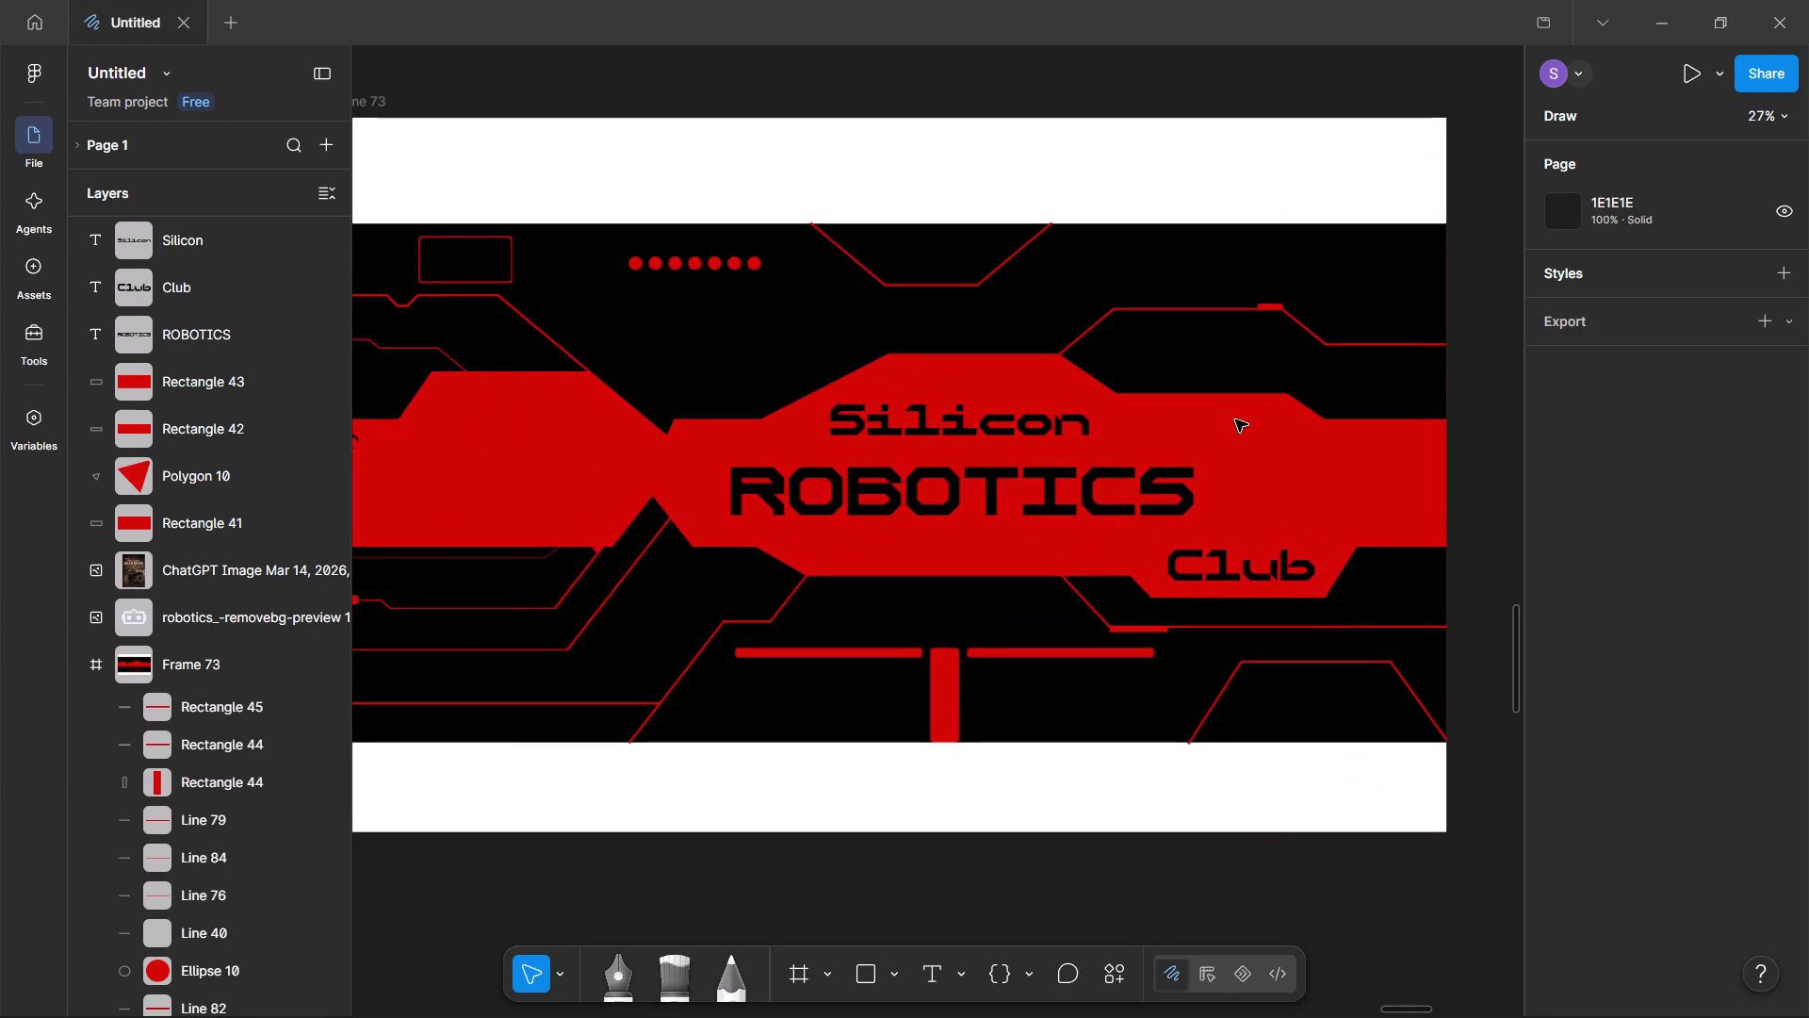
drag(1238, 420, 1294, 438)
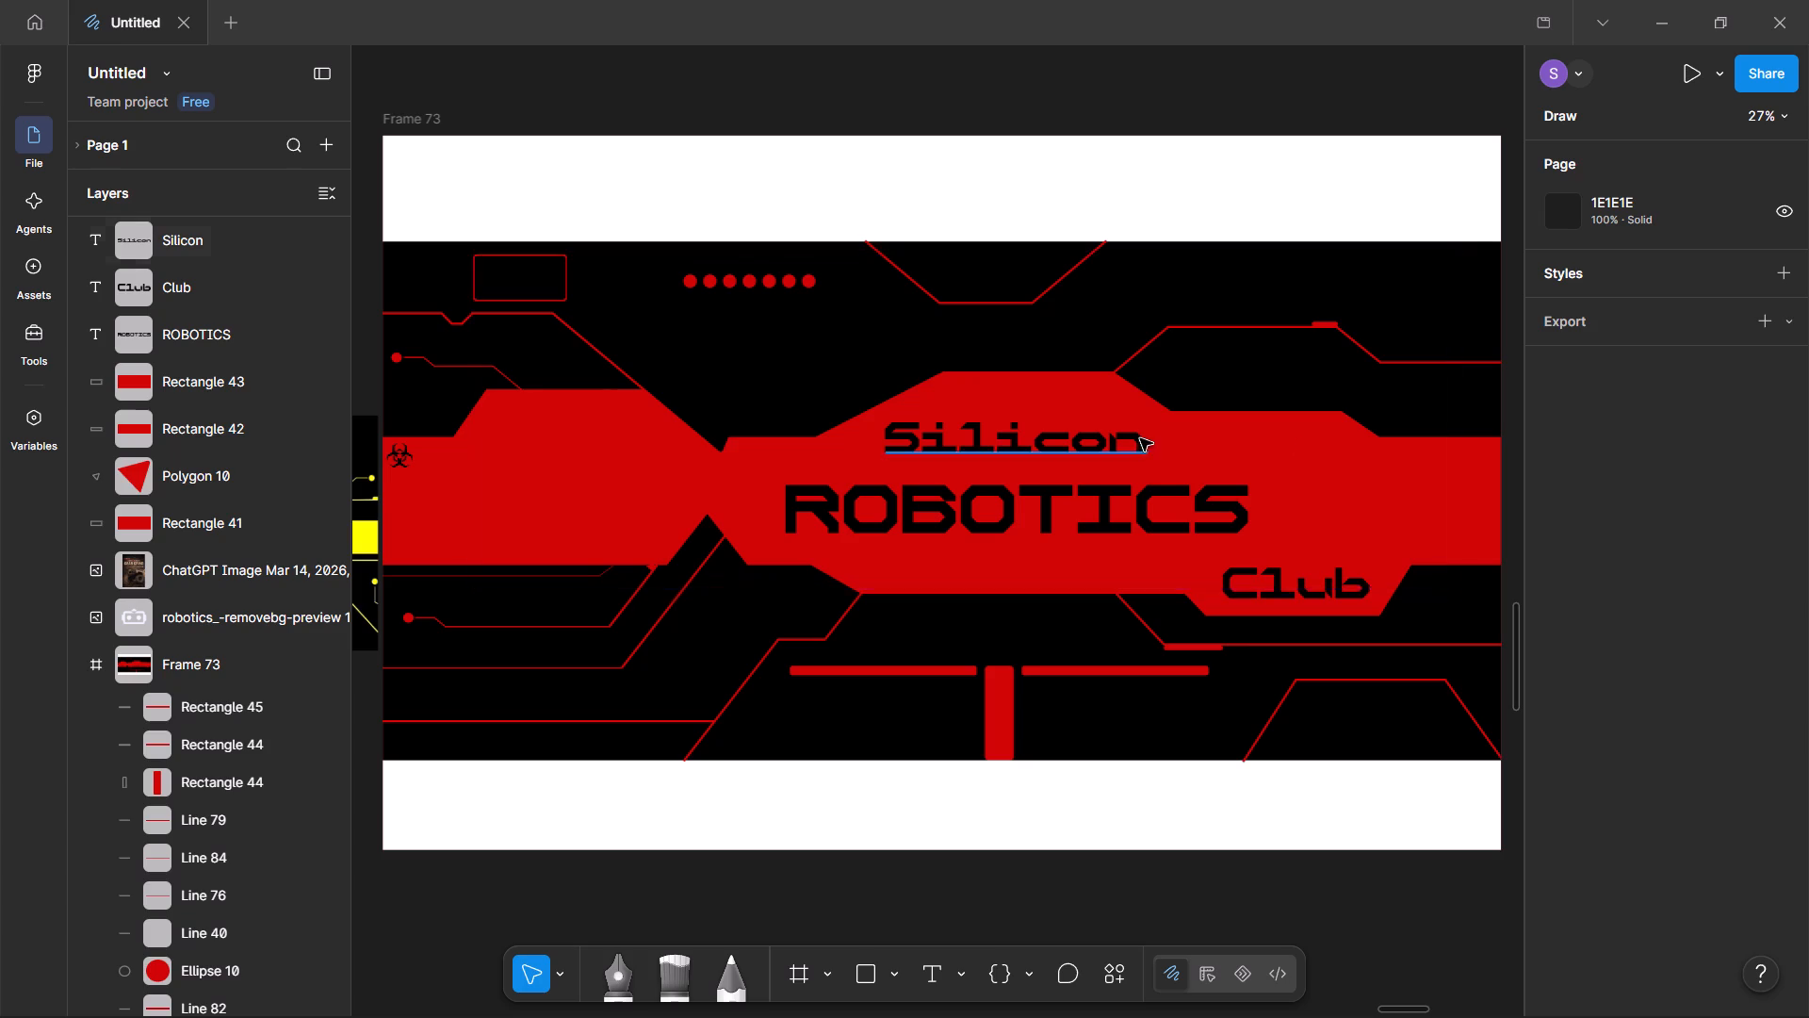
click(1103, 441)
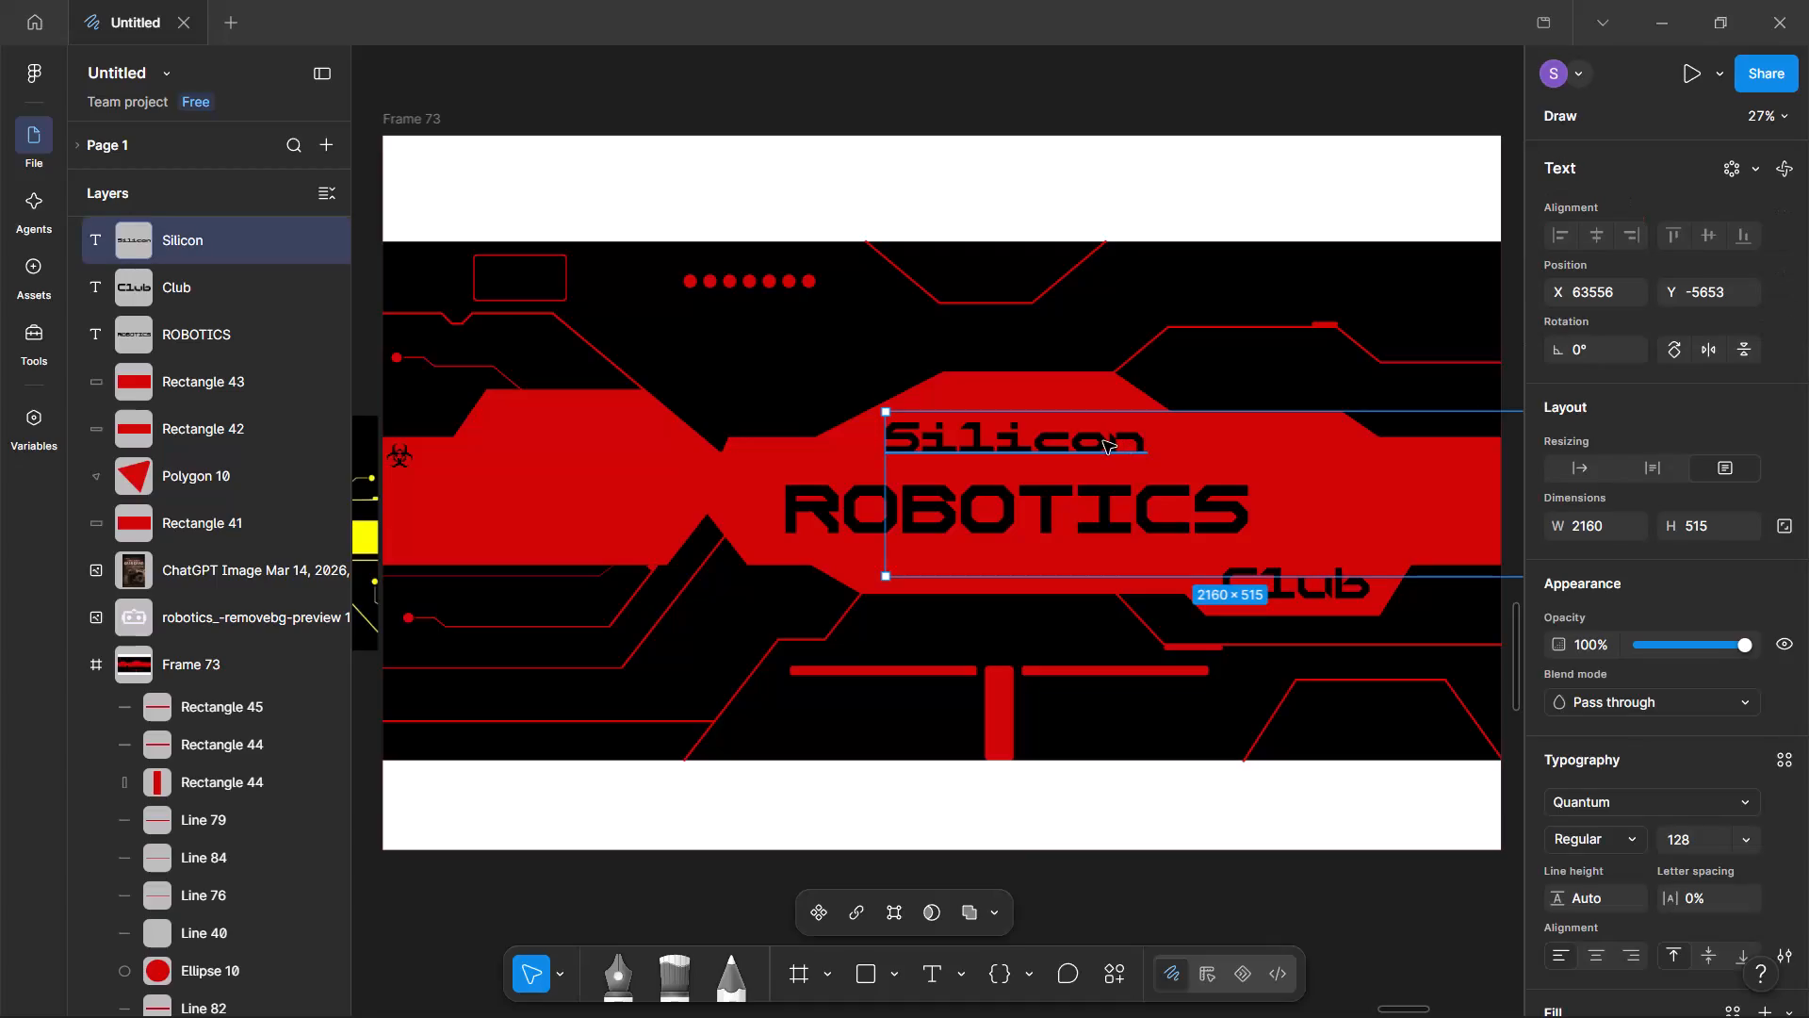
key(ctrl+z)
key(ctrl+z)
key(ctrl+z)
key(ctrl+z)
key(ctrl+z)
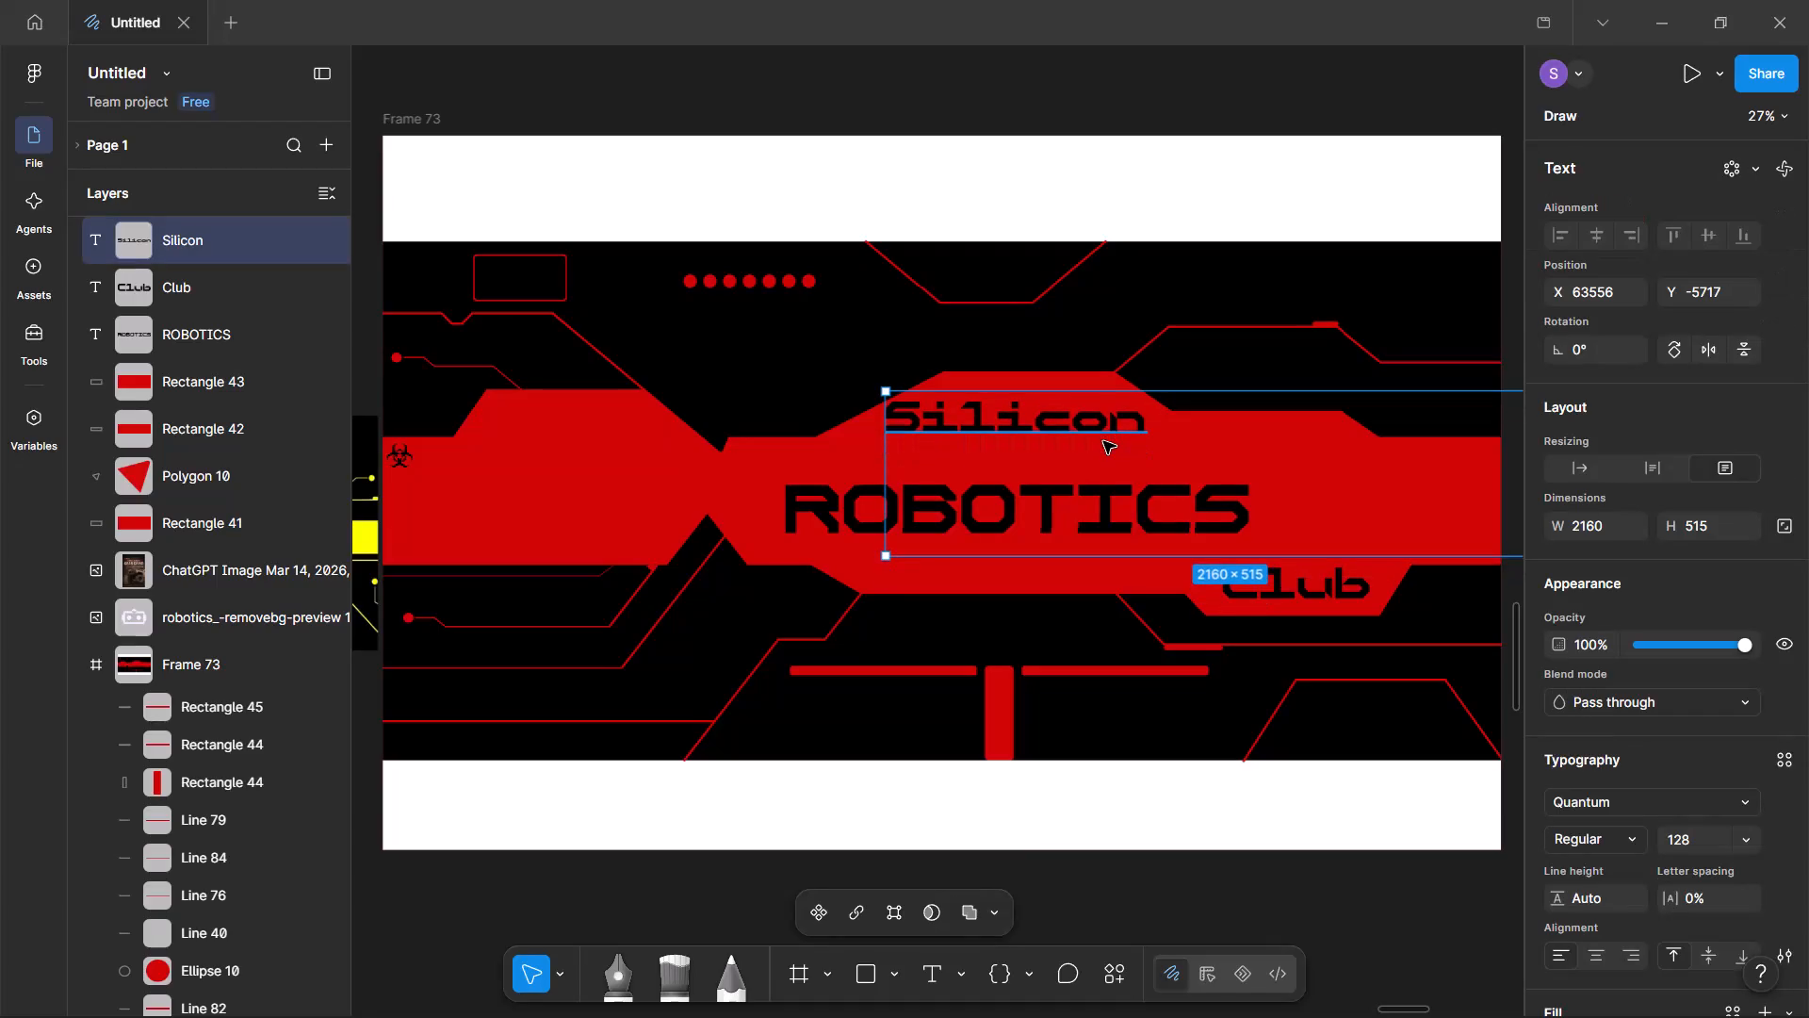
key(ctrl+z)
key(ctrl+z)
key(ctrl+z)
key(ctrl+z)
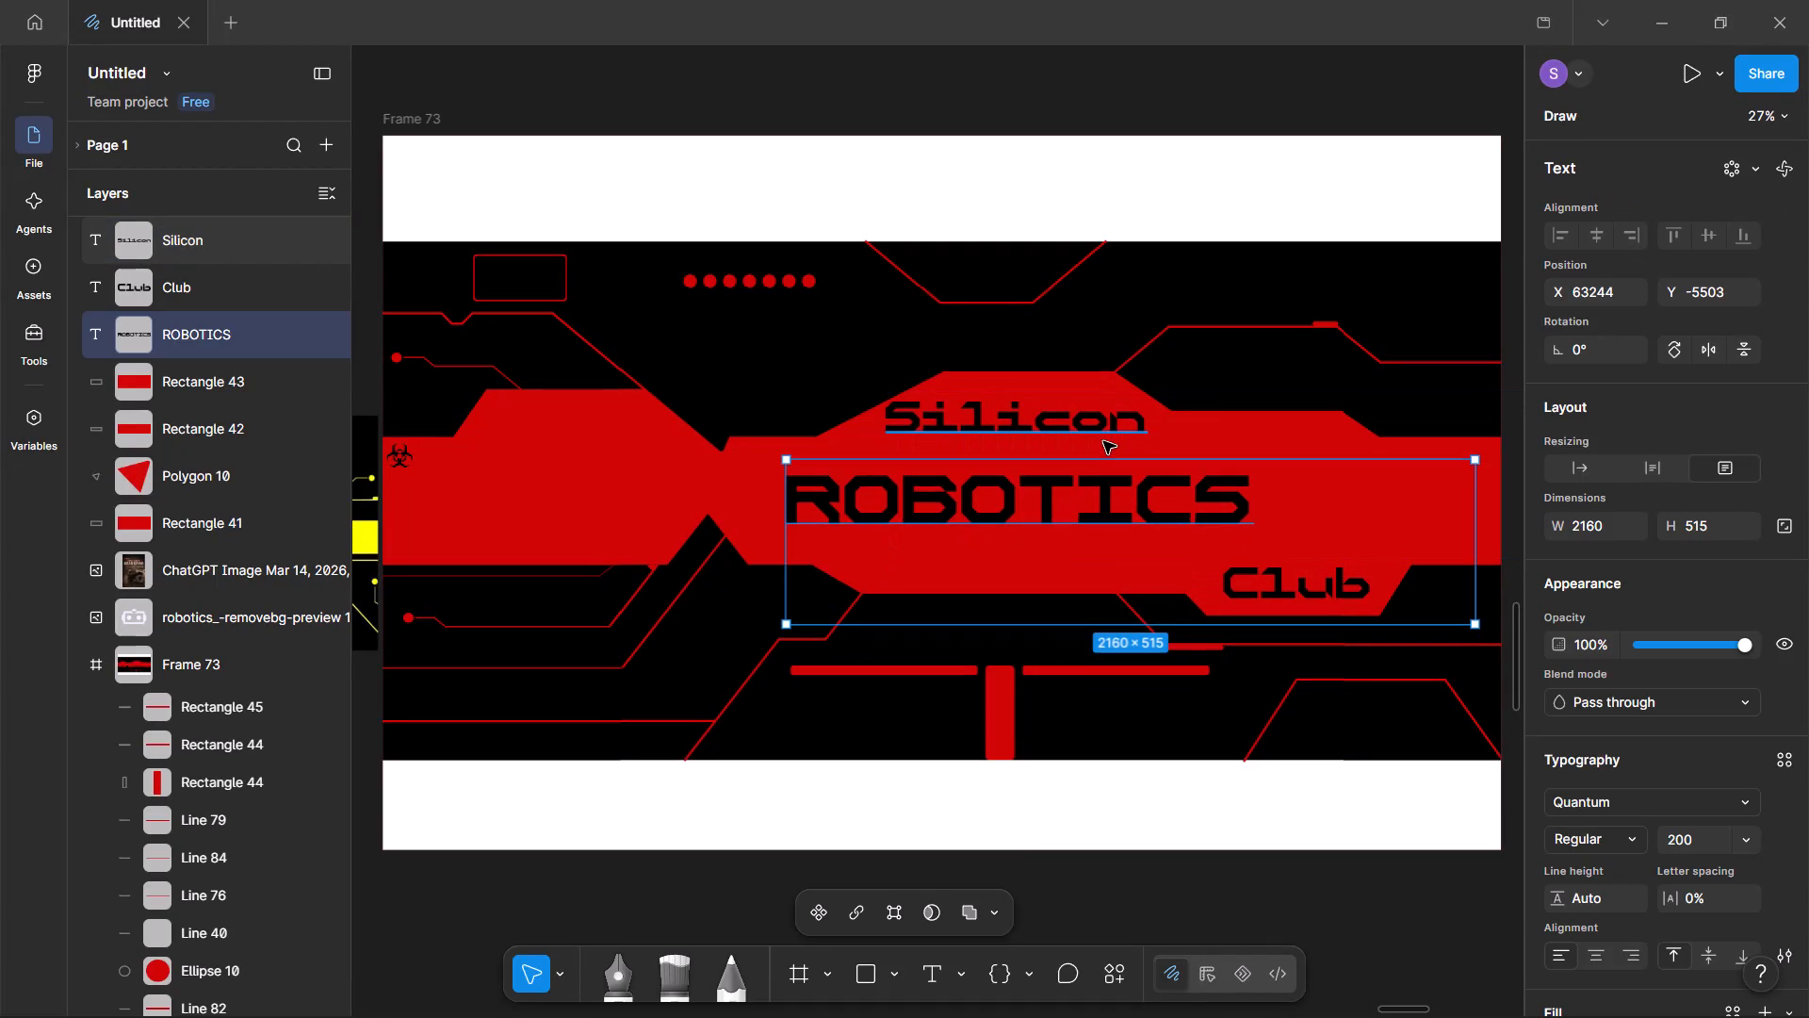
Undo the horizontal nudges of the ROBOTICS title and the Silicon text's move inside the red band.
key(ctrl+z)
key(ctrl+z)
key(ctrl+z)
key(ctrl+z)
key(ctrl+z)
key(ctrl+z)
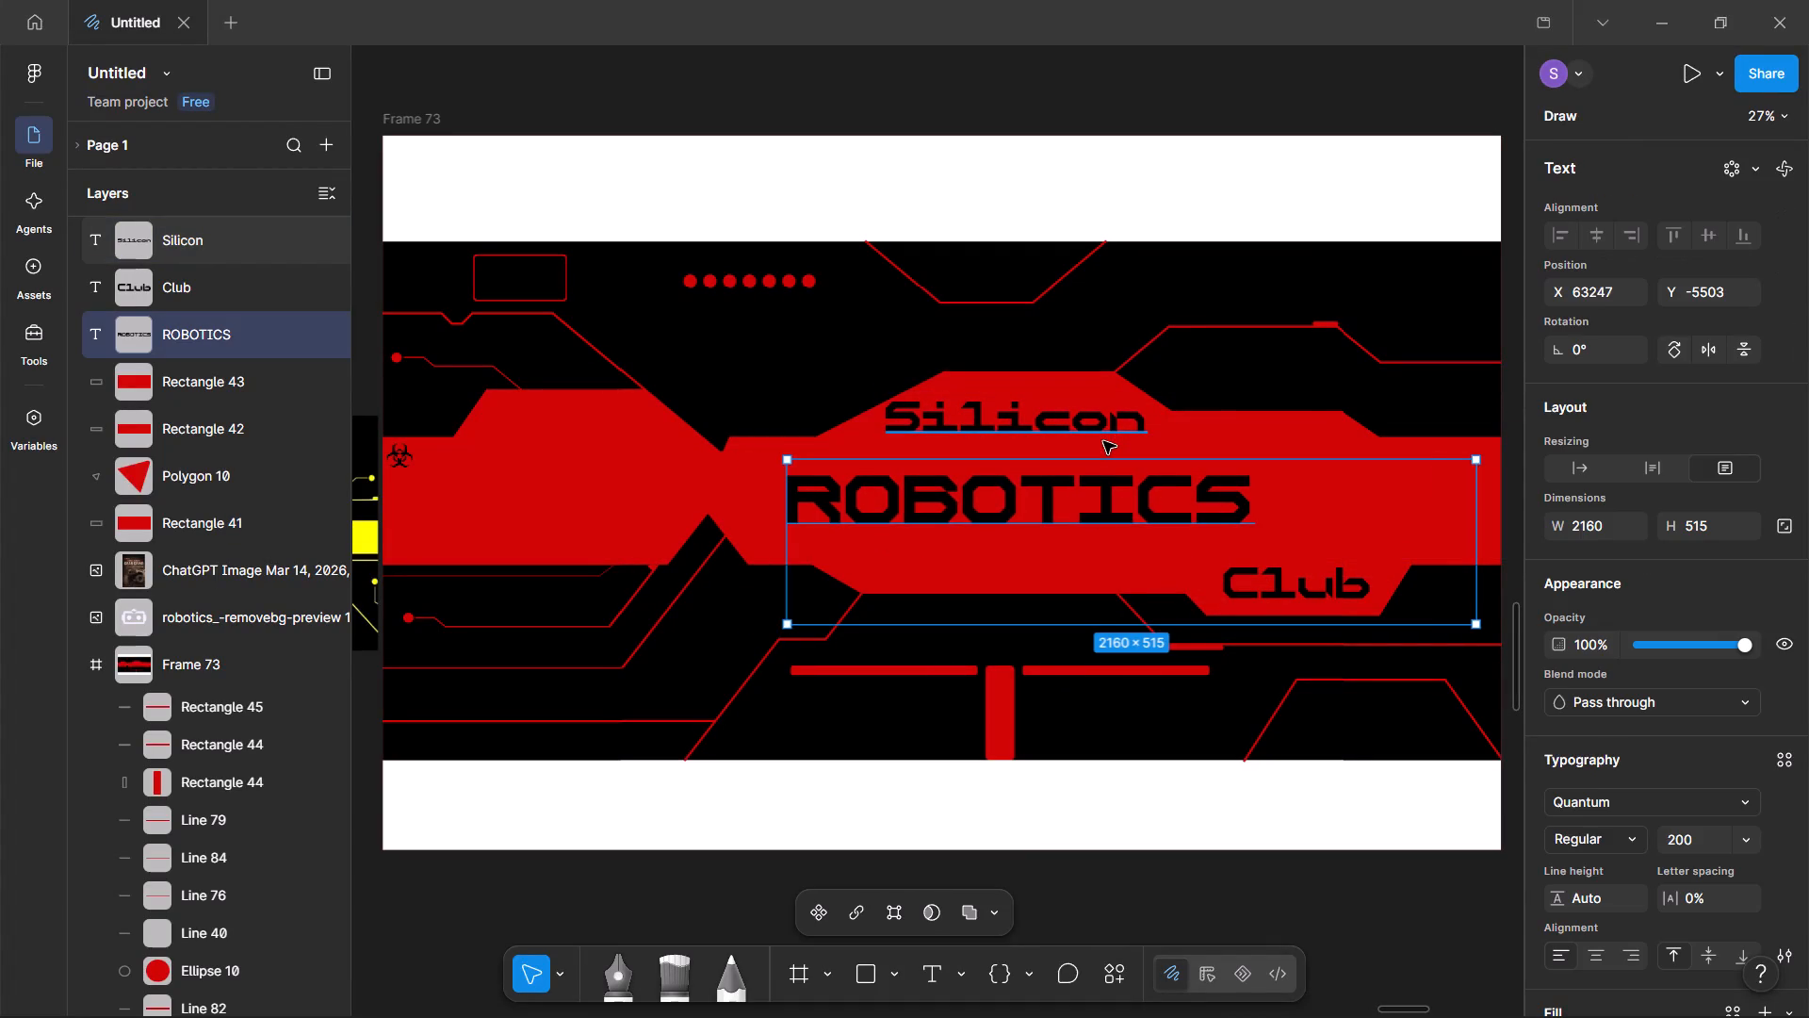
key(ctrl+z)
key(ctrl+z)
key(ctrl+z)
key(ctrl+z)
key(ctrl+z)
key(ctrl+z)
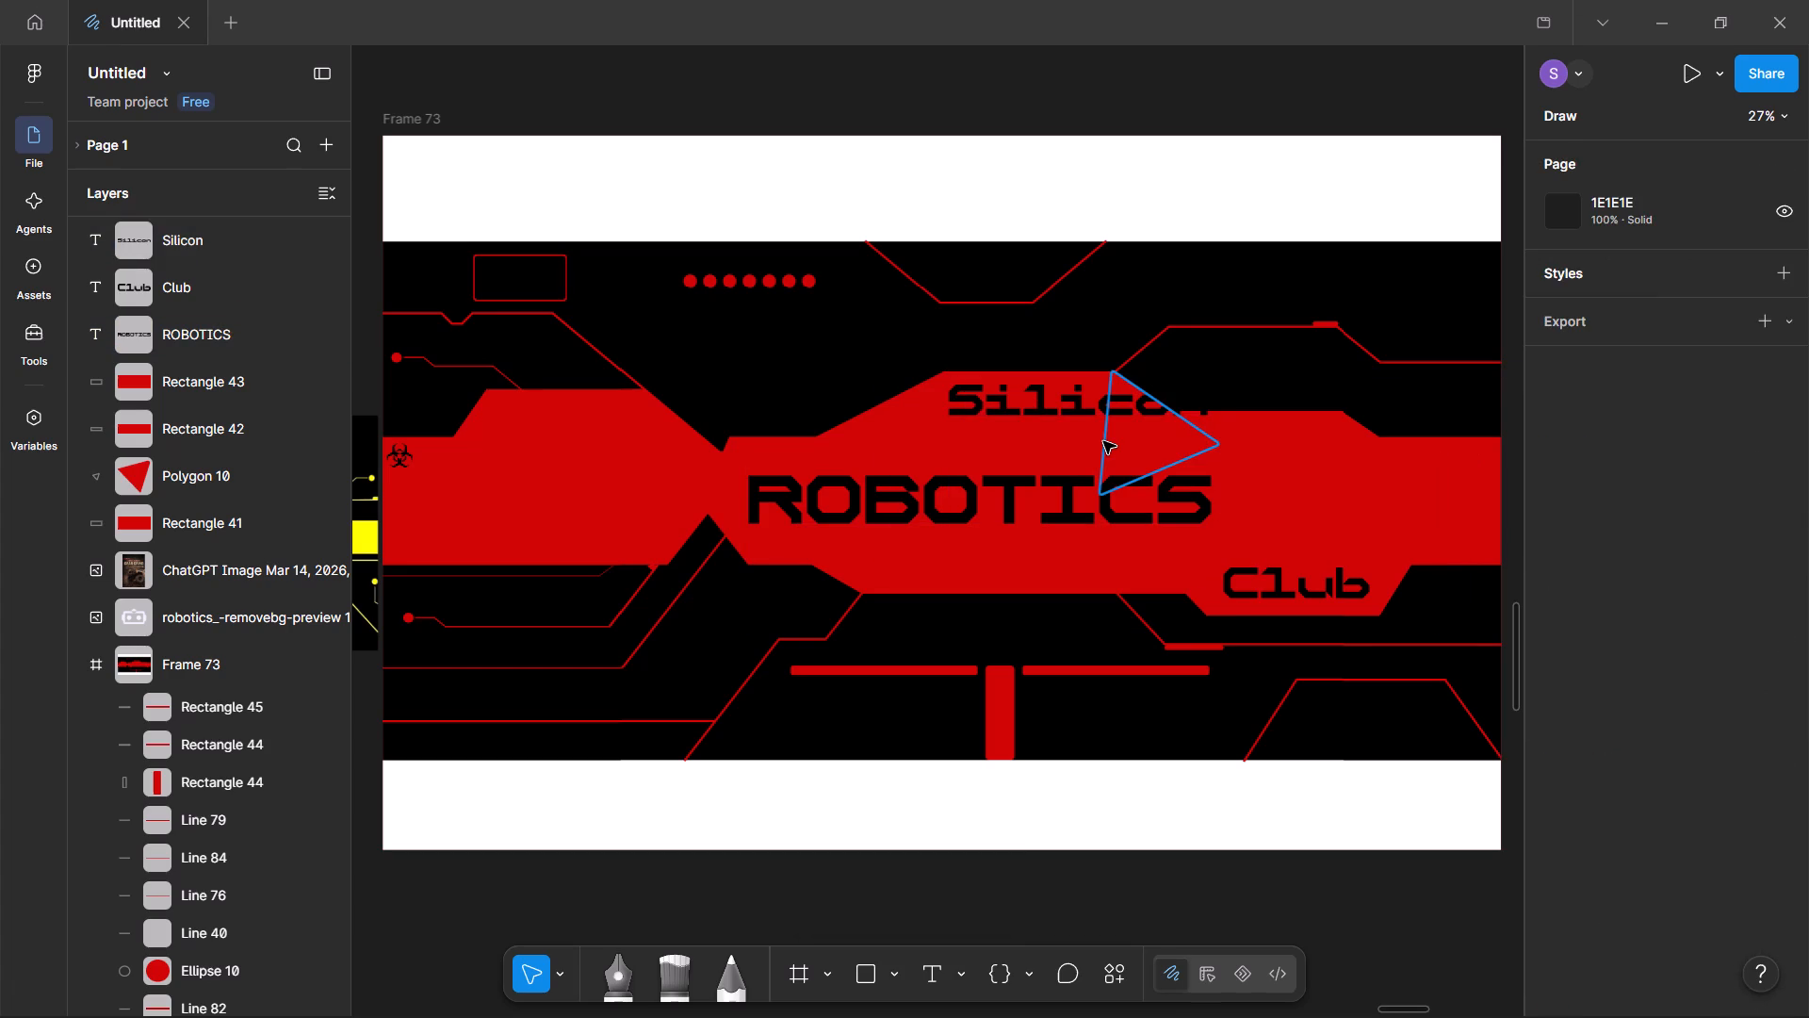
Undo the Silicon text replacement and the duplication of the Club text above the ROBOTICS title.
key(ctrl+z)
key(ctrl+z)
key(ctrl+z)
key(ctrl+z)
key(ctrl+z)
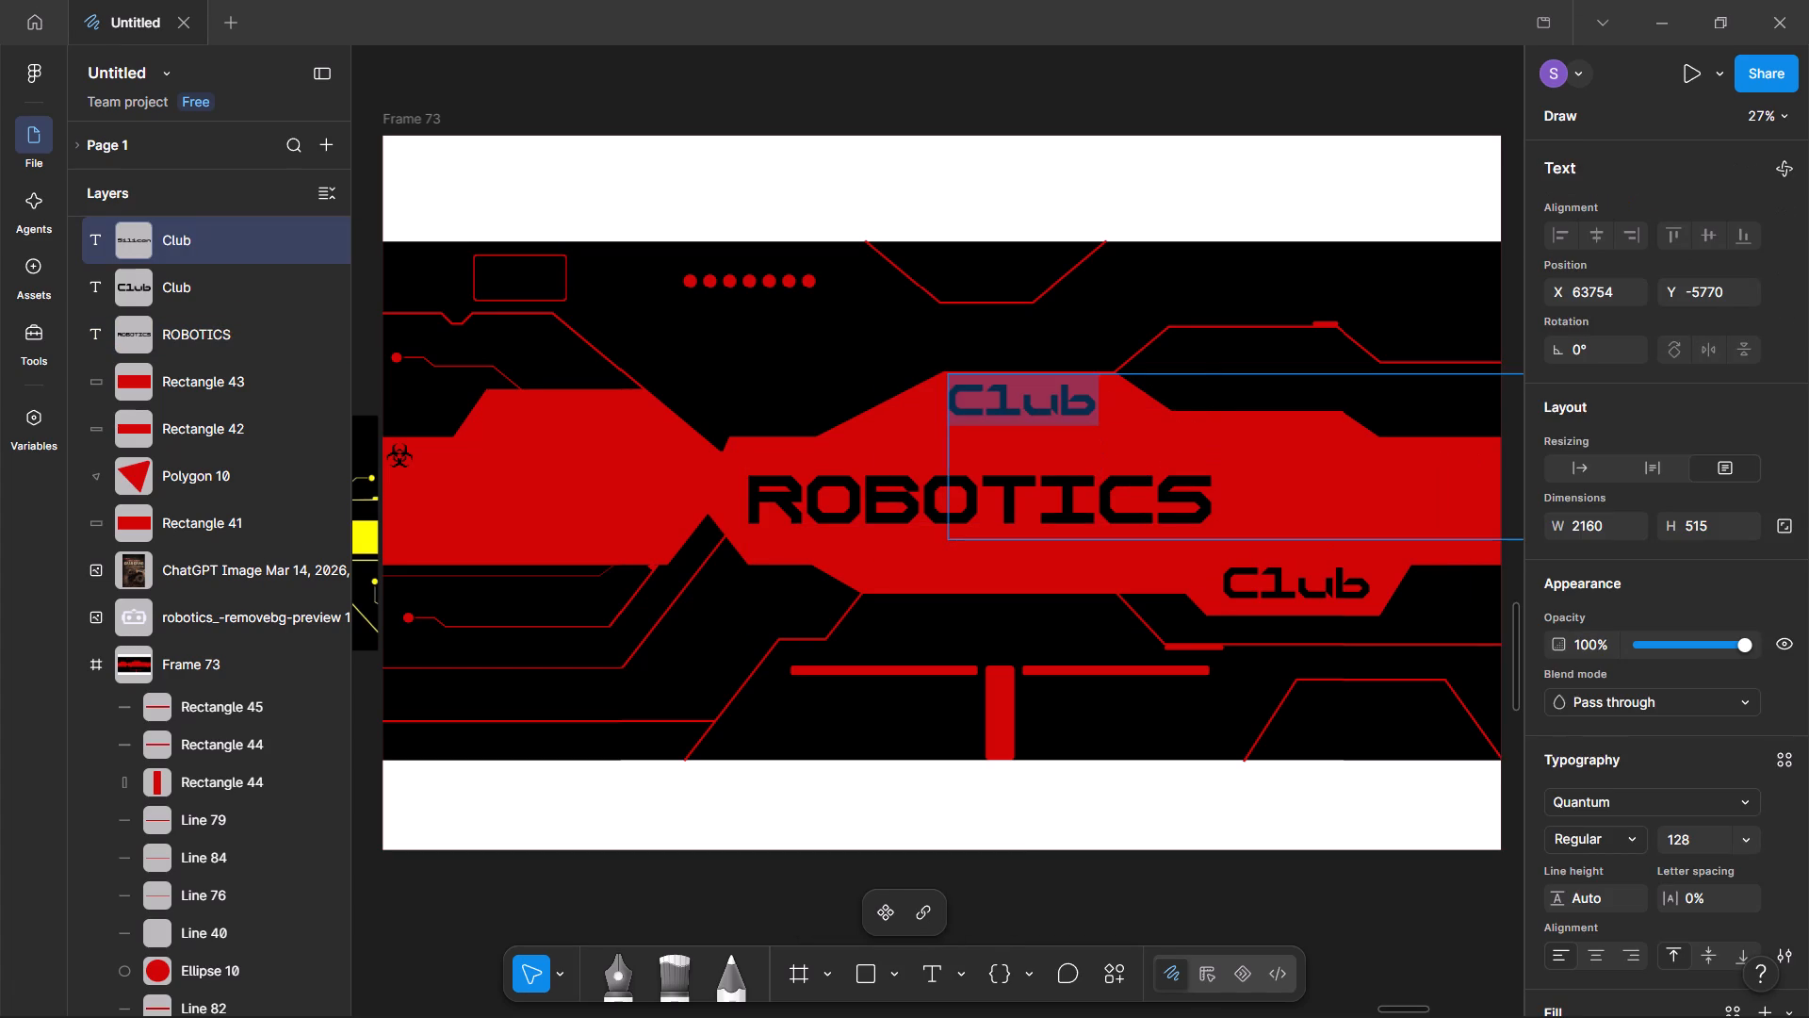
key(ctrl+z)
key(ctrl+z)
key(ctrl+z)
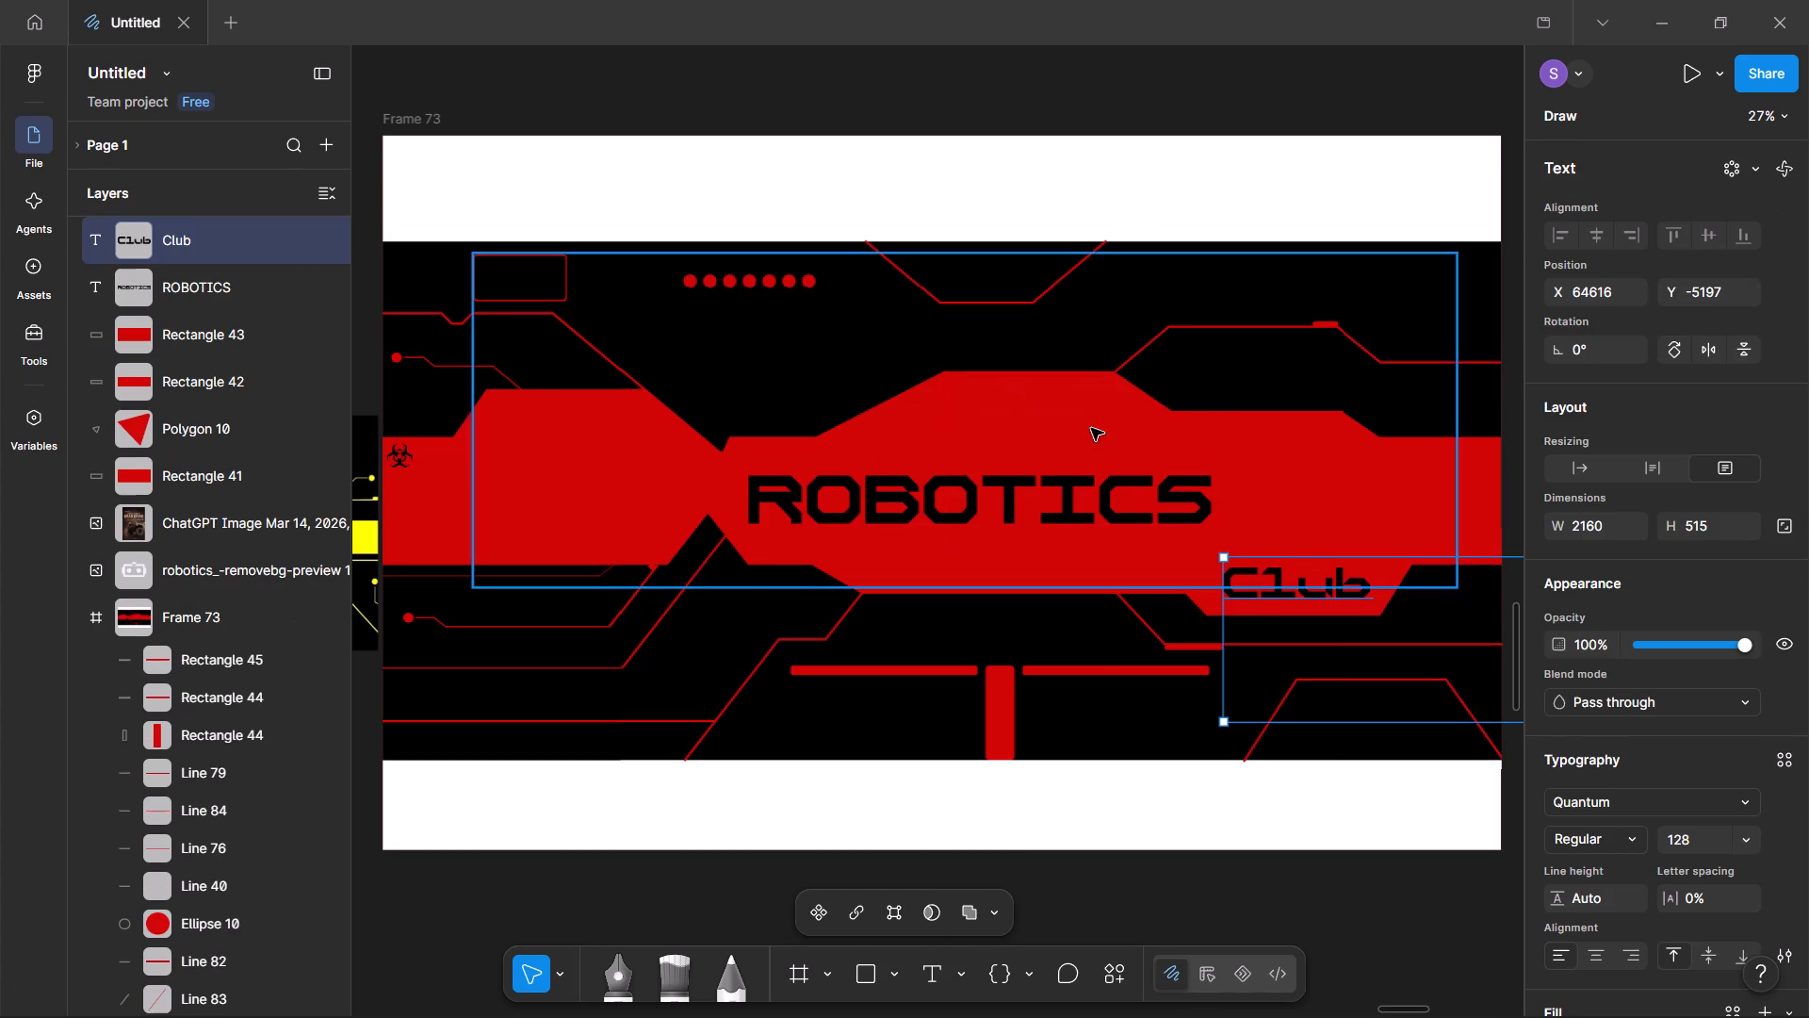
click(1141, 156)
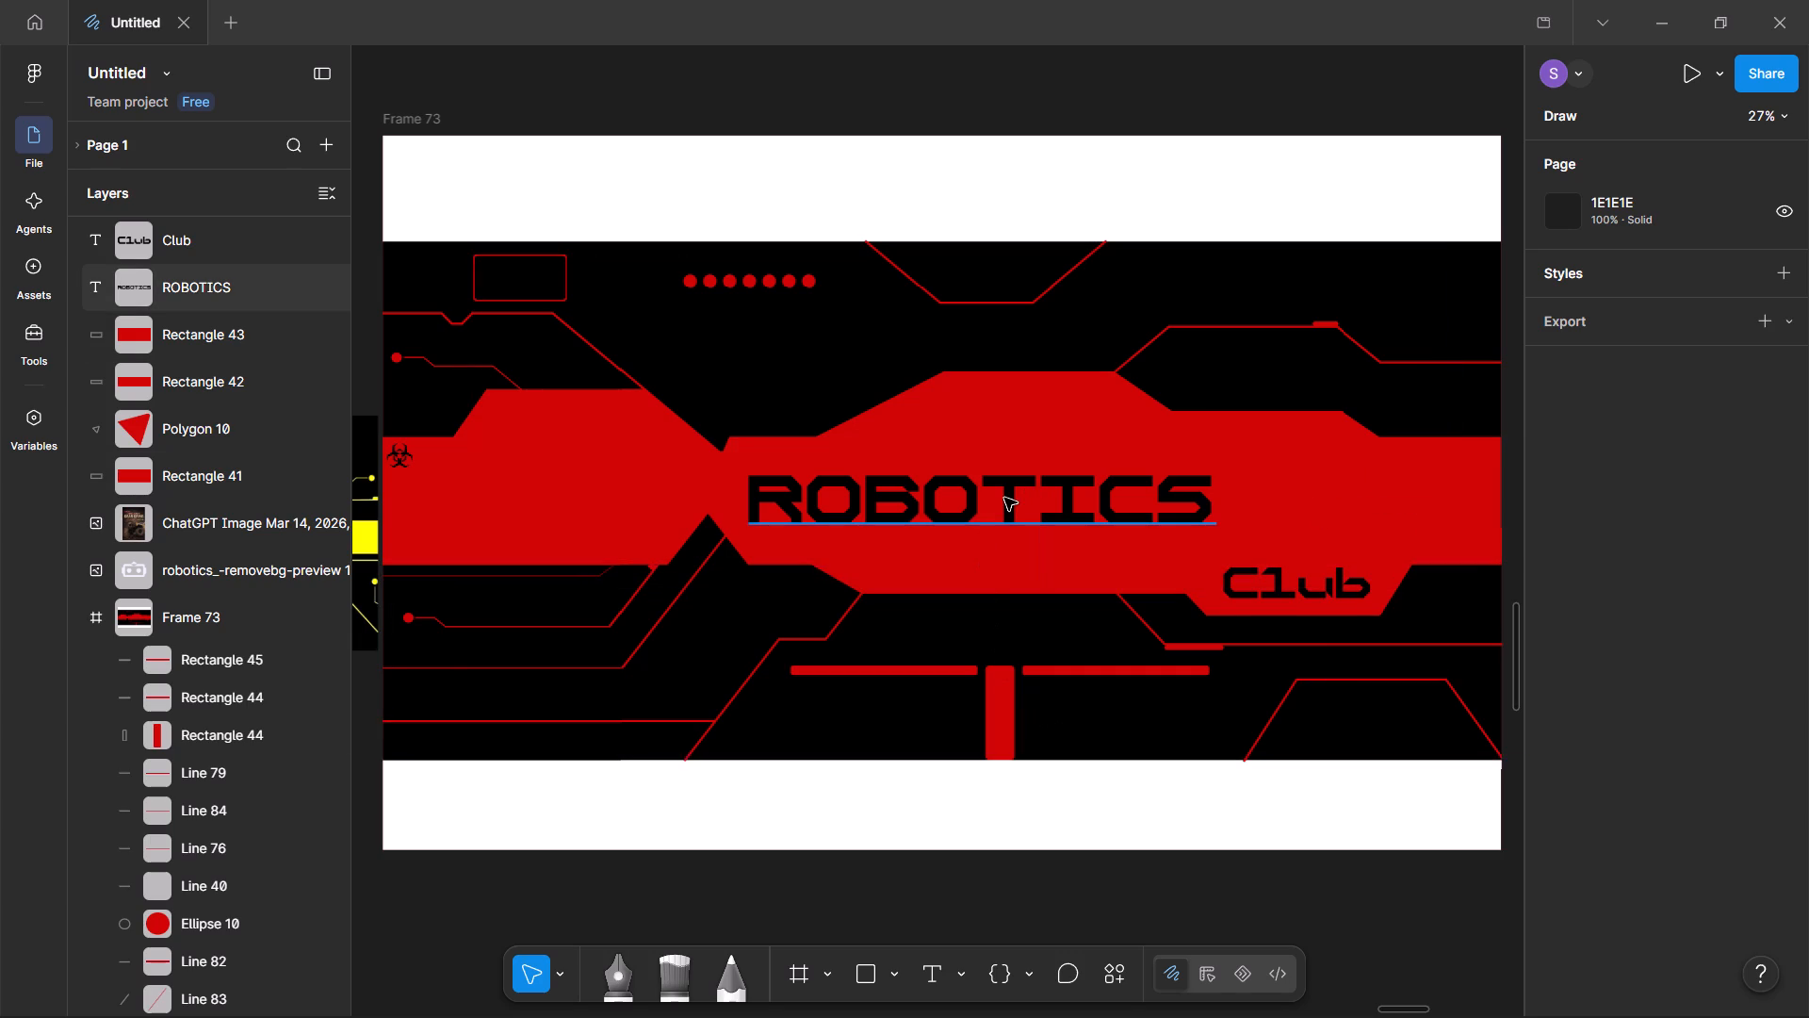
Nudge the ROBOTICS title up within the red band, to Y -5543.
click(1004, 498)
key(Up)
key(Up)
key(Up)
key(Up)
key(Up)
key(Up)
key(Up)
key(Up)
key(Up)
key(Up)
key(Up)
key(Up)
key(Up)
key(Up)
key(Up)
key(Up)
key(Up)
key(Up)
key(Up)
key(Up)
key(Up)
key(Up)
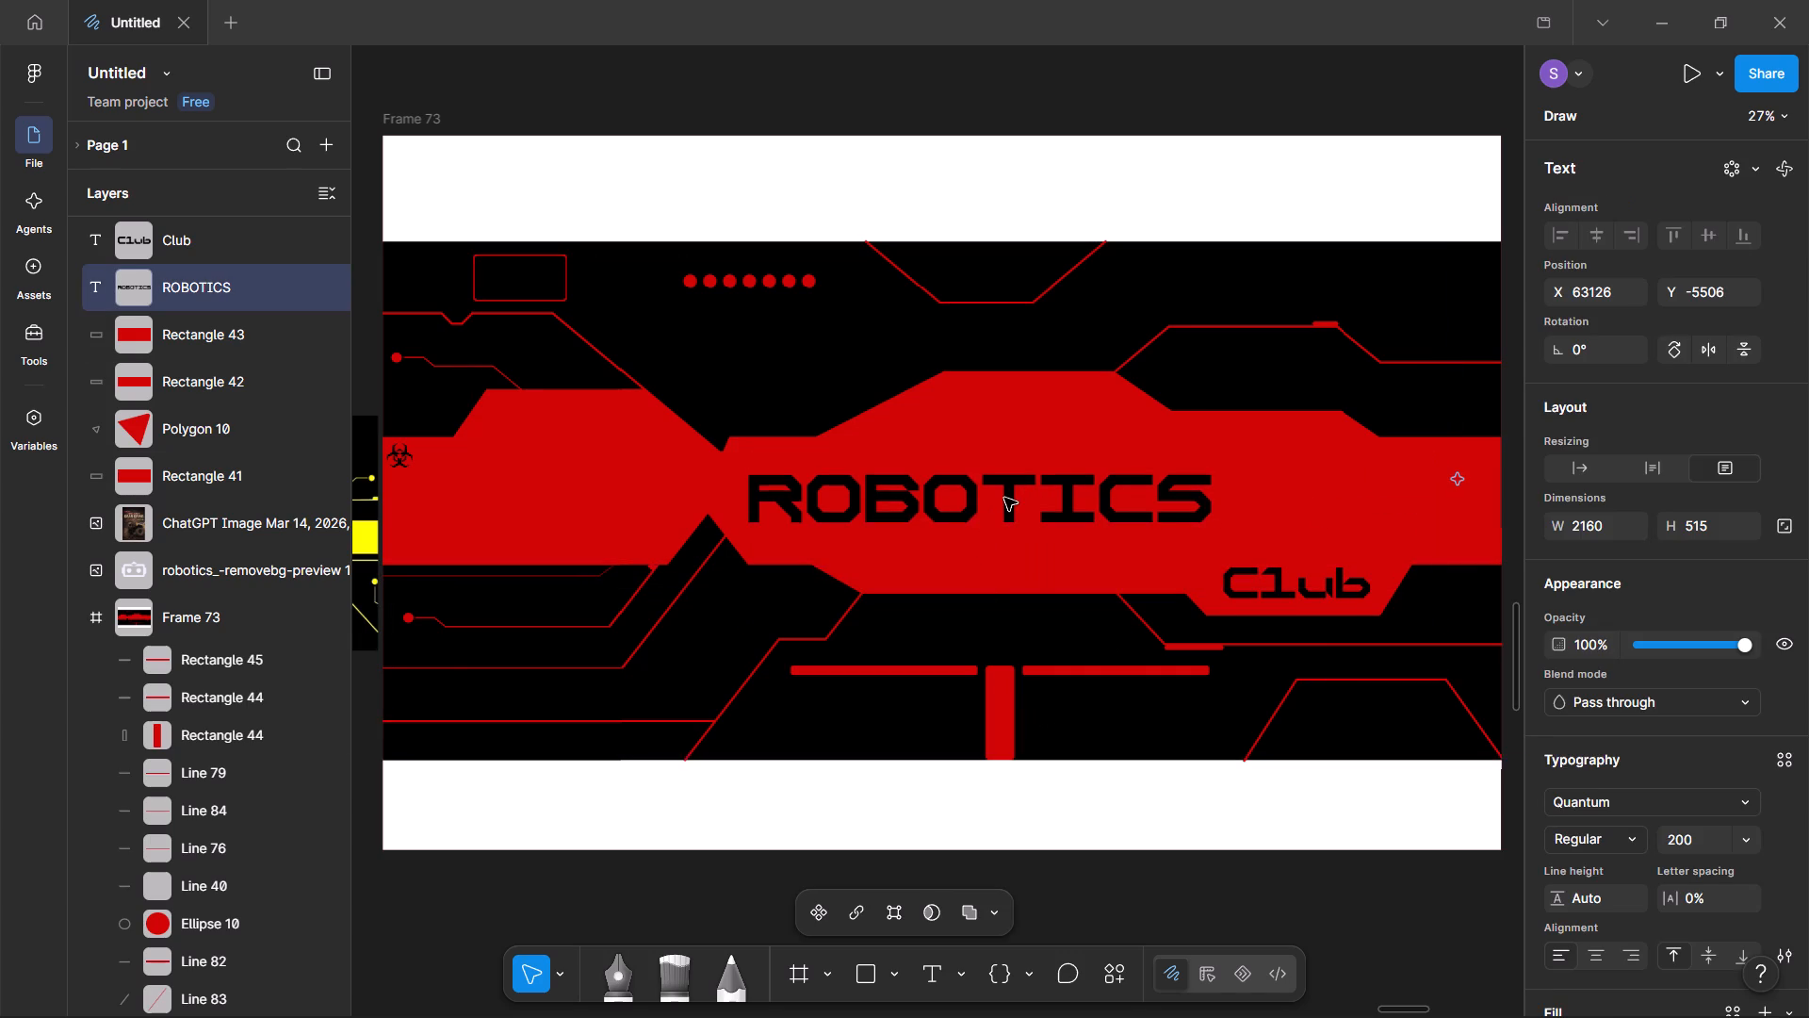
Nudge the ROBOTICS title to the right along the red band, to X 63261.
key(Right)
key(Right)
key(Right)
key(Right)
key(Right)
key(Right)
key(Right)
key(Right)
key(Right)
key(Right)
key(Right)
key(Right)
key(Right)
key(Right)
key(Right)
key(Right)
key(Right)
key(Right)
key(Right)
key(Right)
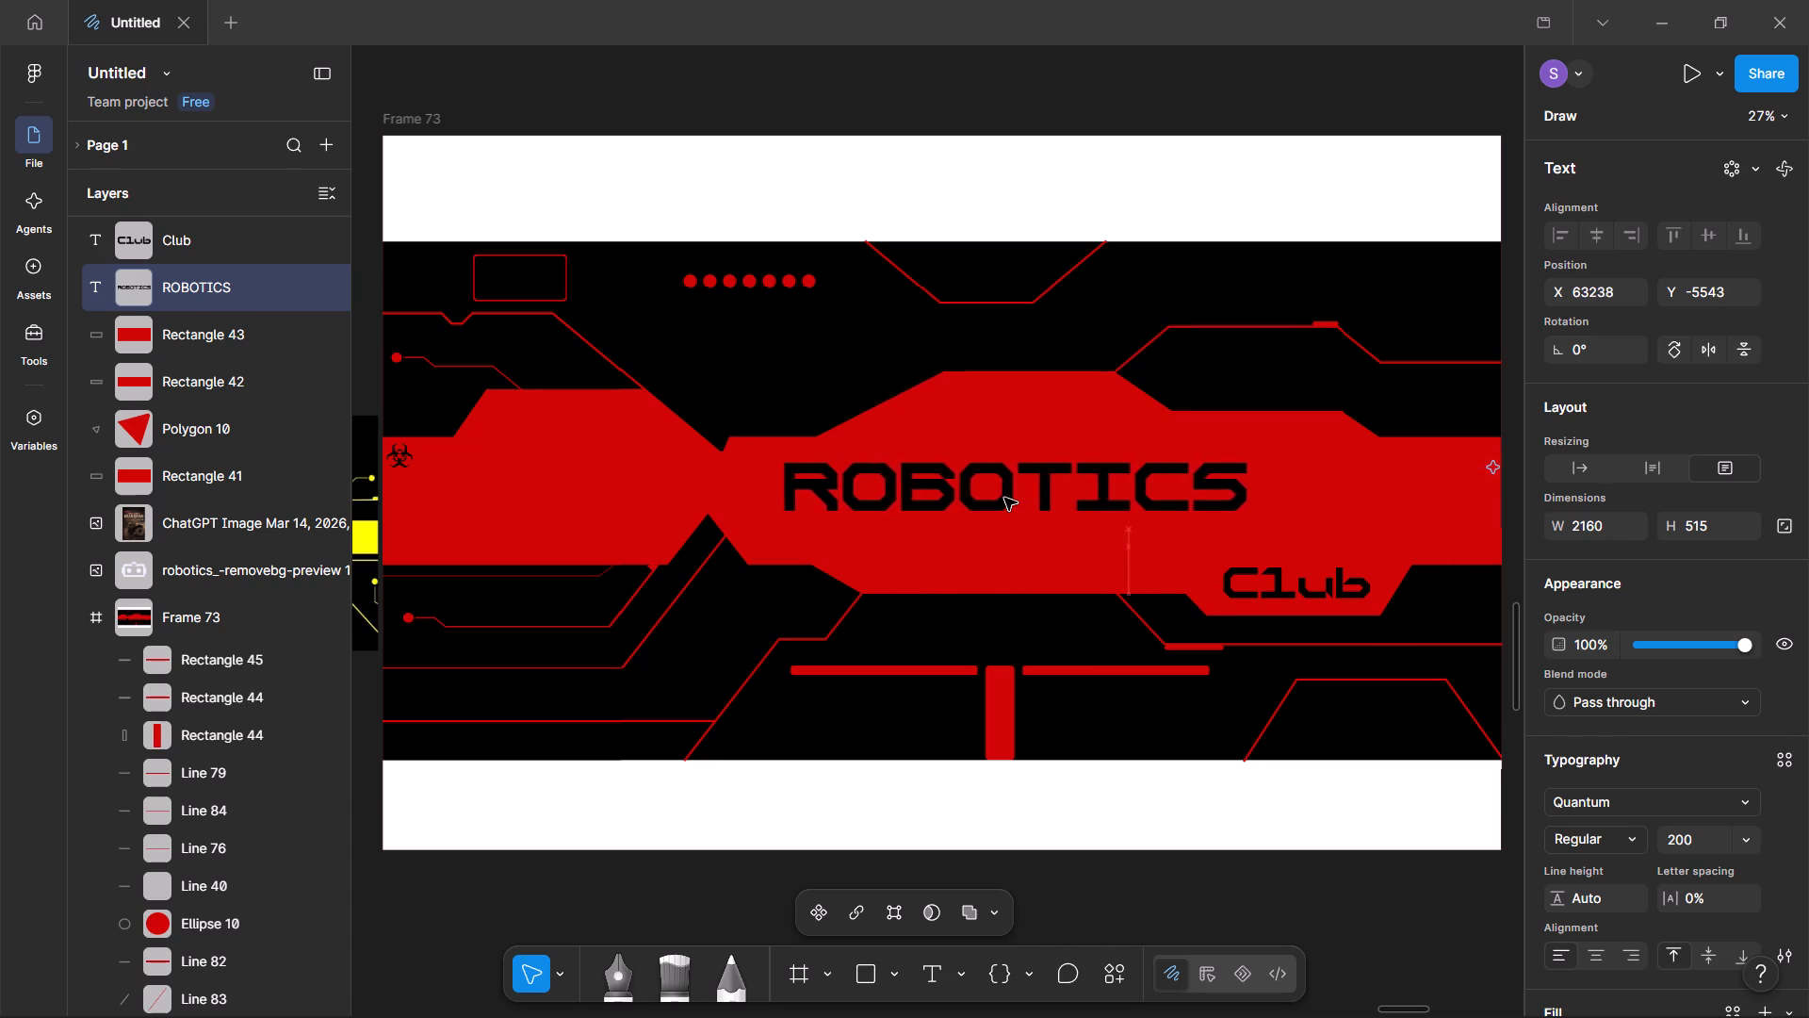
Nudge the ROBOTICS title back down within the red band, to Y -5520.
key(Down)
key(Down)
key(Down)
key(Down)
key(Down)
key(Down)
key(Down)
key(Down)
key(Down)
key(Down)
key(Down)
key(Down)
key(Down)
key(Down)
key(Down)
key(Down)
key(Down)
key(Down)
key(Down)
key(Down)
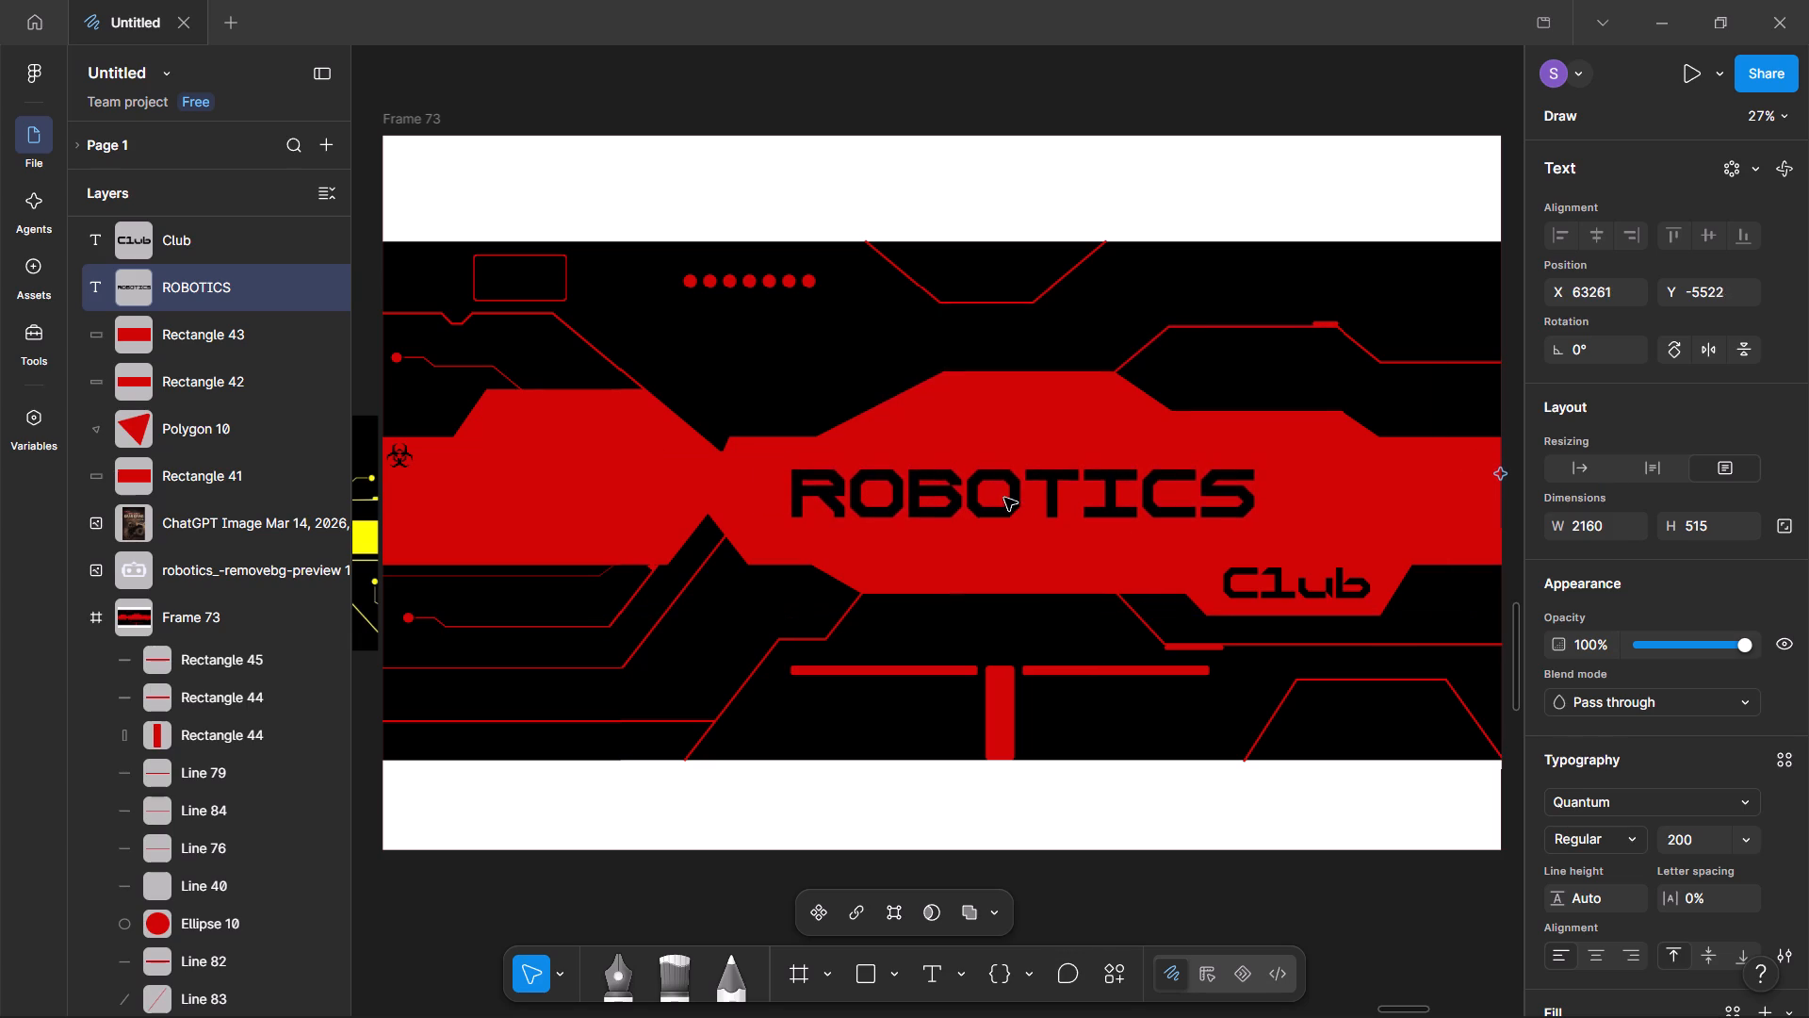
Nudge the ROBOTICS title slightly further right, to X 63279, and deselect it.
key(Right)
key(Right)
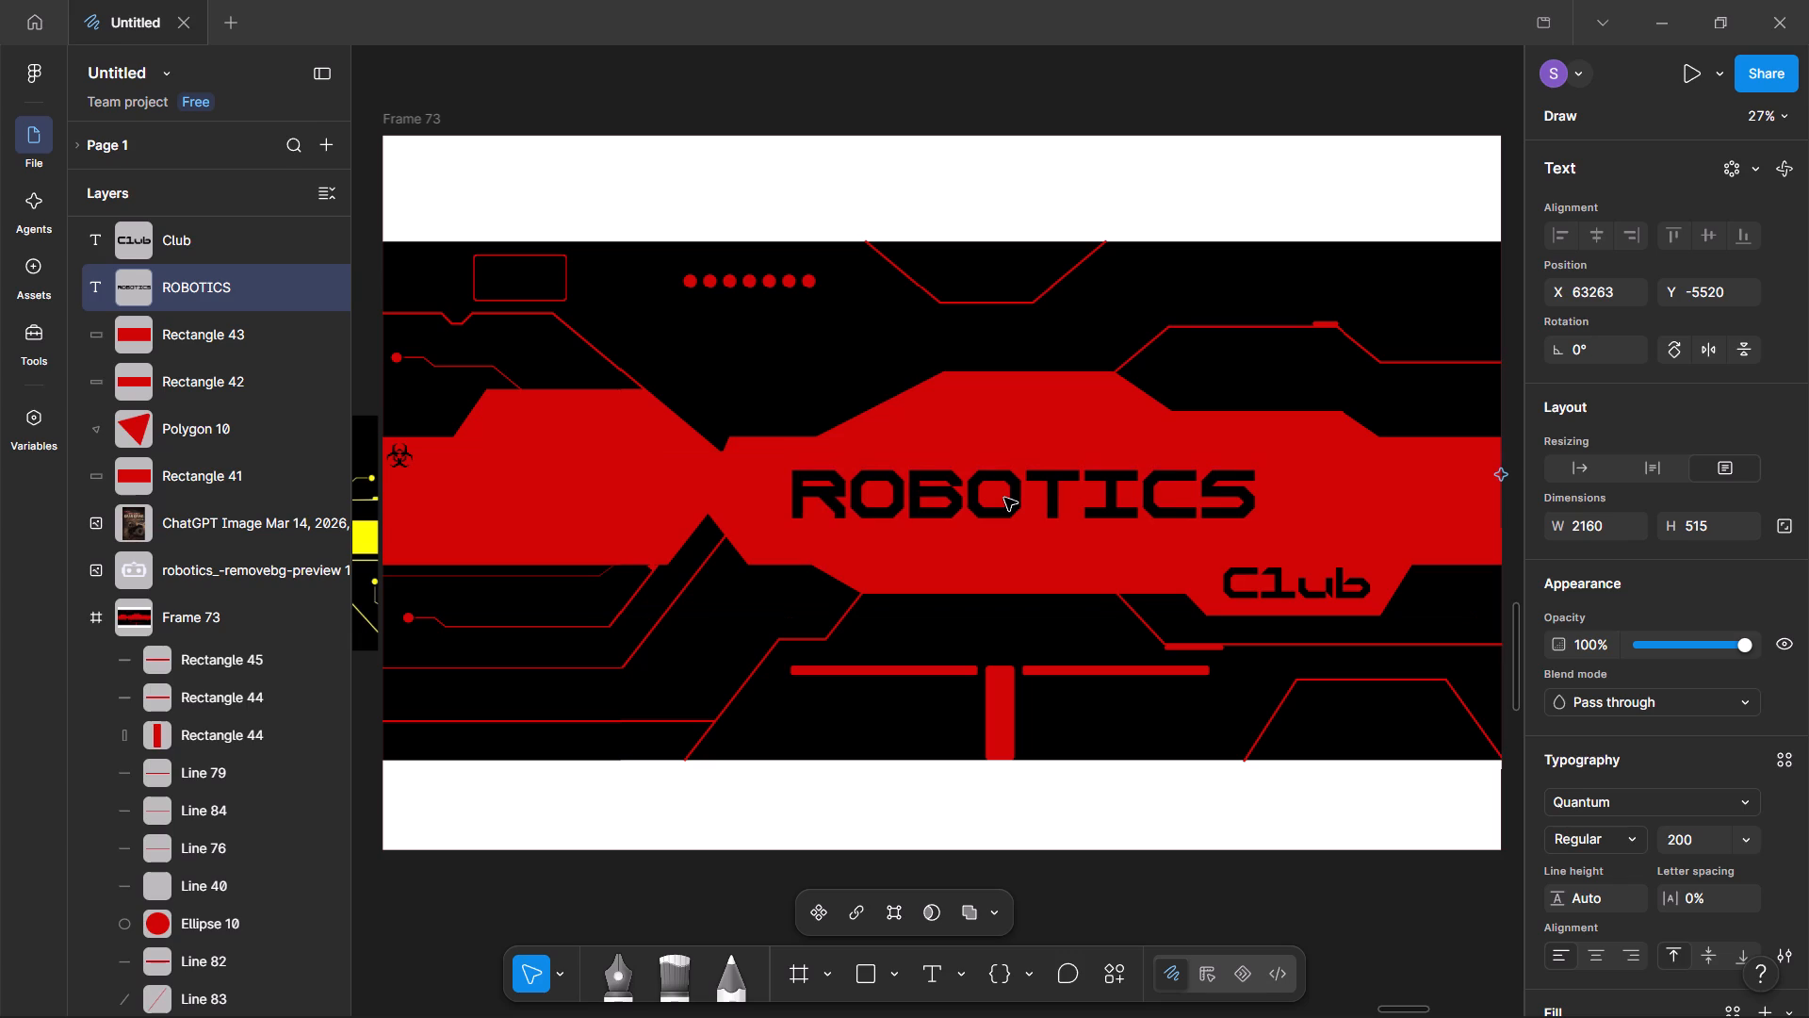
key(Right)
key(Right)
key(Right)
key(Right)
key(Right)
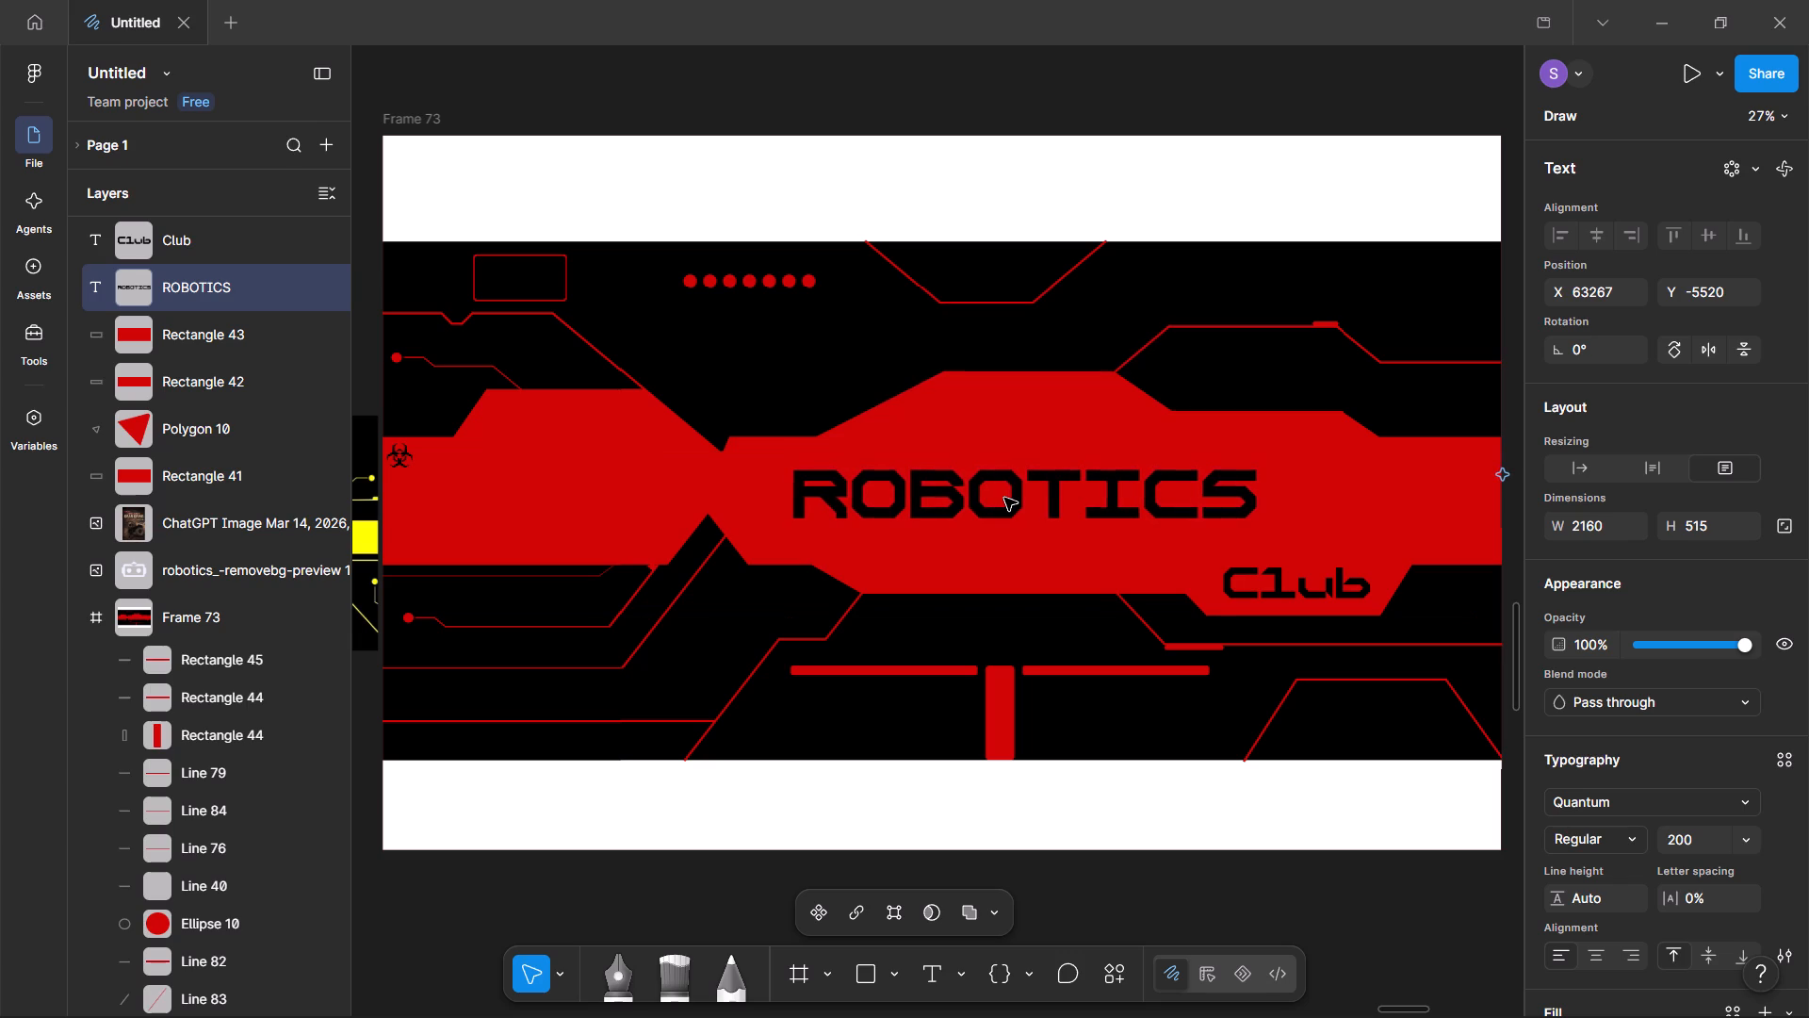
key(Right)
key(Right)
key(Right)
key(Right)
key(Right)
key(Right)
key(Right)
key(Right)
key(Right)
key(Right)
key(Right)
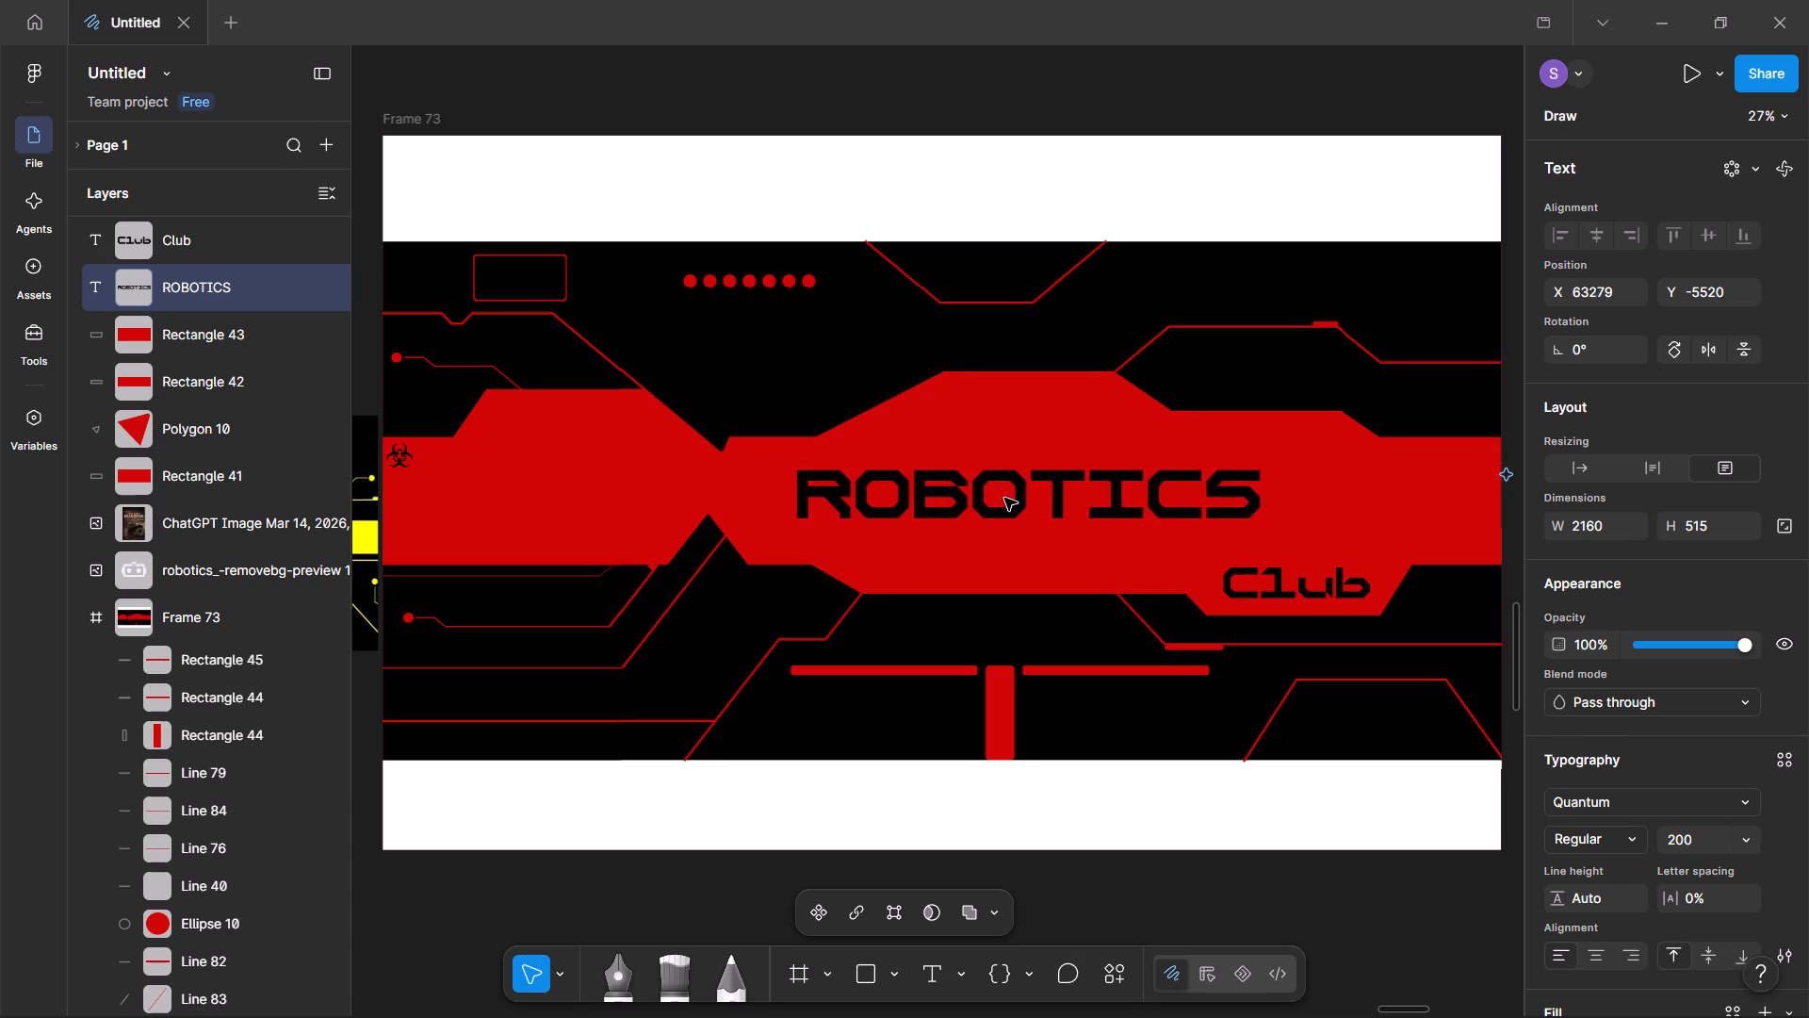
click(1364, 103)
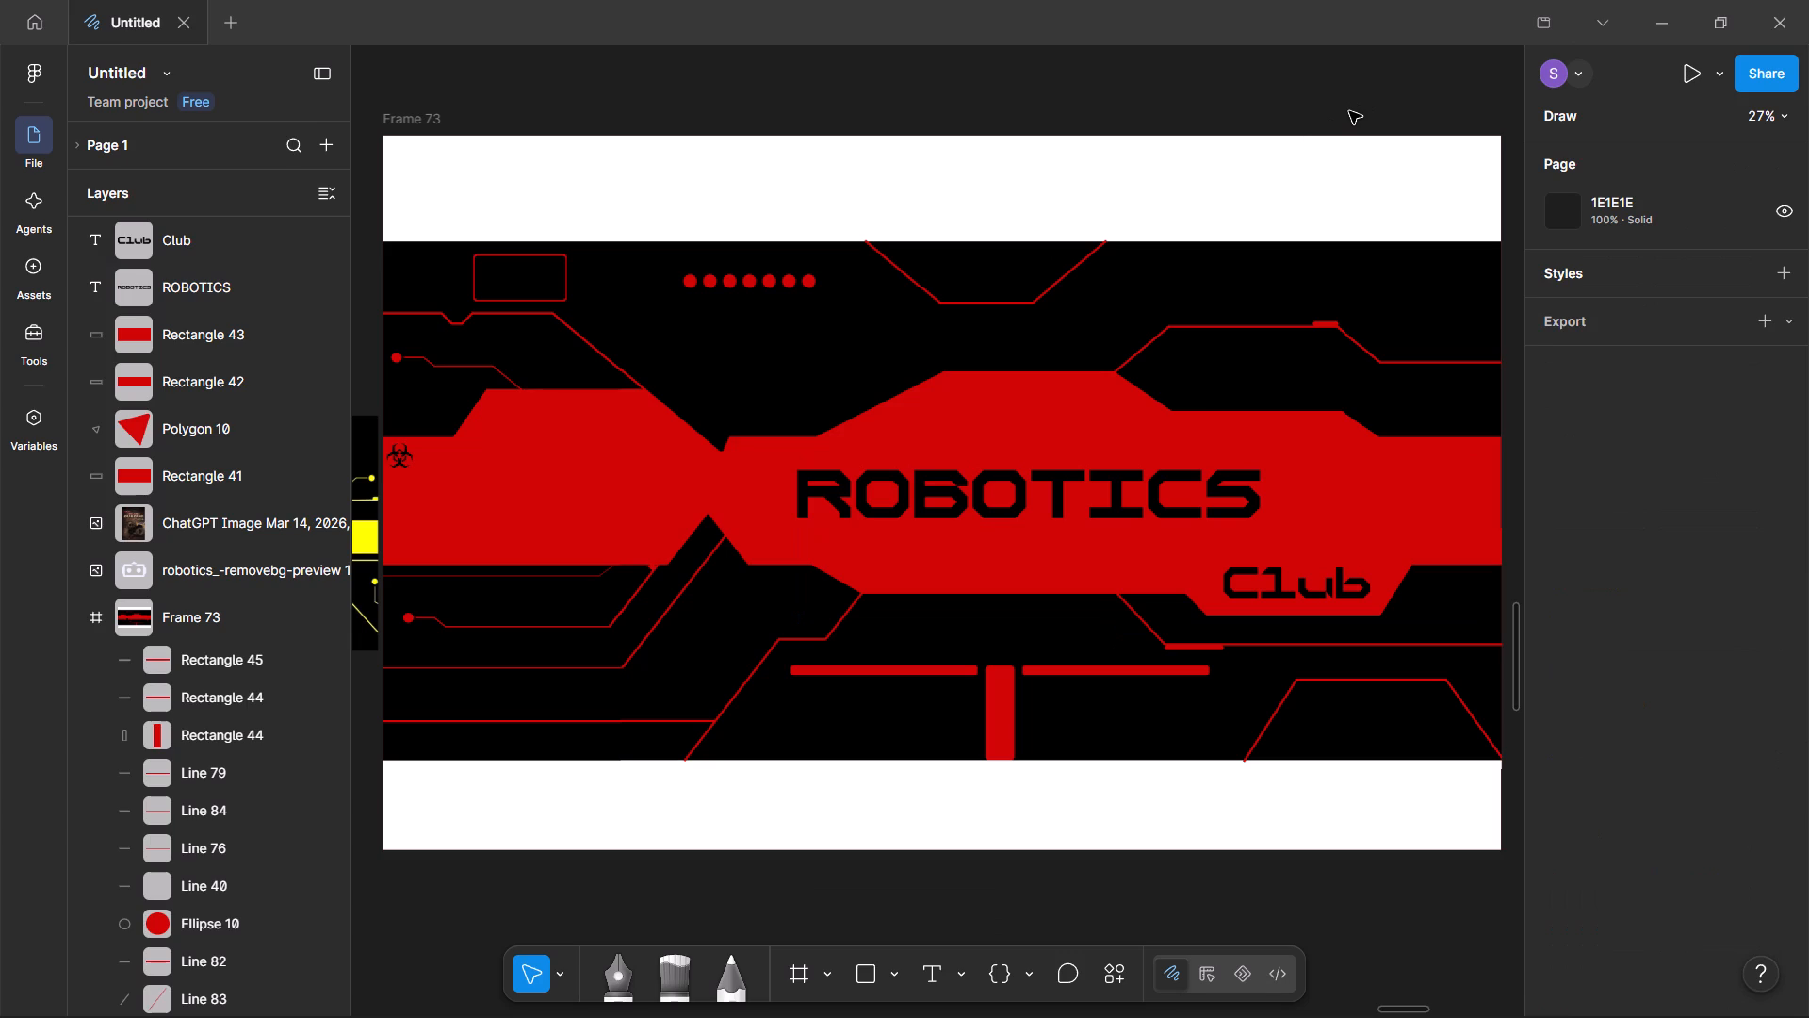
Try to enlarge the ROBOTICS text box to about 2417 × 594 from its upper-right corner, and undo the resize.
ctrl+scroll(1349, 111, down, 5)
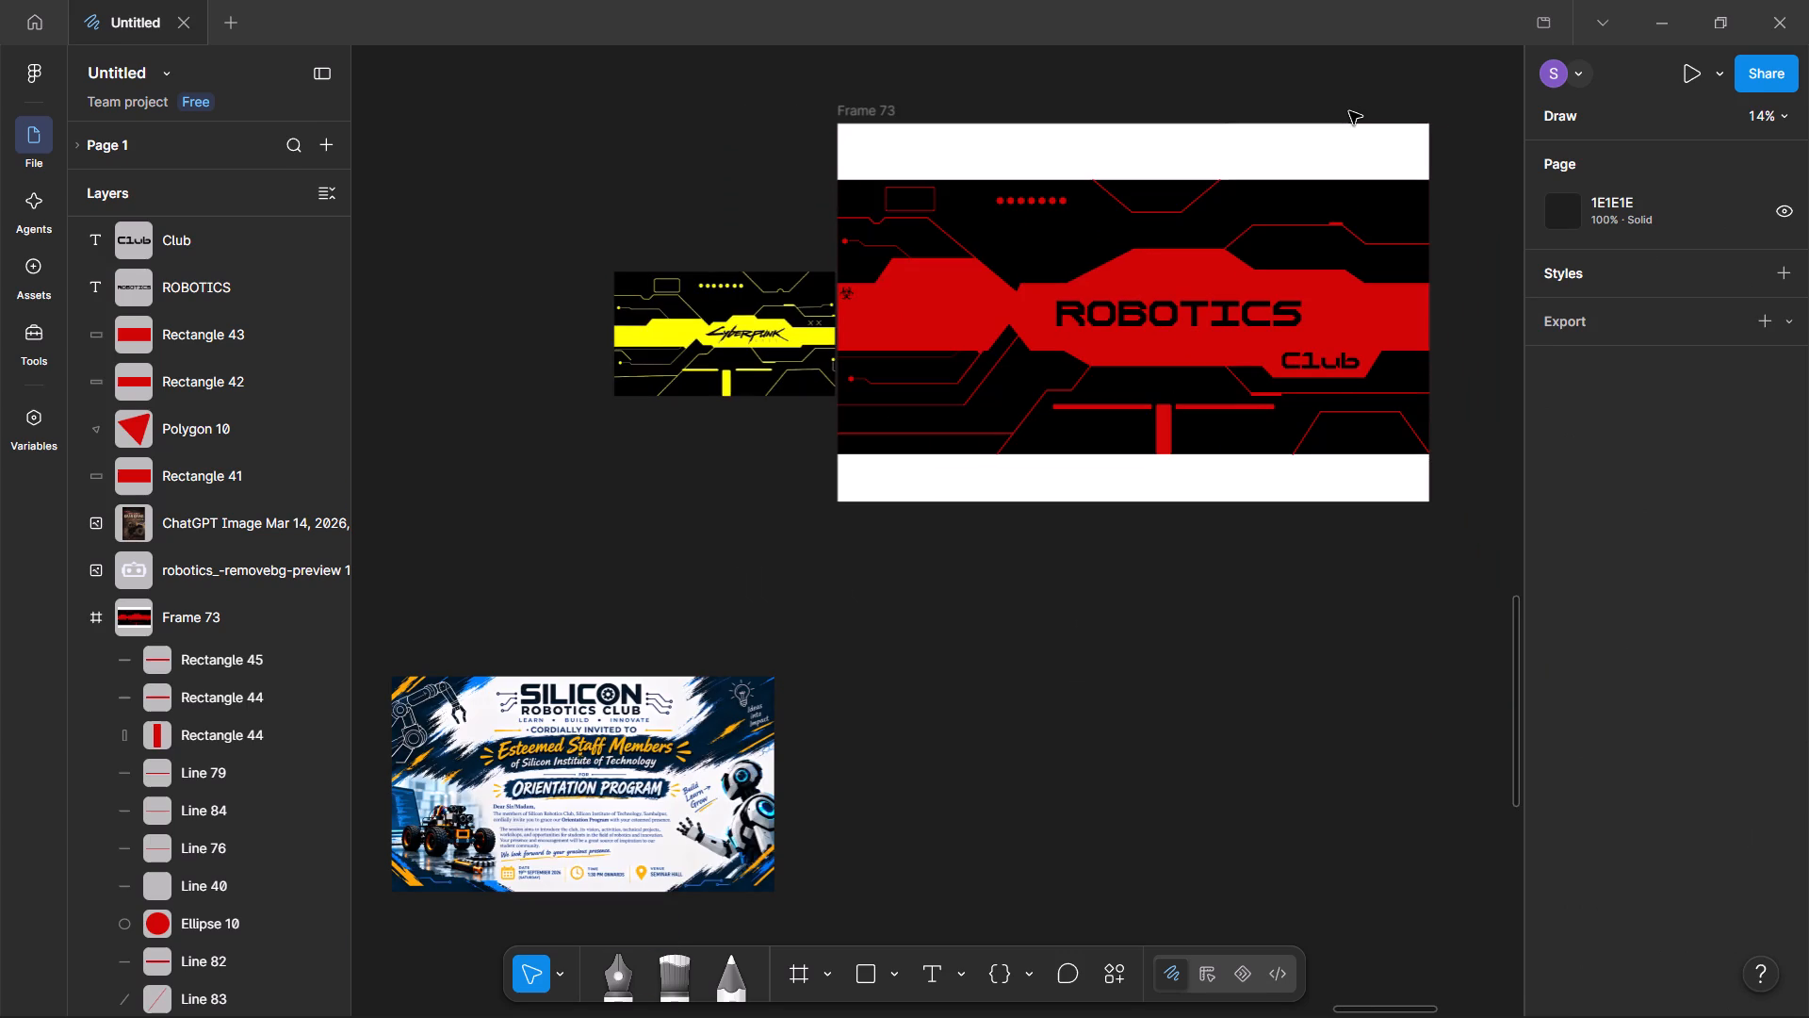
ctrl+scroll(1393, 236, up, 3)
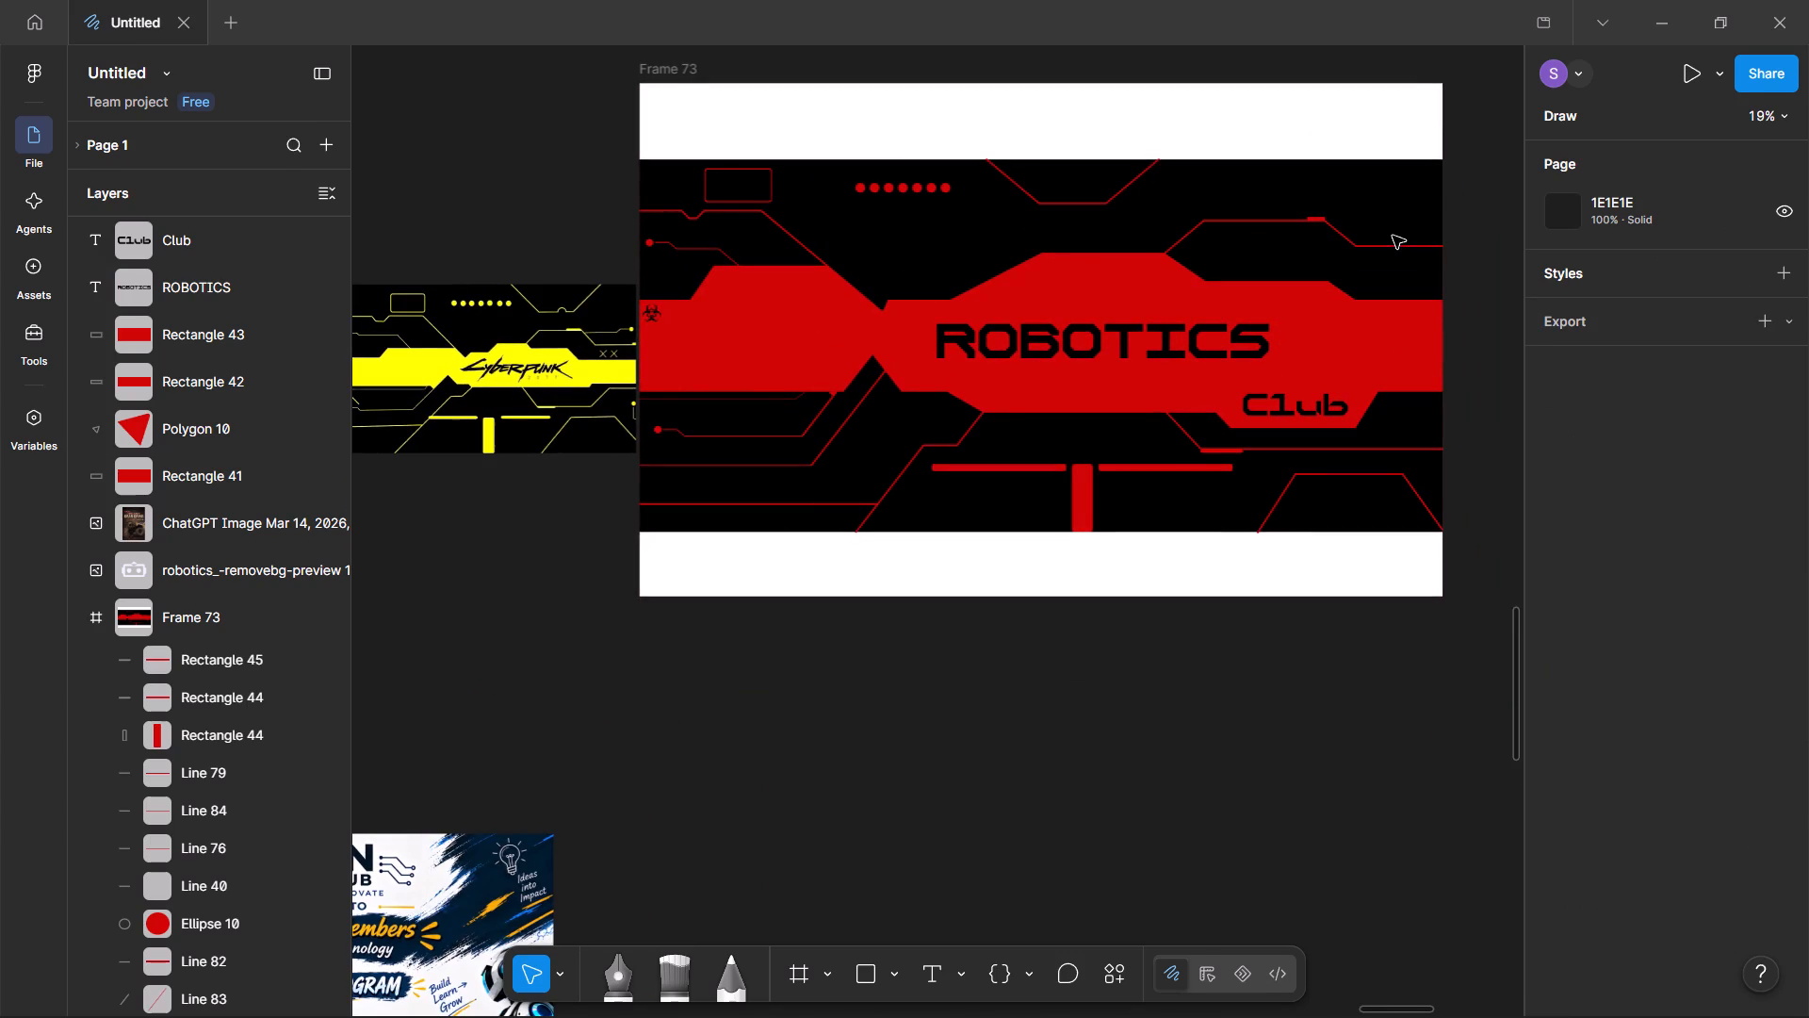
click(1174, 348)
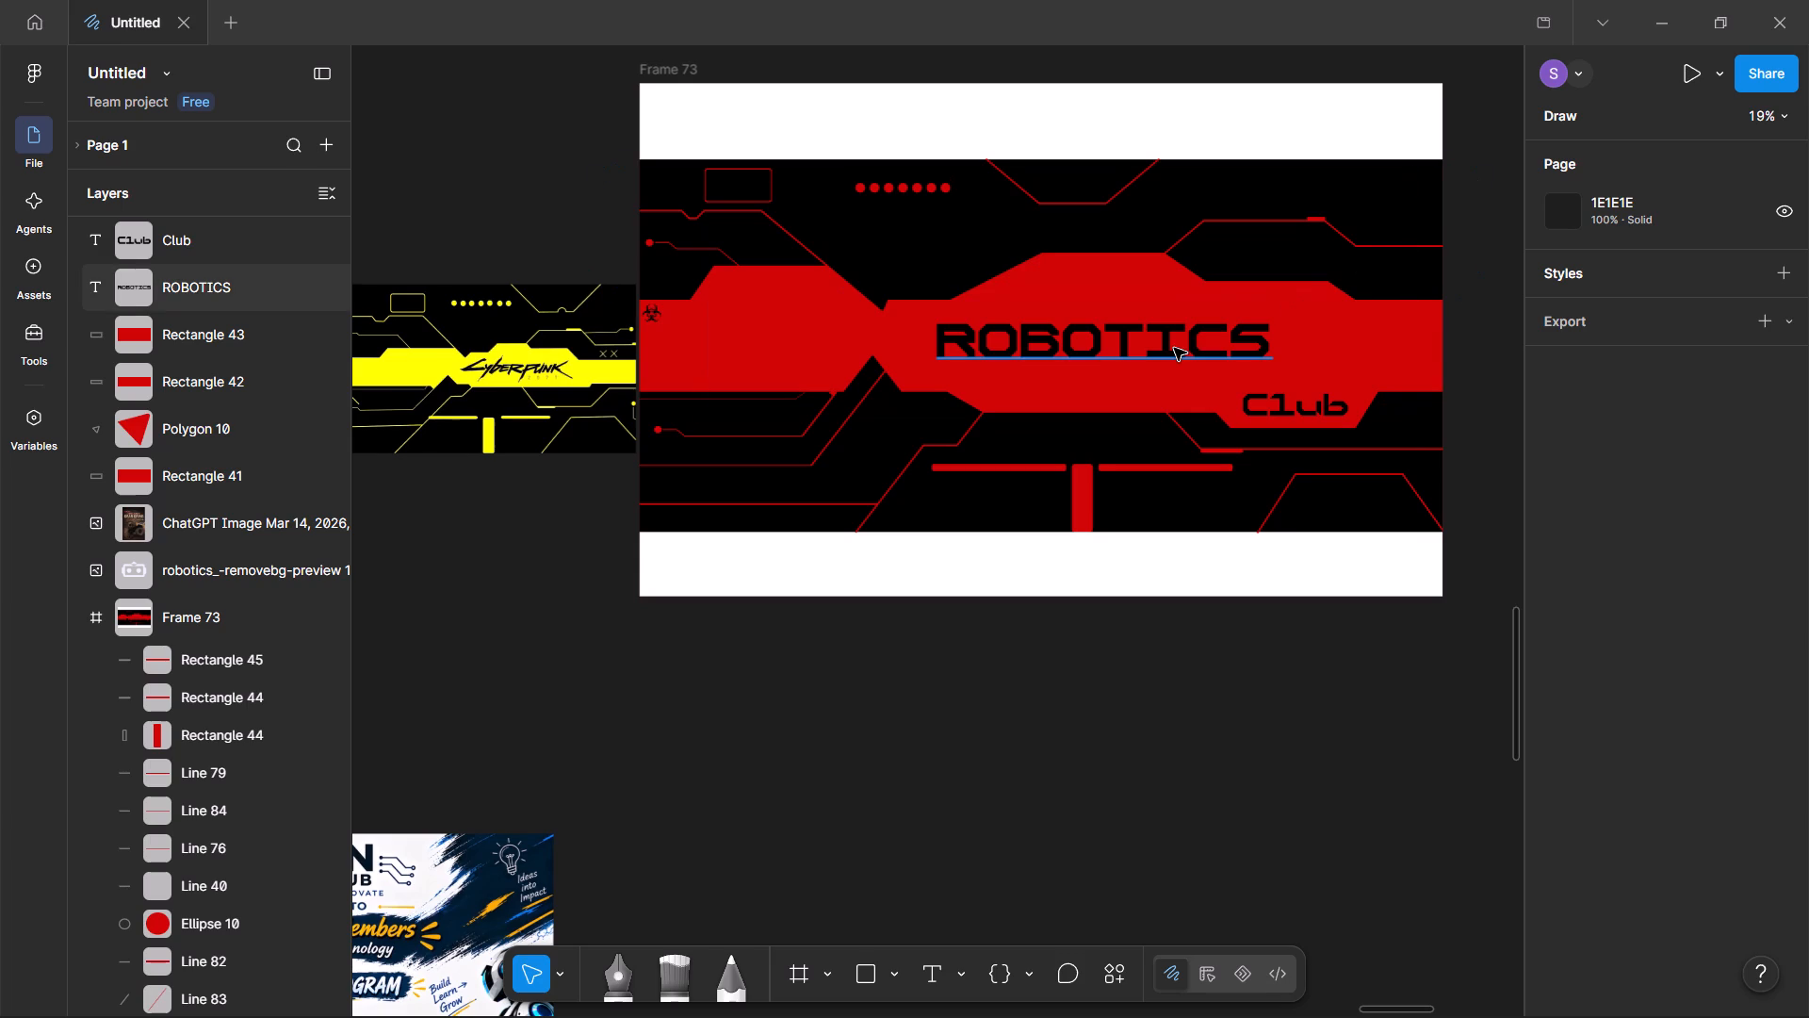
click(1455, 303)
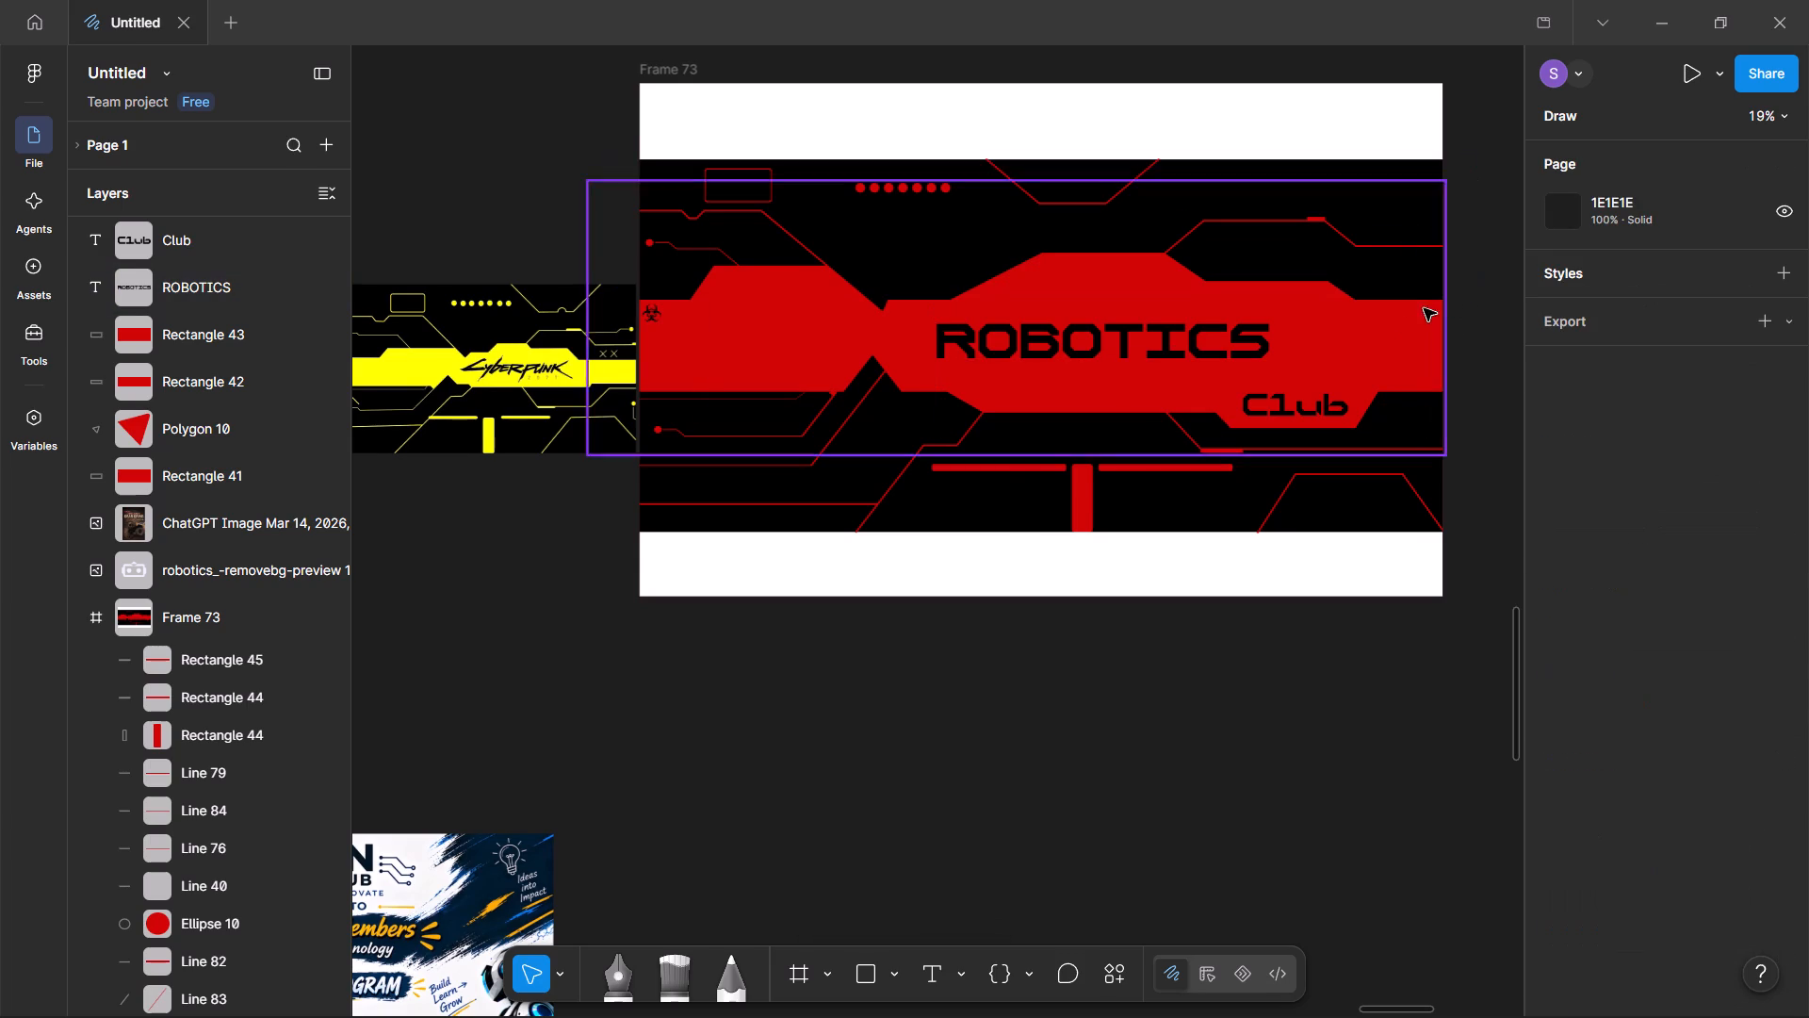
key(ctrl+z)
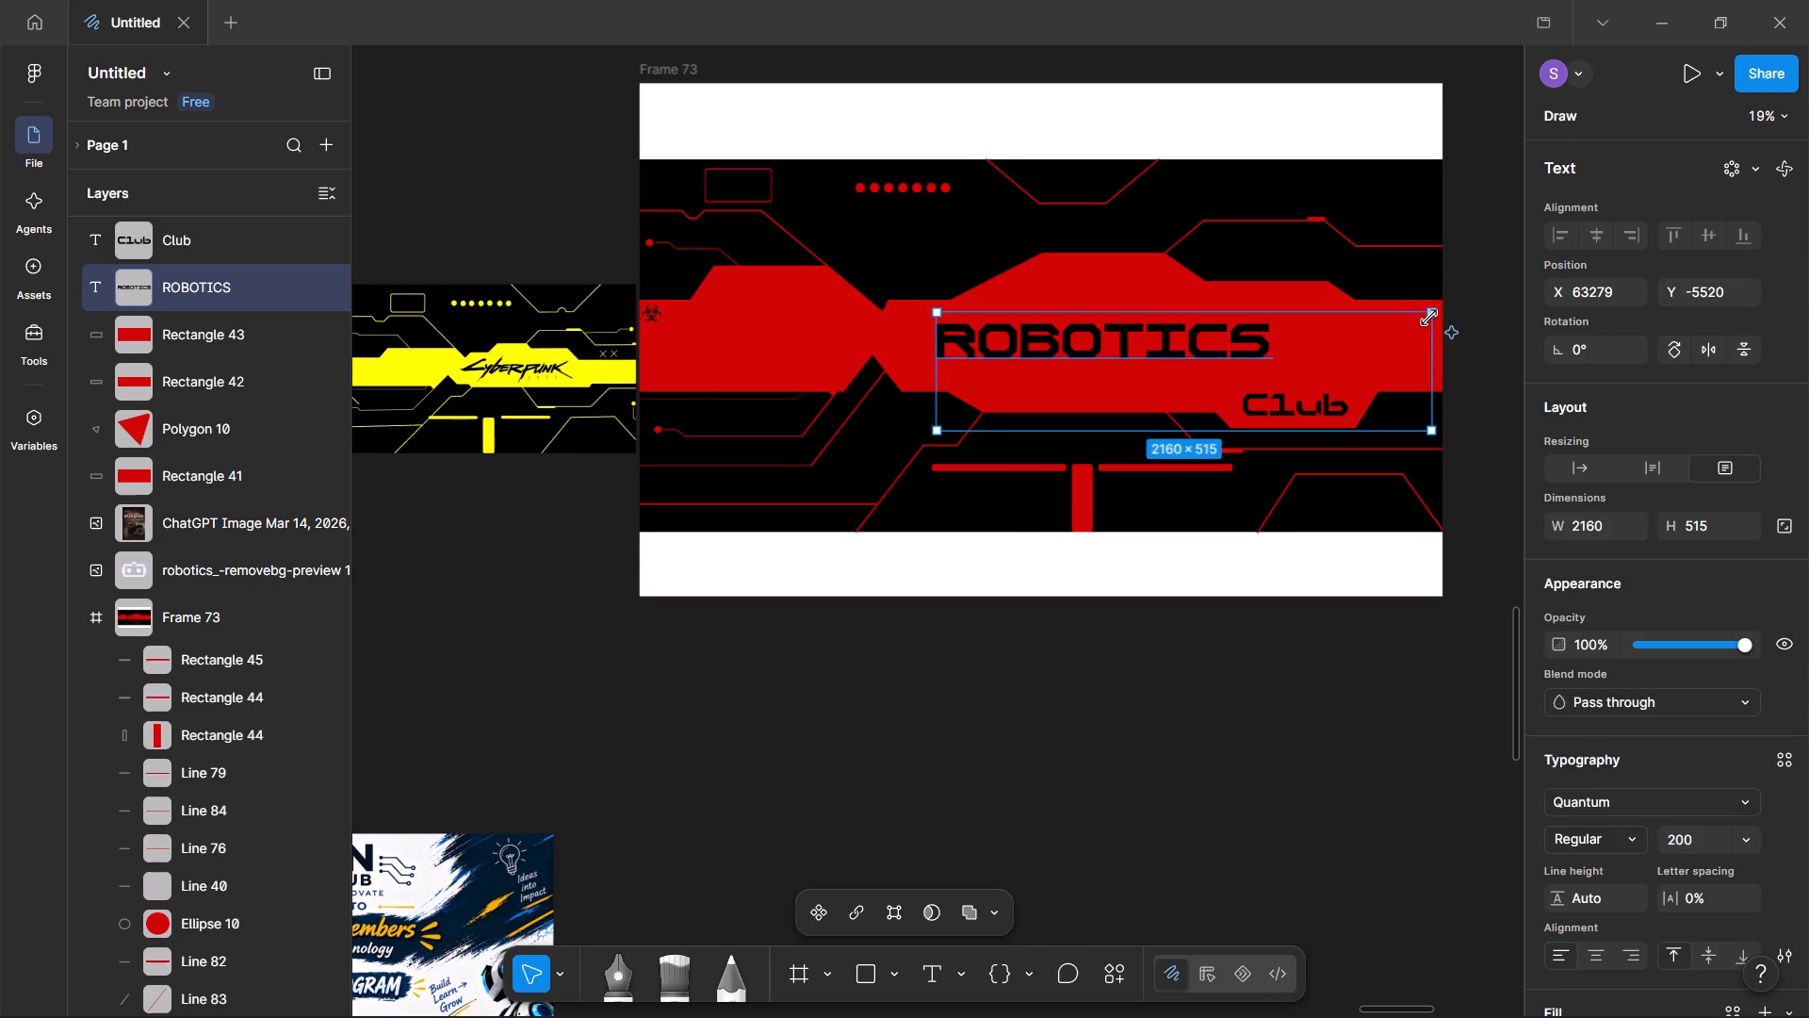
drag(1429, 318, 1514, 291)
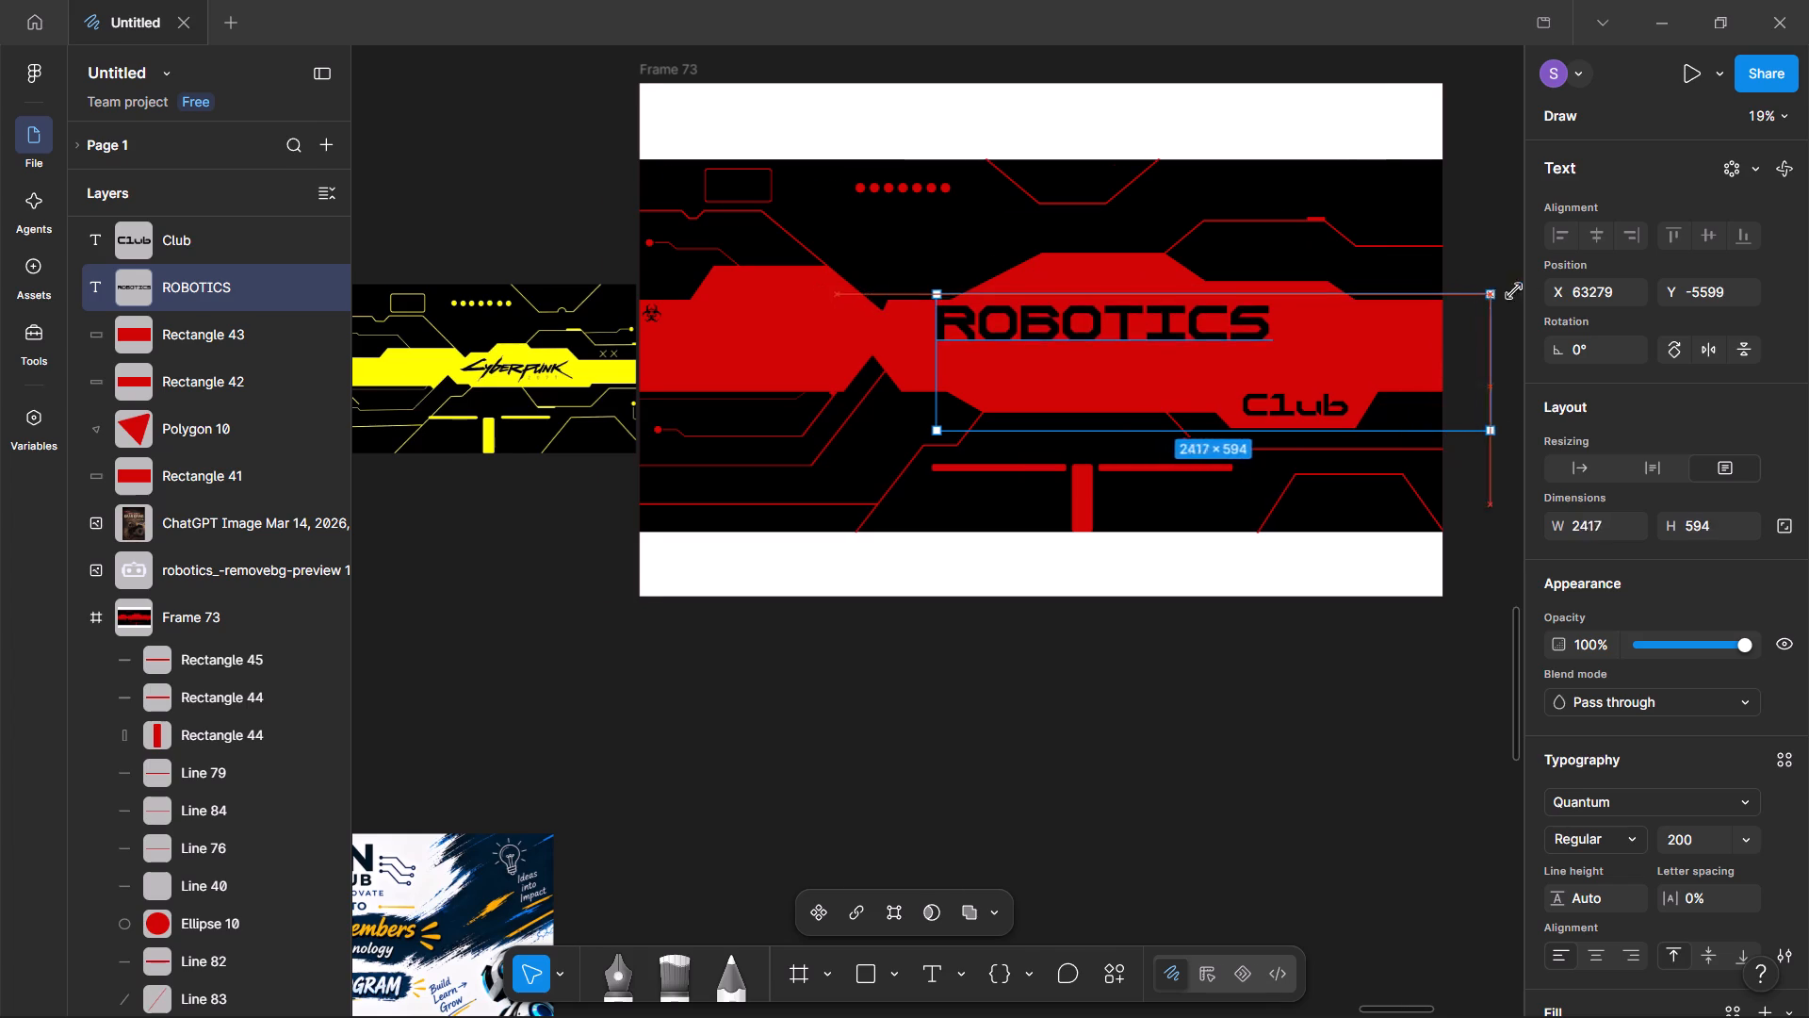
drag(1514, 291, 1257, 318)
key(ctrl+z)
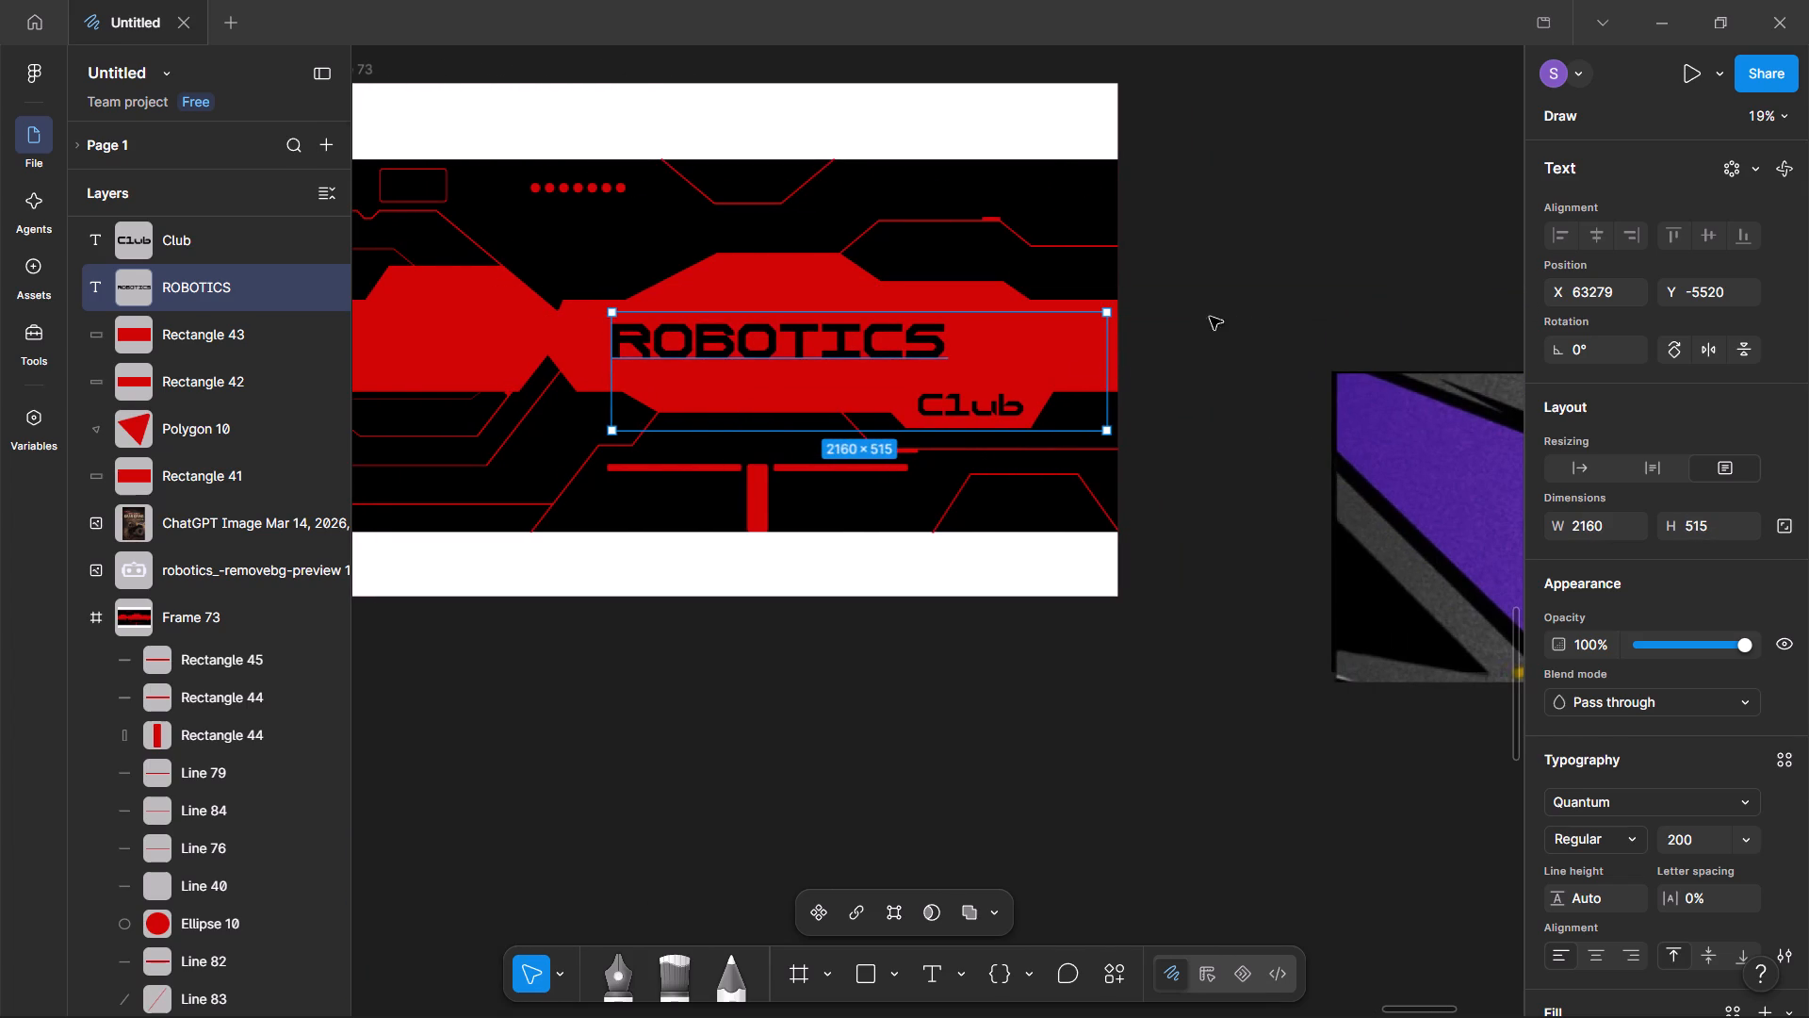
Shrink the ROBOTICS text box to fit tightly around its lettering, about 1487 × 222.
drag(869, 430, 886, 361)
drag(1105, 337, 996, 336)
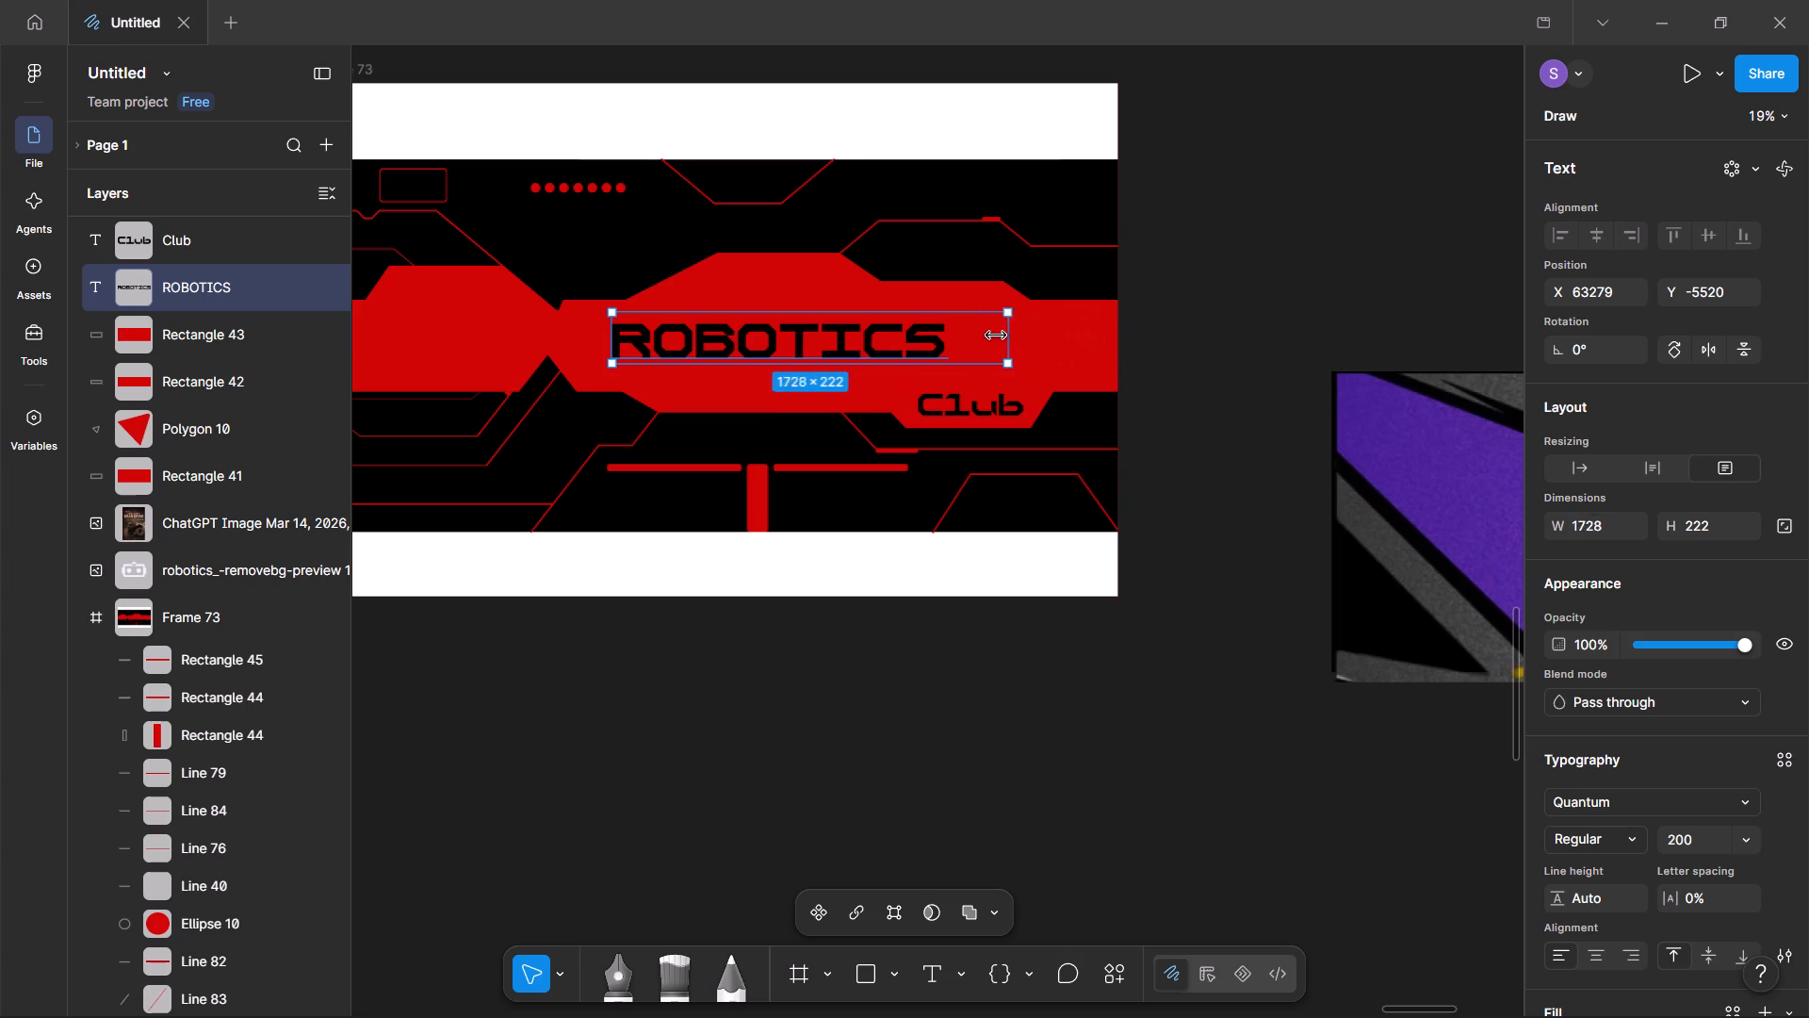
drag(996, 336, 953, 336)
Set the font size of the ROBOTICS title to 250.
double_click(835, 337)
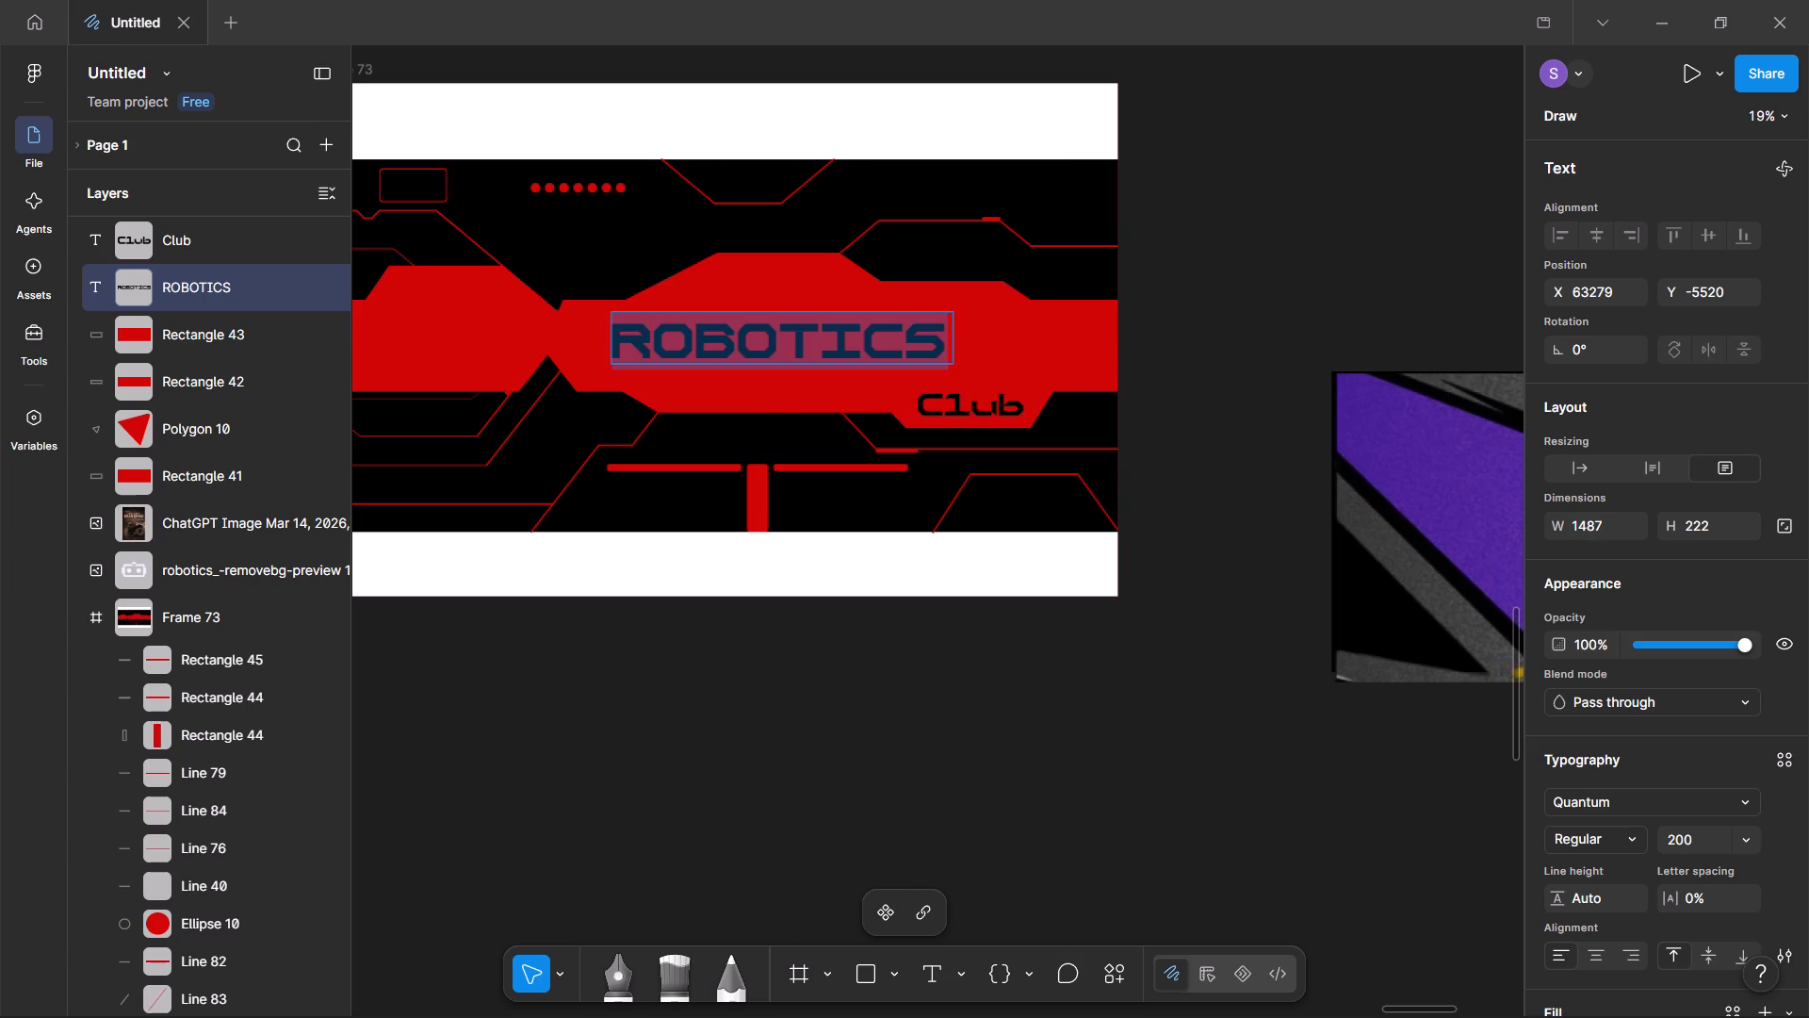
drag(1686, 833, 1733, 828)
click(1698, 839)
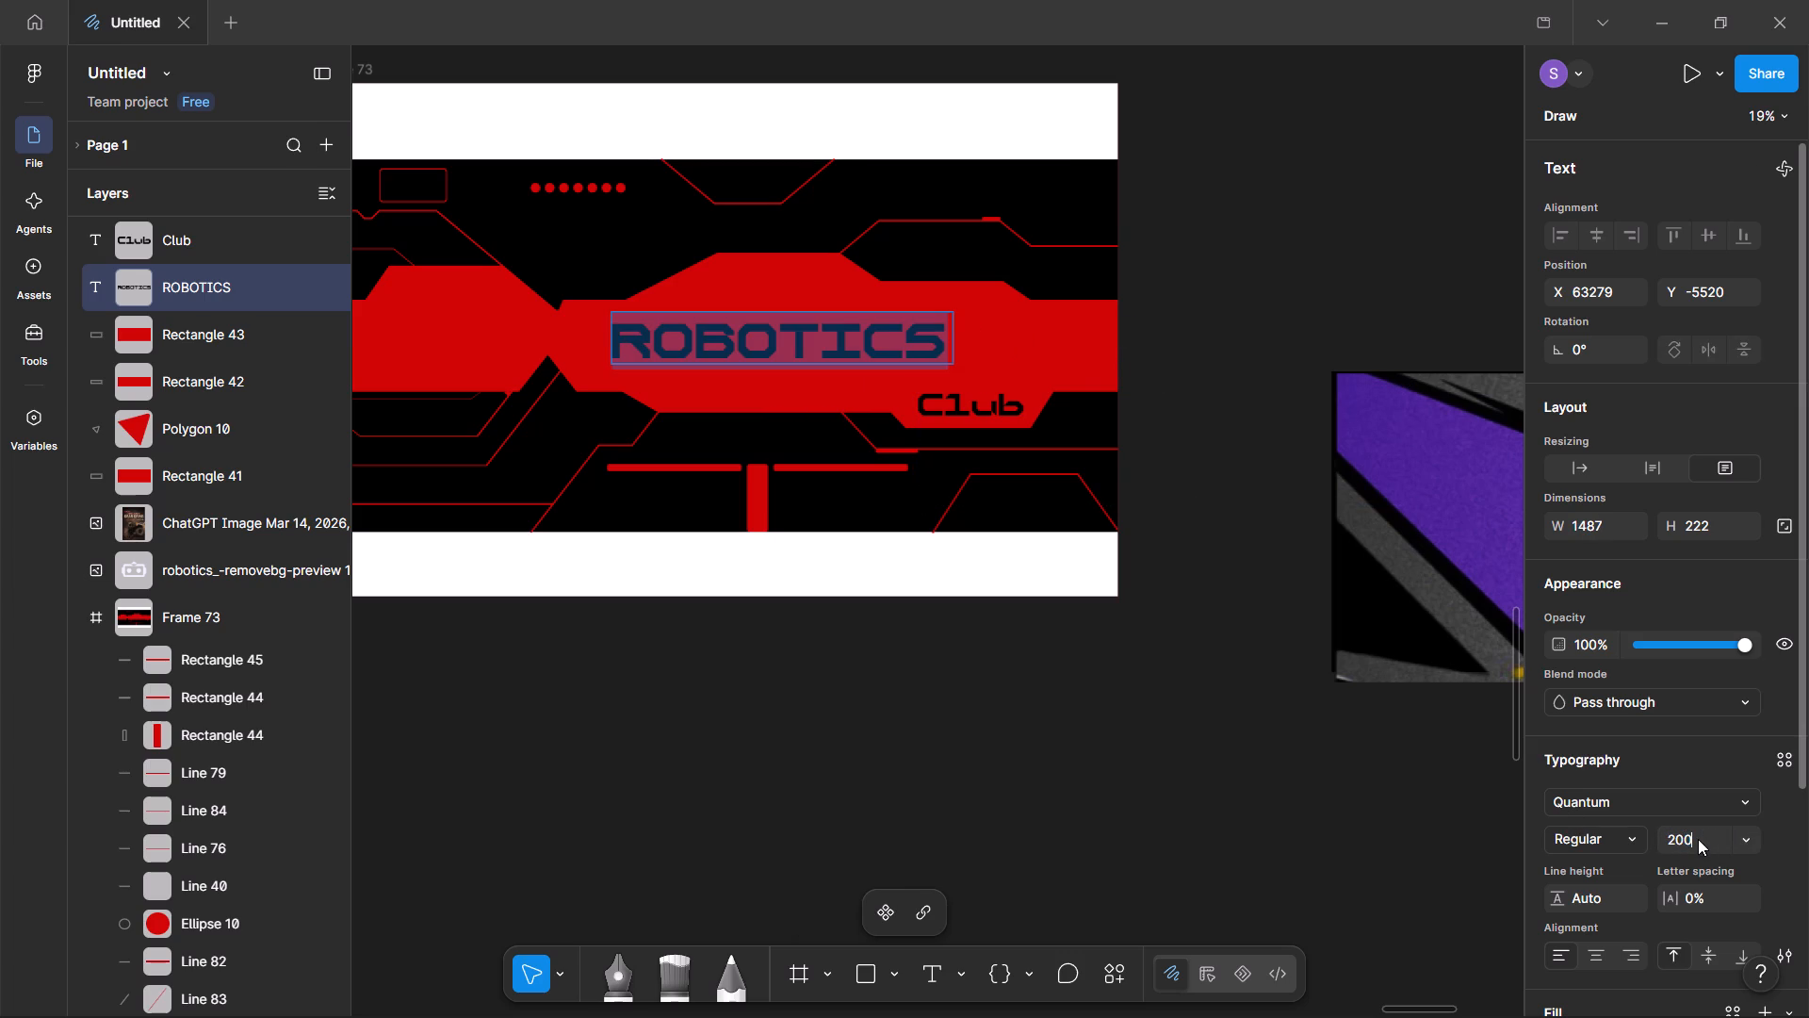
key(BackSpace)
key(BackSpace)
text(50)
key(Return)
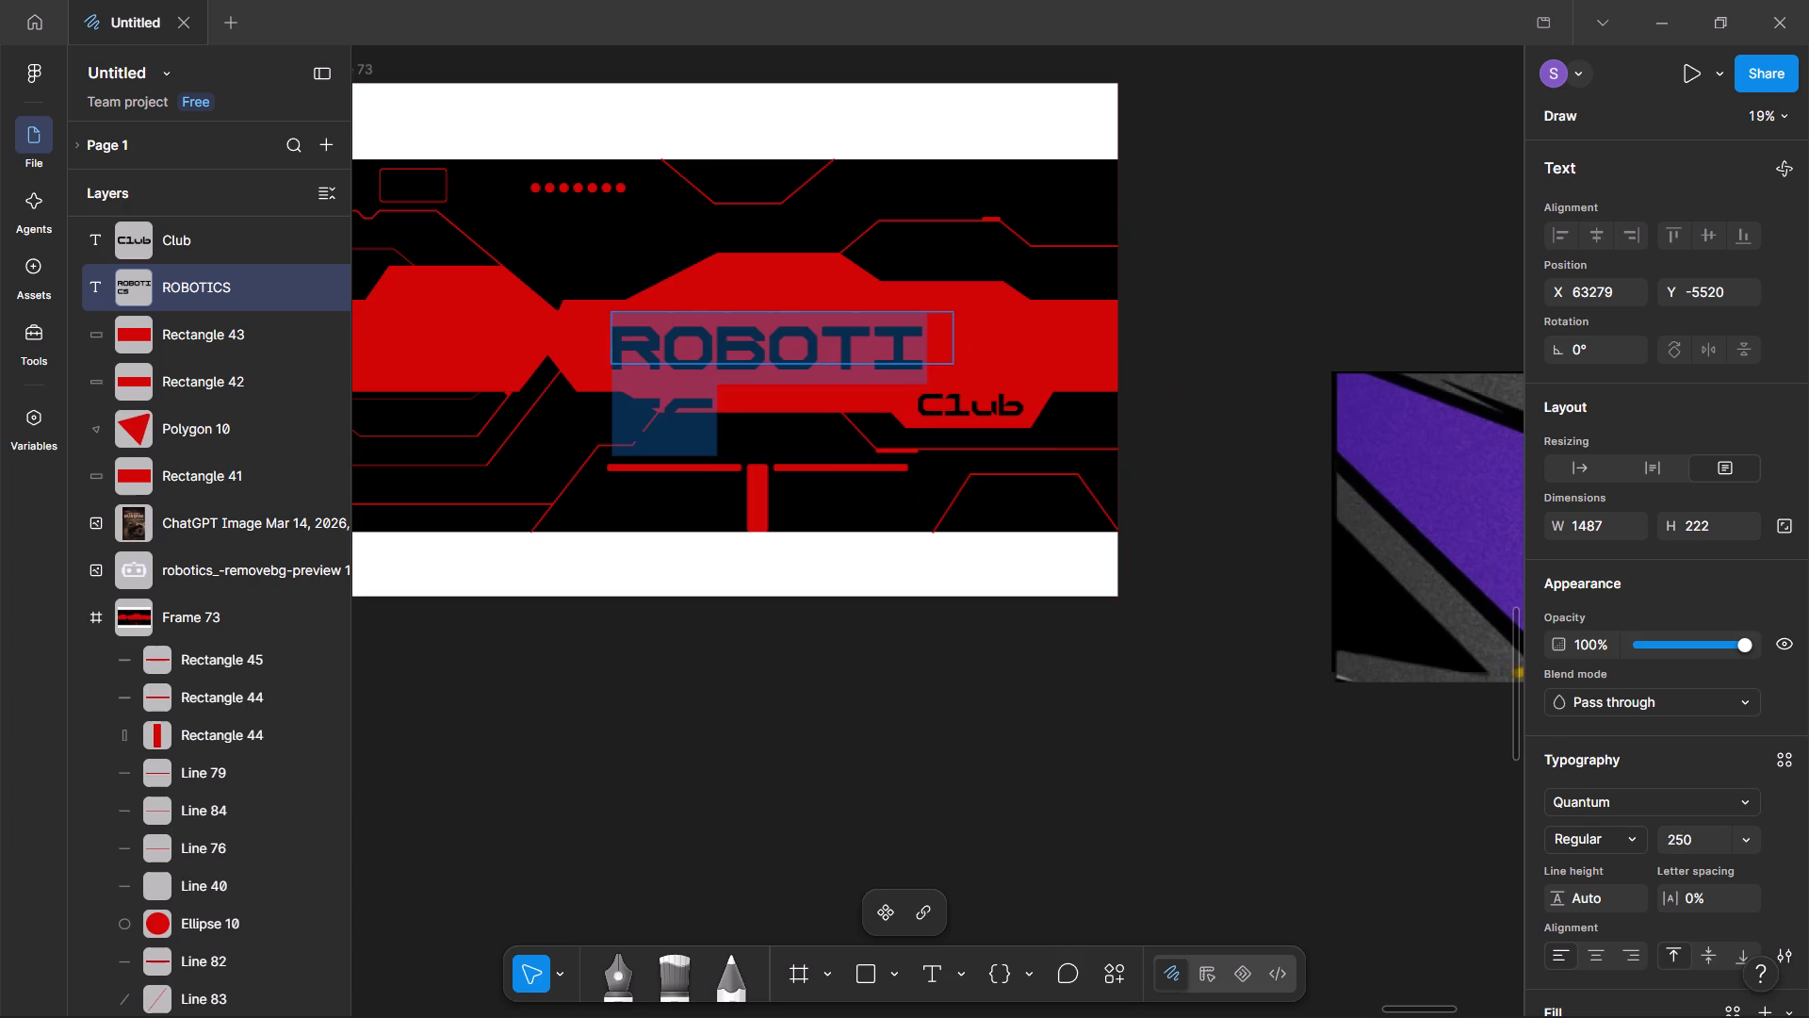
Widen the ROBOTICS text box to about 1985 so the enlarged word fits on one line.
click(1254, 320)
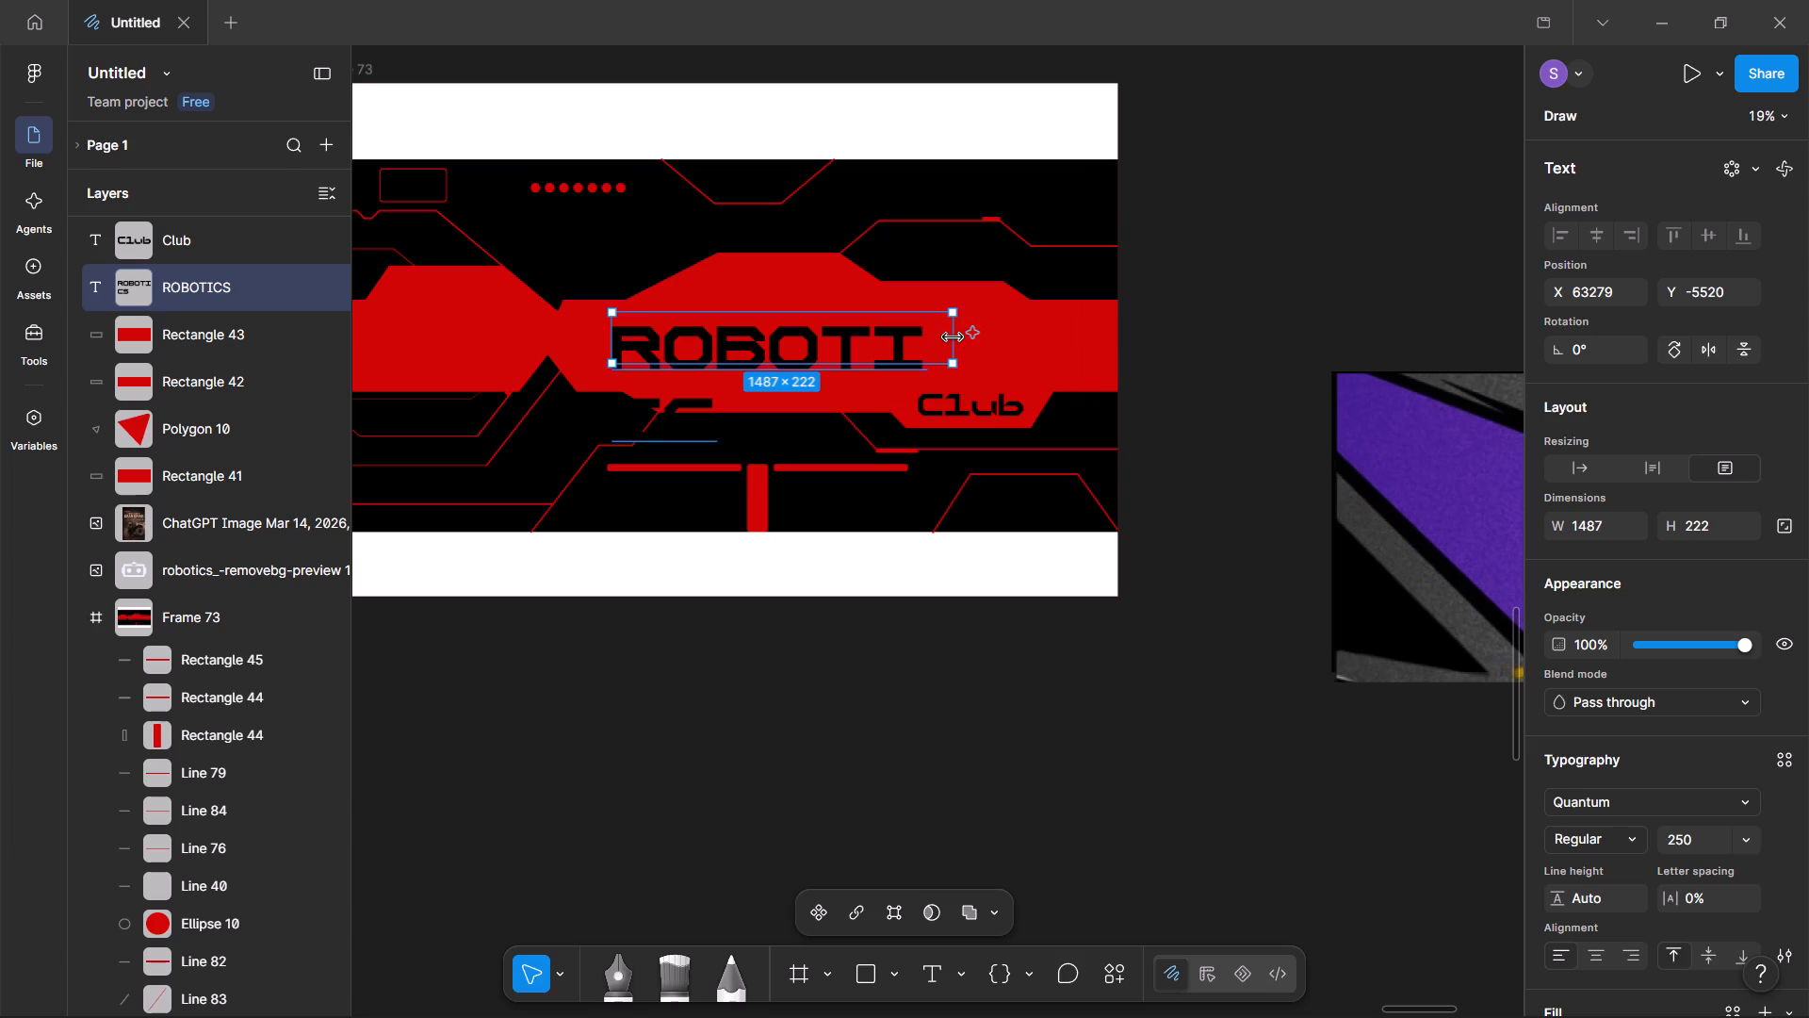
drag(953, 337, 1067, 317)
click(1290, 269)
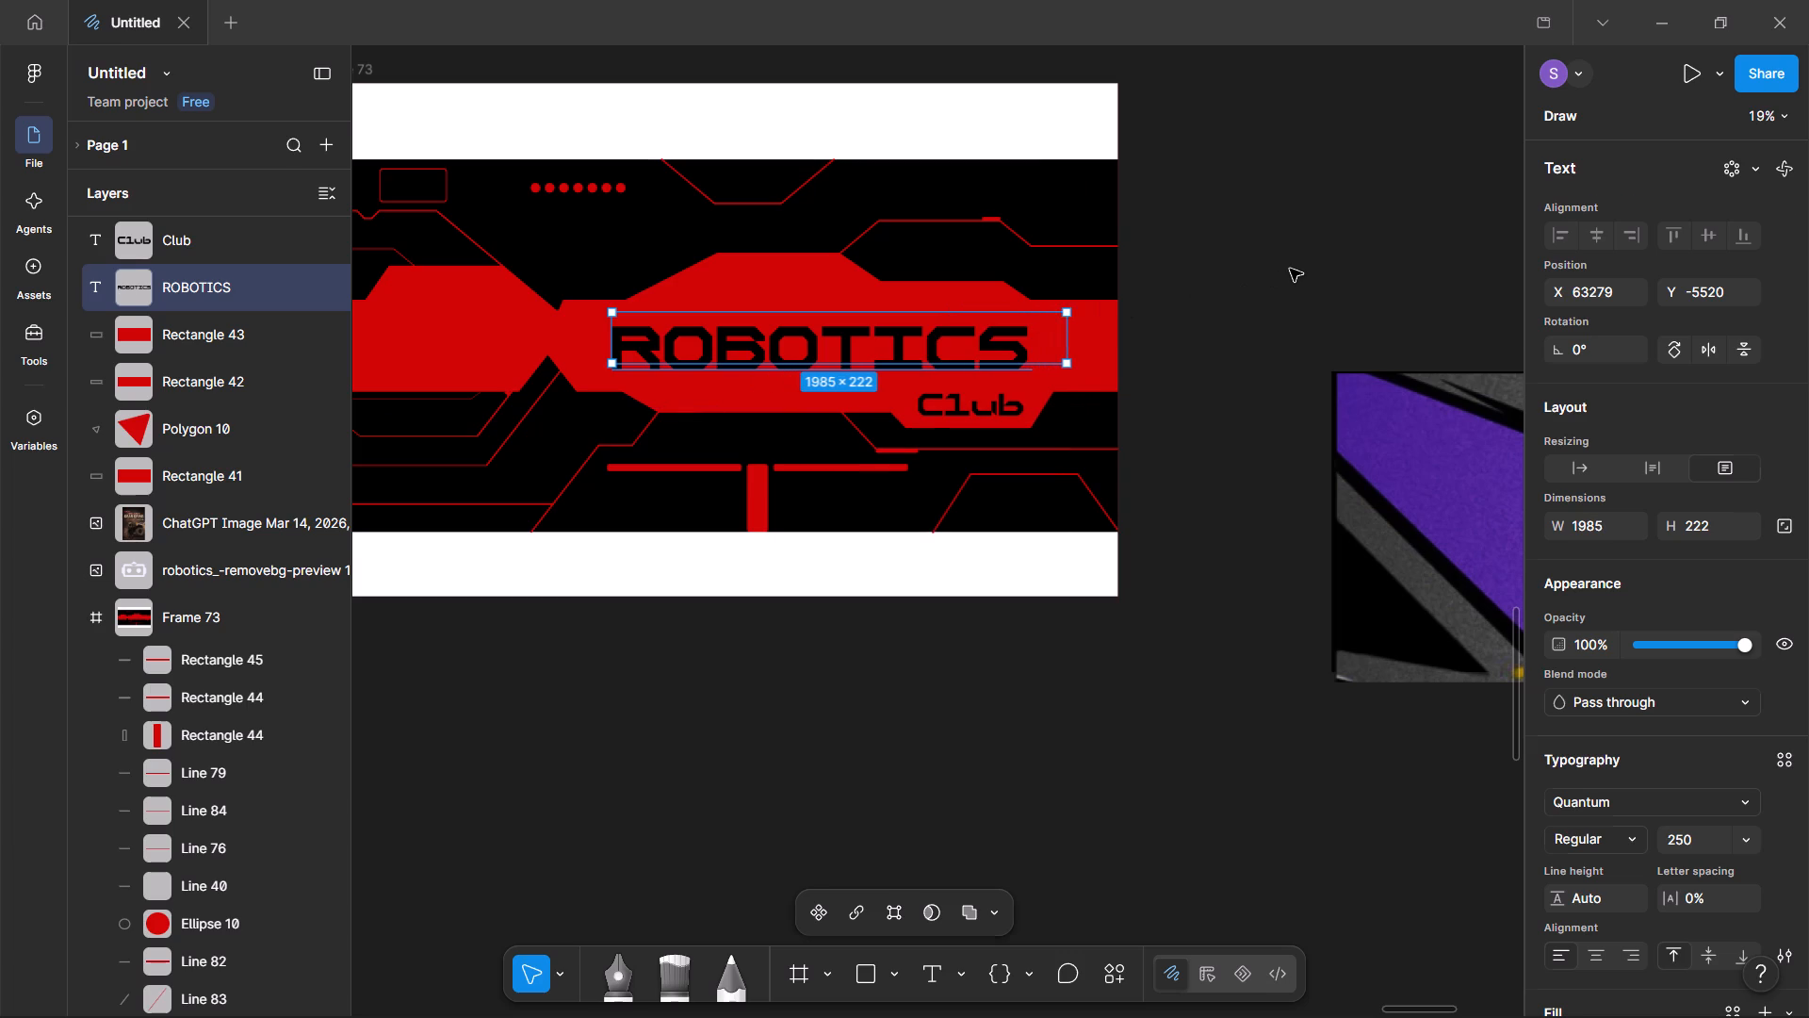
Move the enlarged ROBOTICS title left and slightly up within the red band, to about X 63142, Y -5540.
click(839, 341)
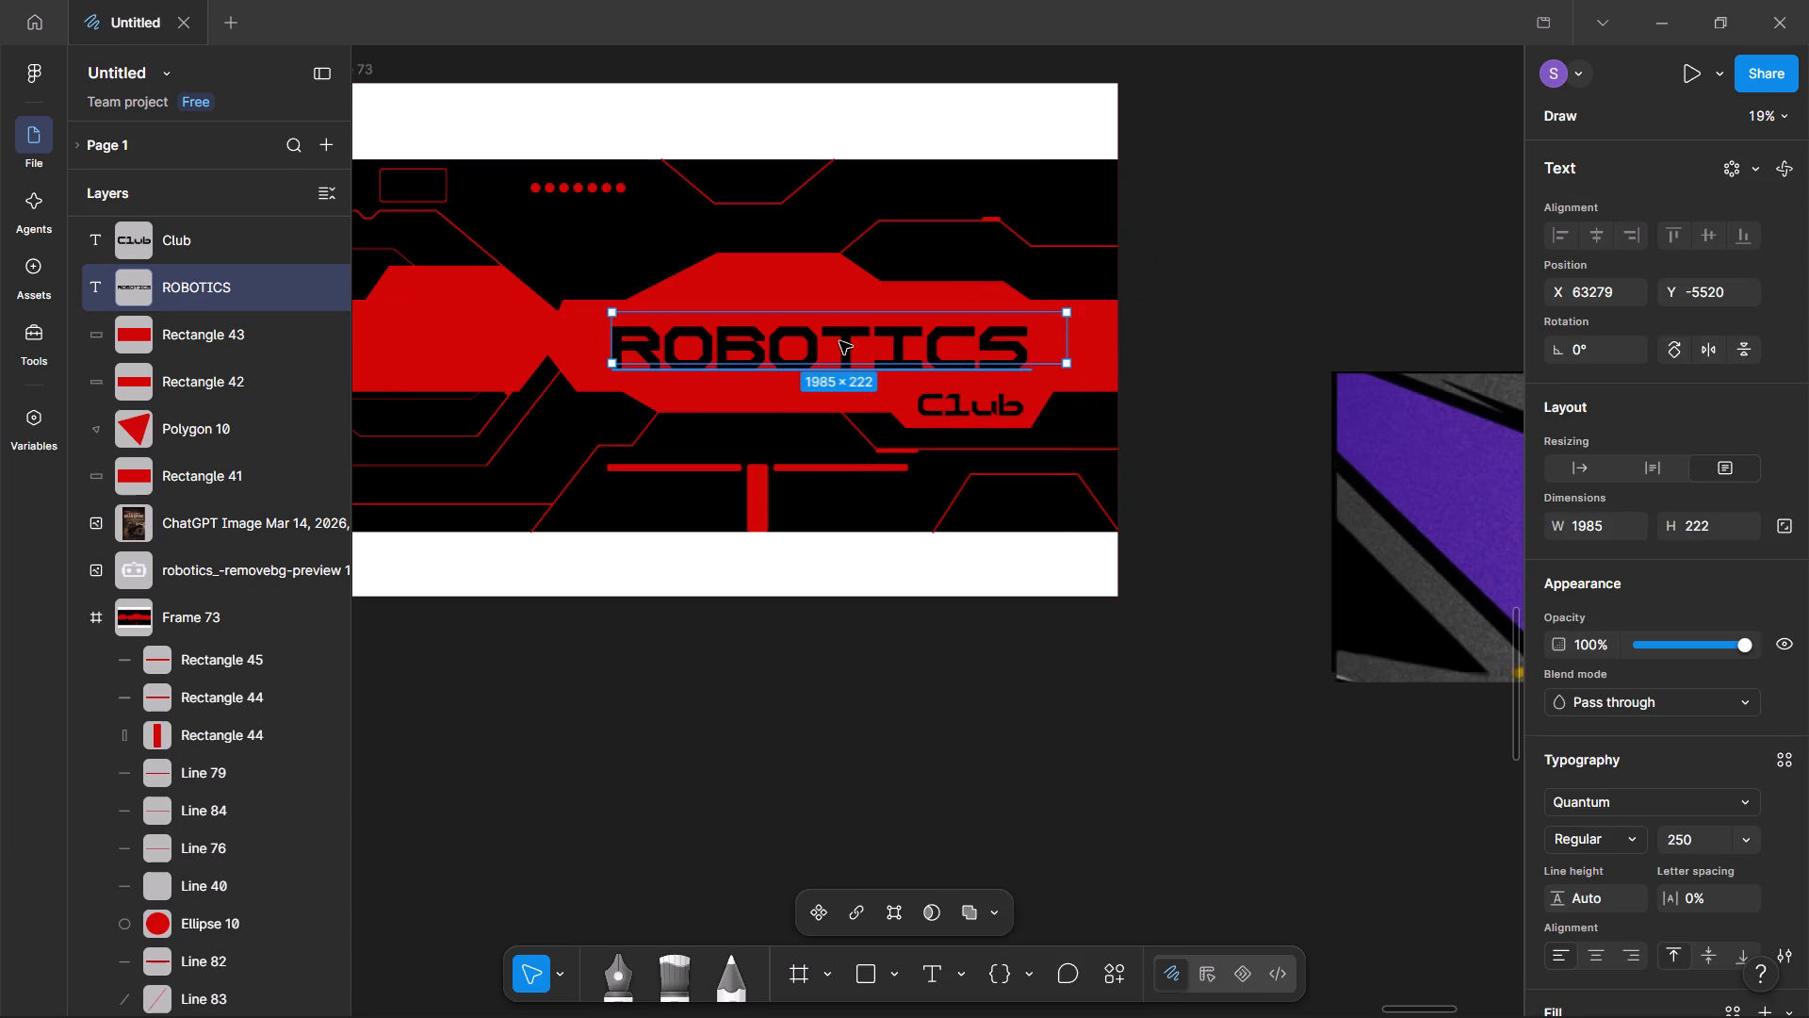
drag(839, 341, 814, 336)
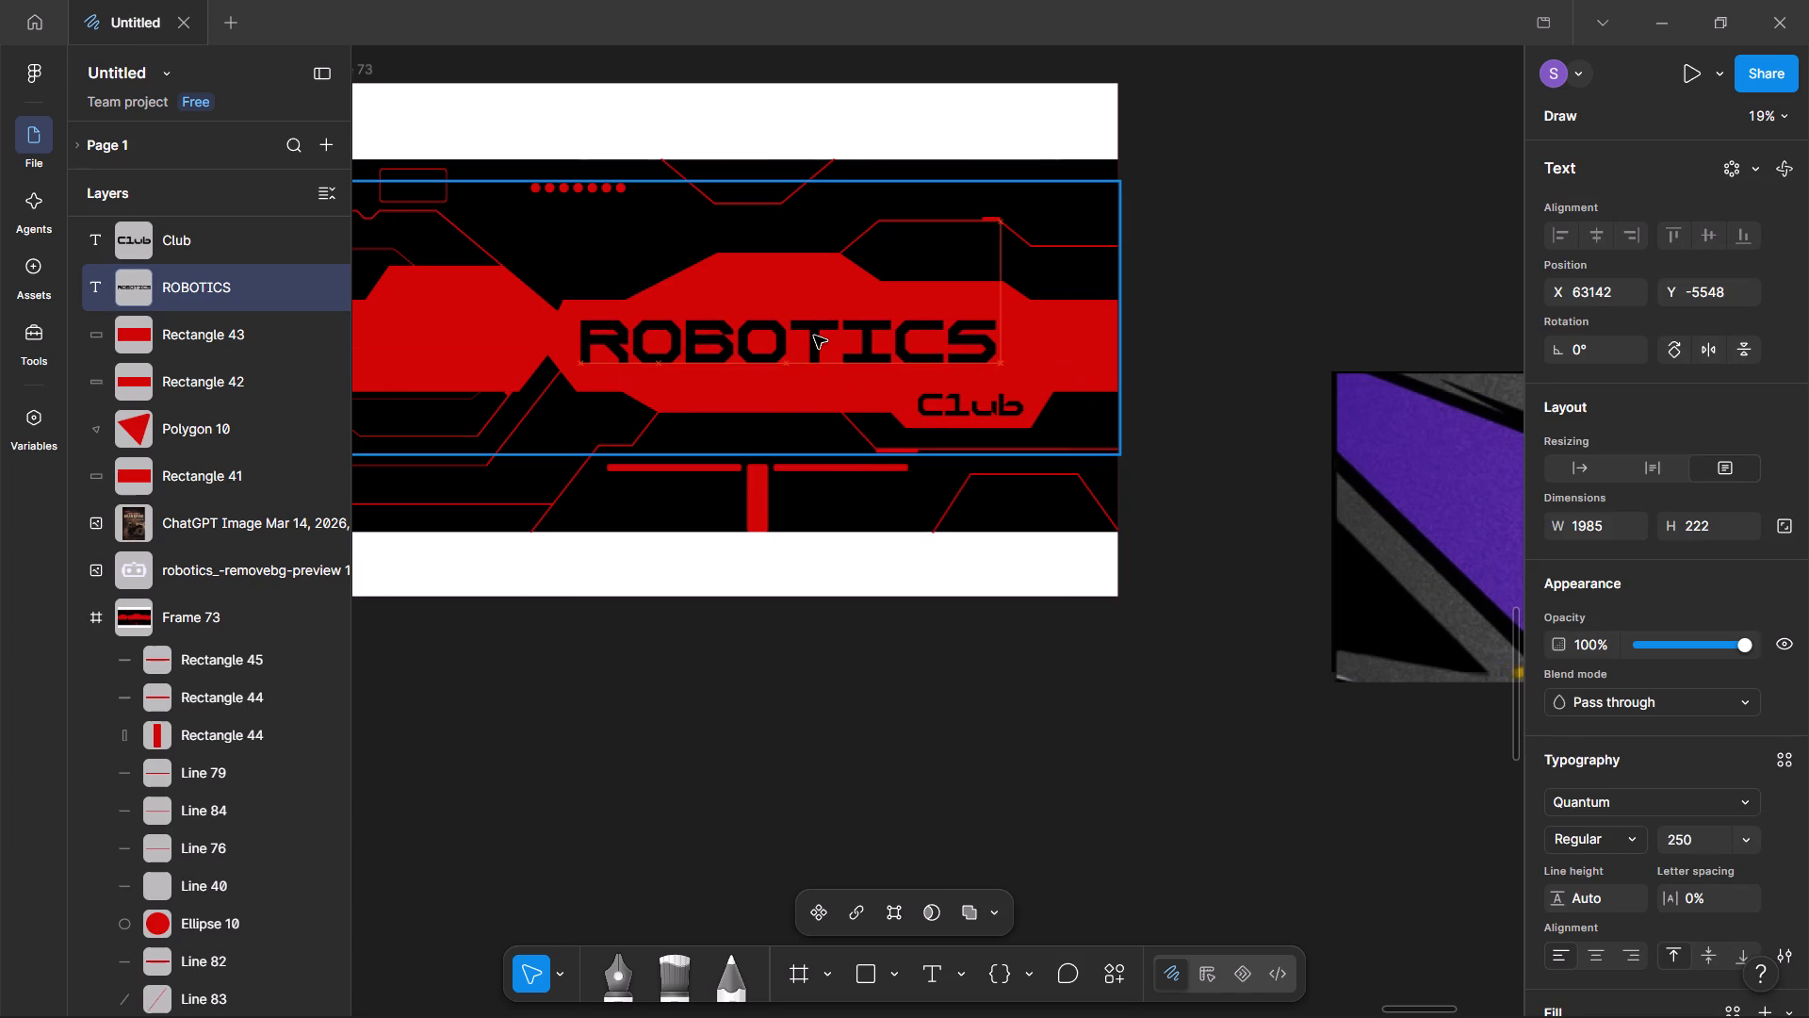
drag(814, 336, 812, 337)
click(1327, 302)
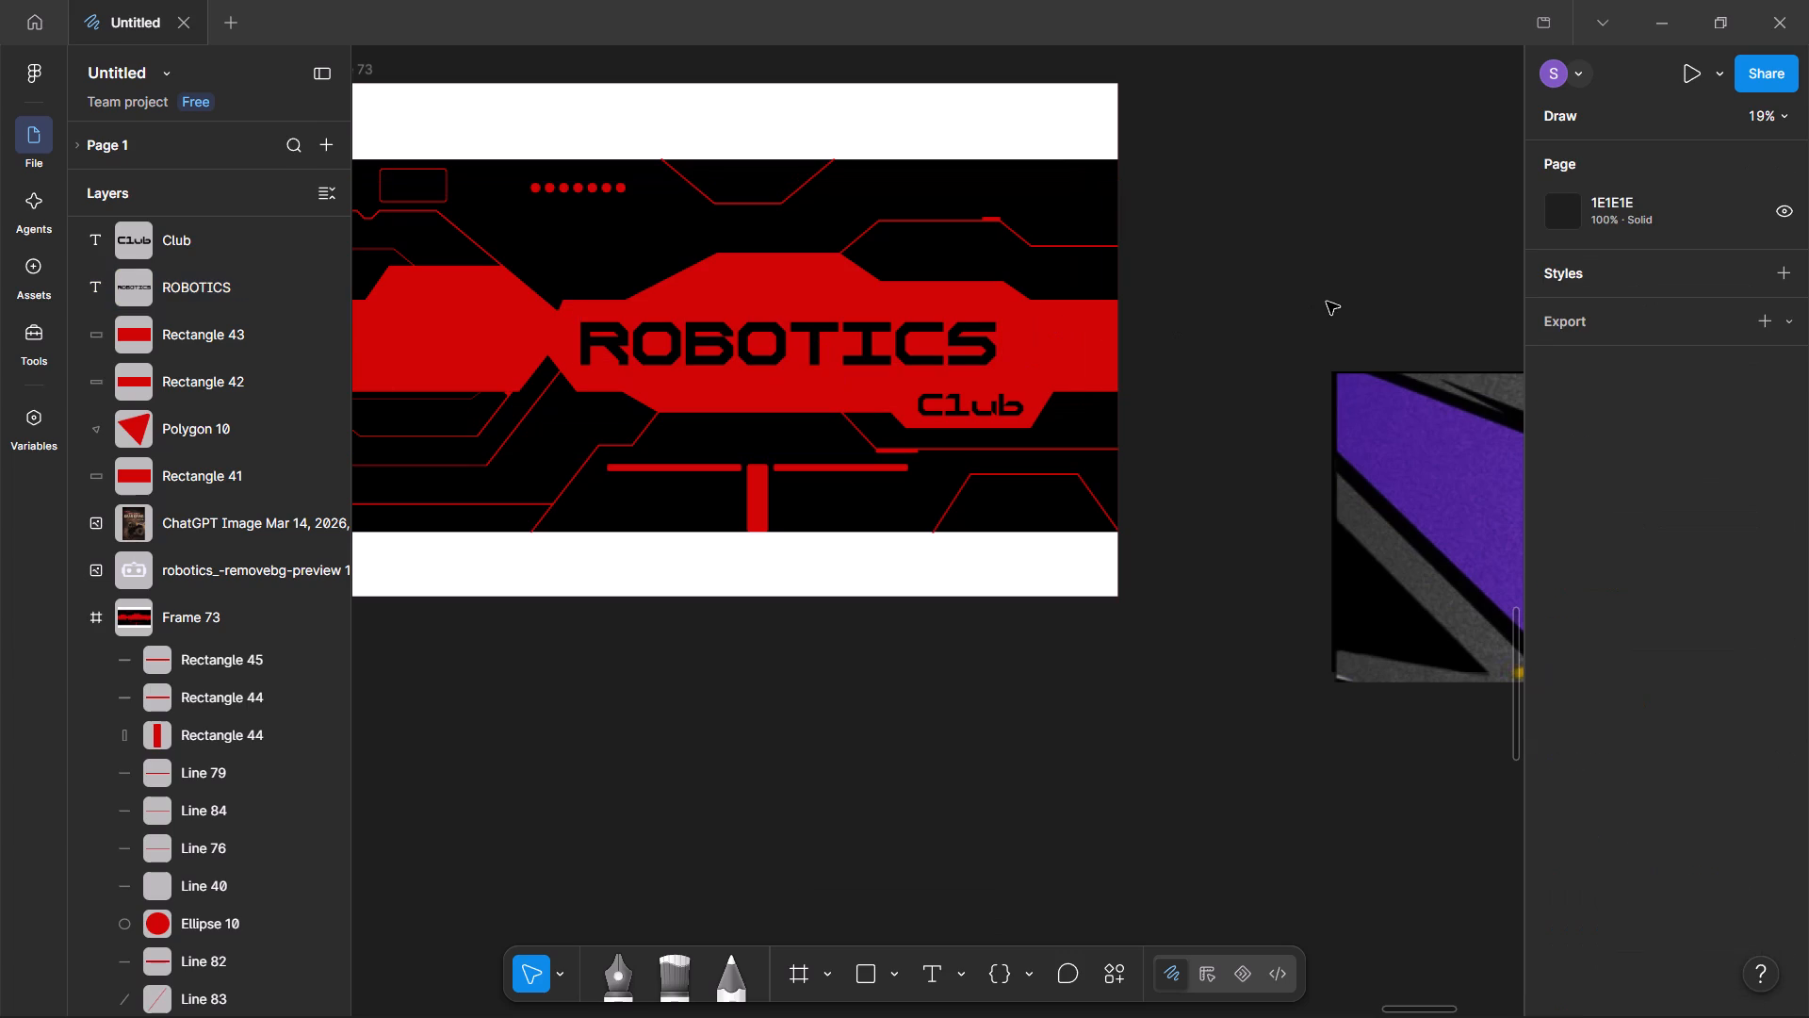
Select the ROBOTICS title and open its black fill colour for editing.
double_click(895, 326)
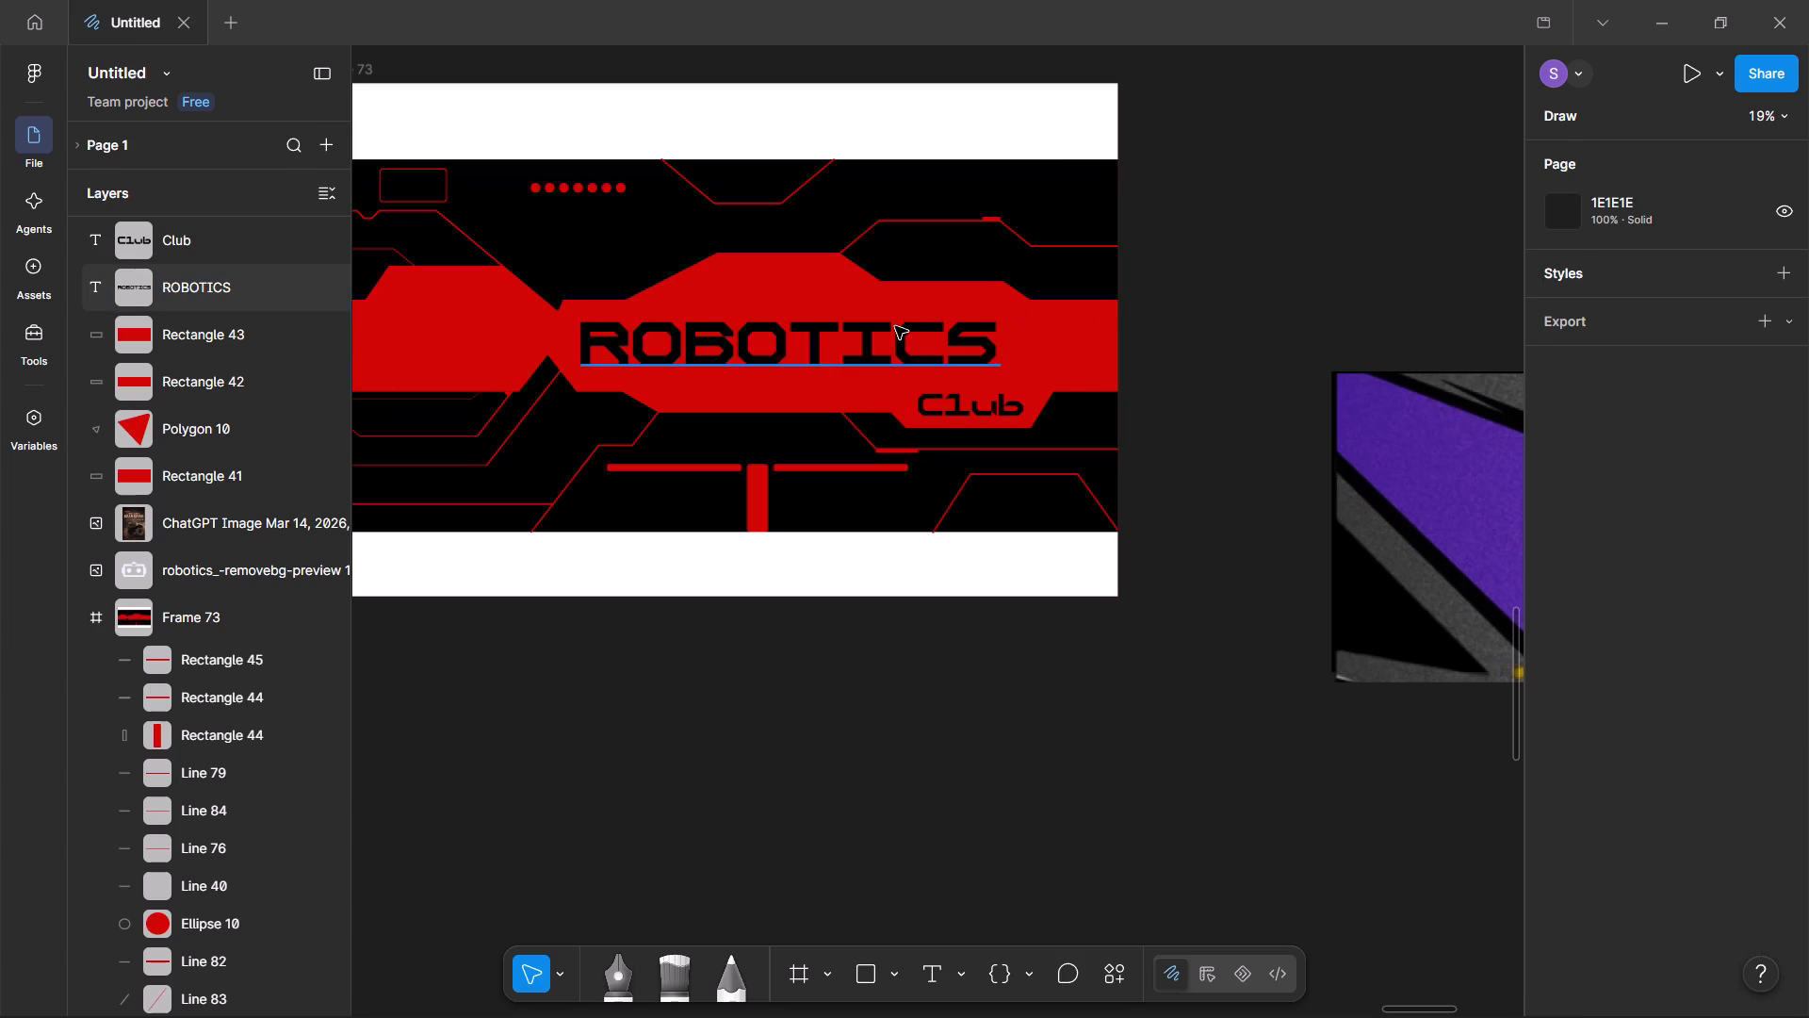
click(1260, 311)
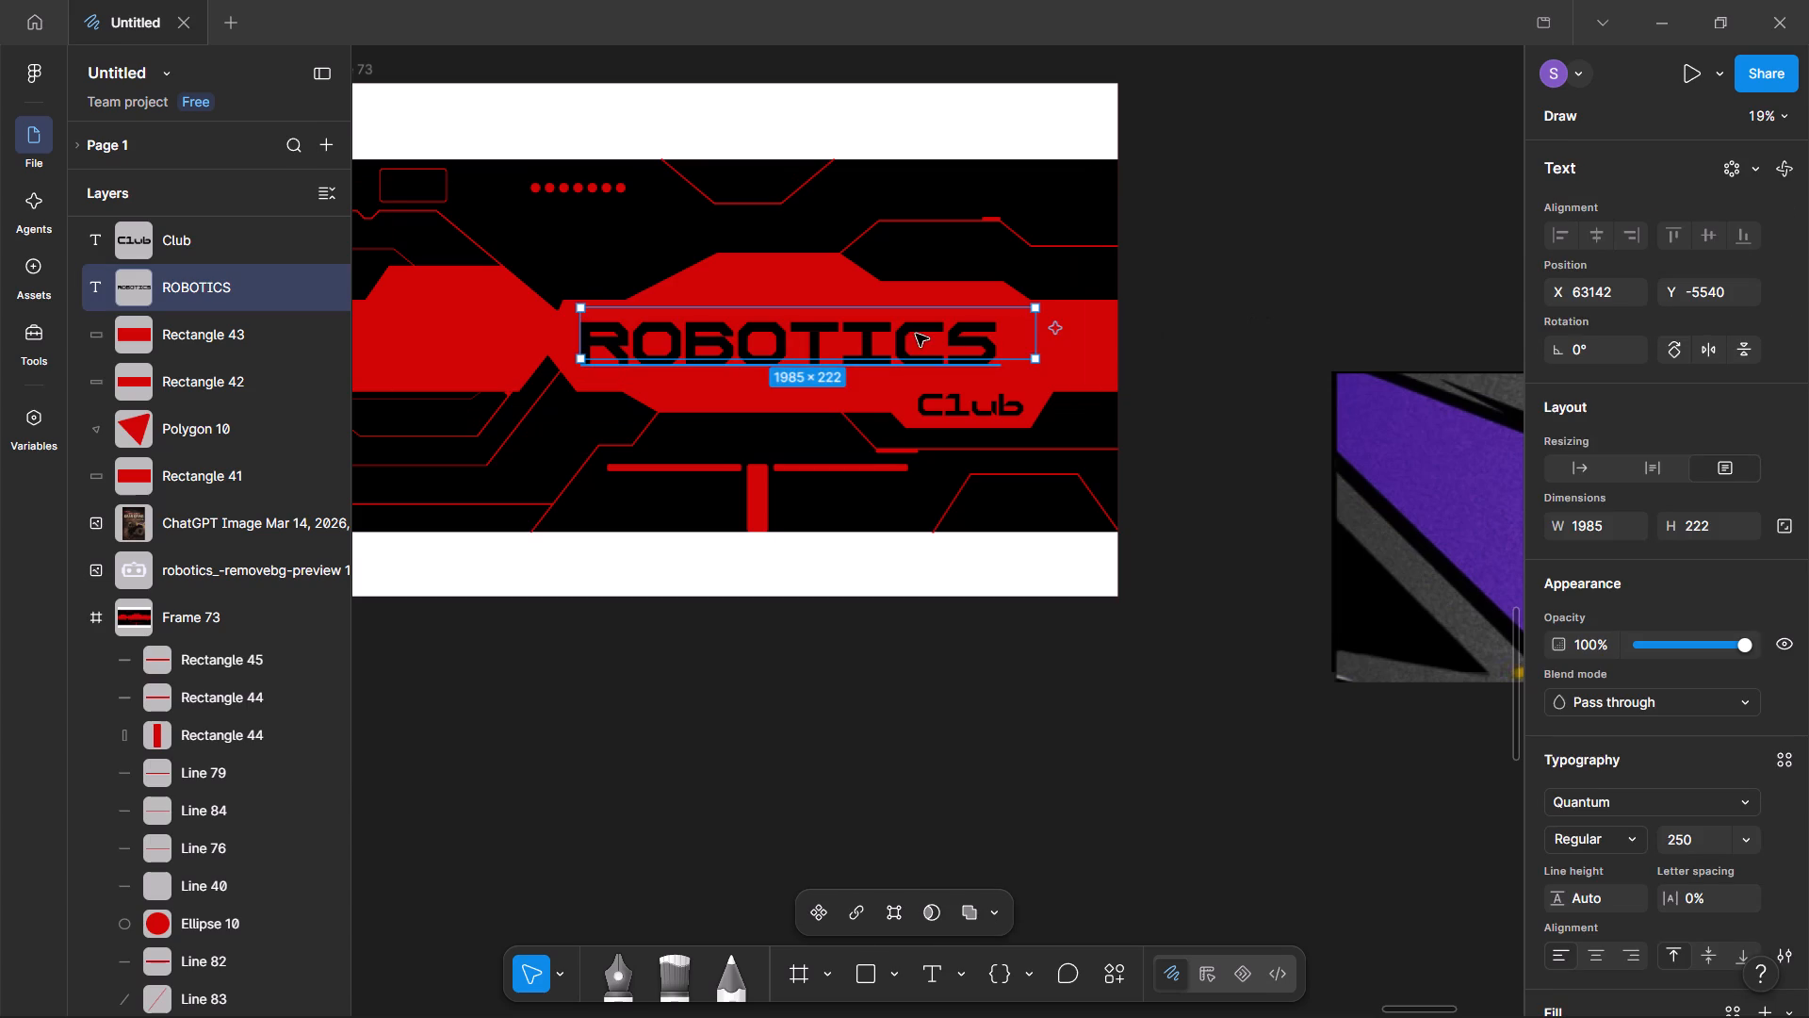
scroll(1683, 647, down, 3)
click(1597, 783)
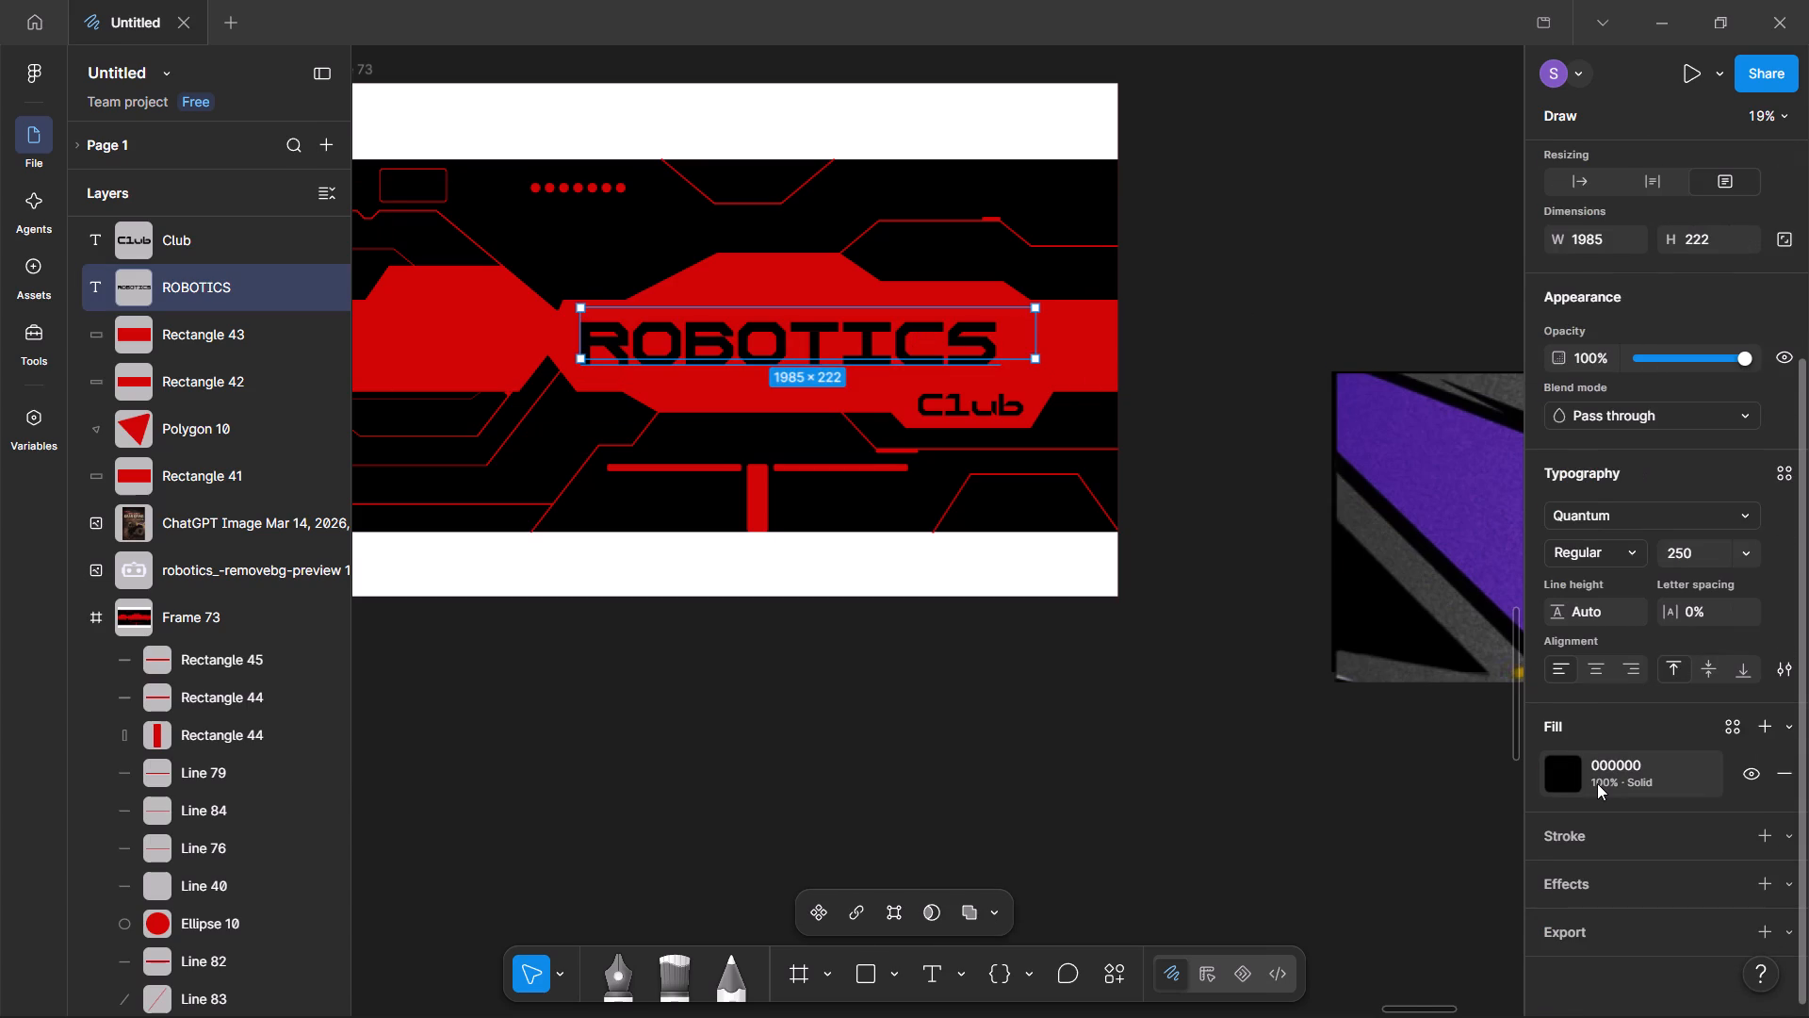
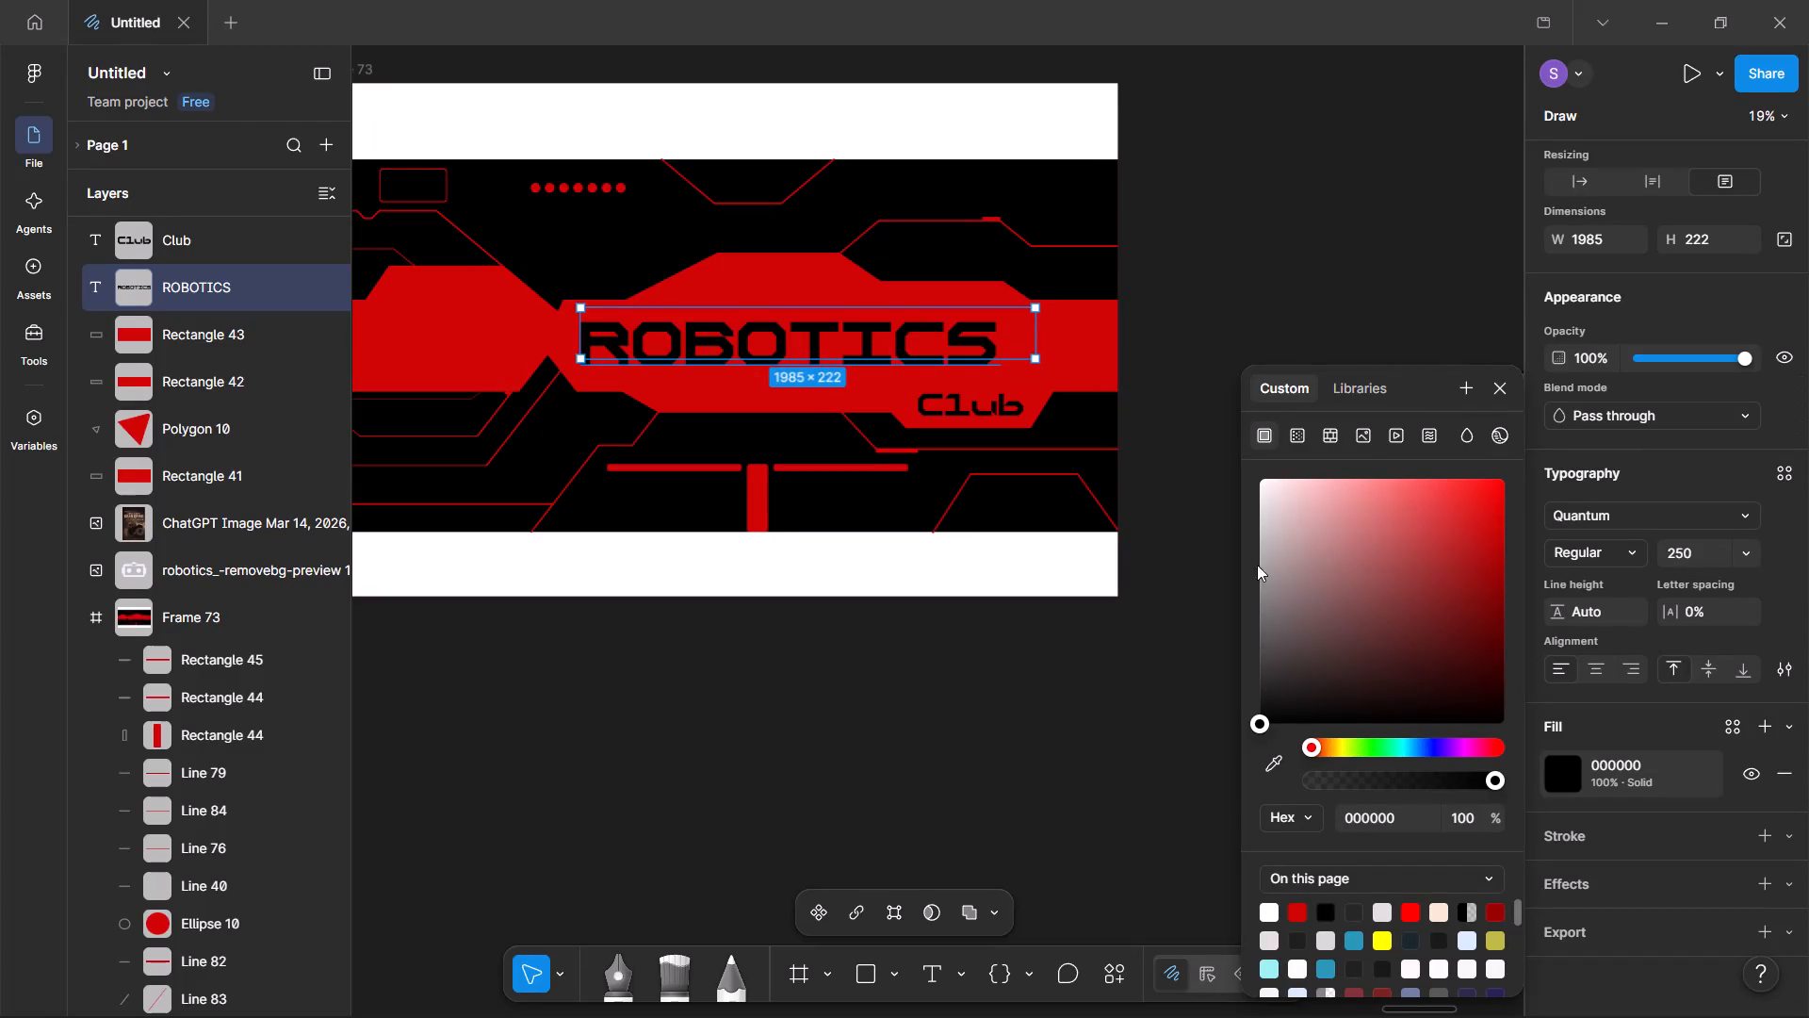
Change the ROBOTICS title's fill to a linear gradient running from black to blue 1072CD.
click(1294, 433)
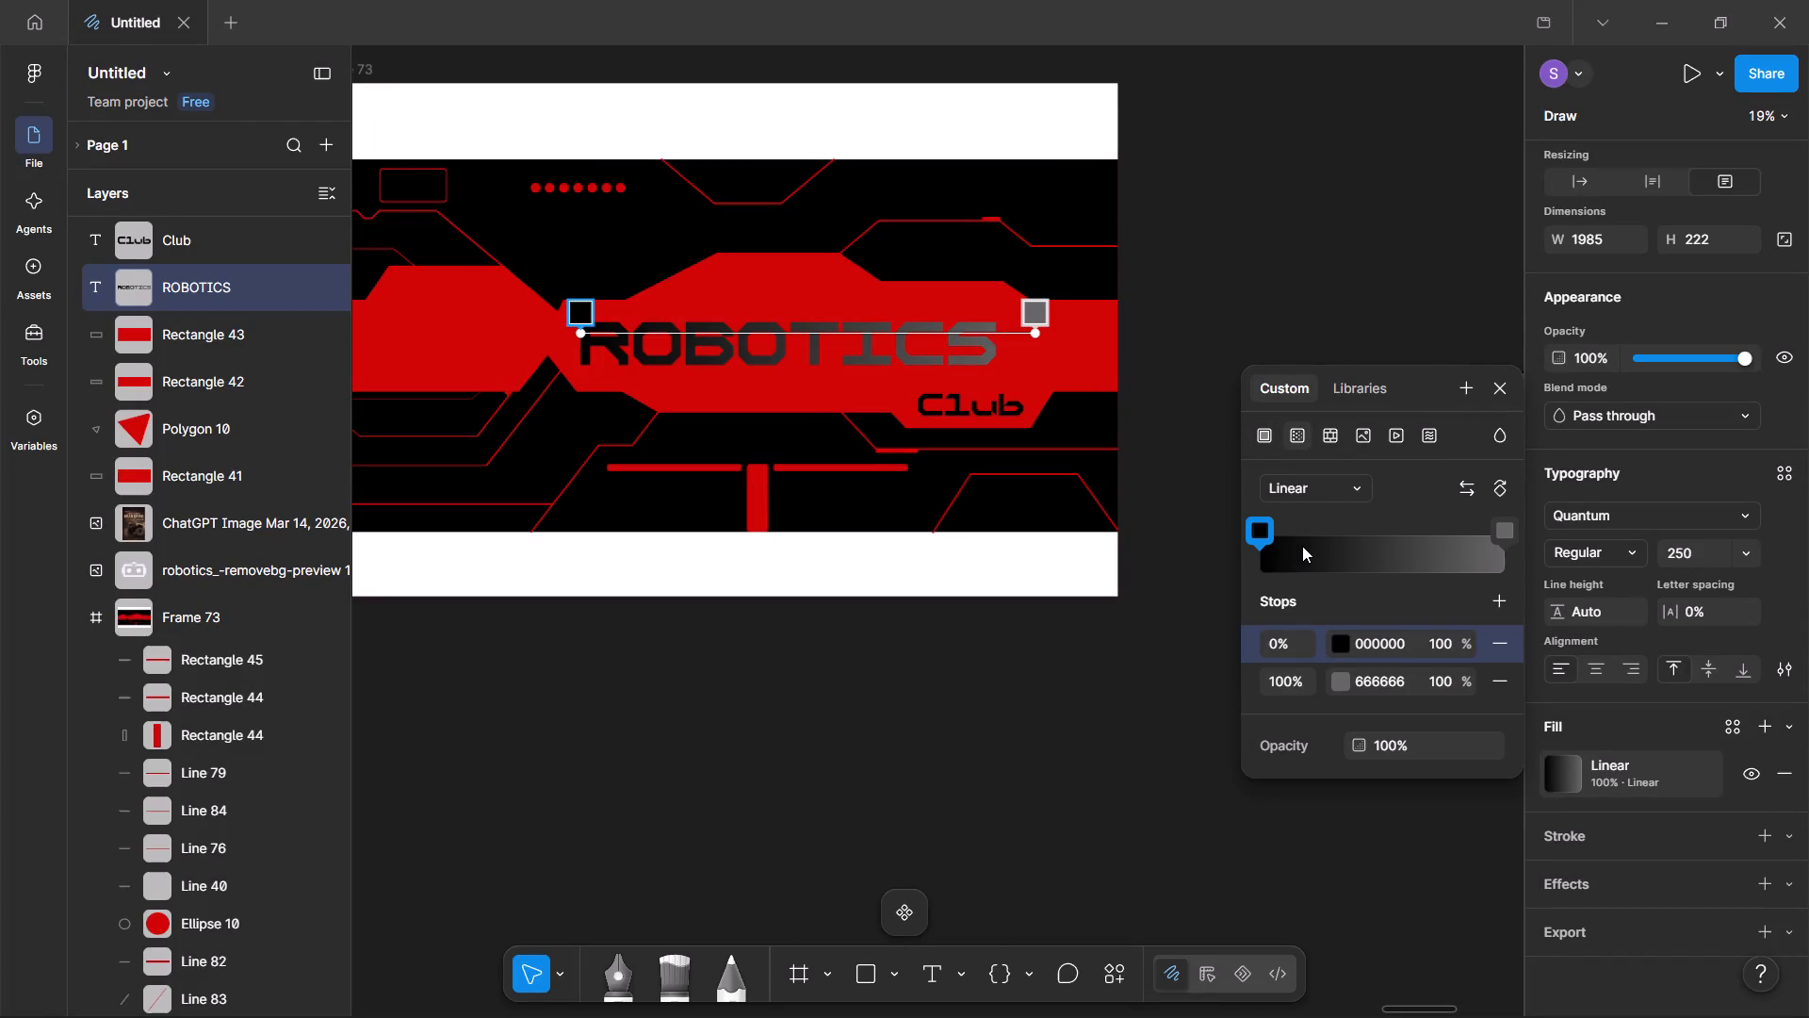
click(1332, 673)
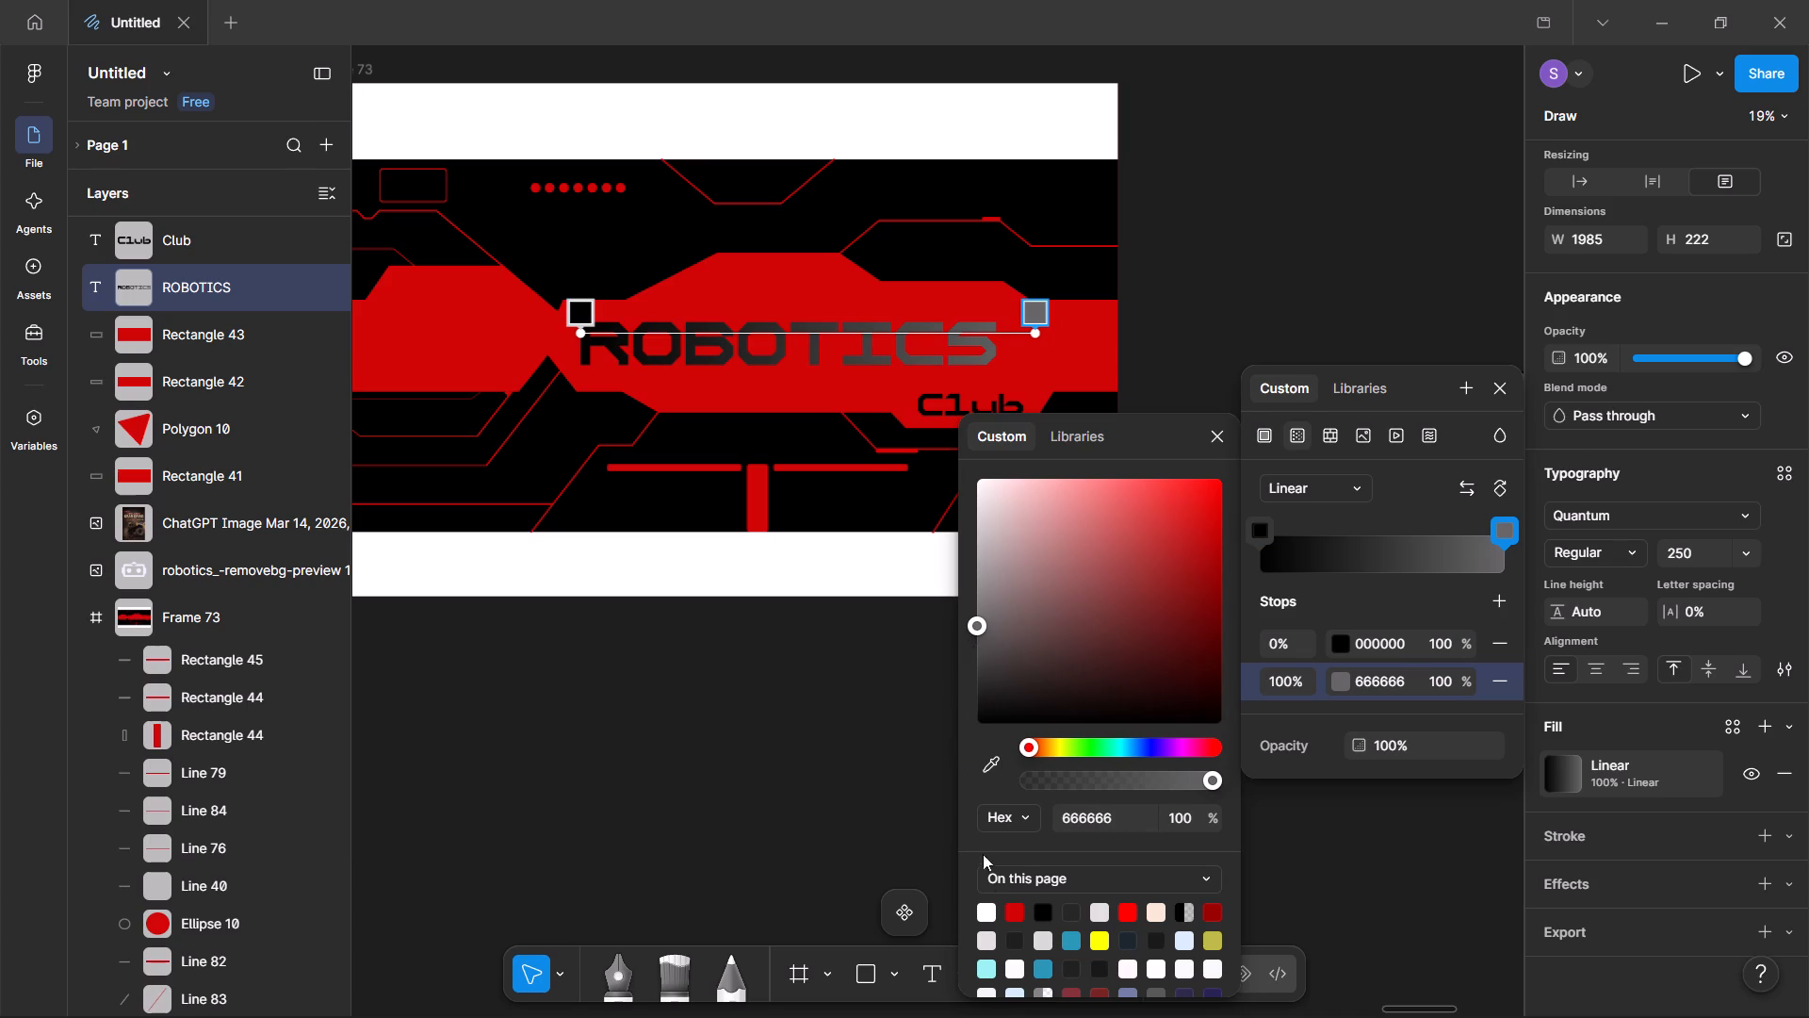
click(1187, 946)
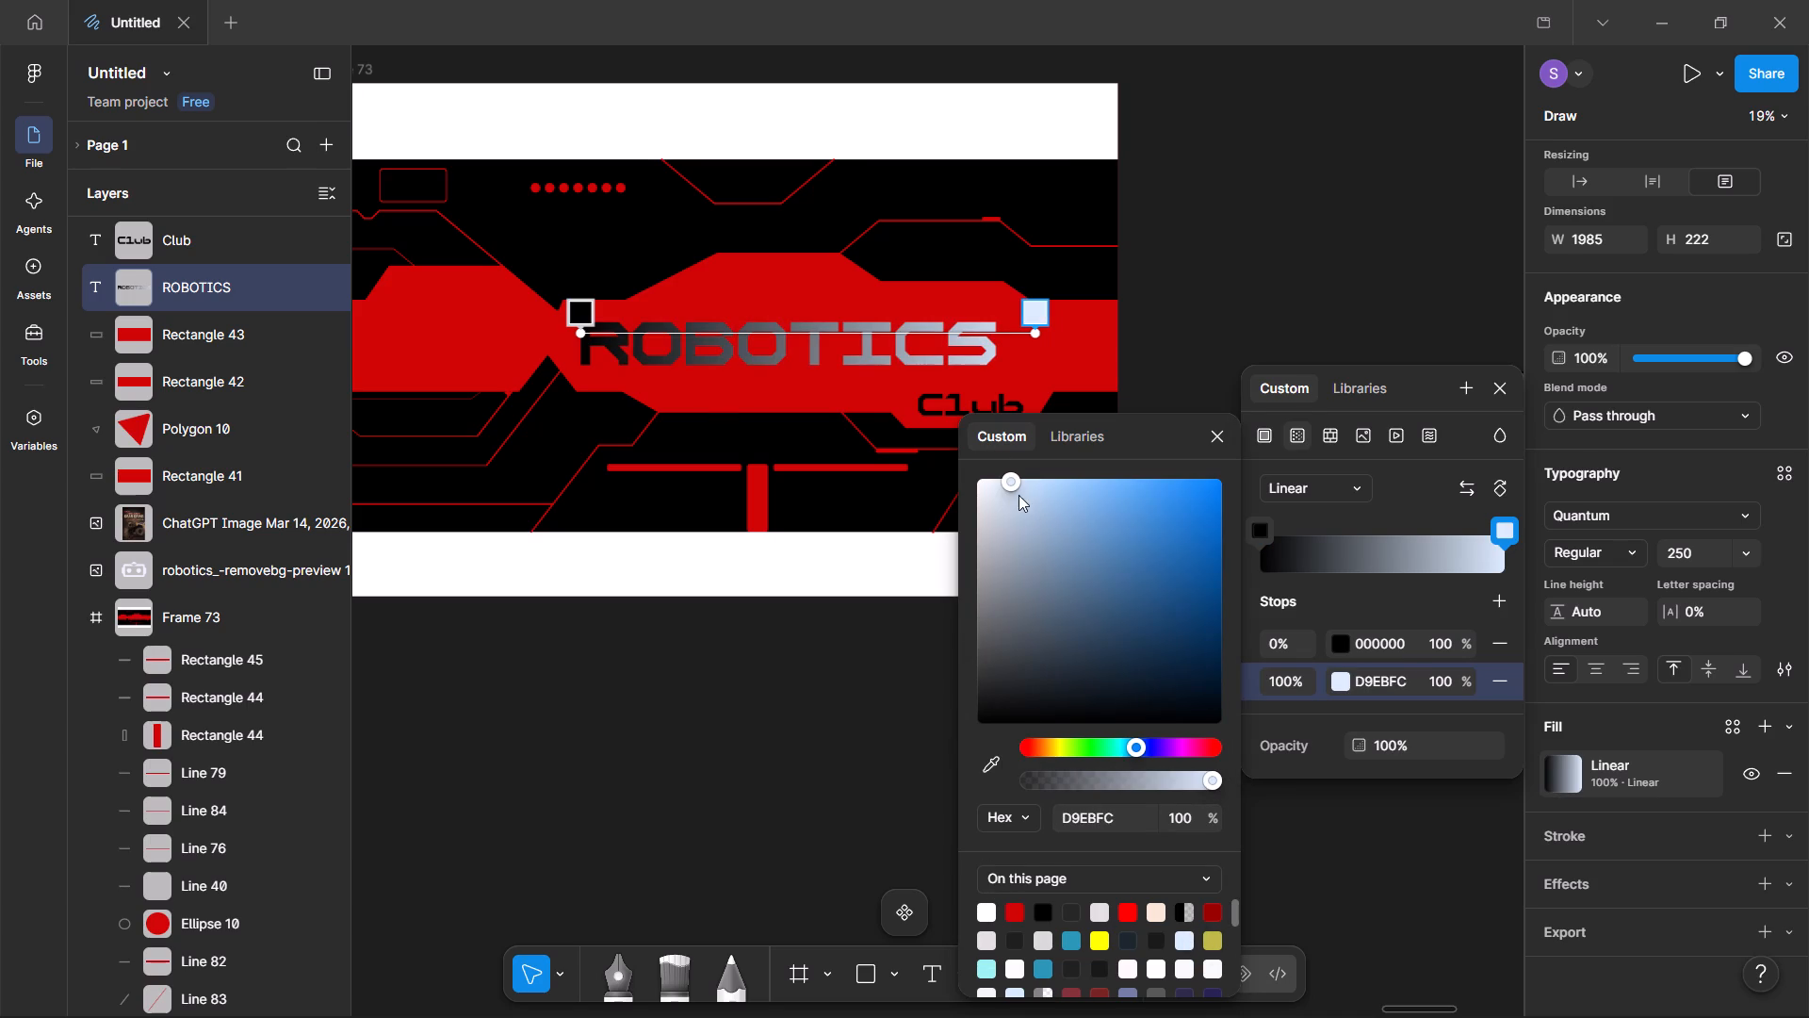
drag(1009, 476, 1090, 517)
drag(1095, 517, 1205, 495)
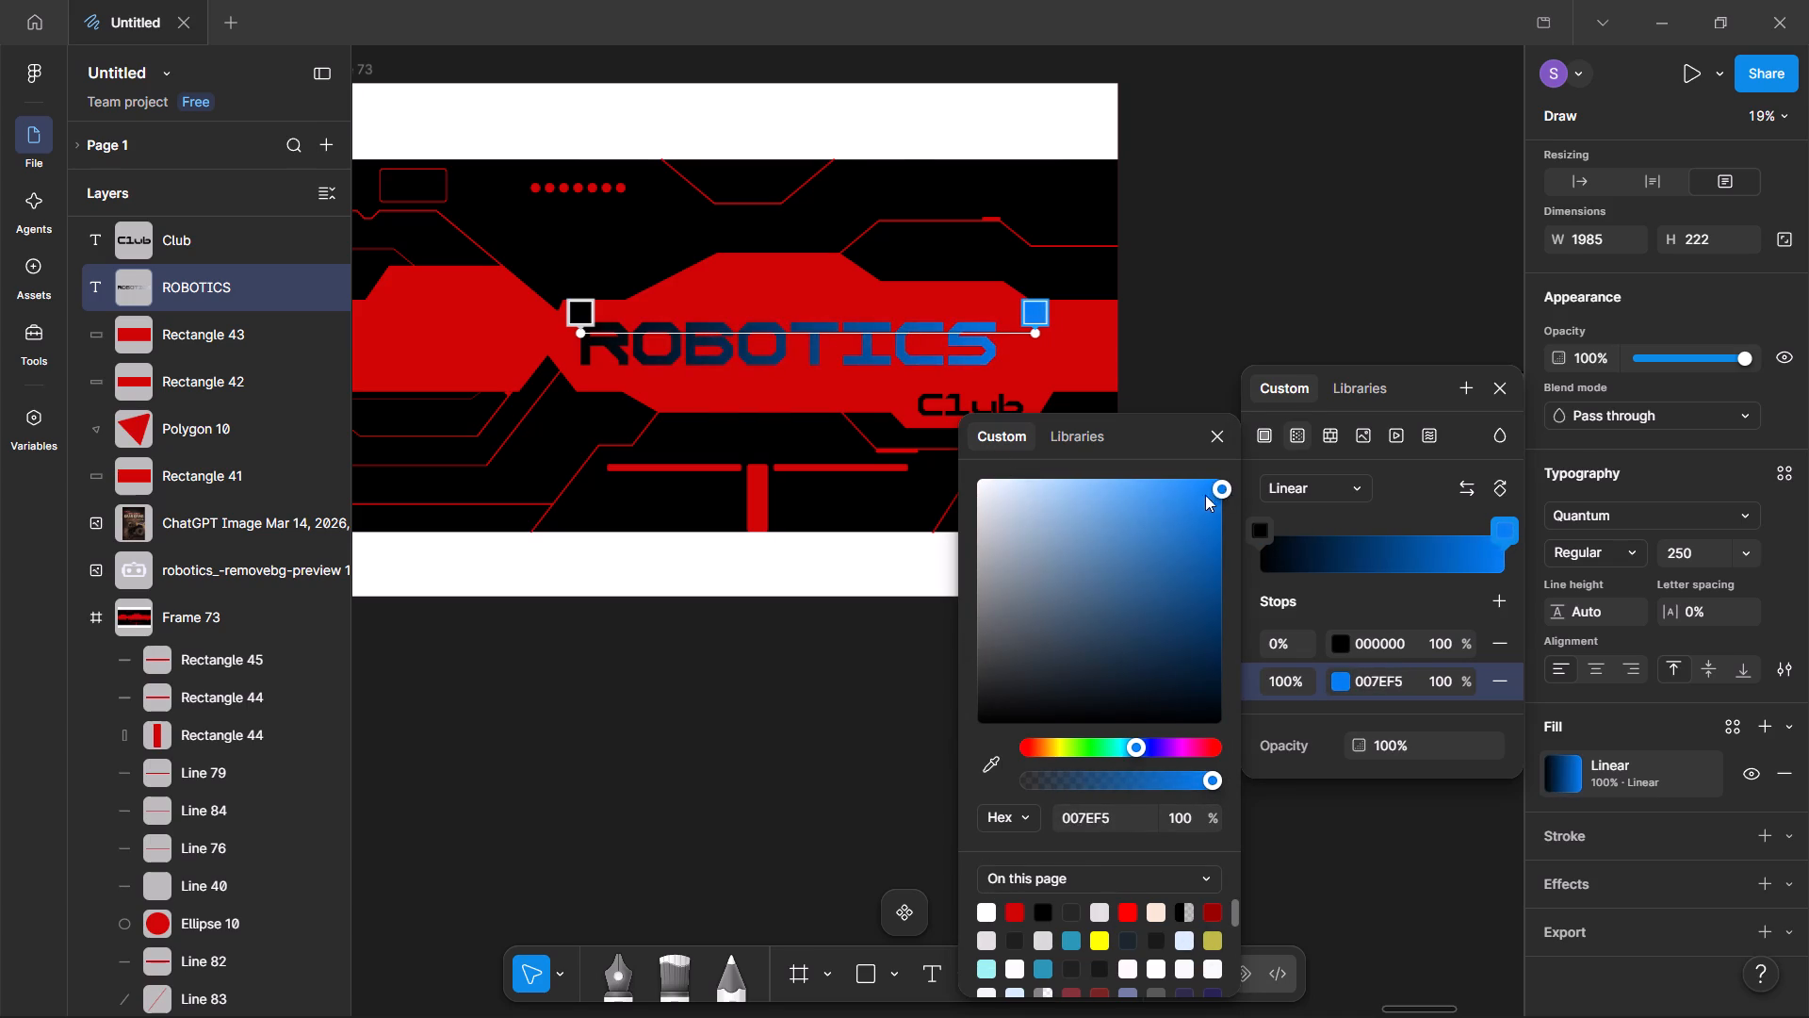
drag(1205, 495, 1206, 499)
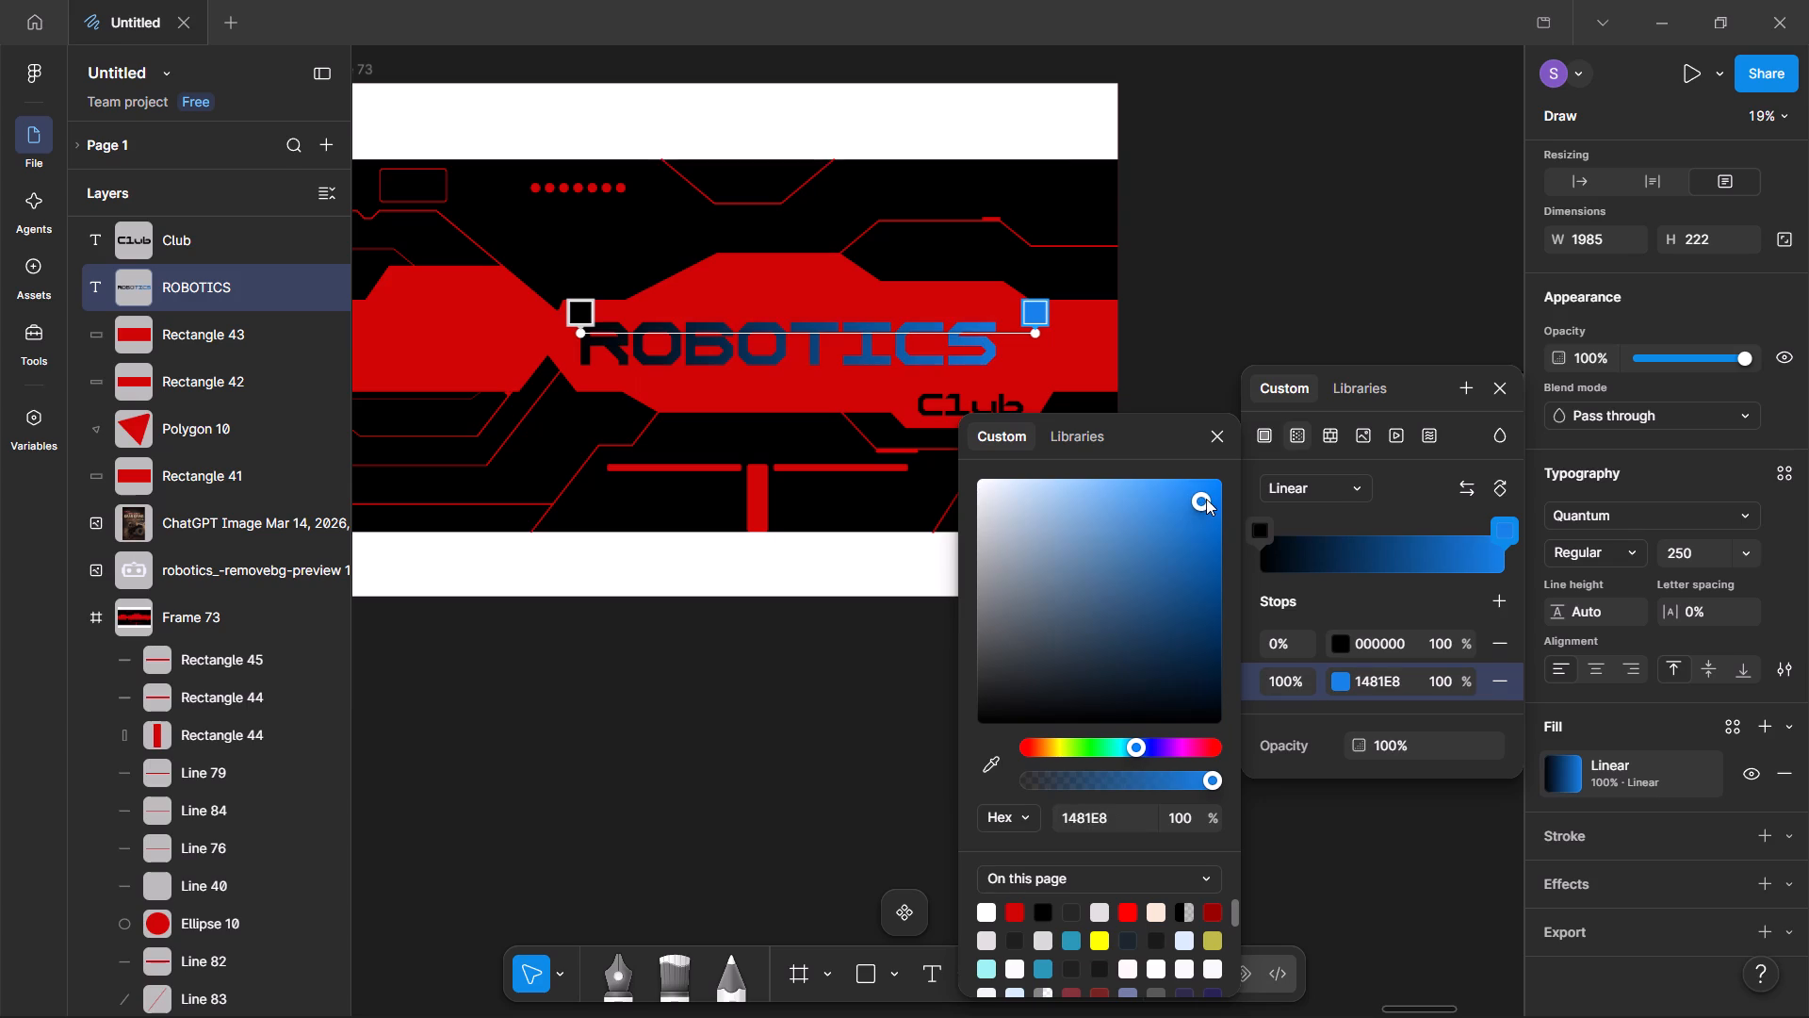
drag(1206, 499, 1222, 484)
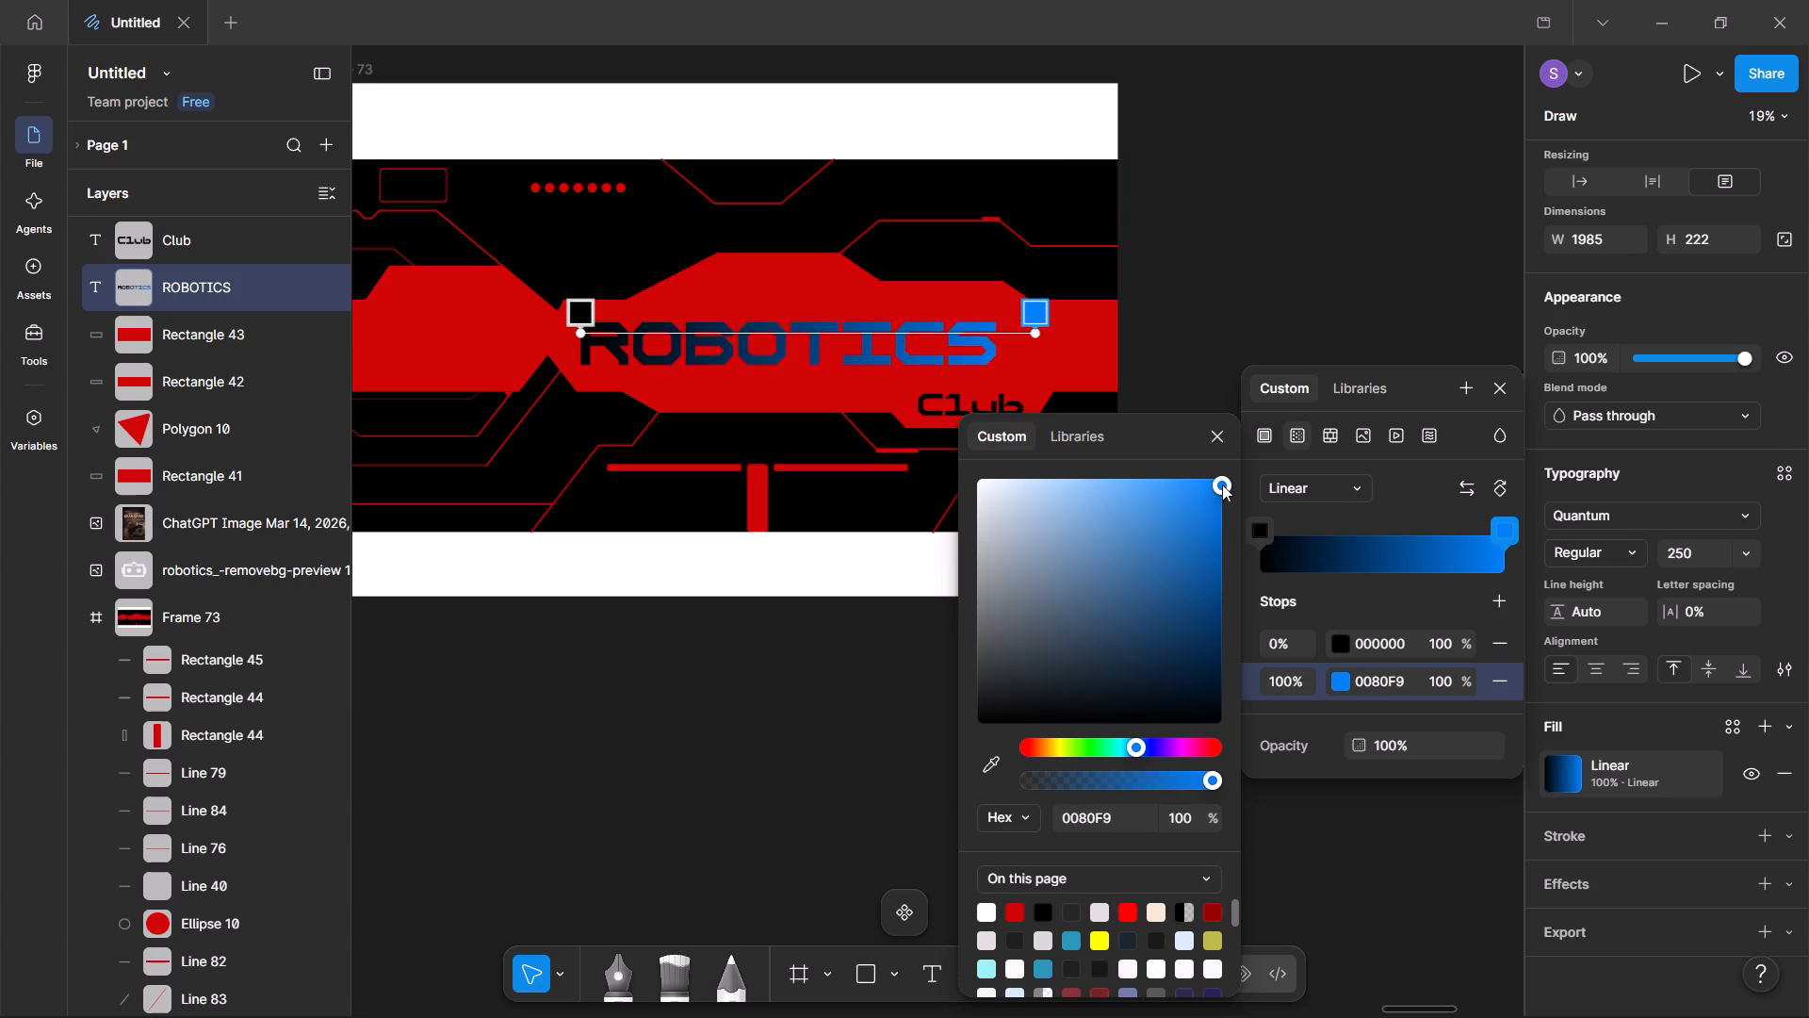
drag(1222, 484, 1186, 514)
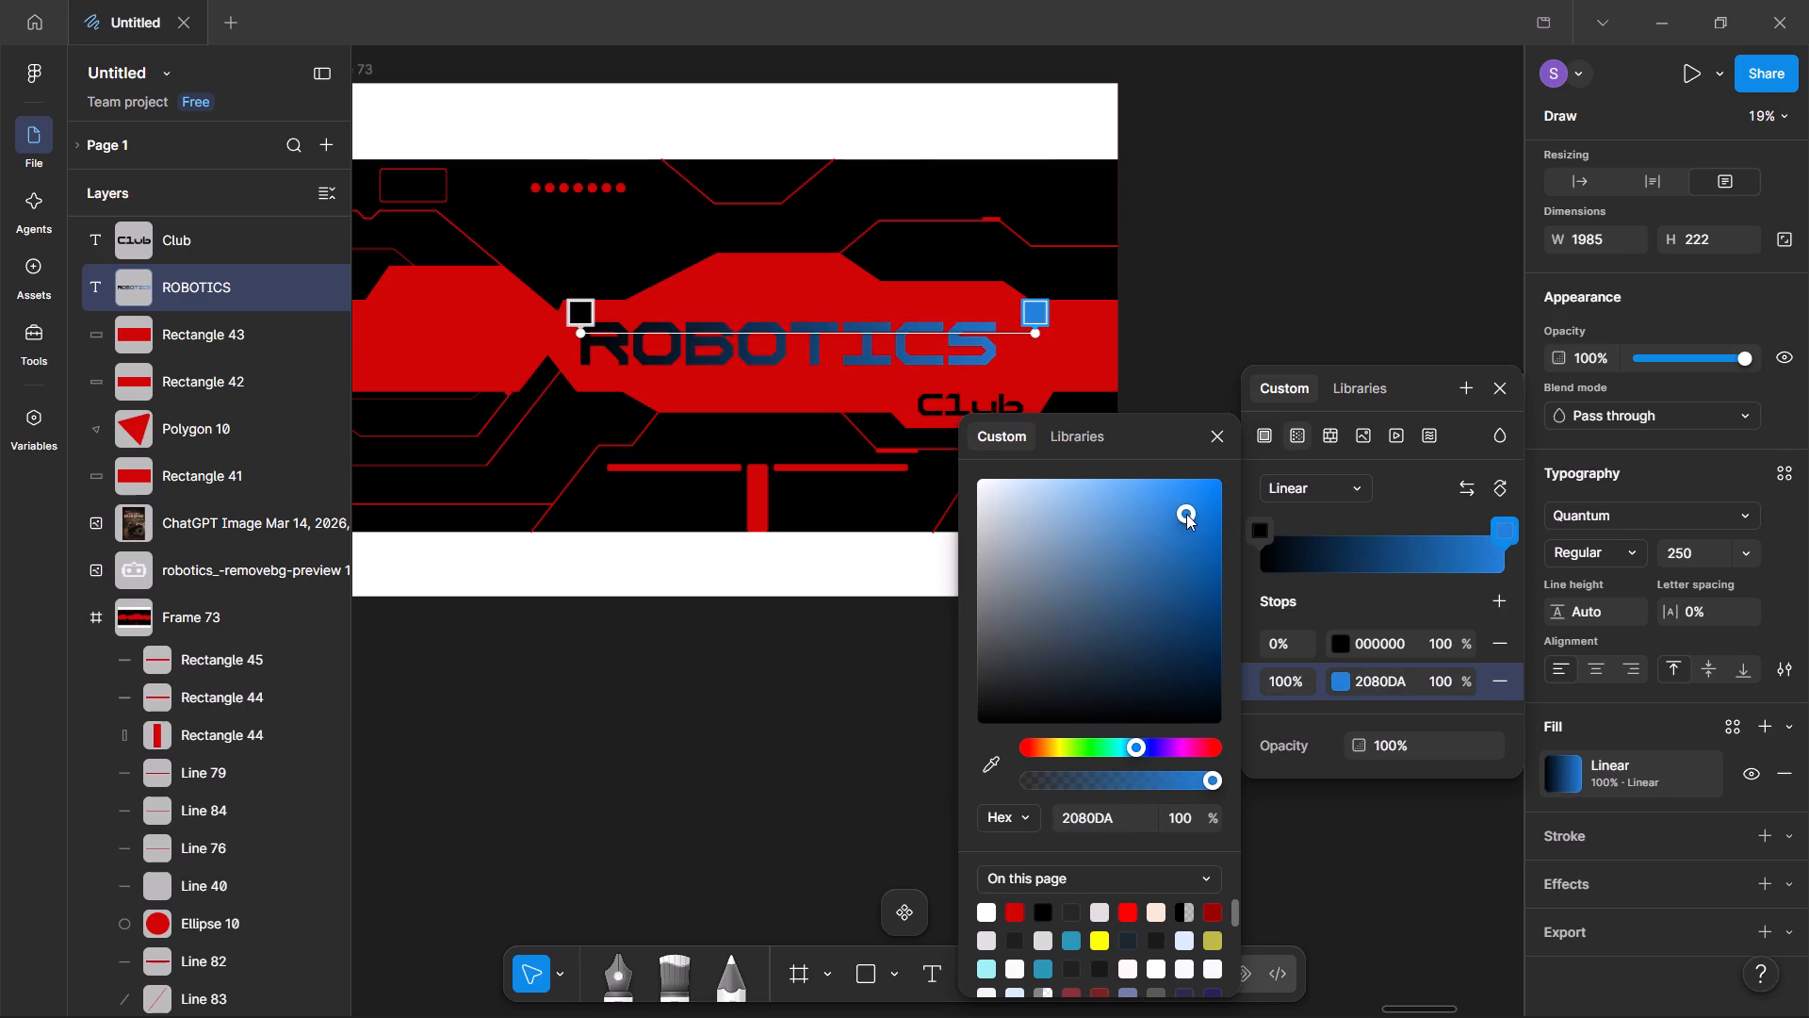
drag(1186, 514, 1203, 526)
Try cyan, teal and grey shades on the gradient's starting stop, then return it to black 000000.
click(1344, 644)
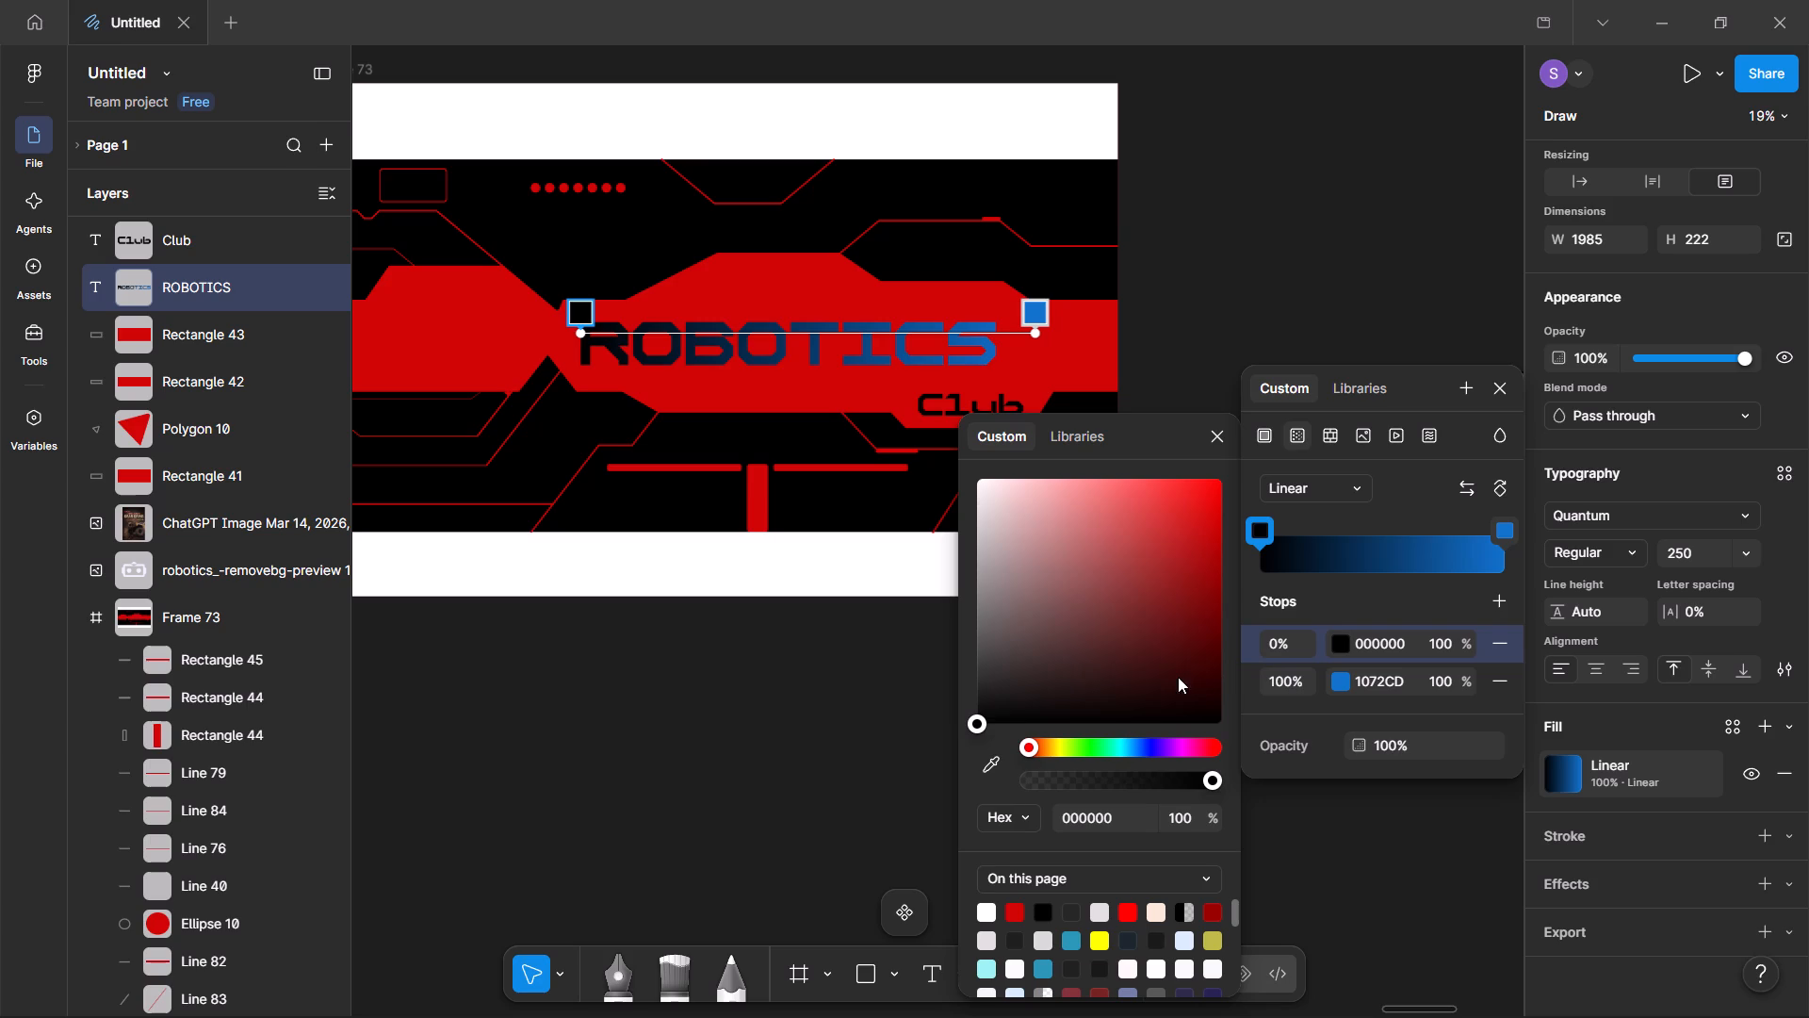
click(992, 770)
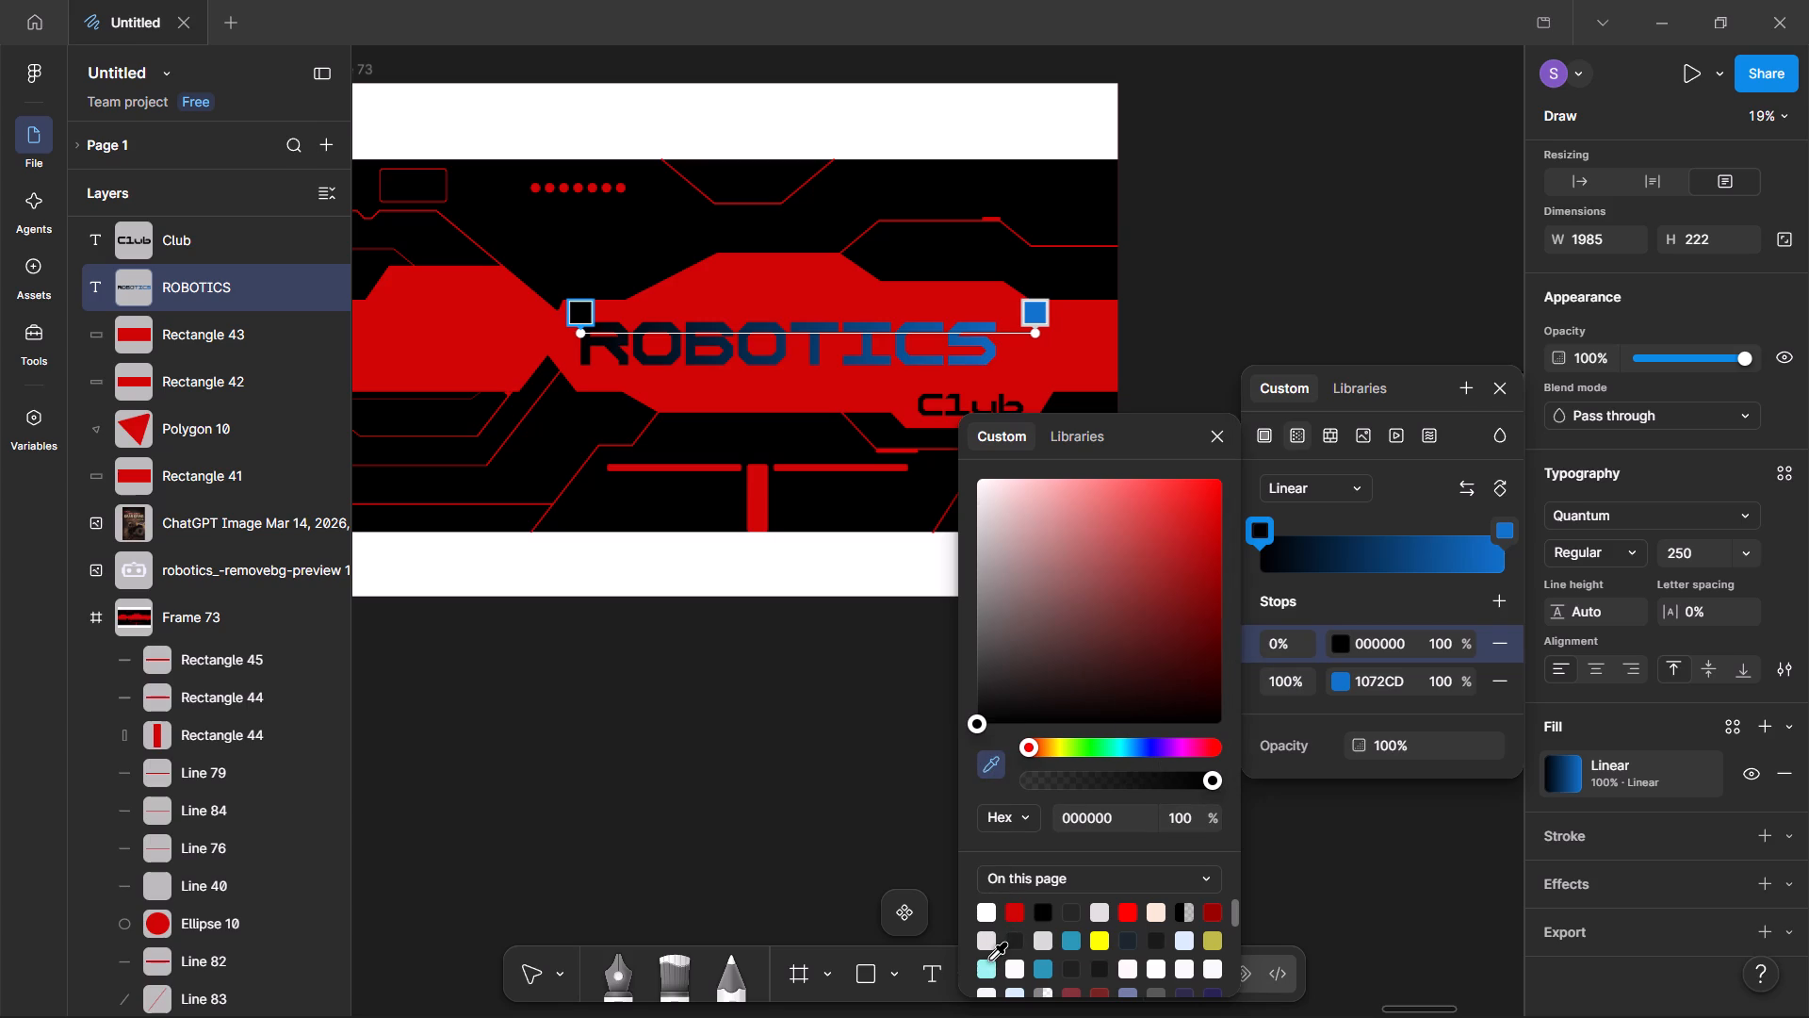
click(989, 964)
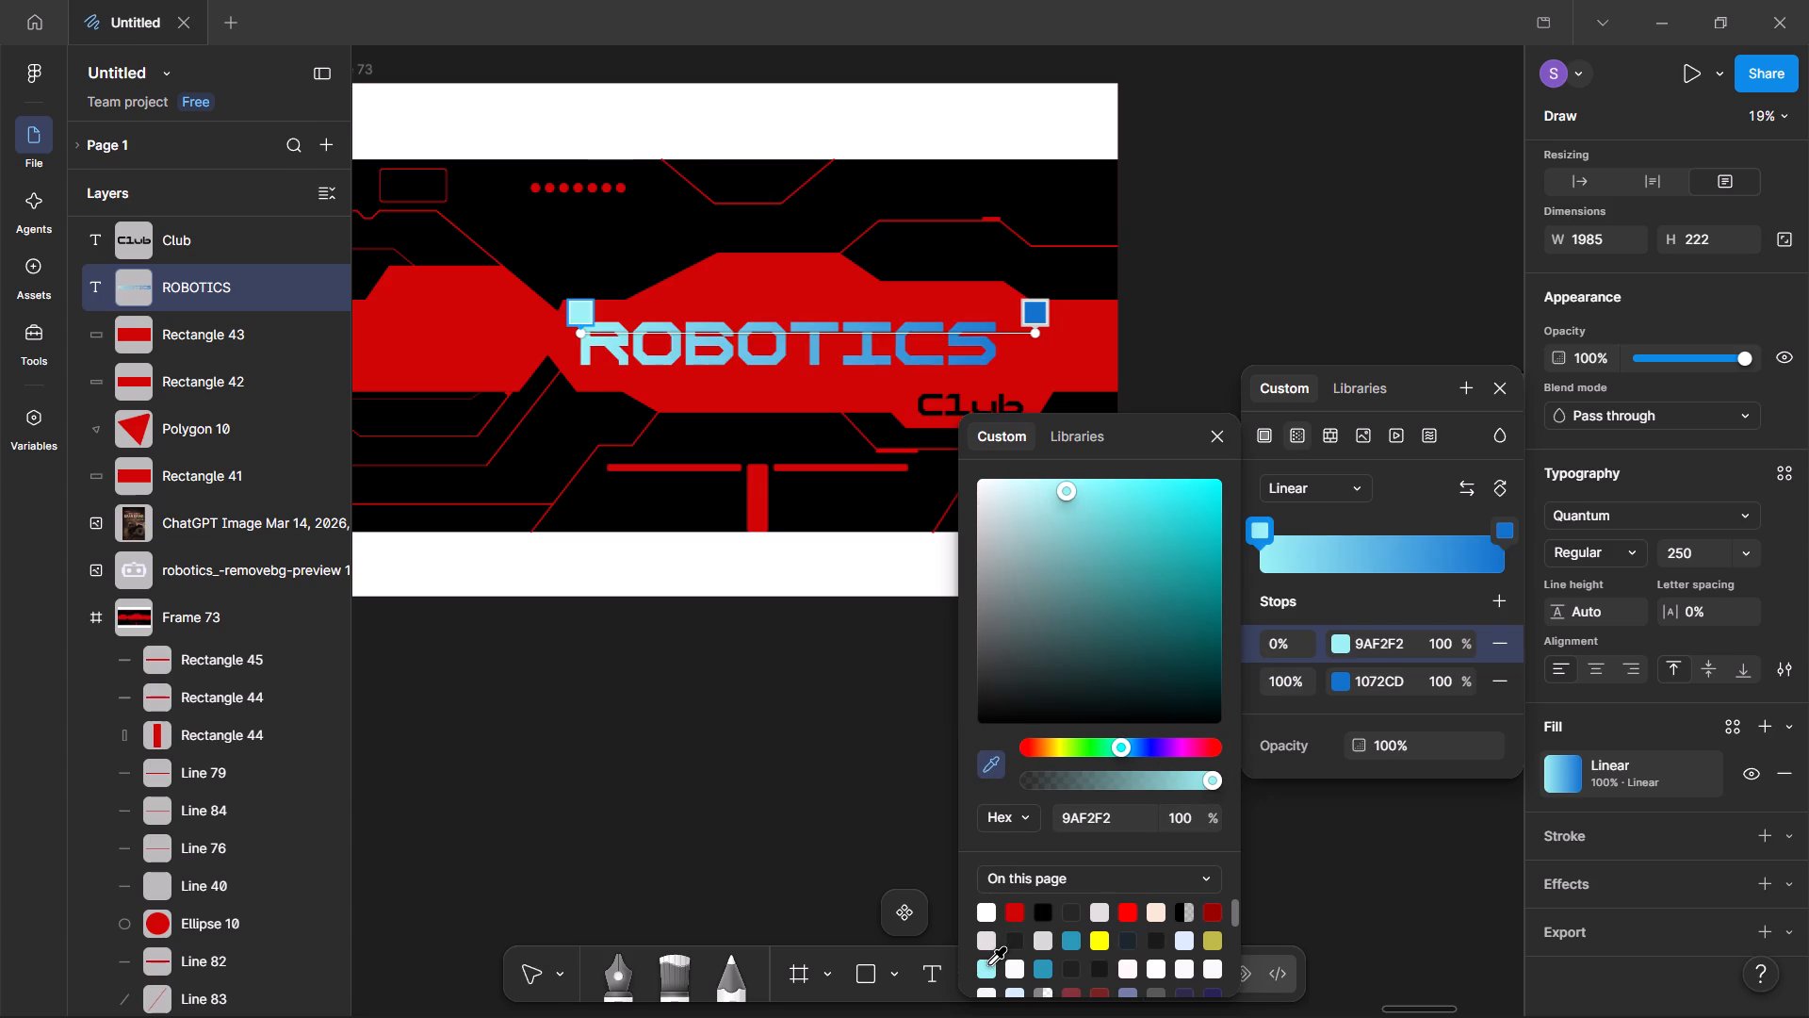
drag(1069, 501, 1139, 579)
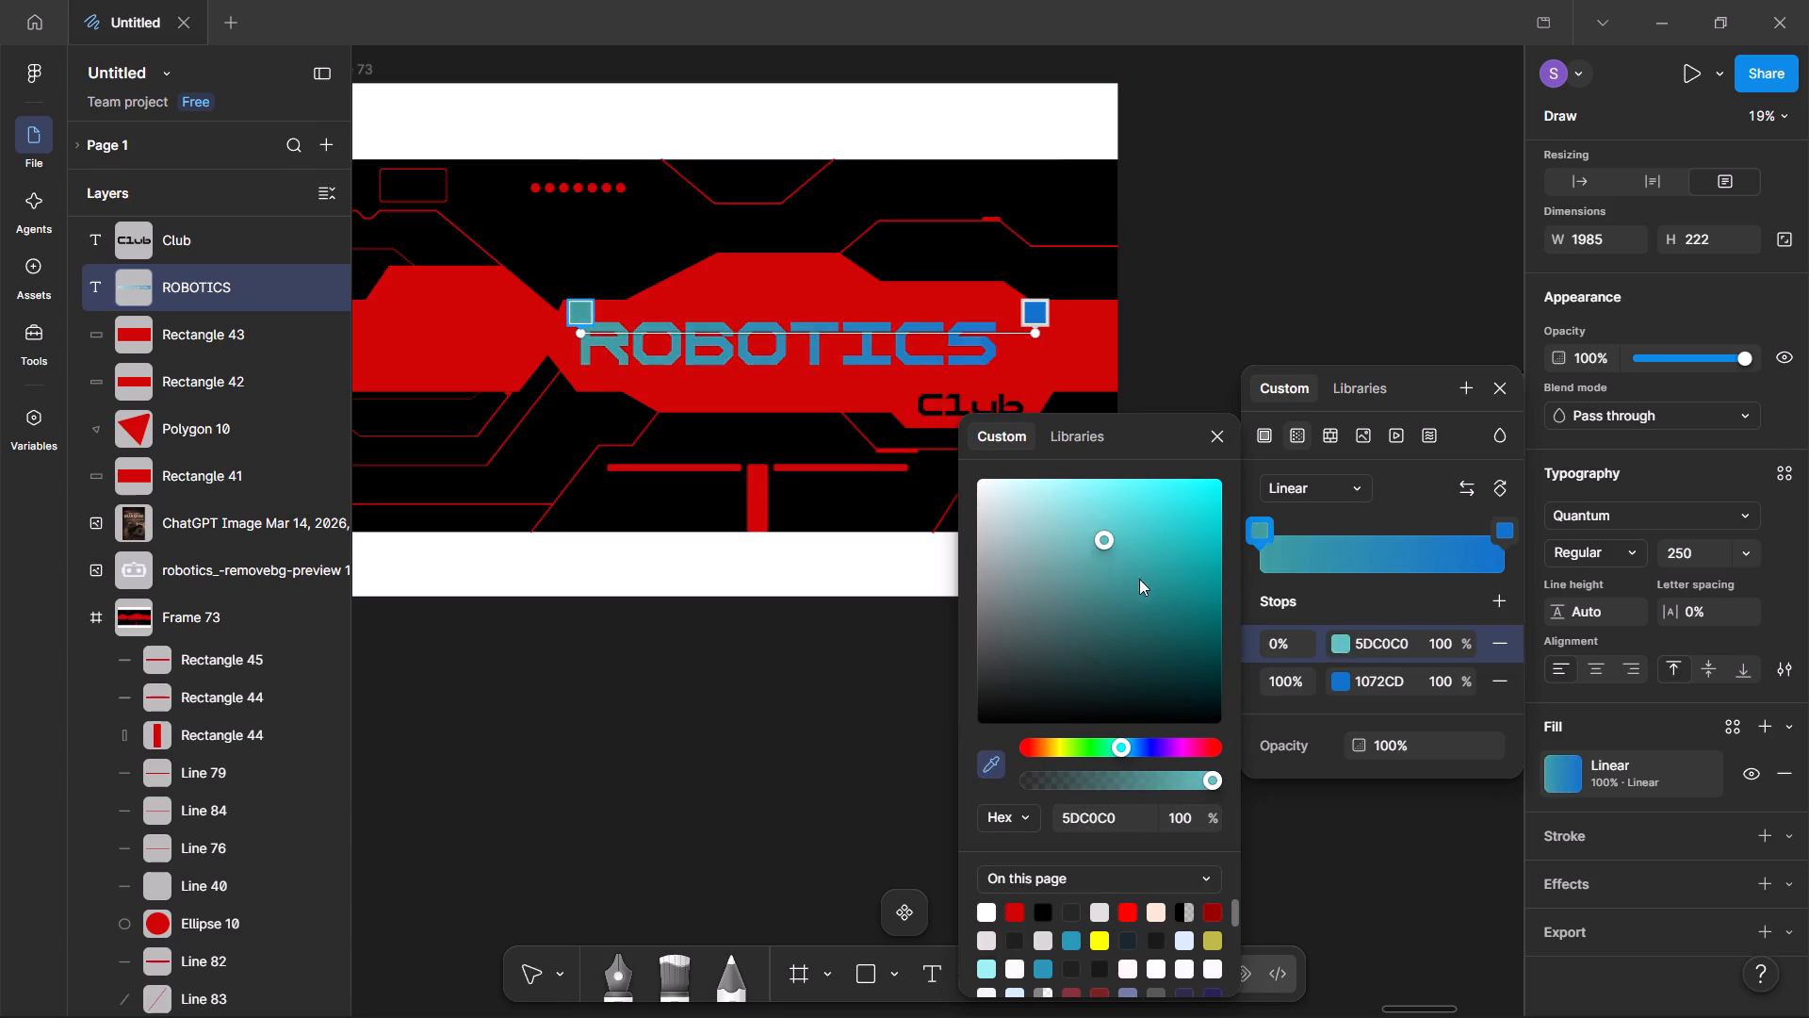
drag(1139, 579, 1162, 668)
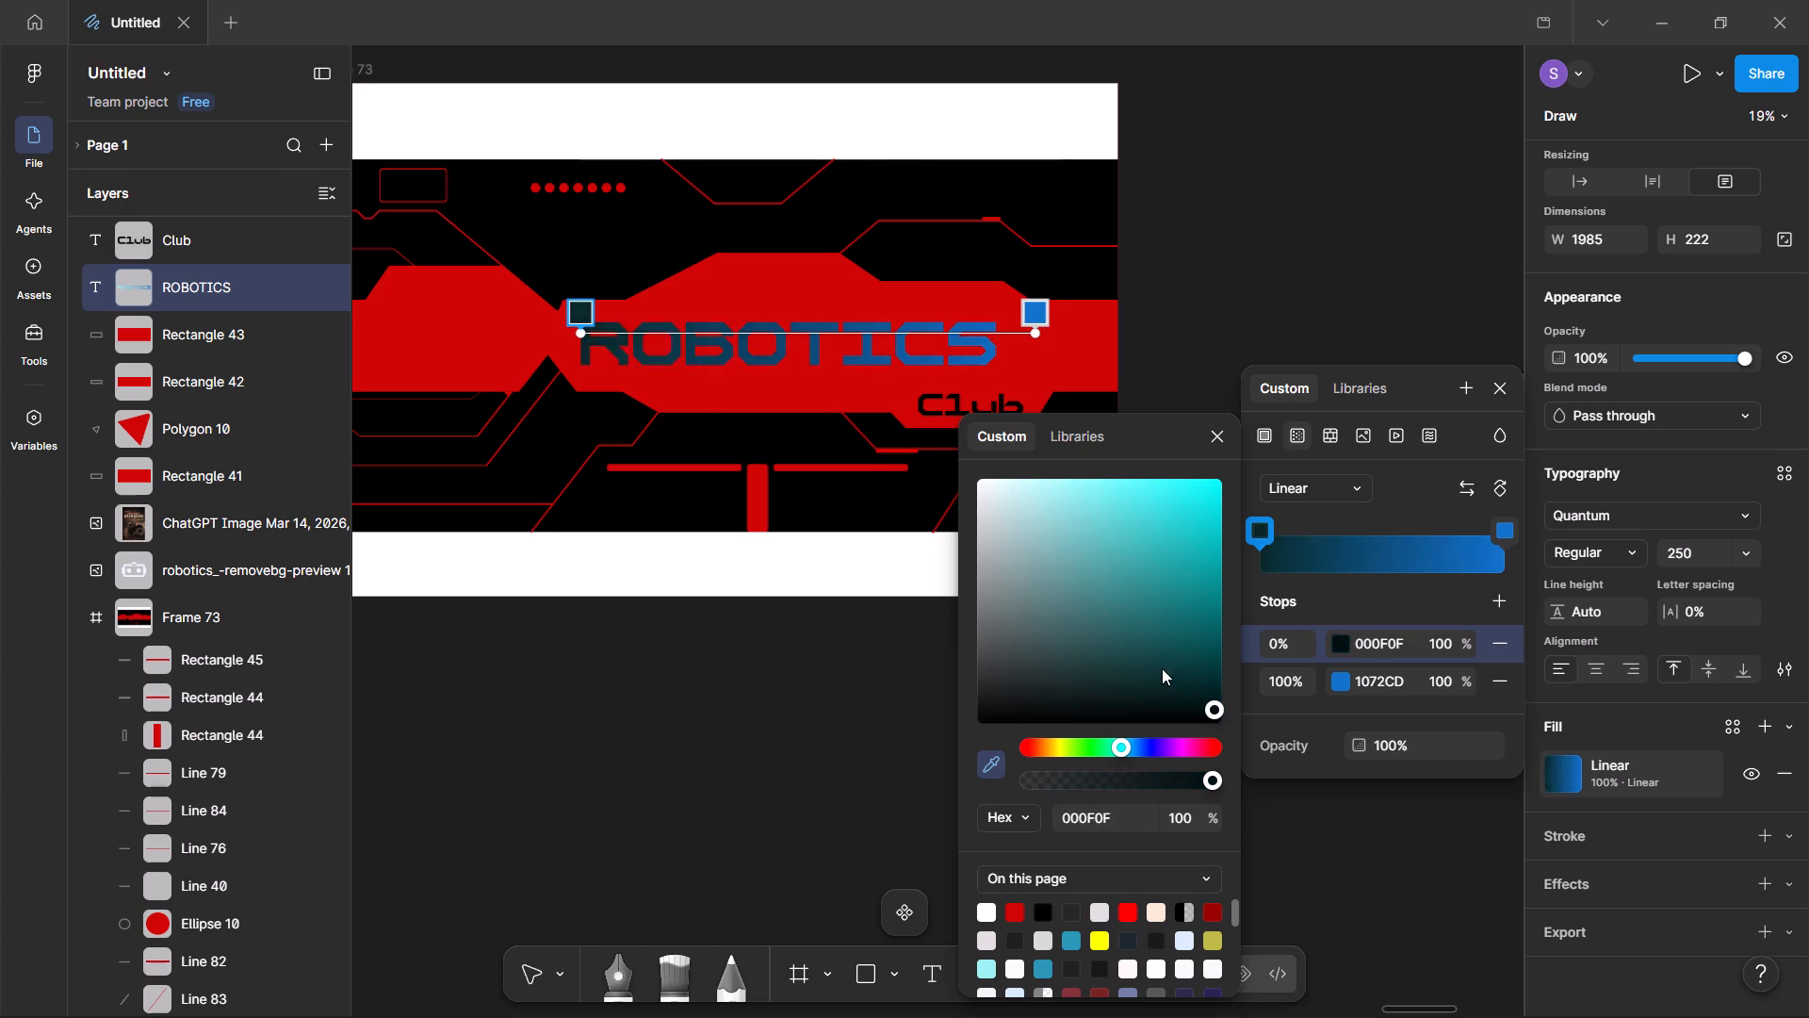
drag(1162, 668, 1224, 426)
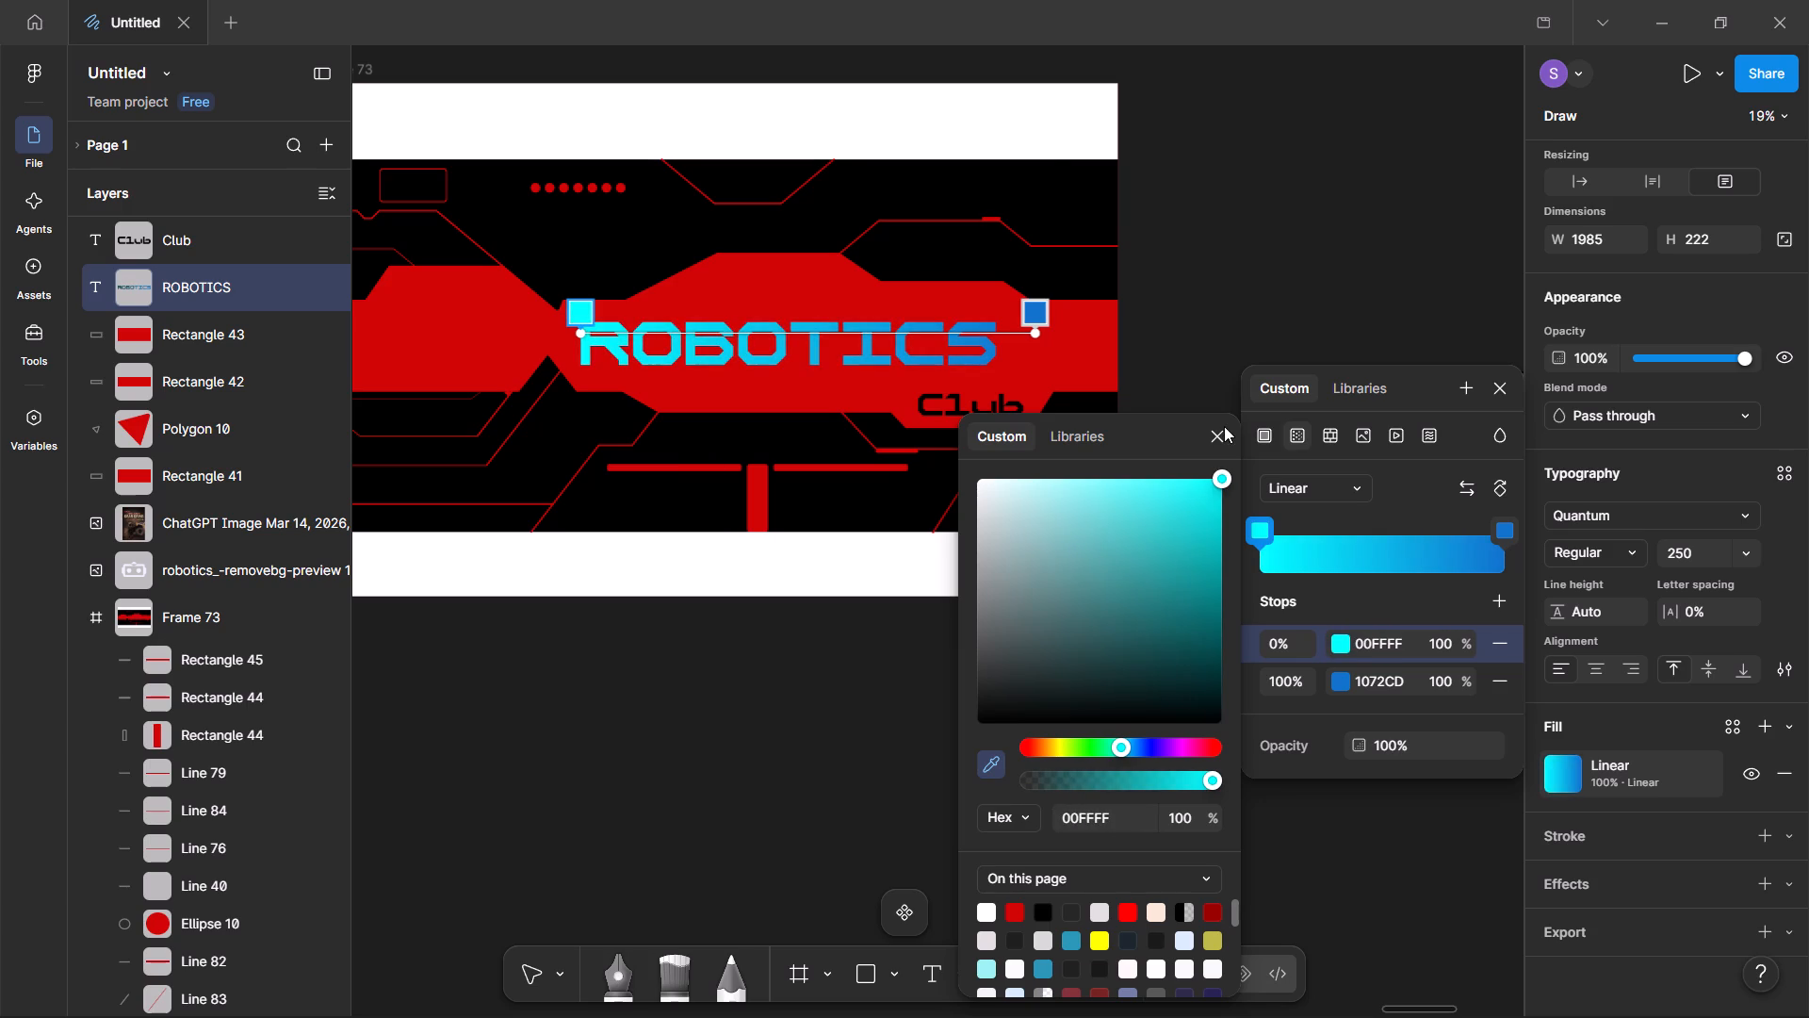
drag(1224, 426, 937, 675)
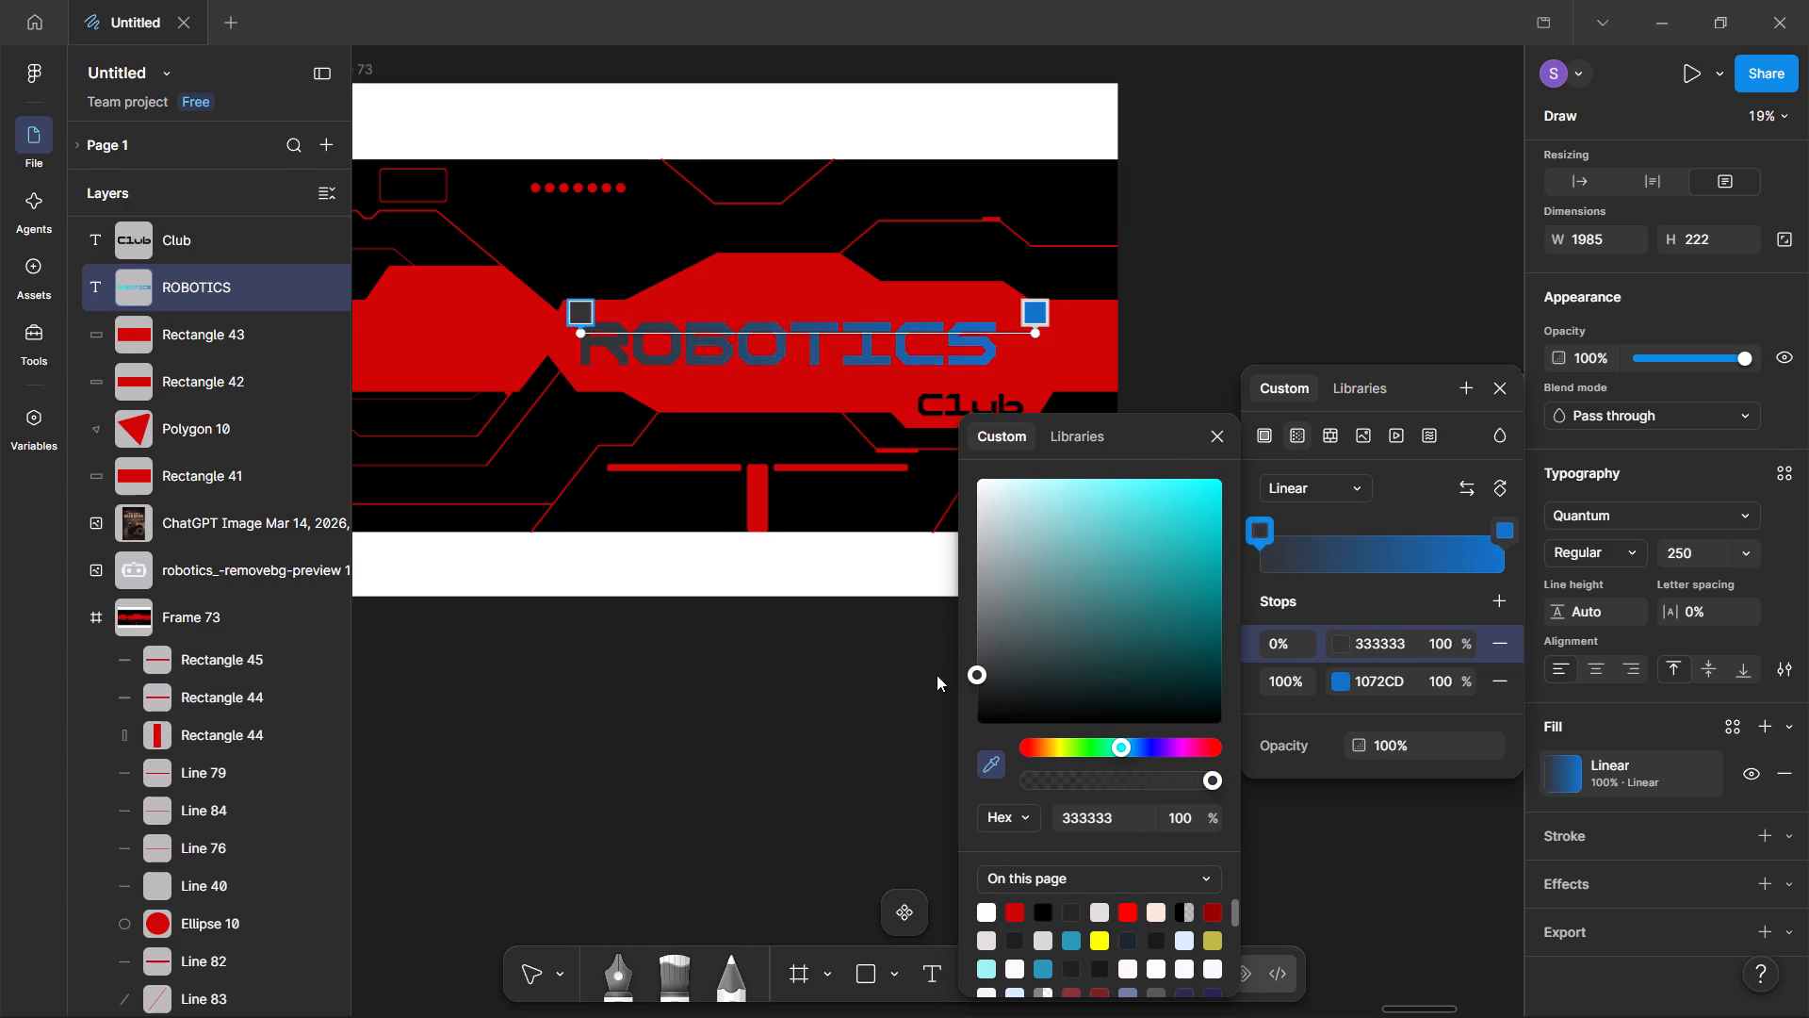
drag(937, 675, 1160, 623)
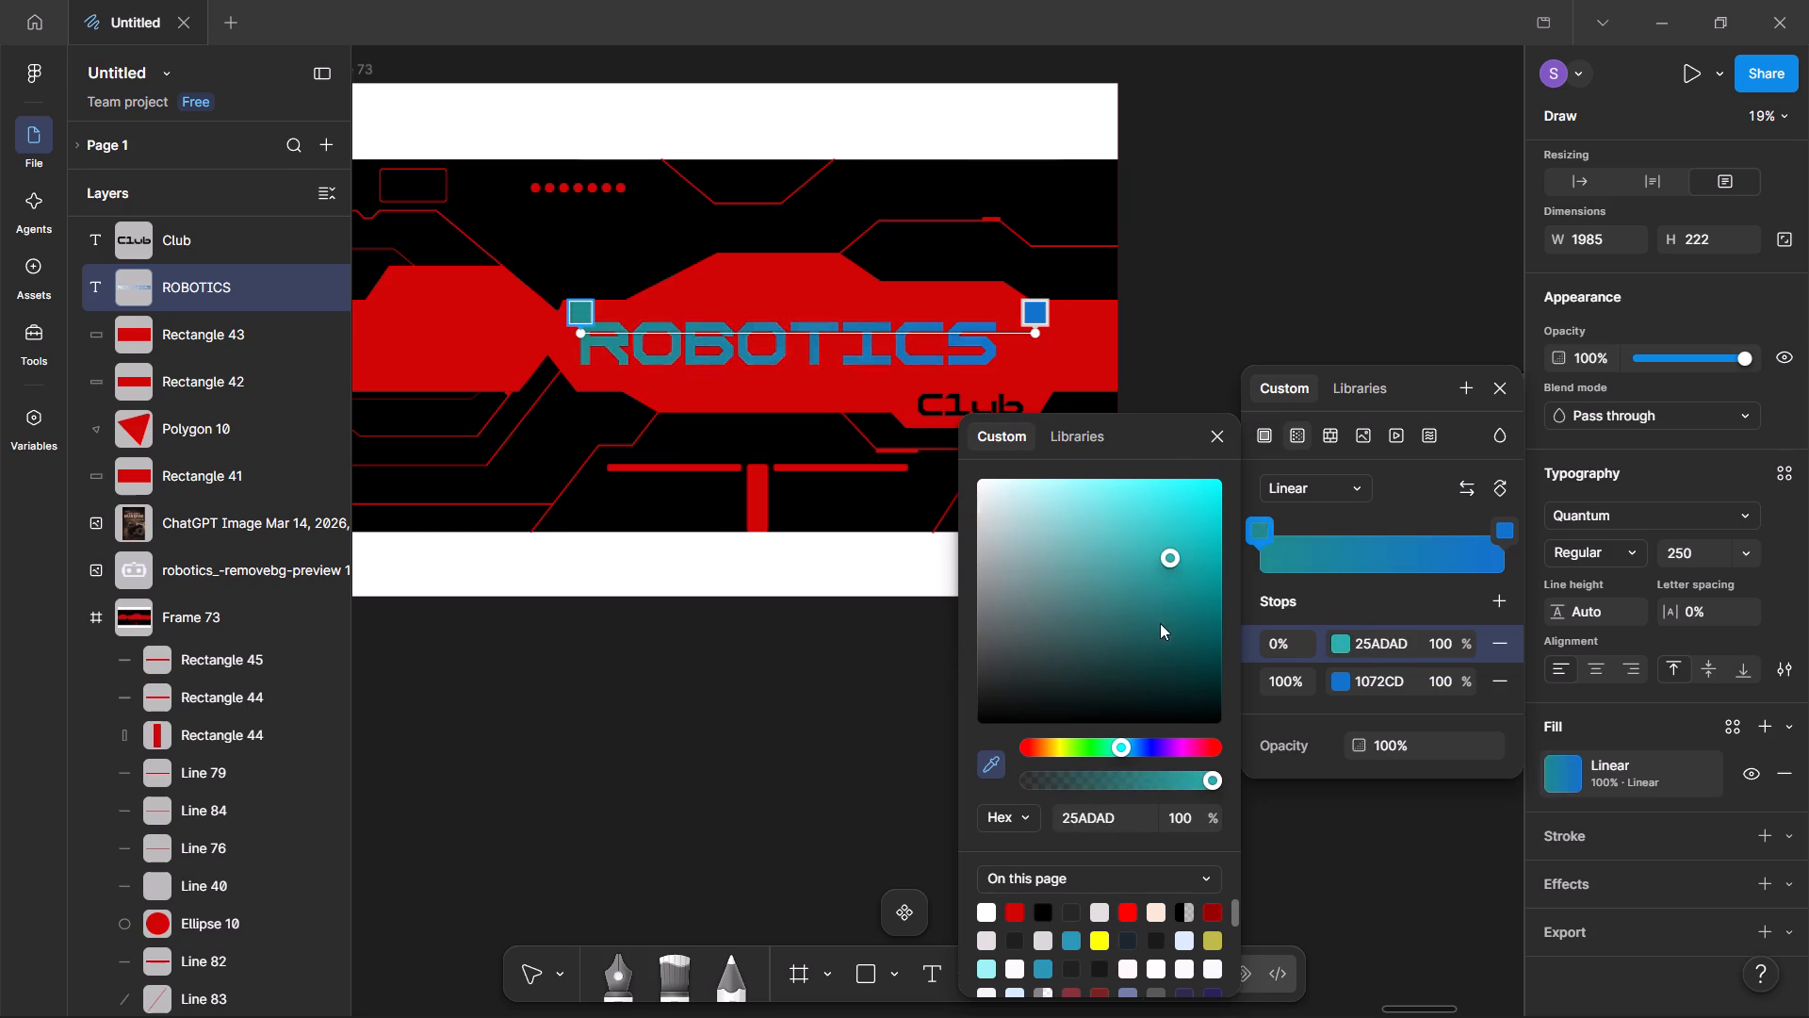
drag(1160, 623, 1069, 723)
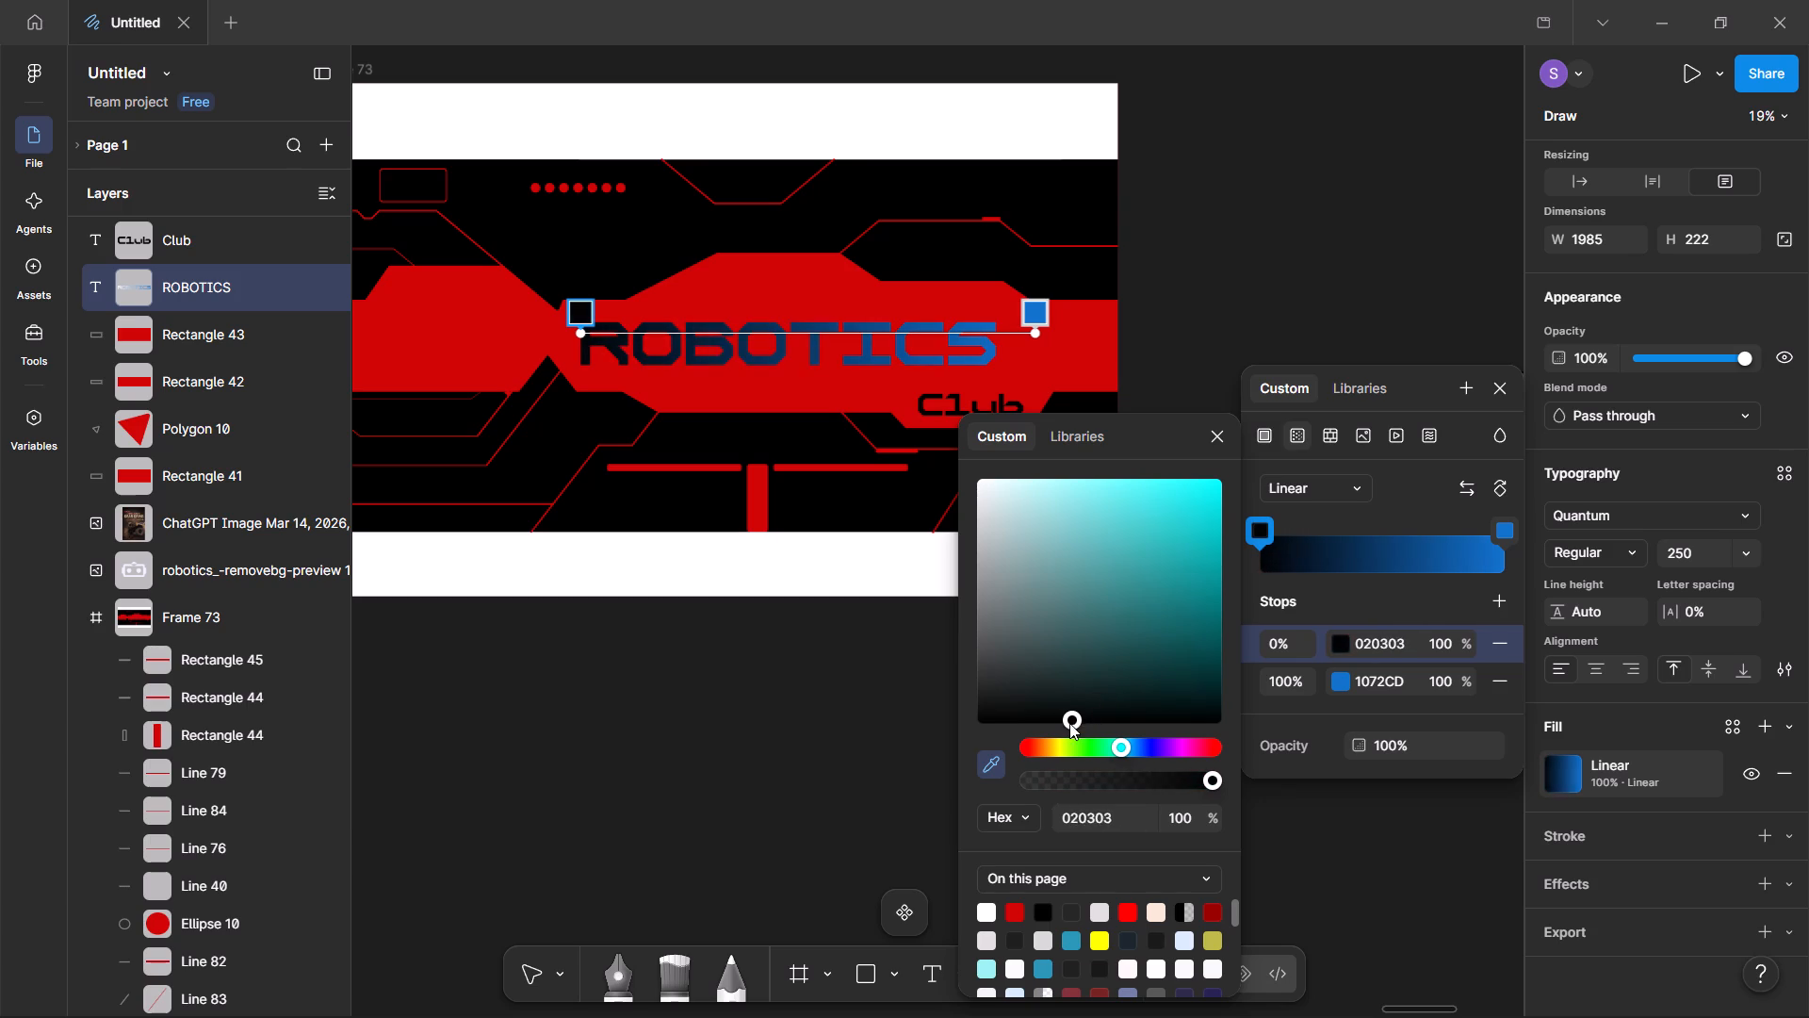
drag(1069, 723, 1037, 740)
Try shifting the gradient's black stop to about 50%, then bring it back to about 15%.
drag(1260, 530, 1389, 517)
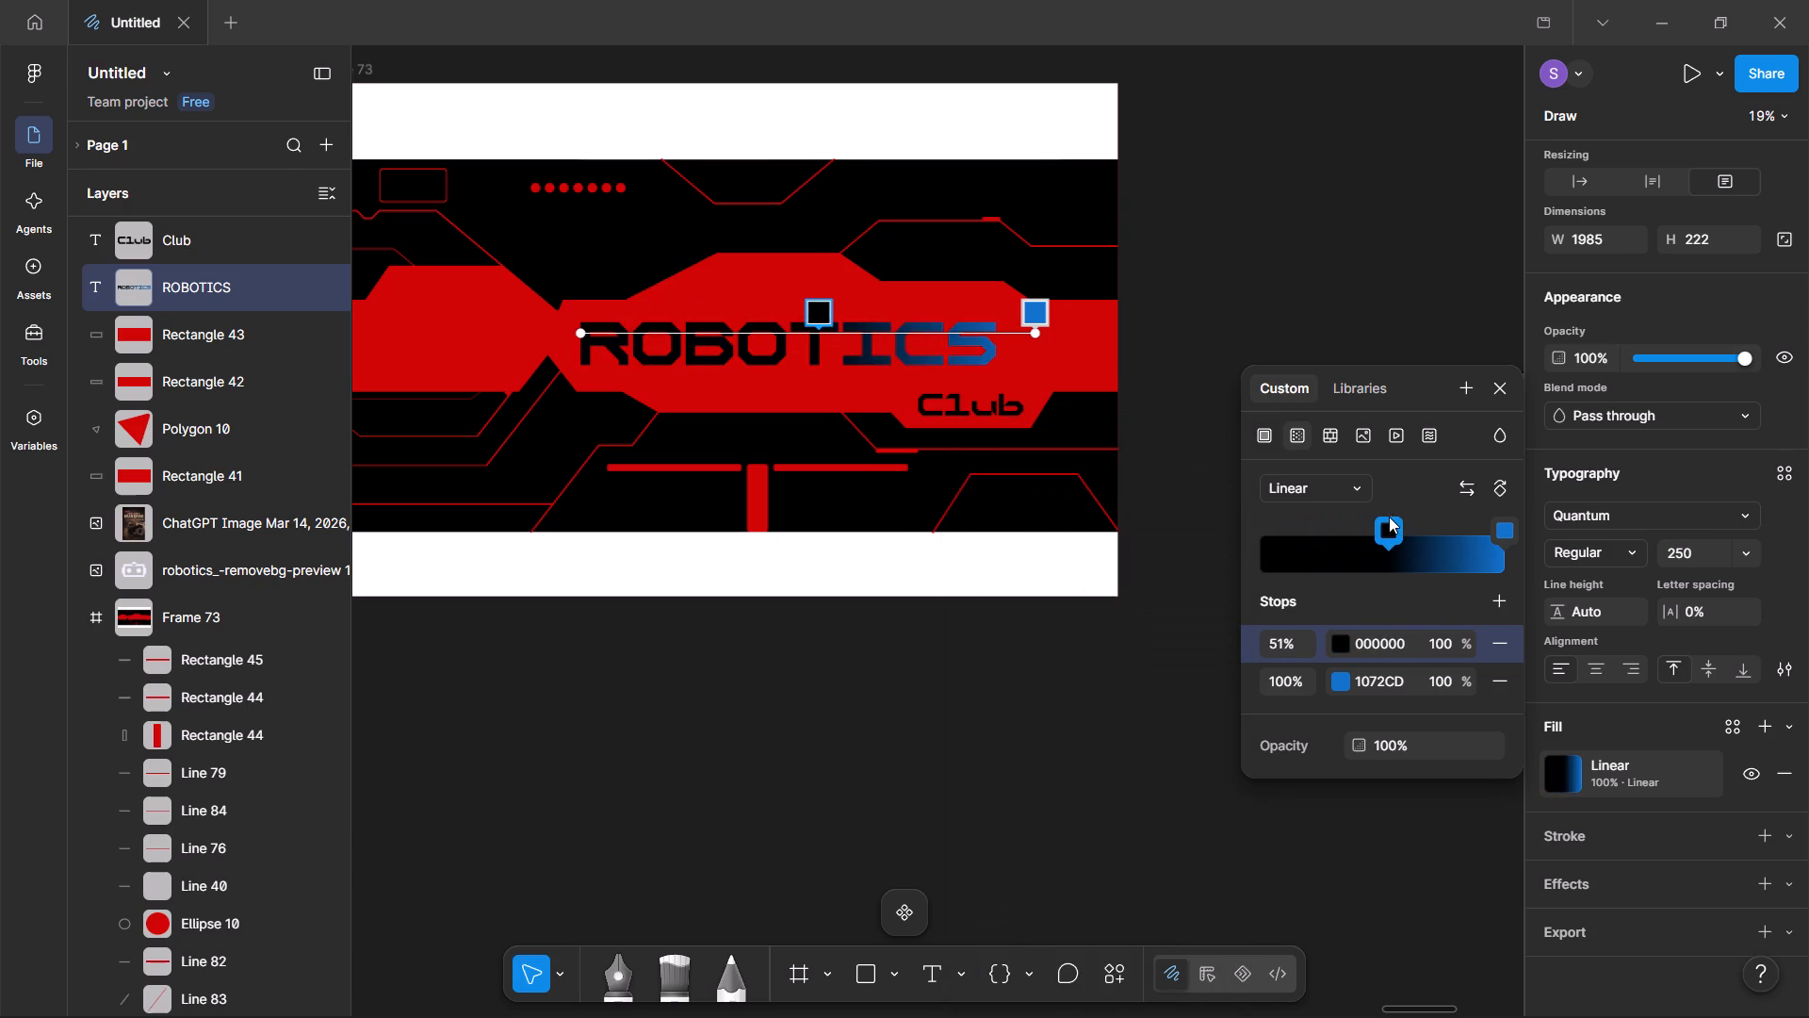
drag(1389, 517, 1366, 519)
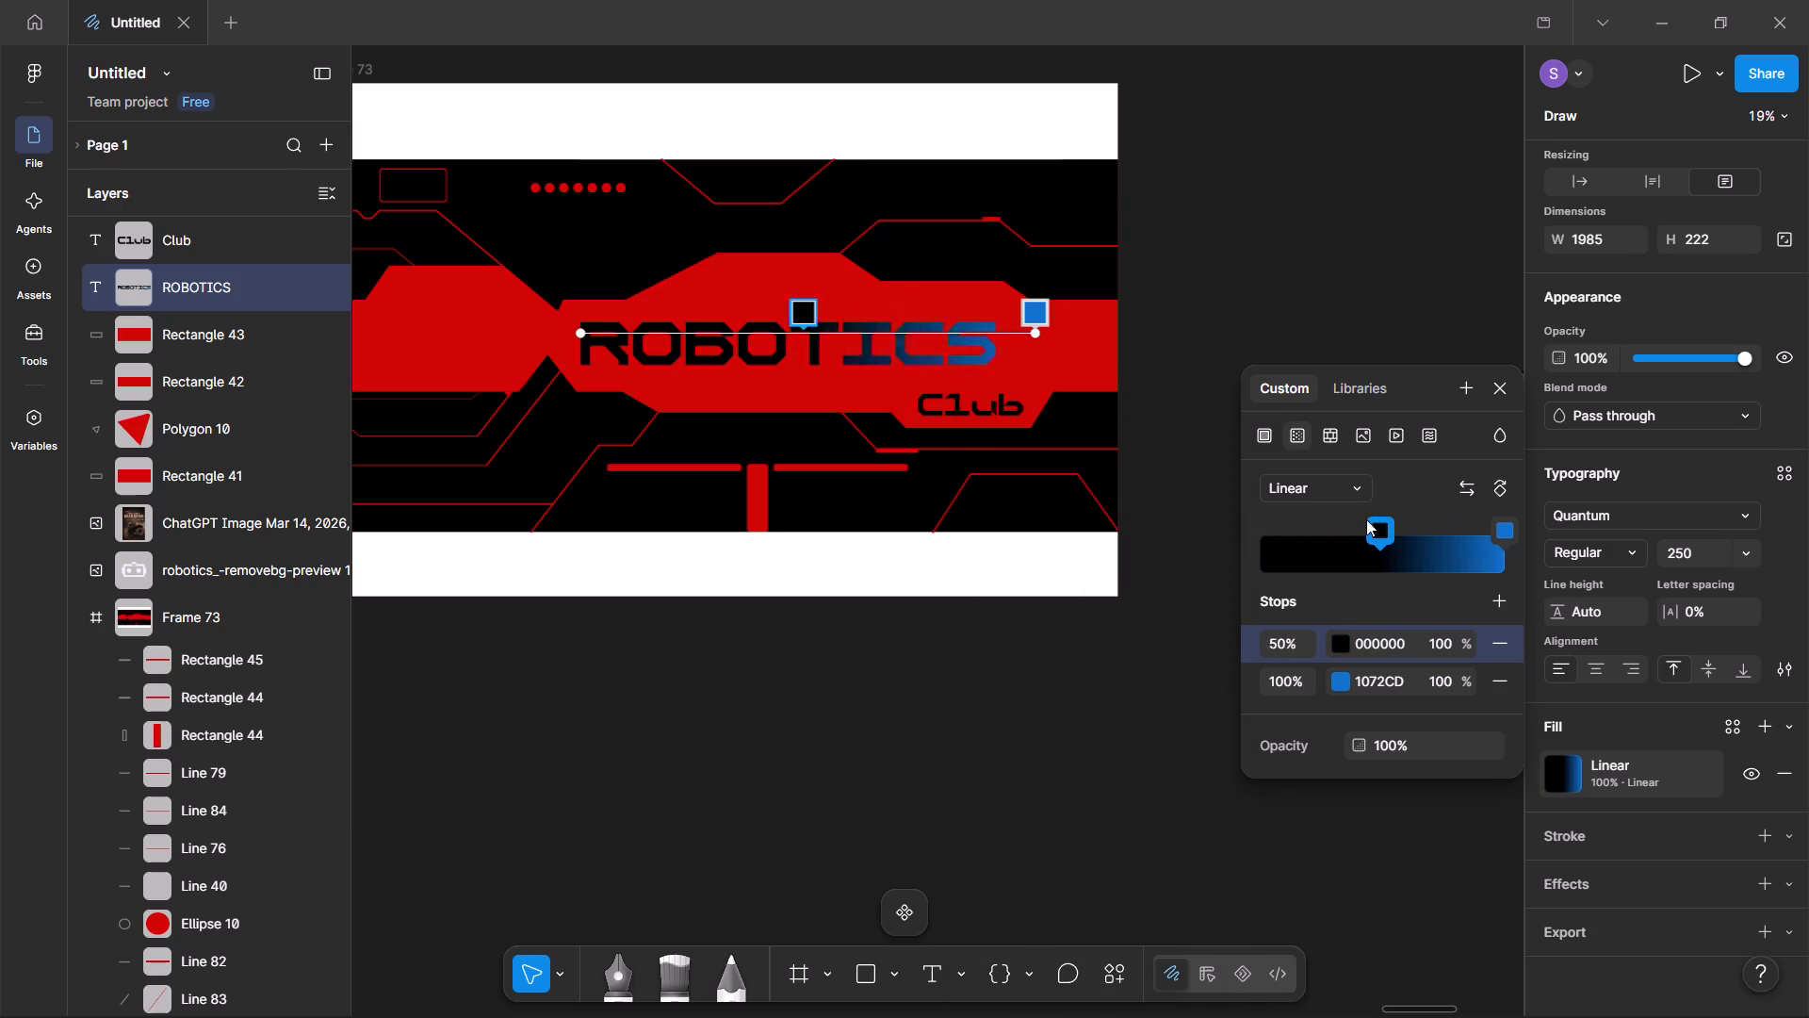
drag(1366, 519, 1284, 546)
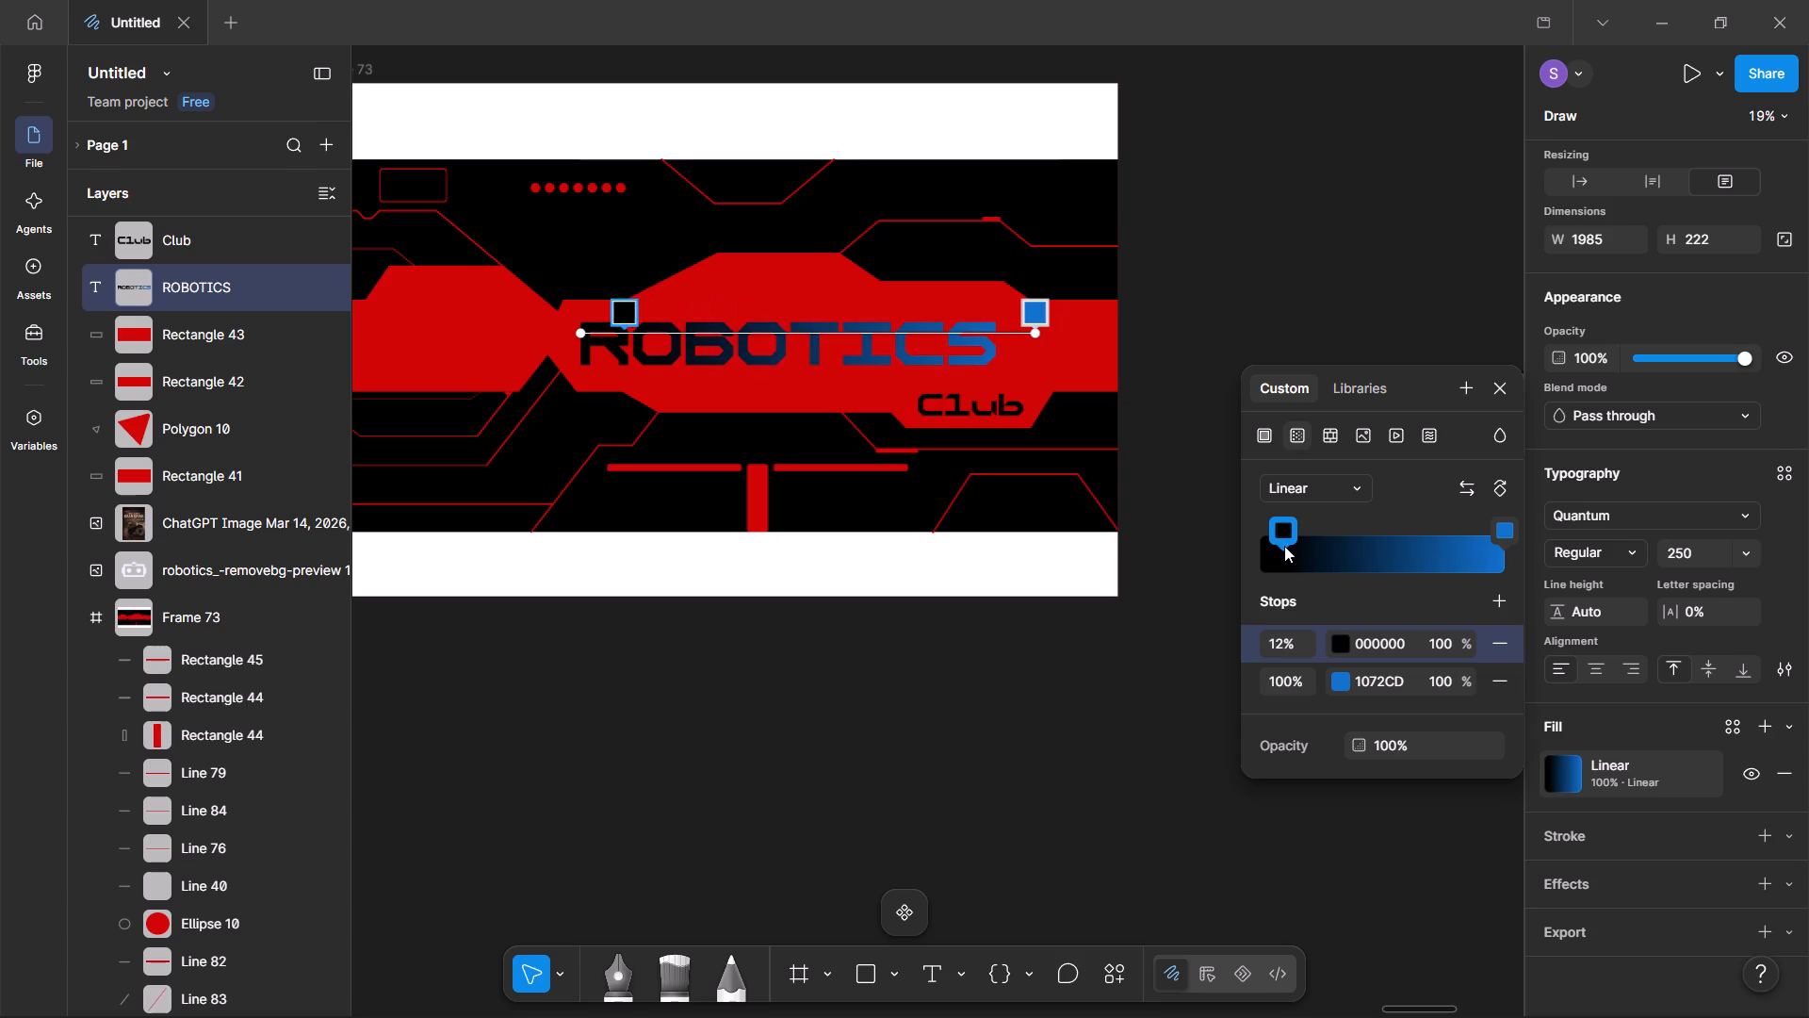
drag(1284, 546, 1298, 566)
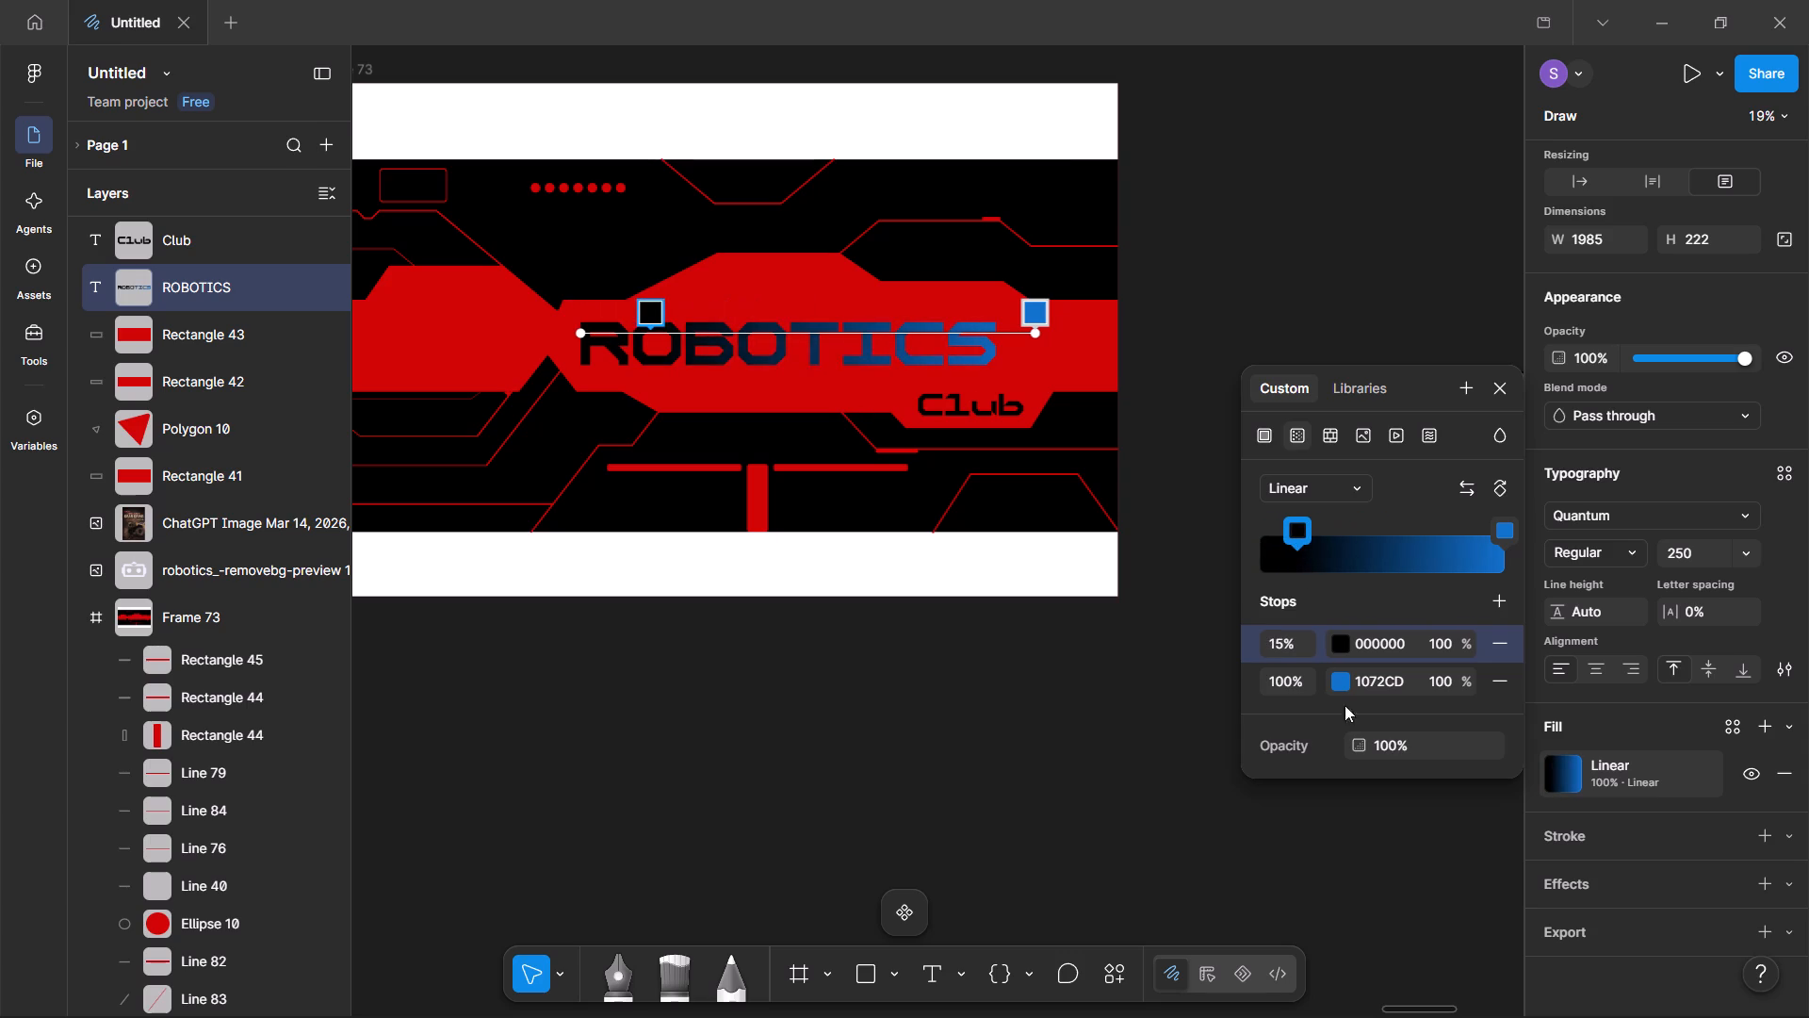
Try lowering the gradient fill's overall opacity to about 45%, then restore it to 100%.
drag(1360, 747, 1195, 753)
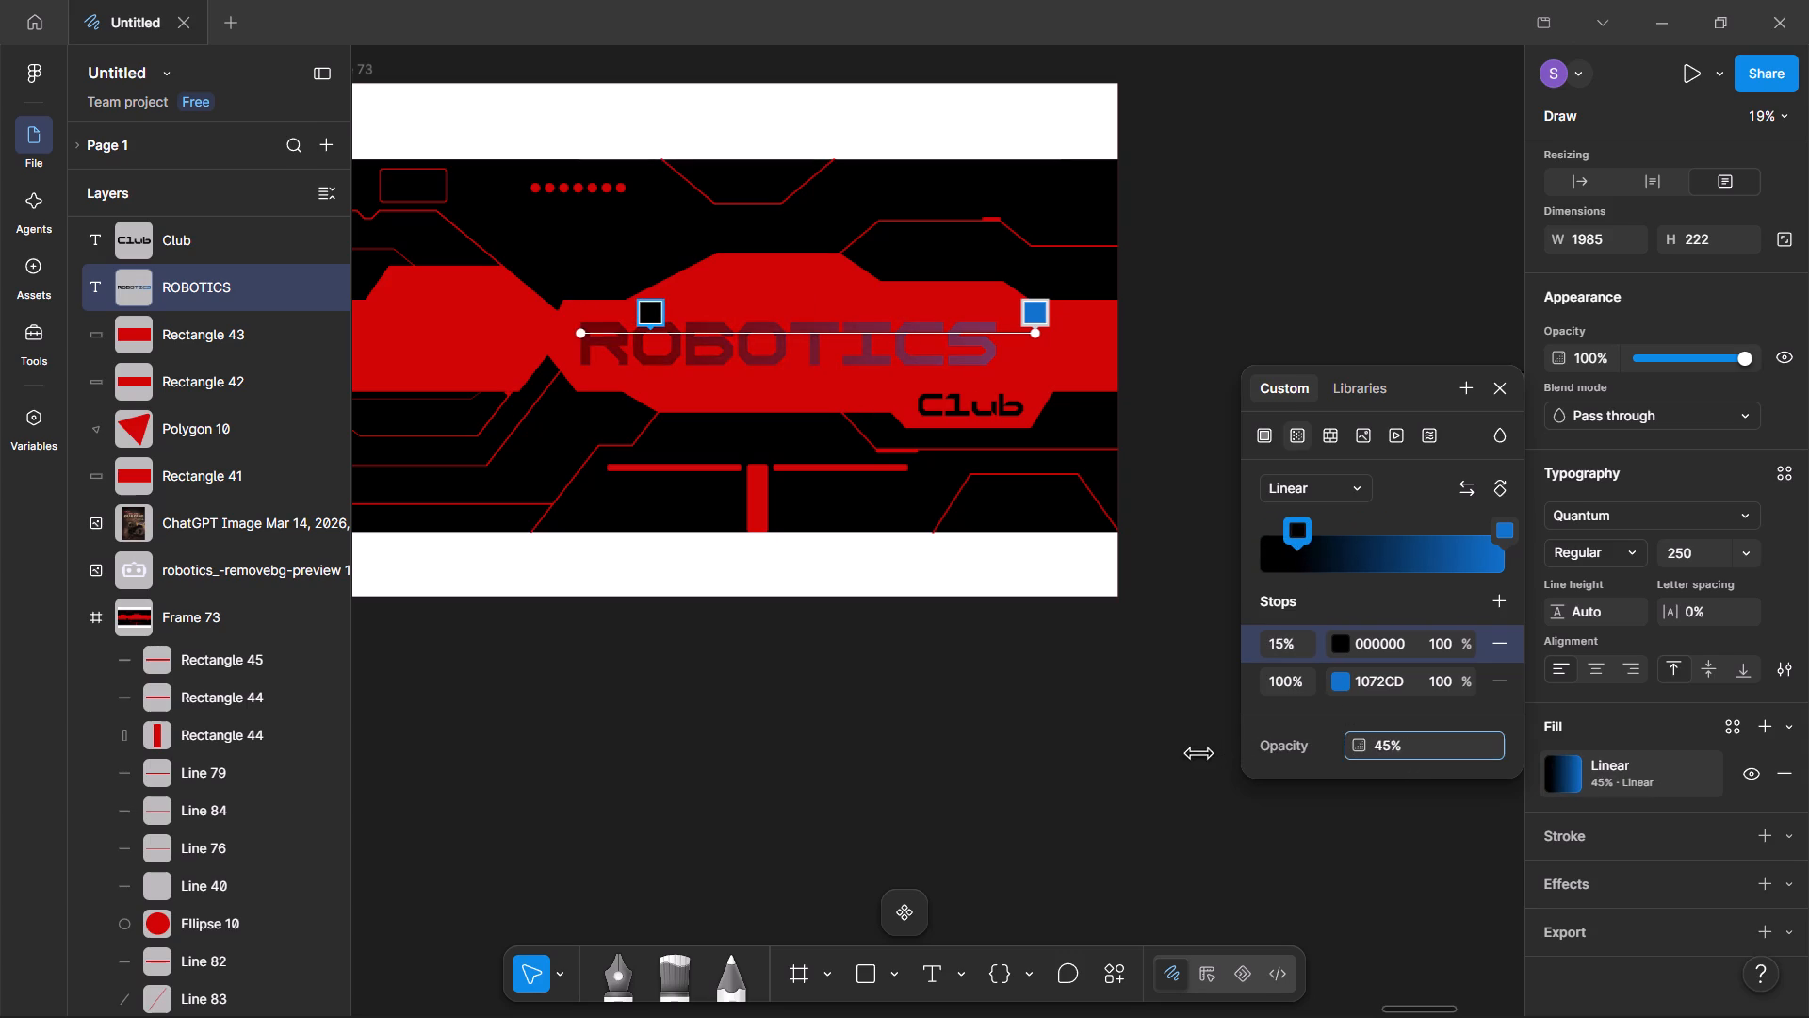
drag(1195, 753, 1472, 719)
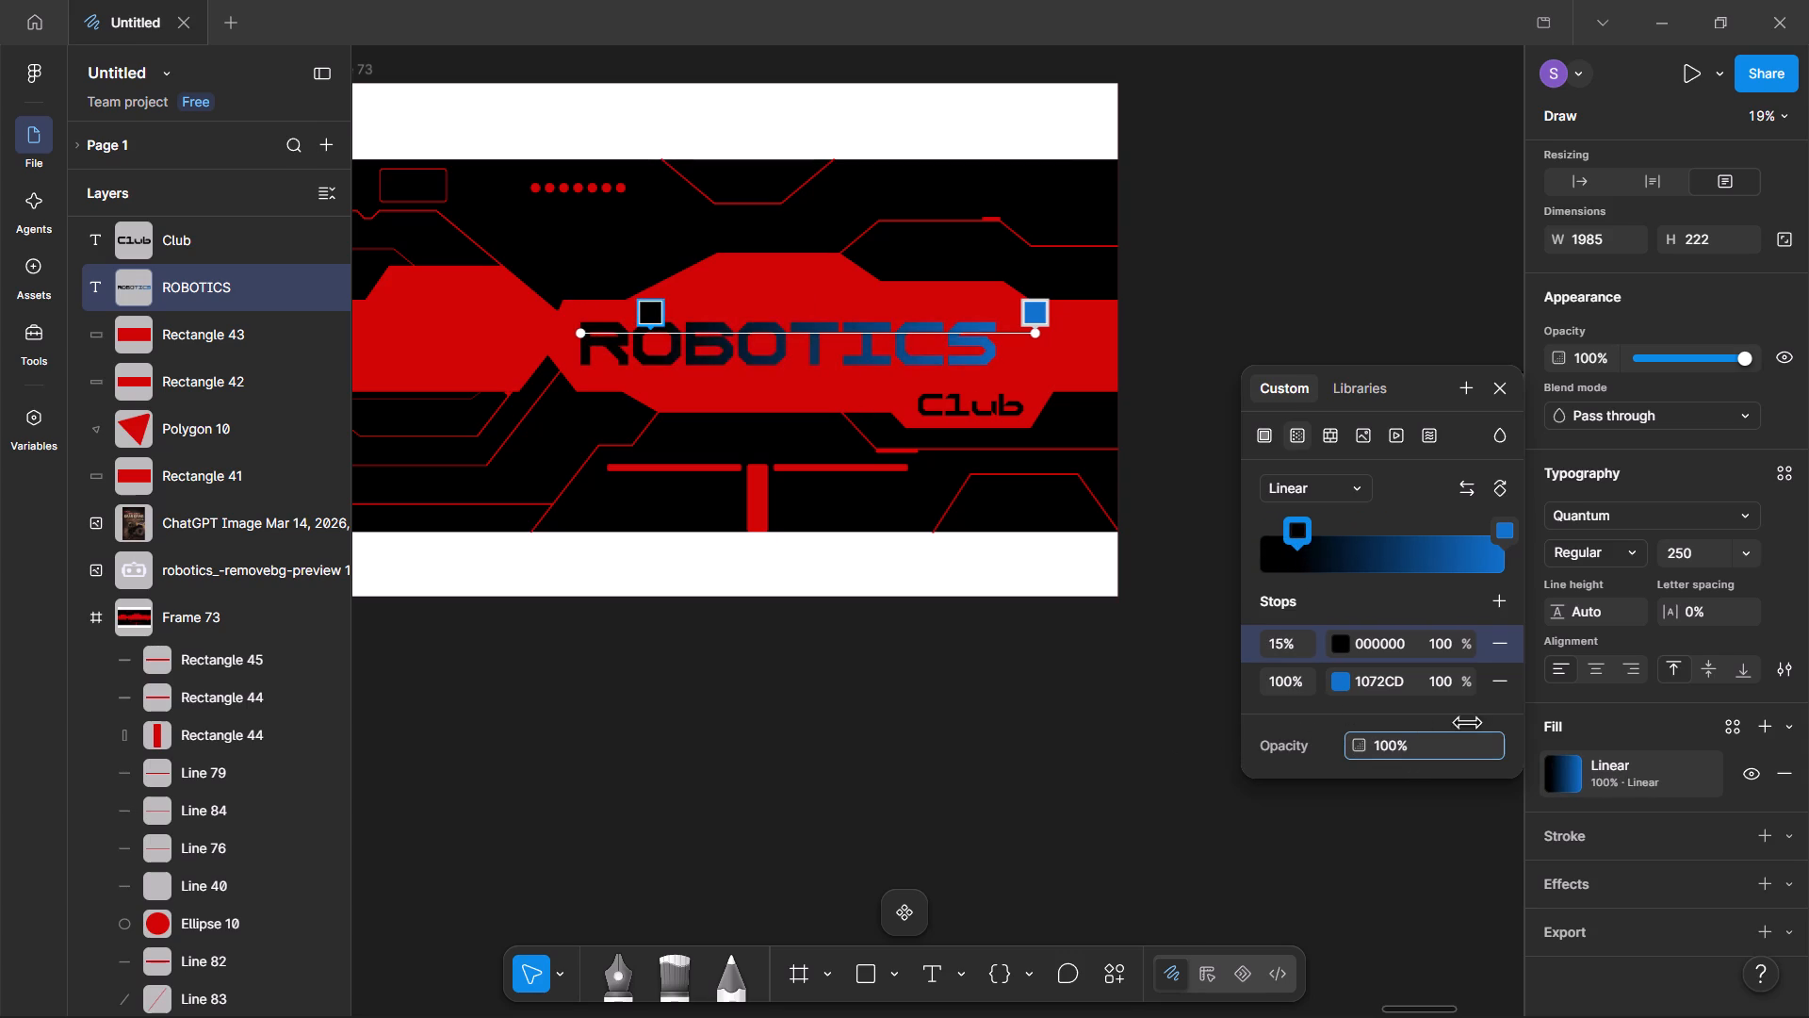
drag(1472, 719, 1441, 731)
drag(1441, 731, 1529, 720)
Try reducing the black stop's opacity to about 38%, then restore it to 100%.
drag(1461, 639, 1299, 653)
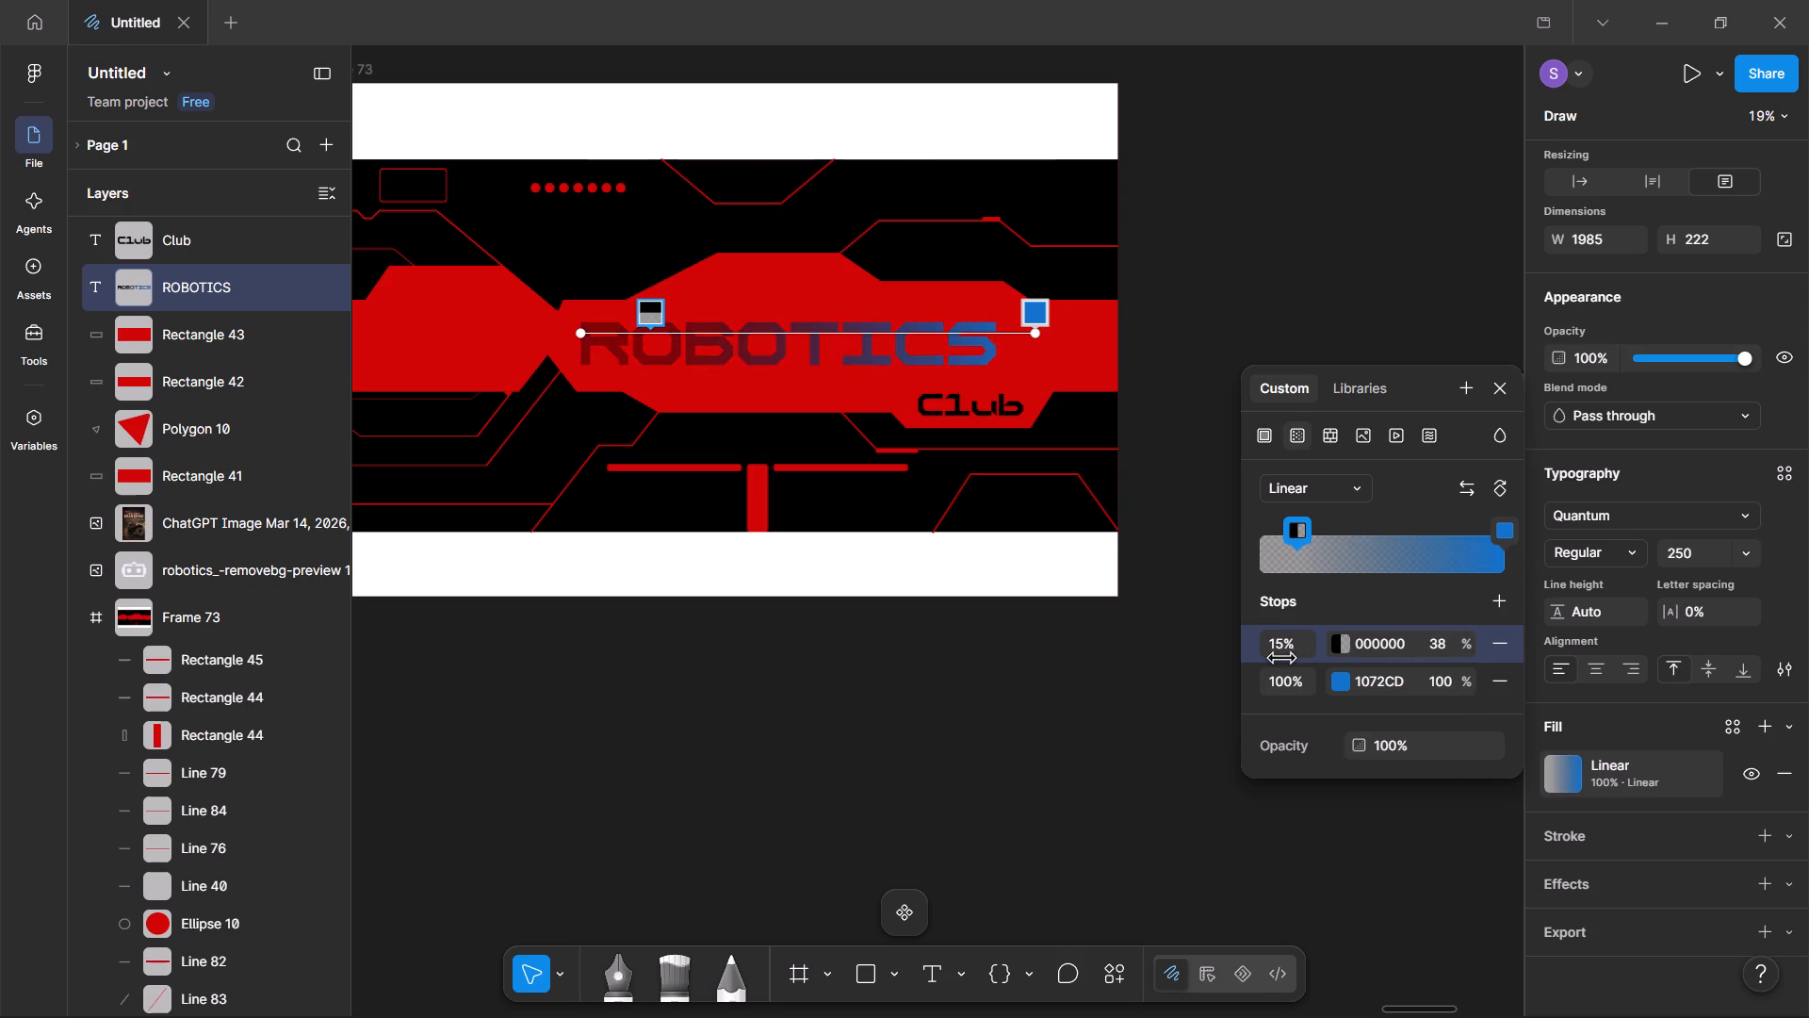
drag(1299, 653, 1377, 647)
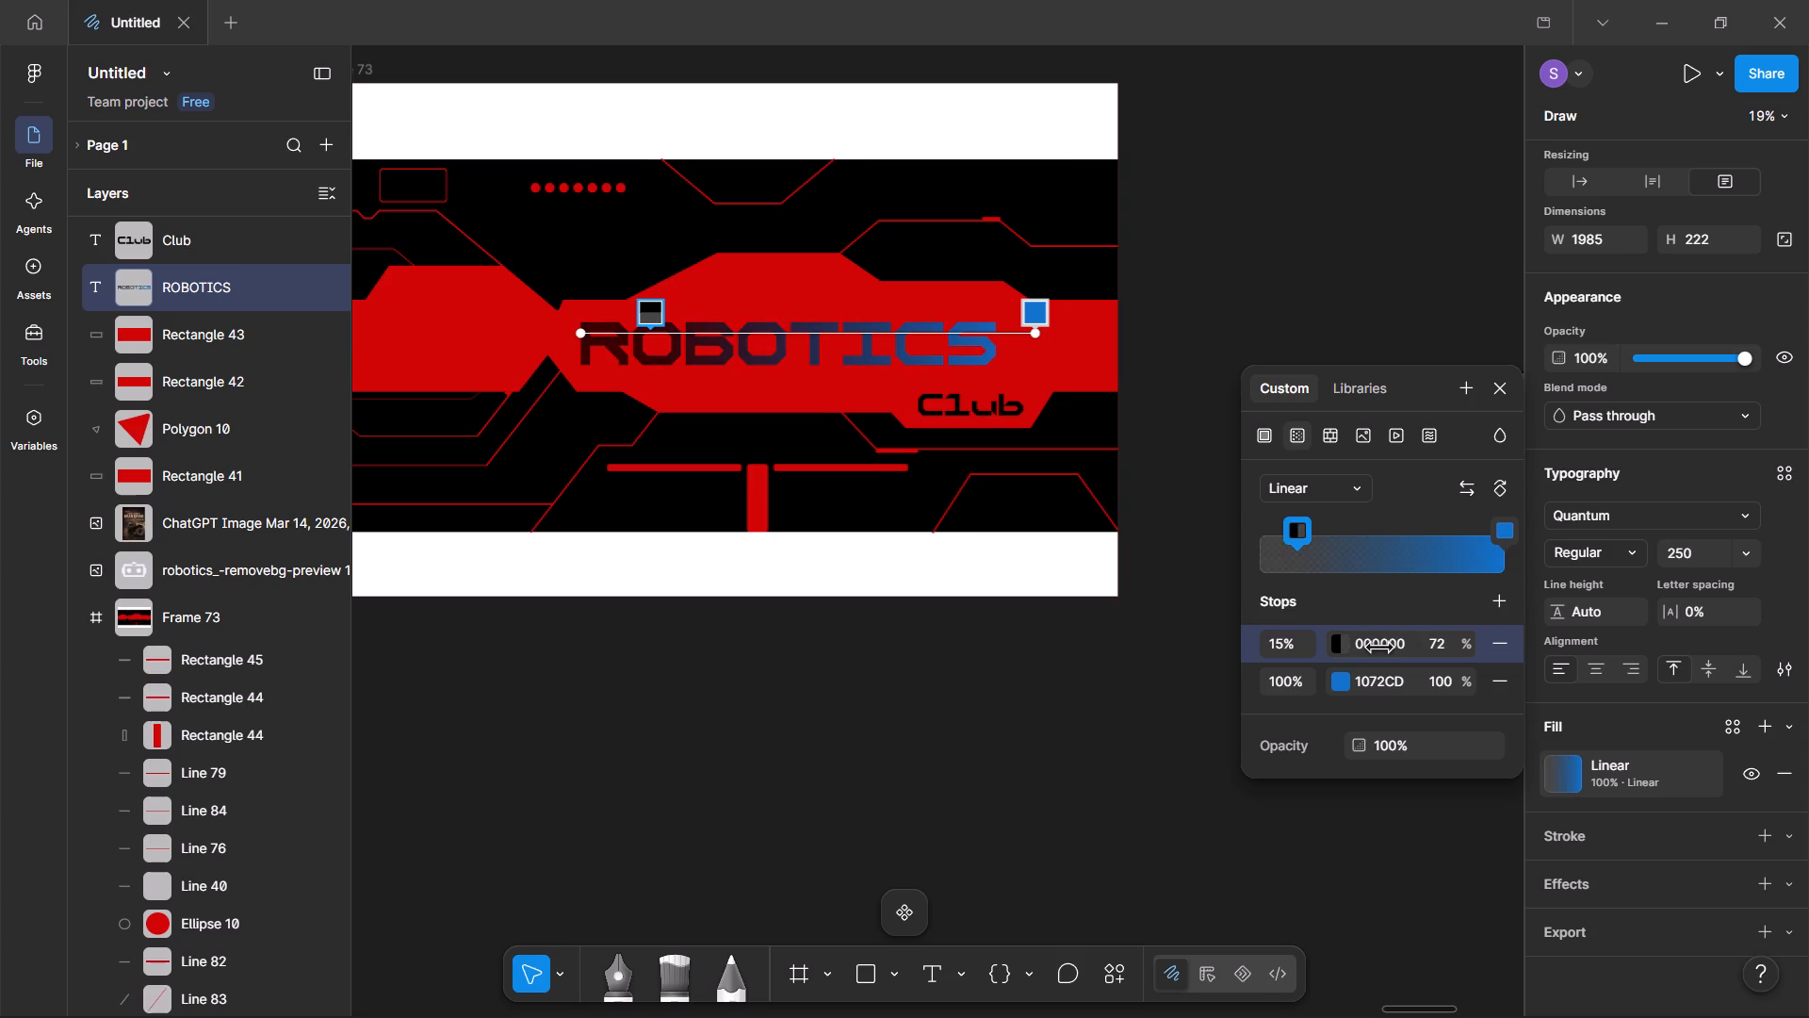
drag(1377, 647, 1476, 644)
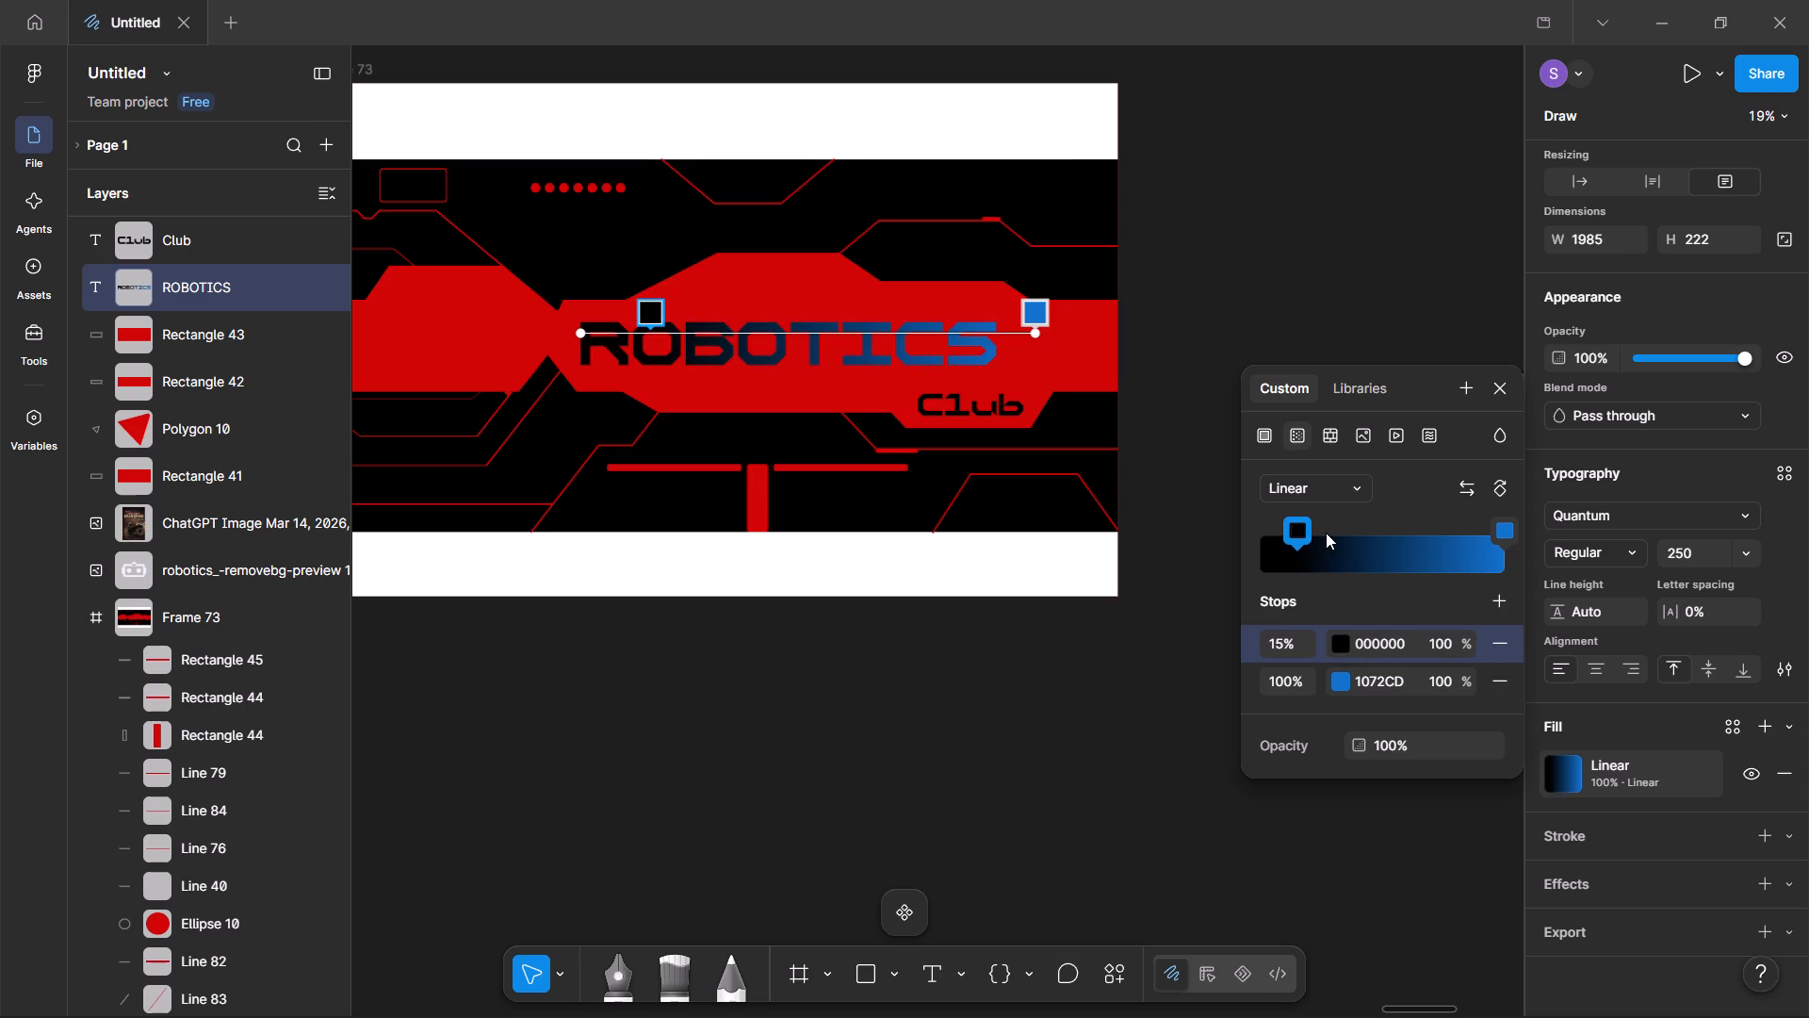
Reposition the gradient stops to black at 46% and blue at 75%, then finish editing the fill and deselect the title.
drag(1294, 530, 1398, 531)
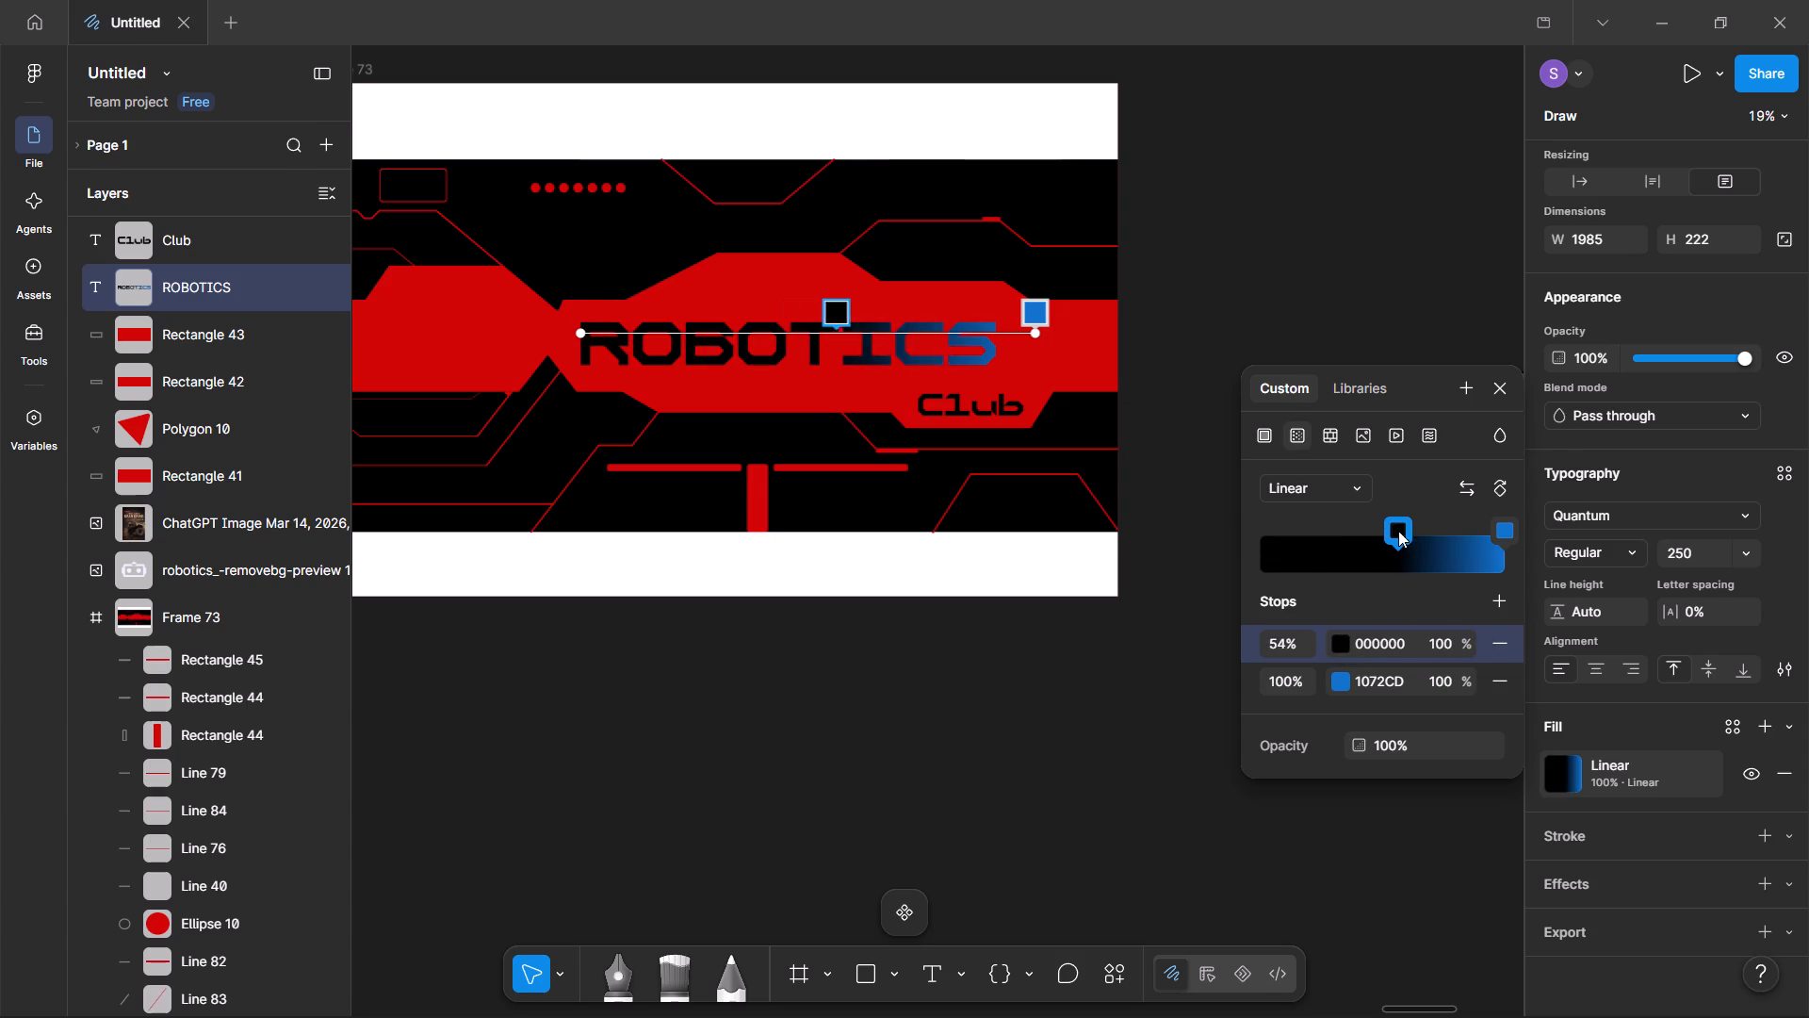
drag(1398, 531, 1301, 544)
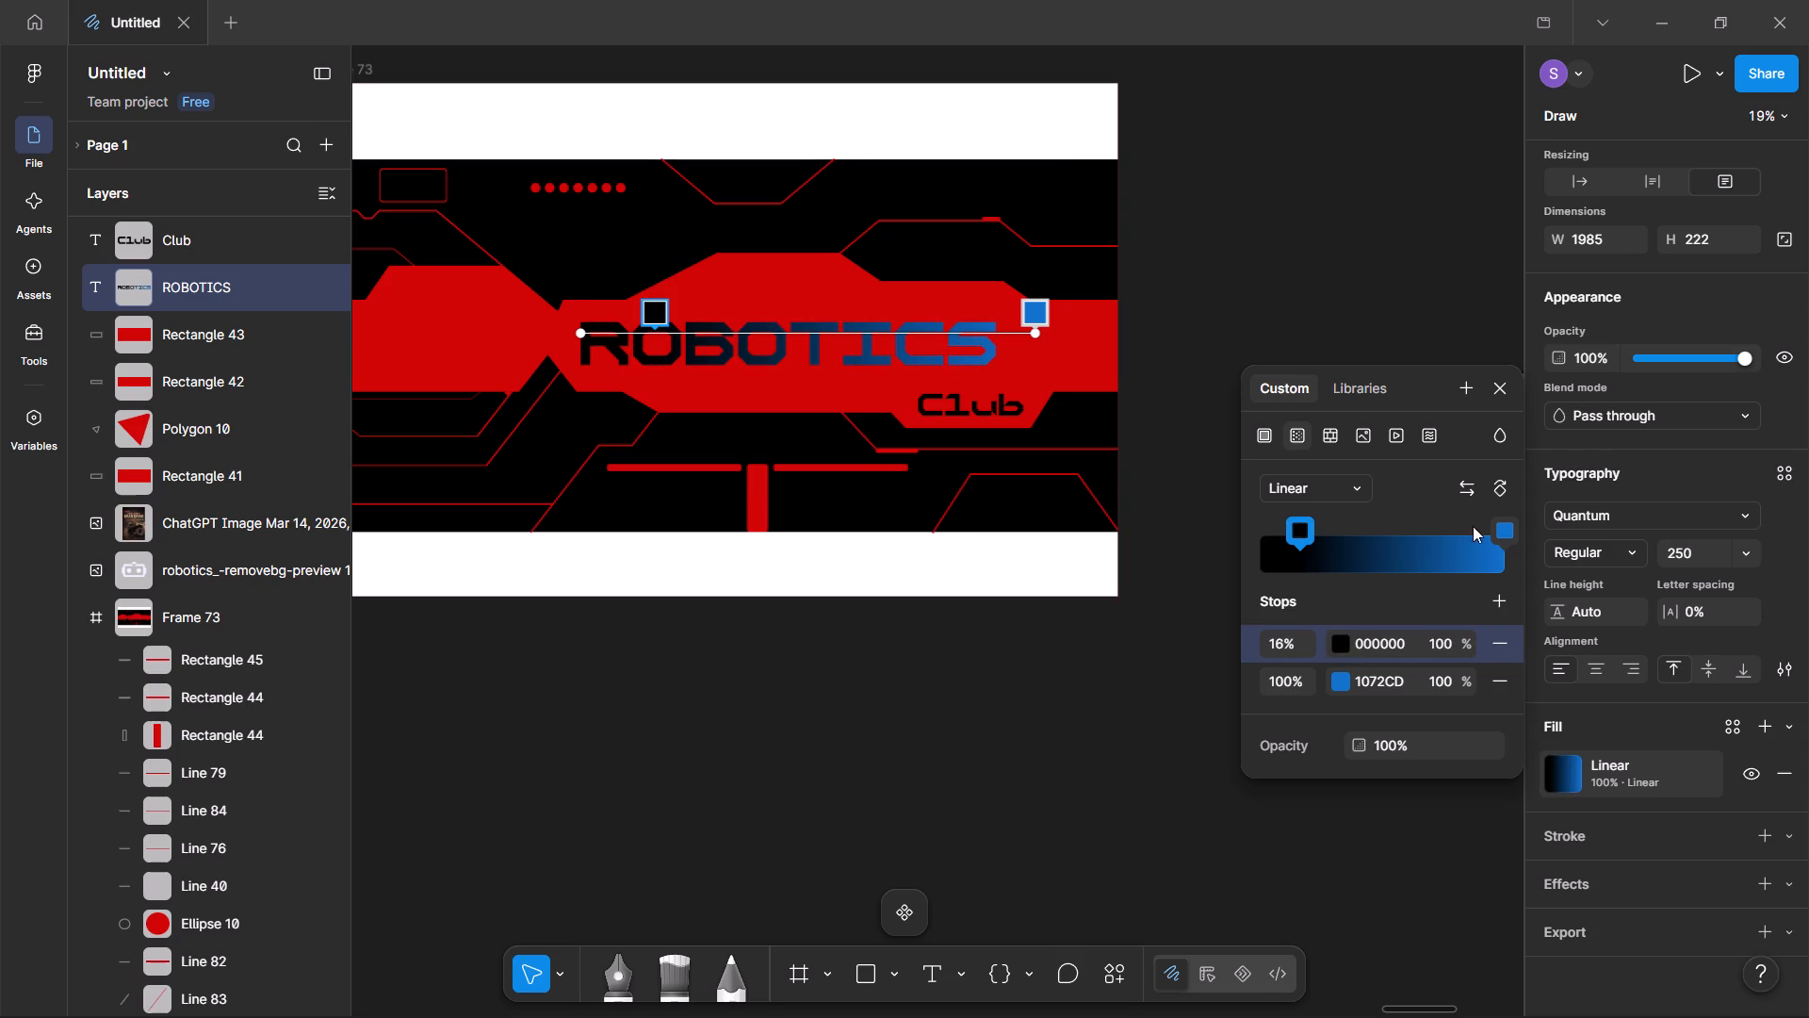
drag(1498, 526, 1439, 550)
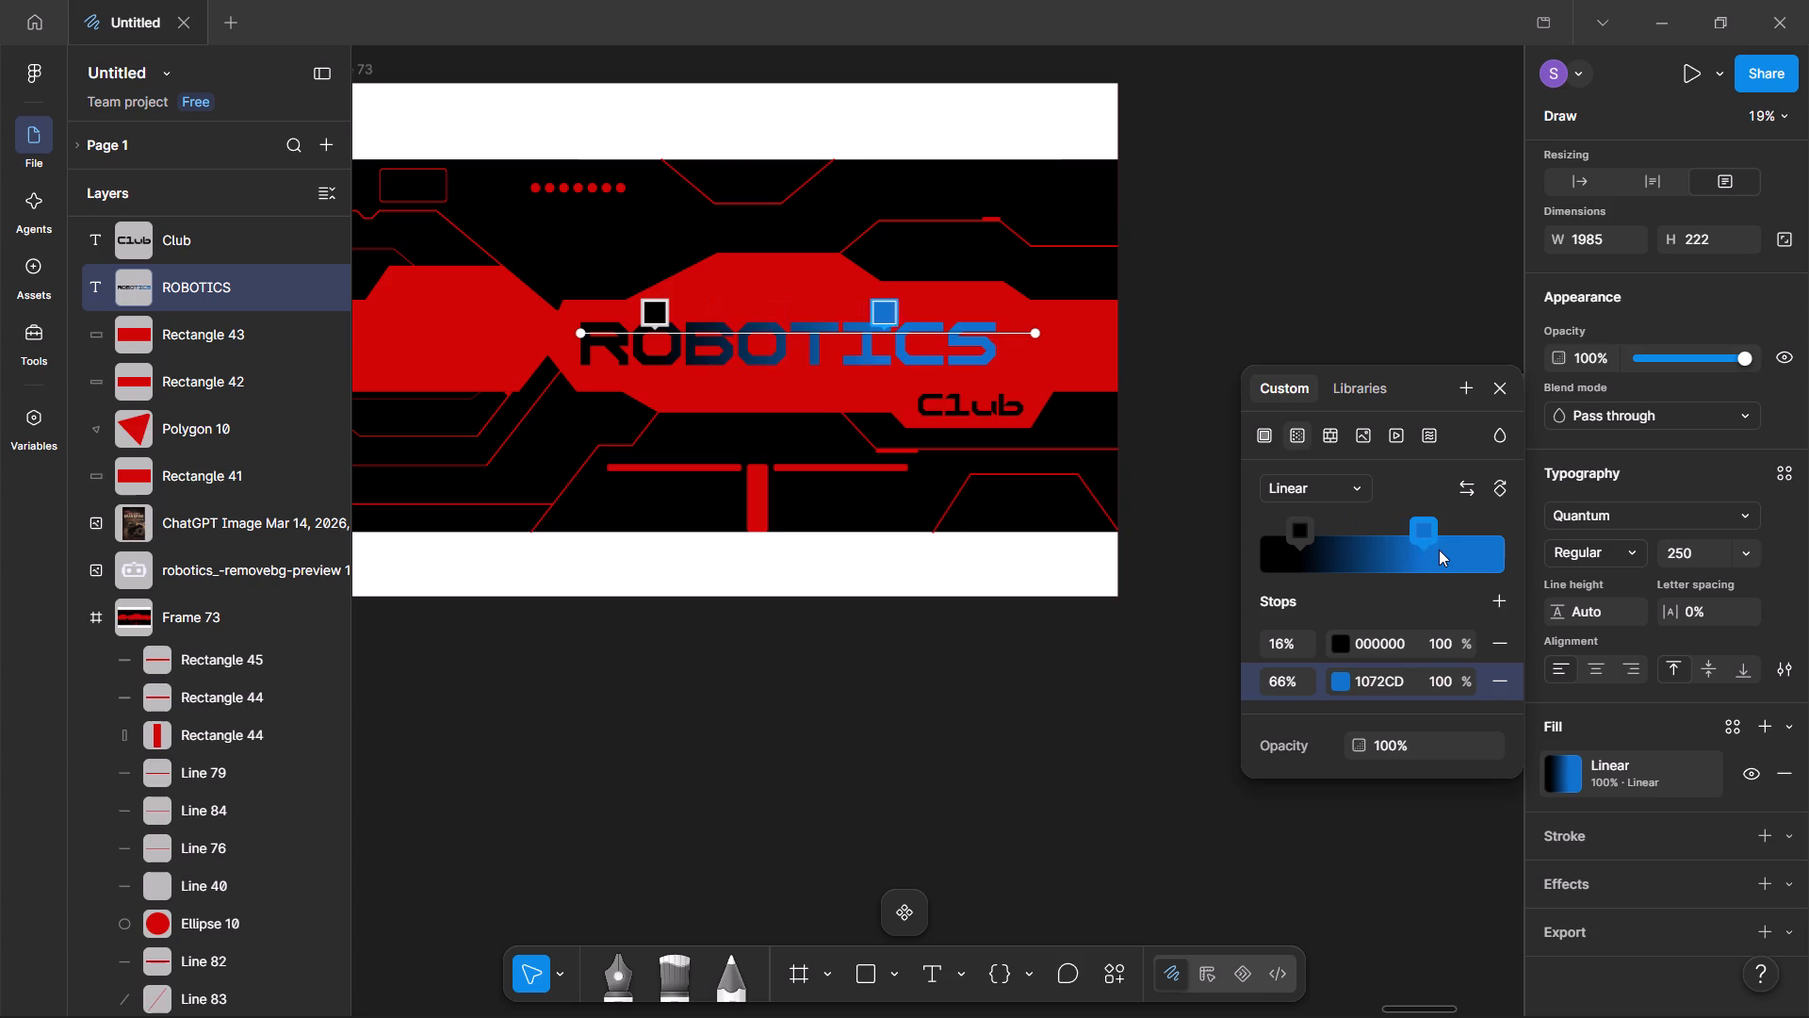
drag(1439, 550, 1445, 548)
drag(1292, 532, 1368, 526)
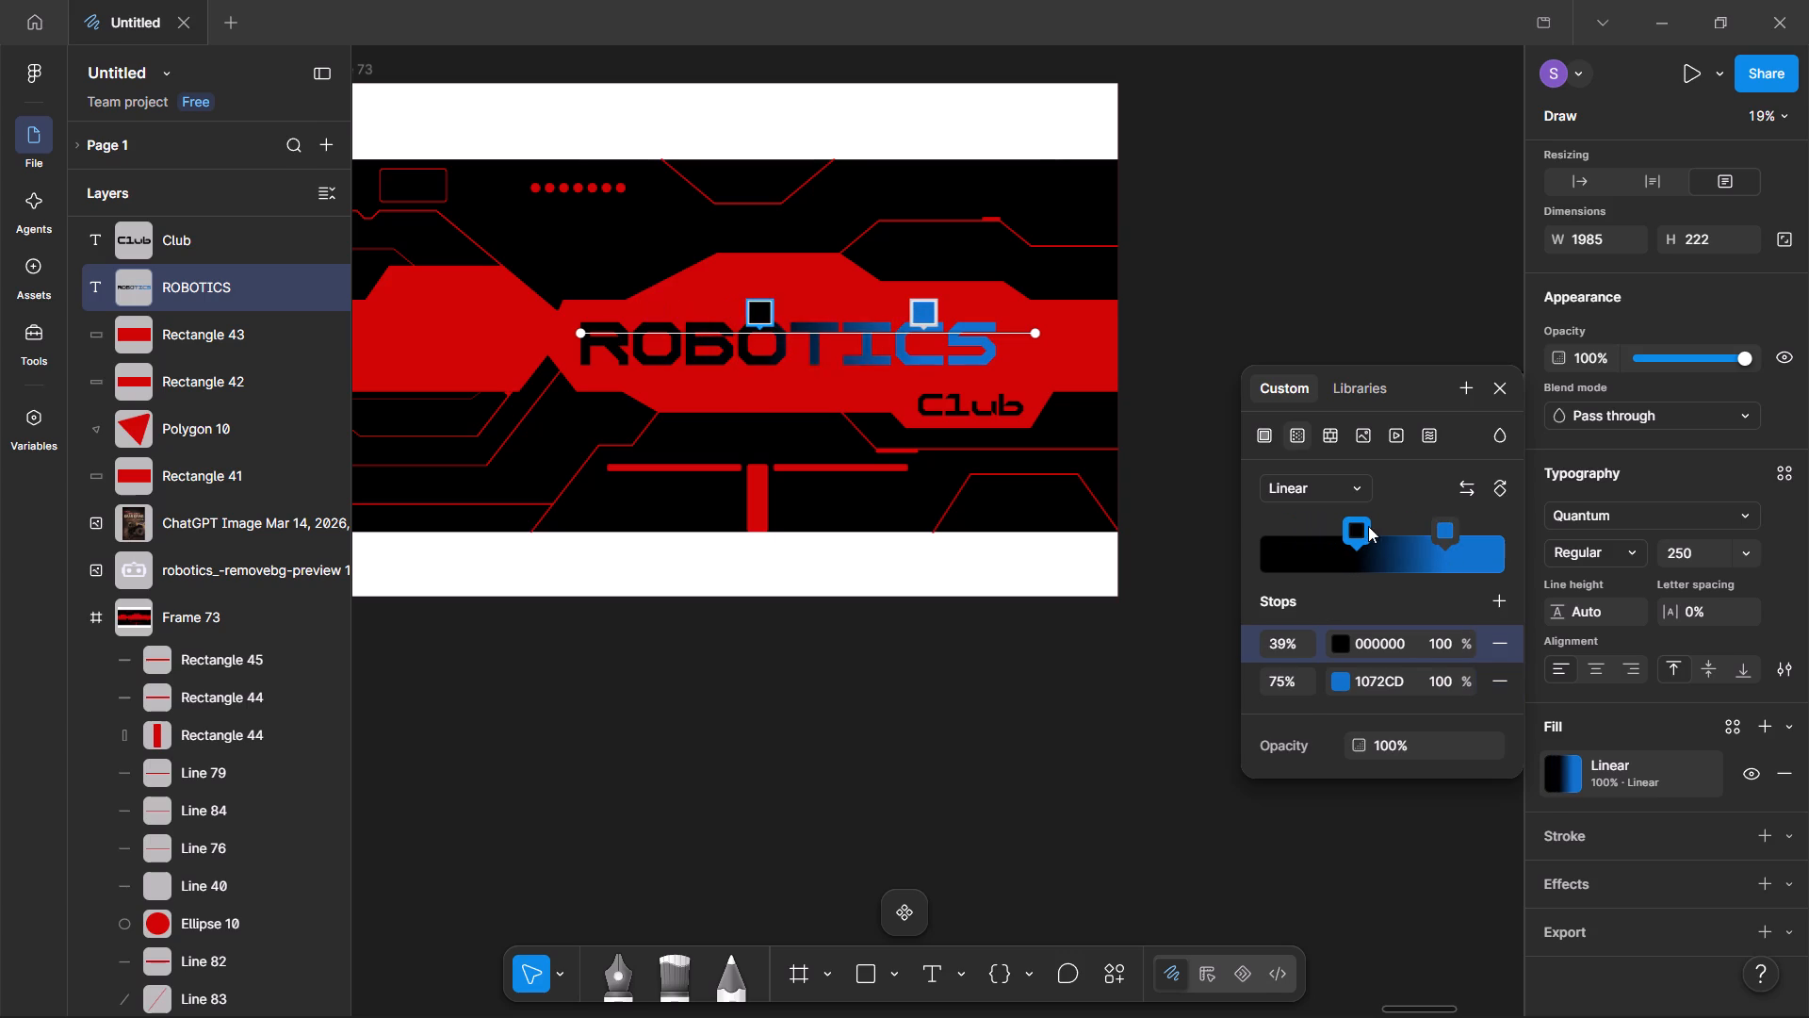
drag(1368, 526, 1456, 514)
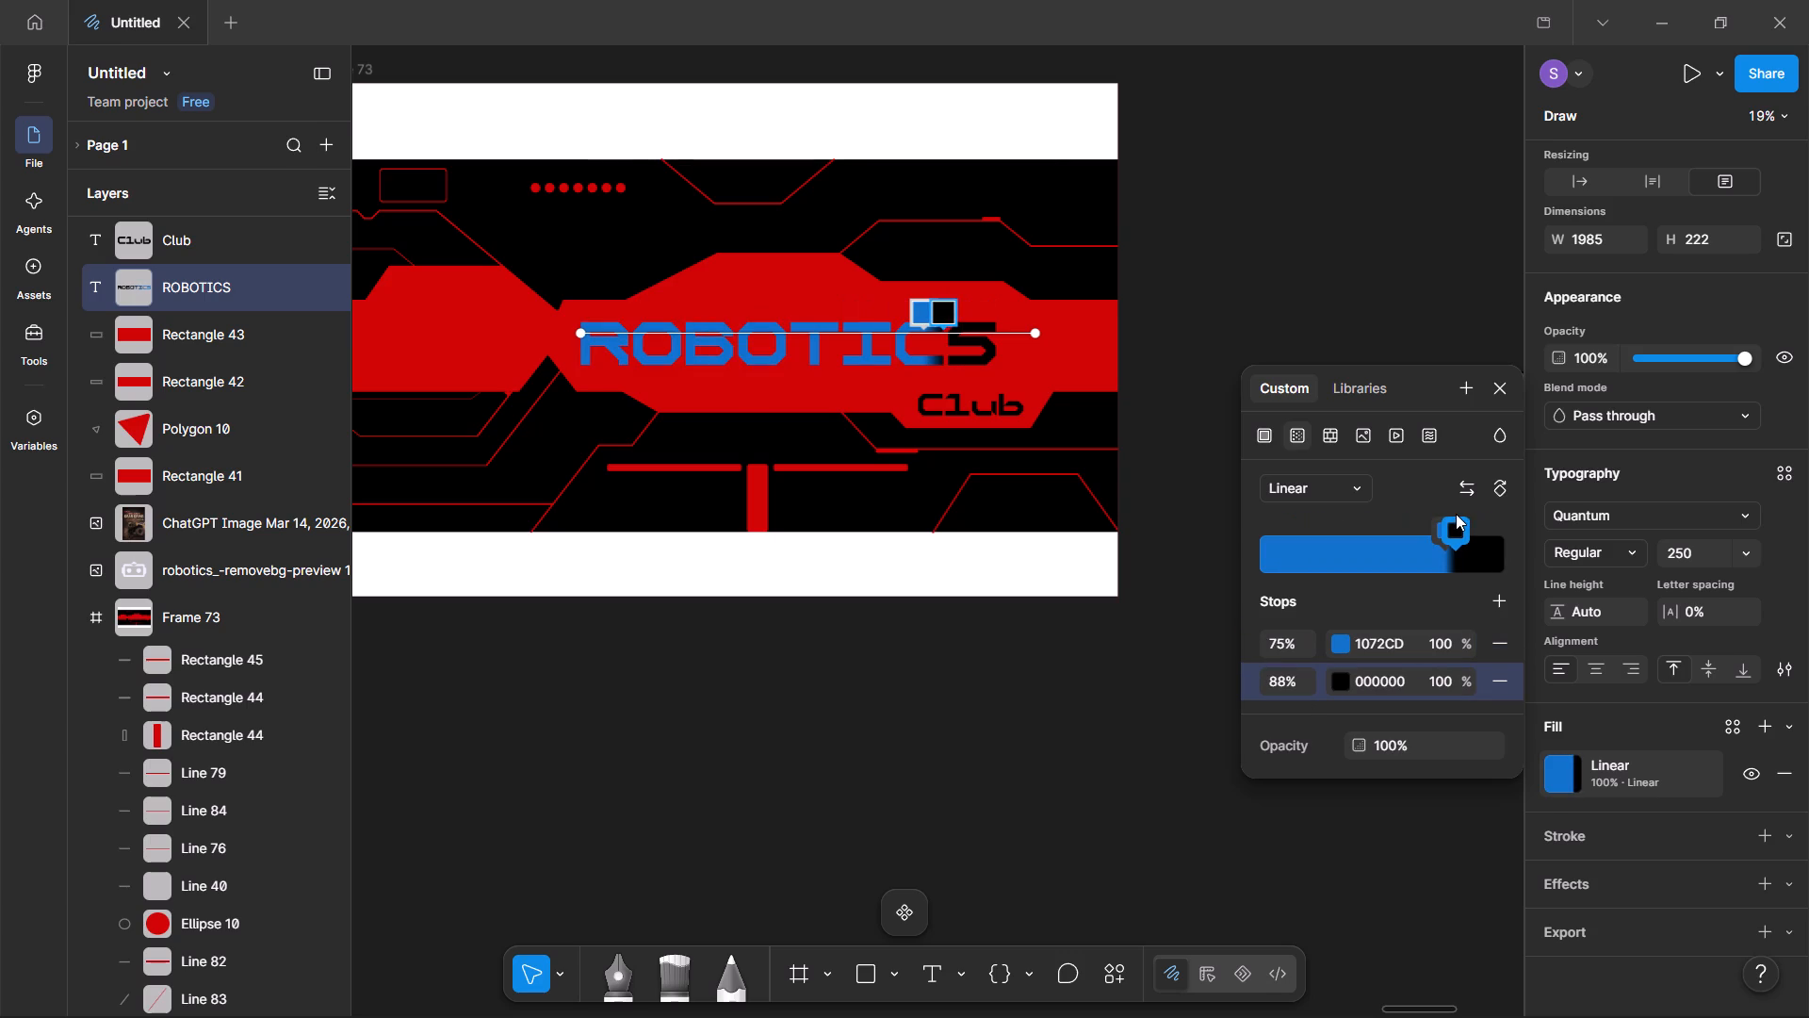
drag(1456, 514, 1369, 526)
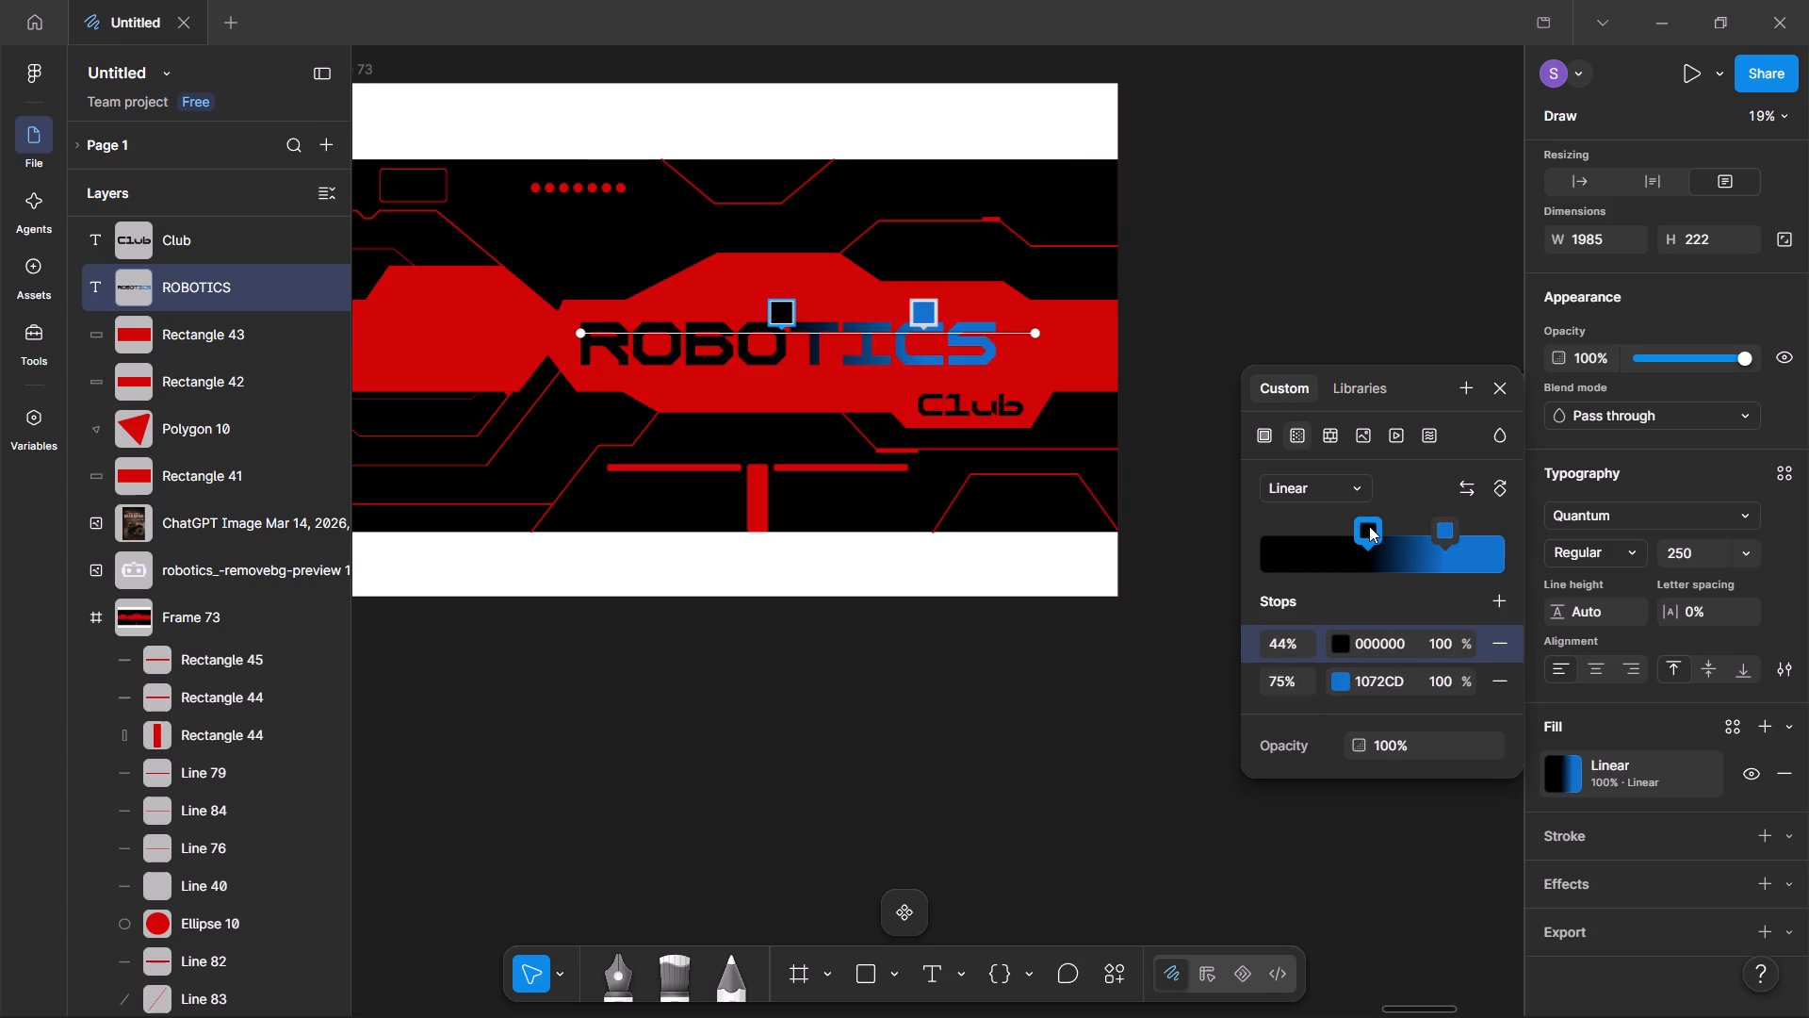
drag(1369, 526, 1373, 523)
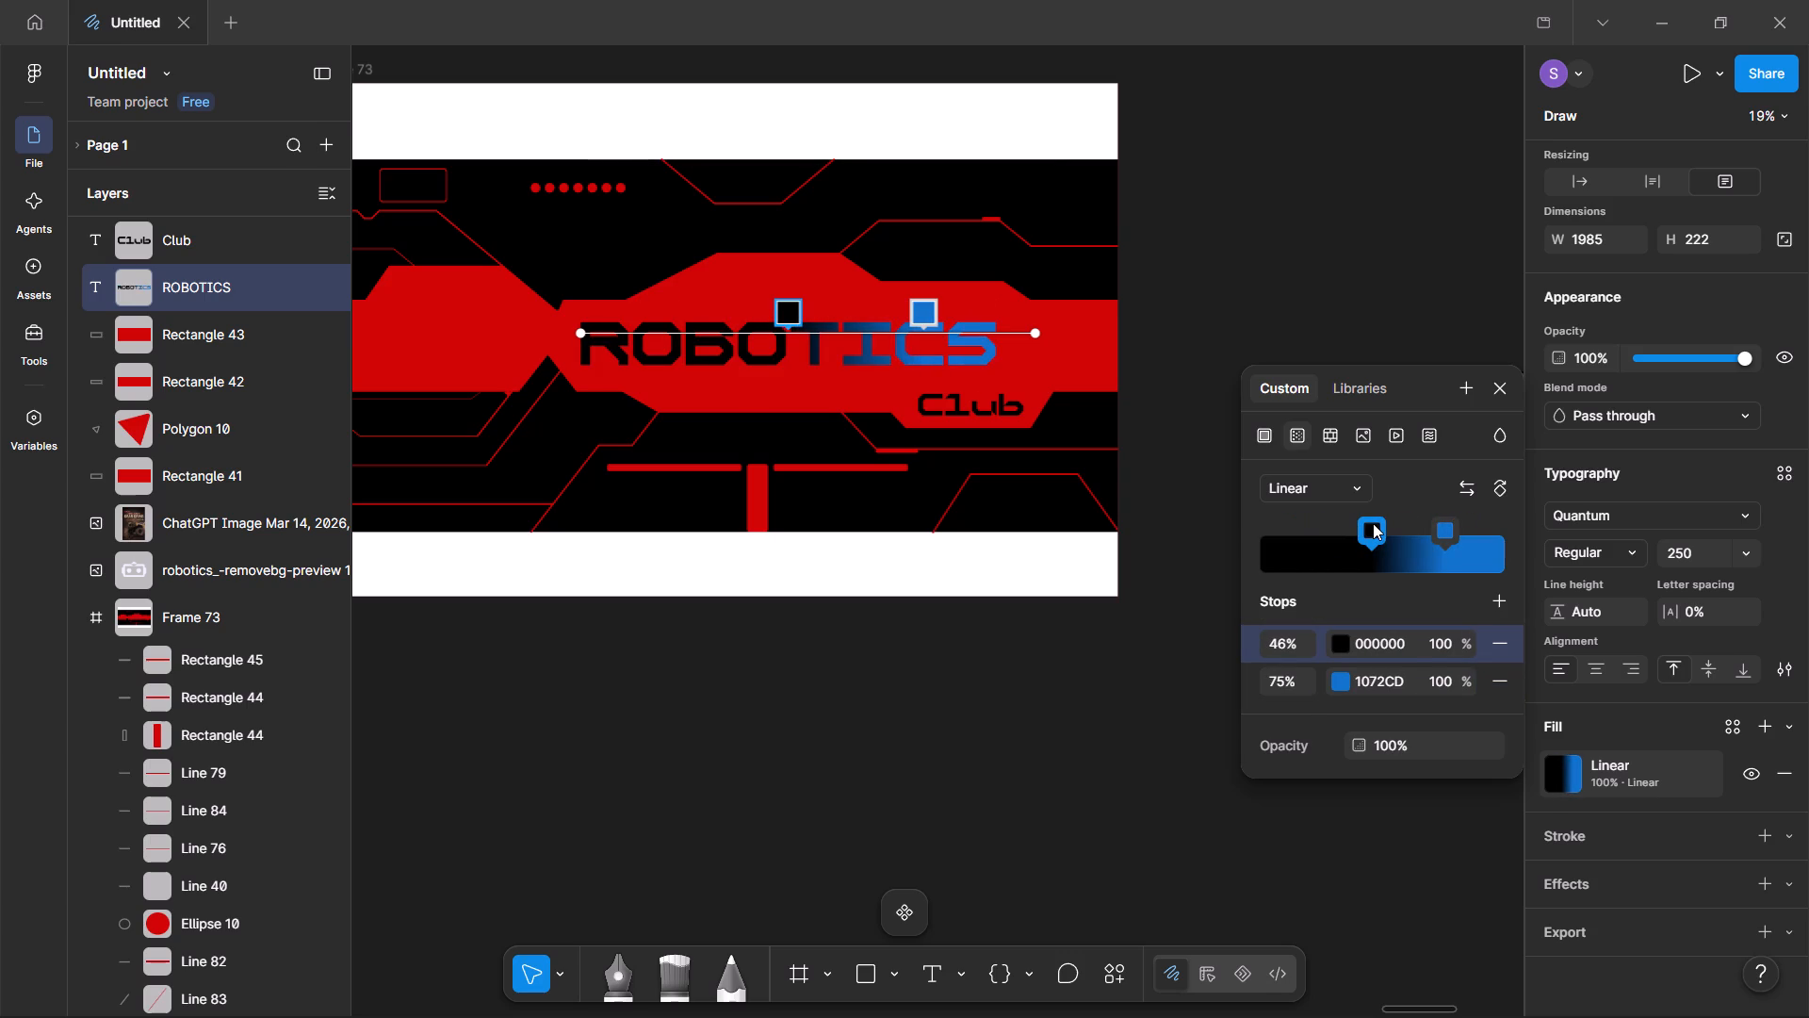
click(1492, 400)
click(1176, 442)
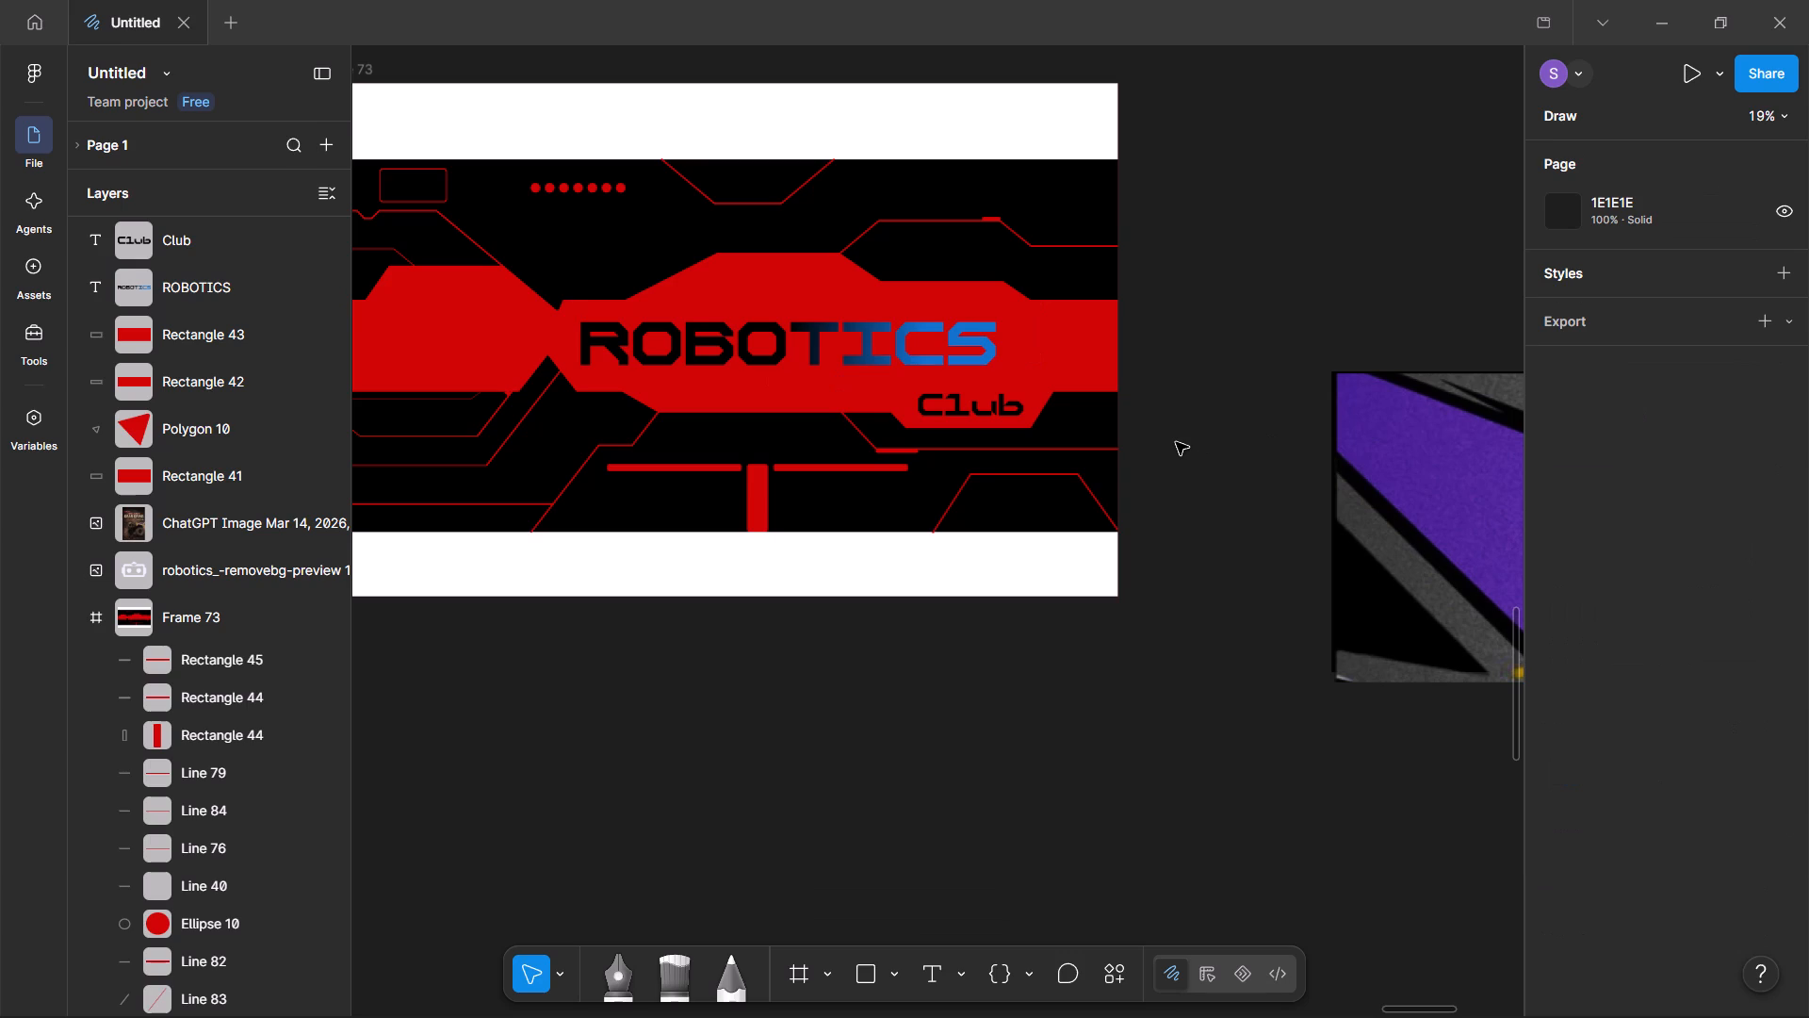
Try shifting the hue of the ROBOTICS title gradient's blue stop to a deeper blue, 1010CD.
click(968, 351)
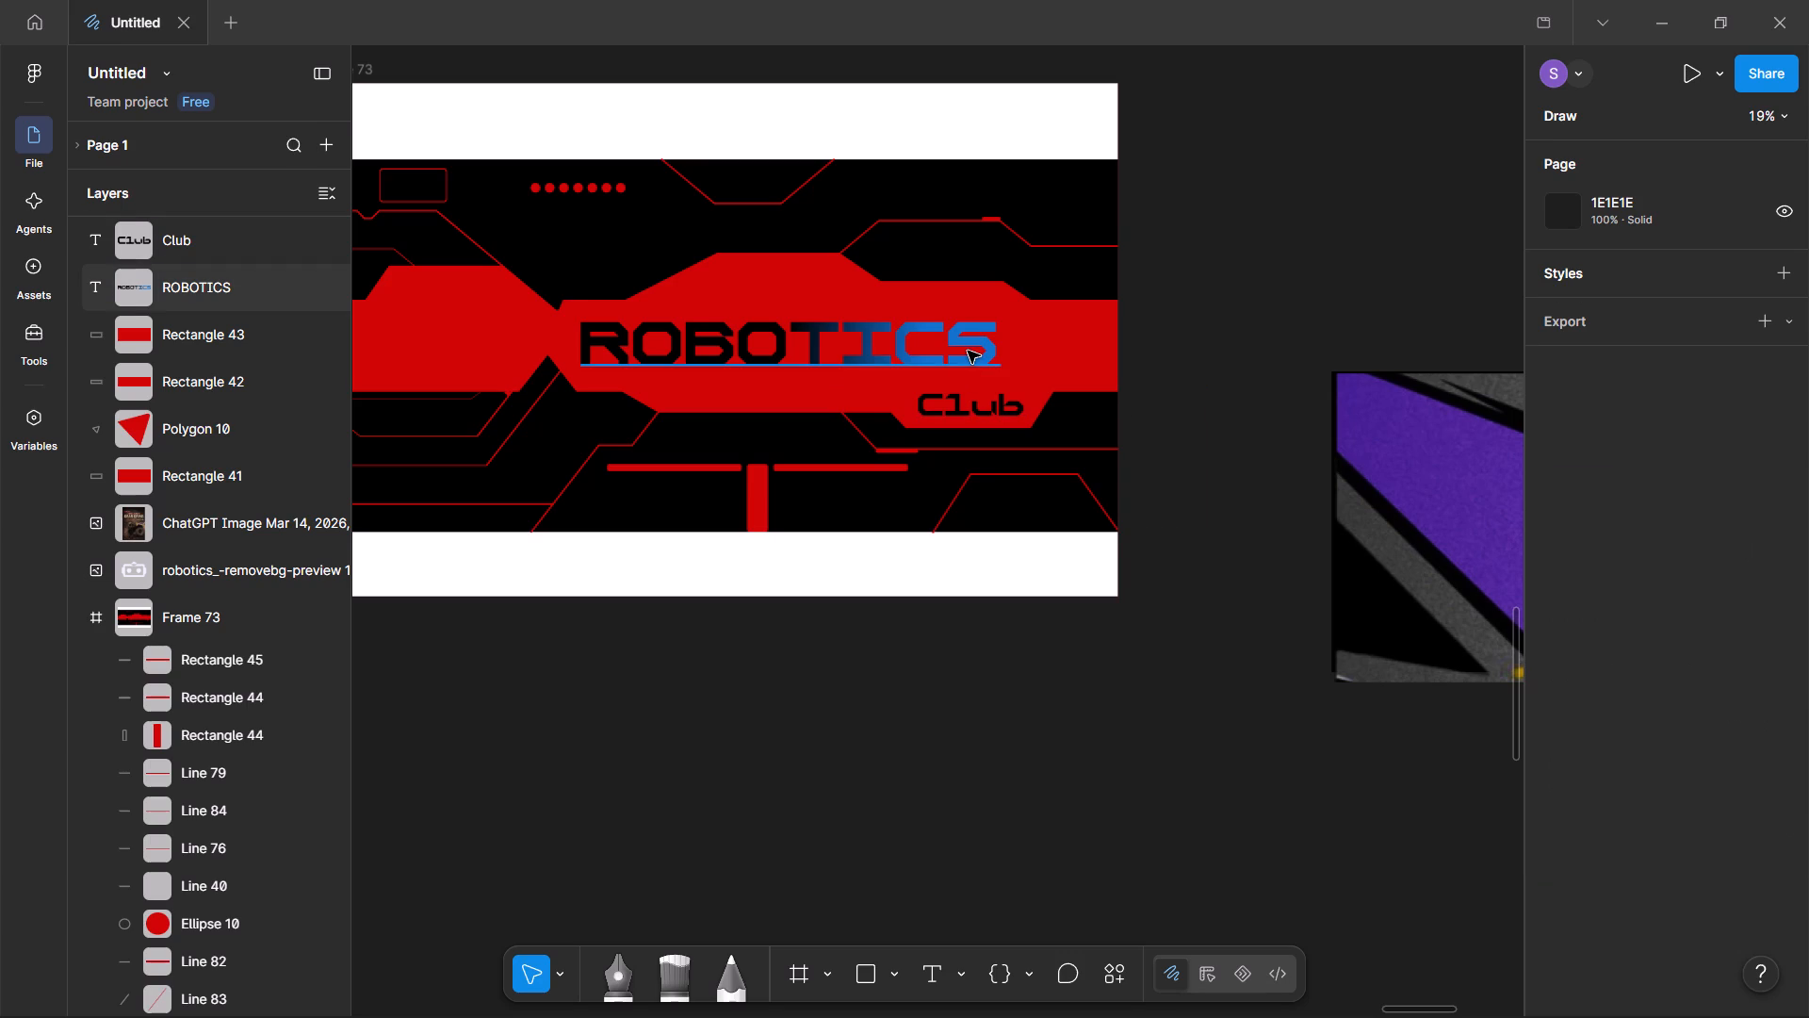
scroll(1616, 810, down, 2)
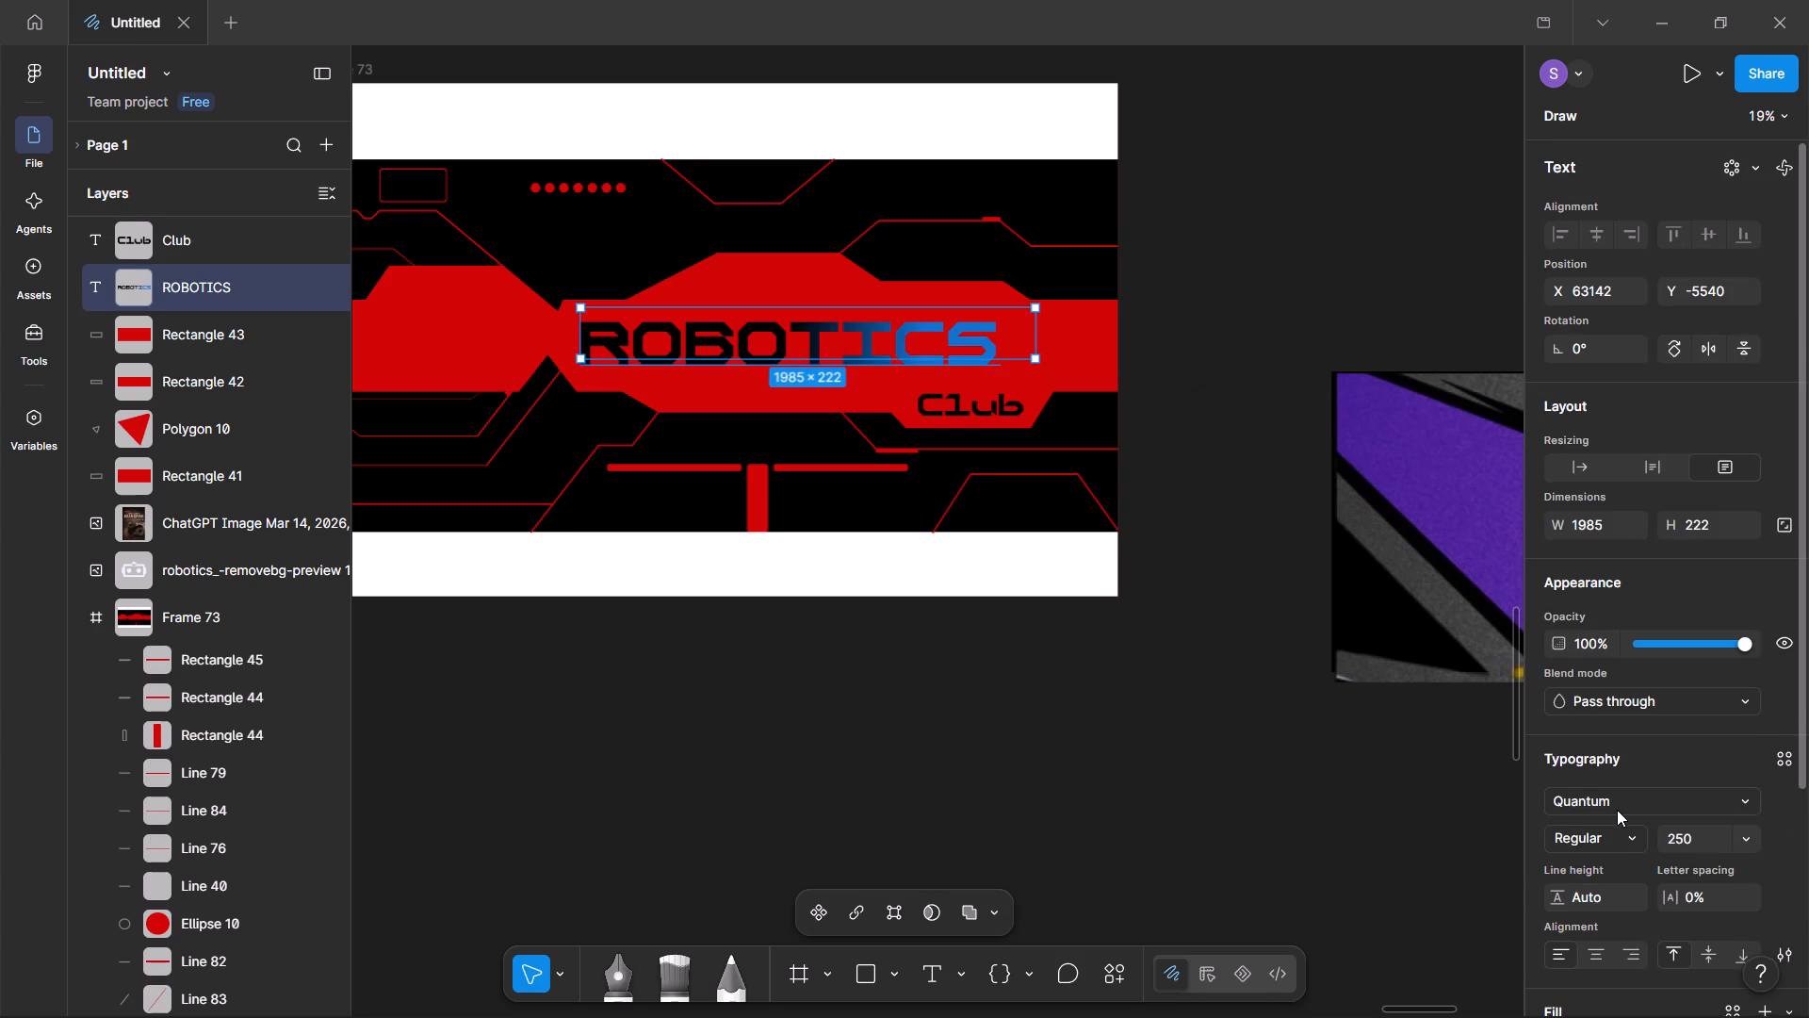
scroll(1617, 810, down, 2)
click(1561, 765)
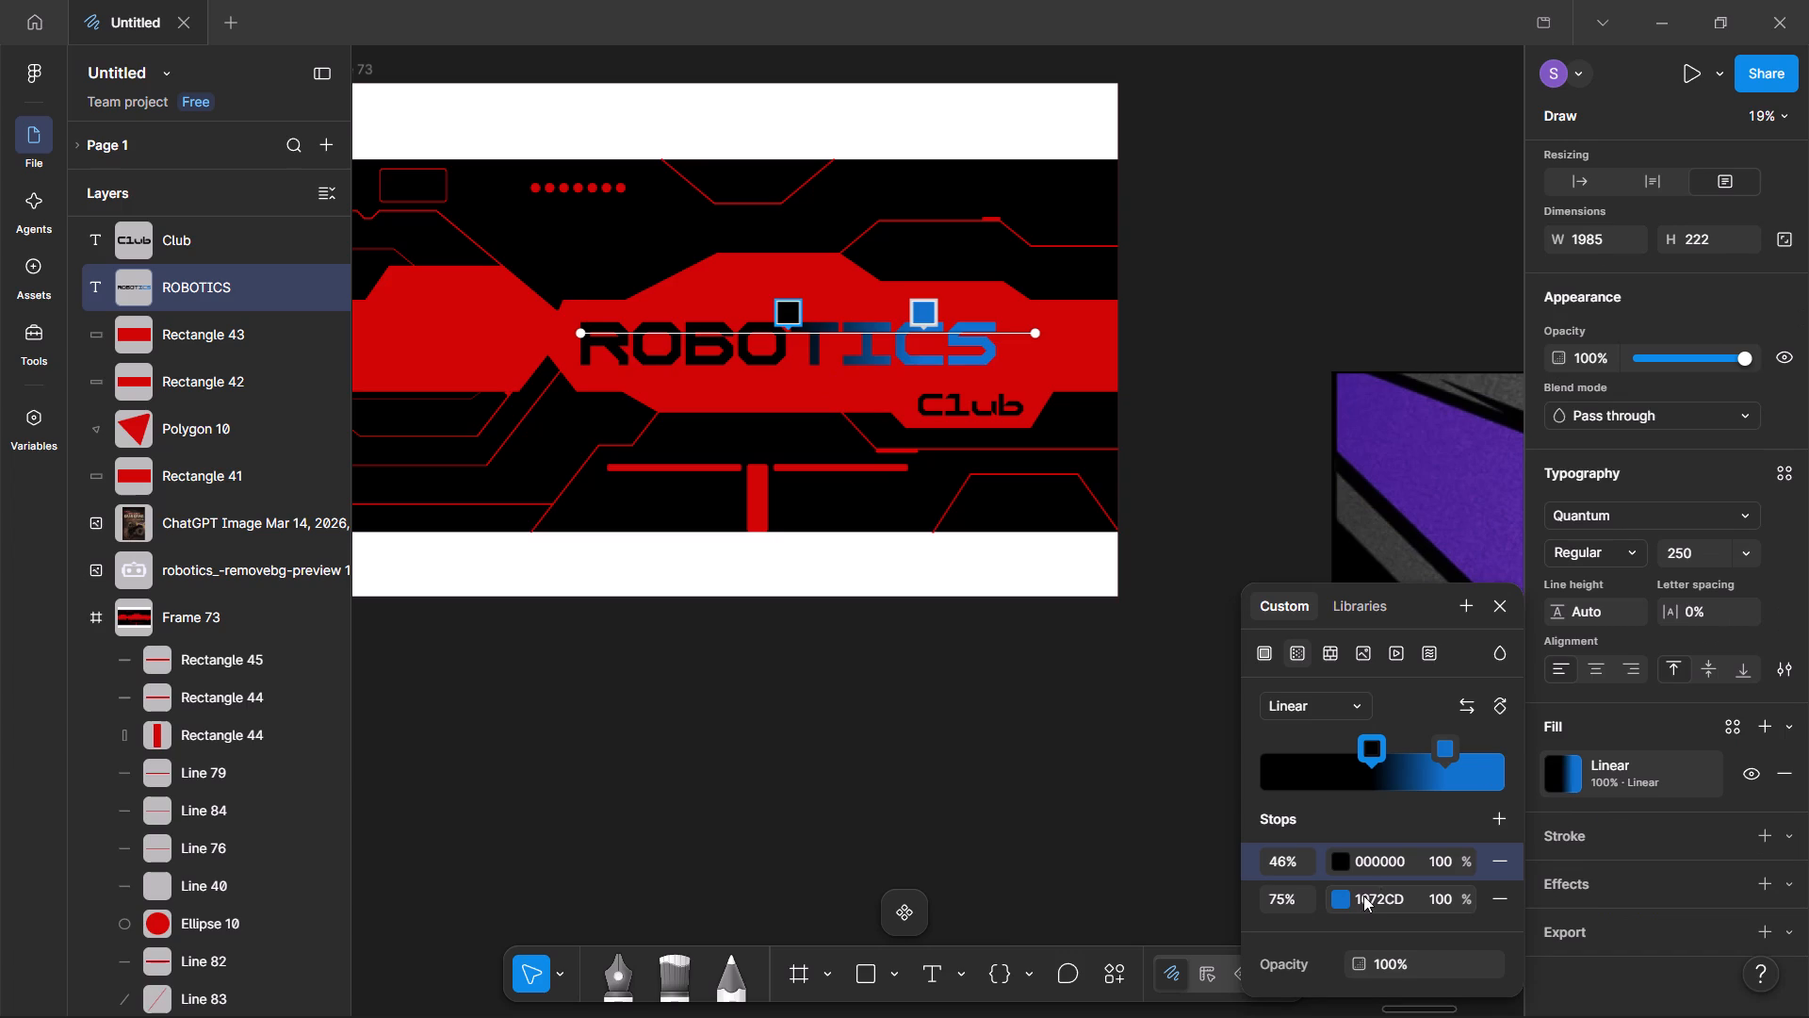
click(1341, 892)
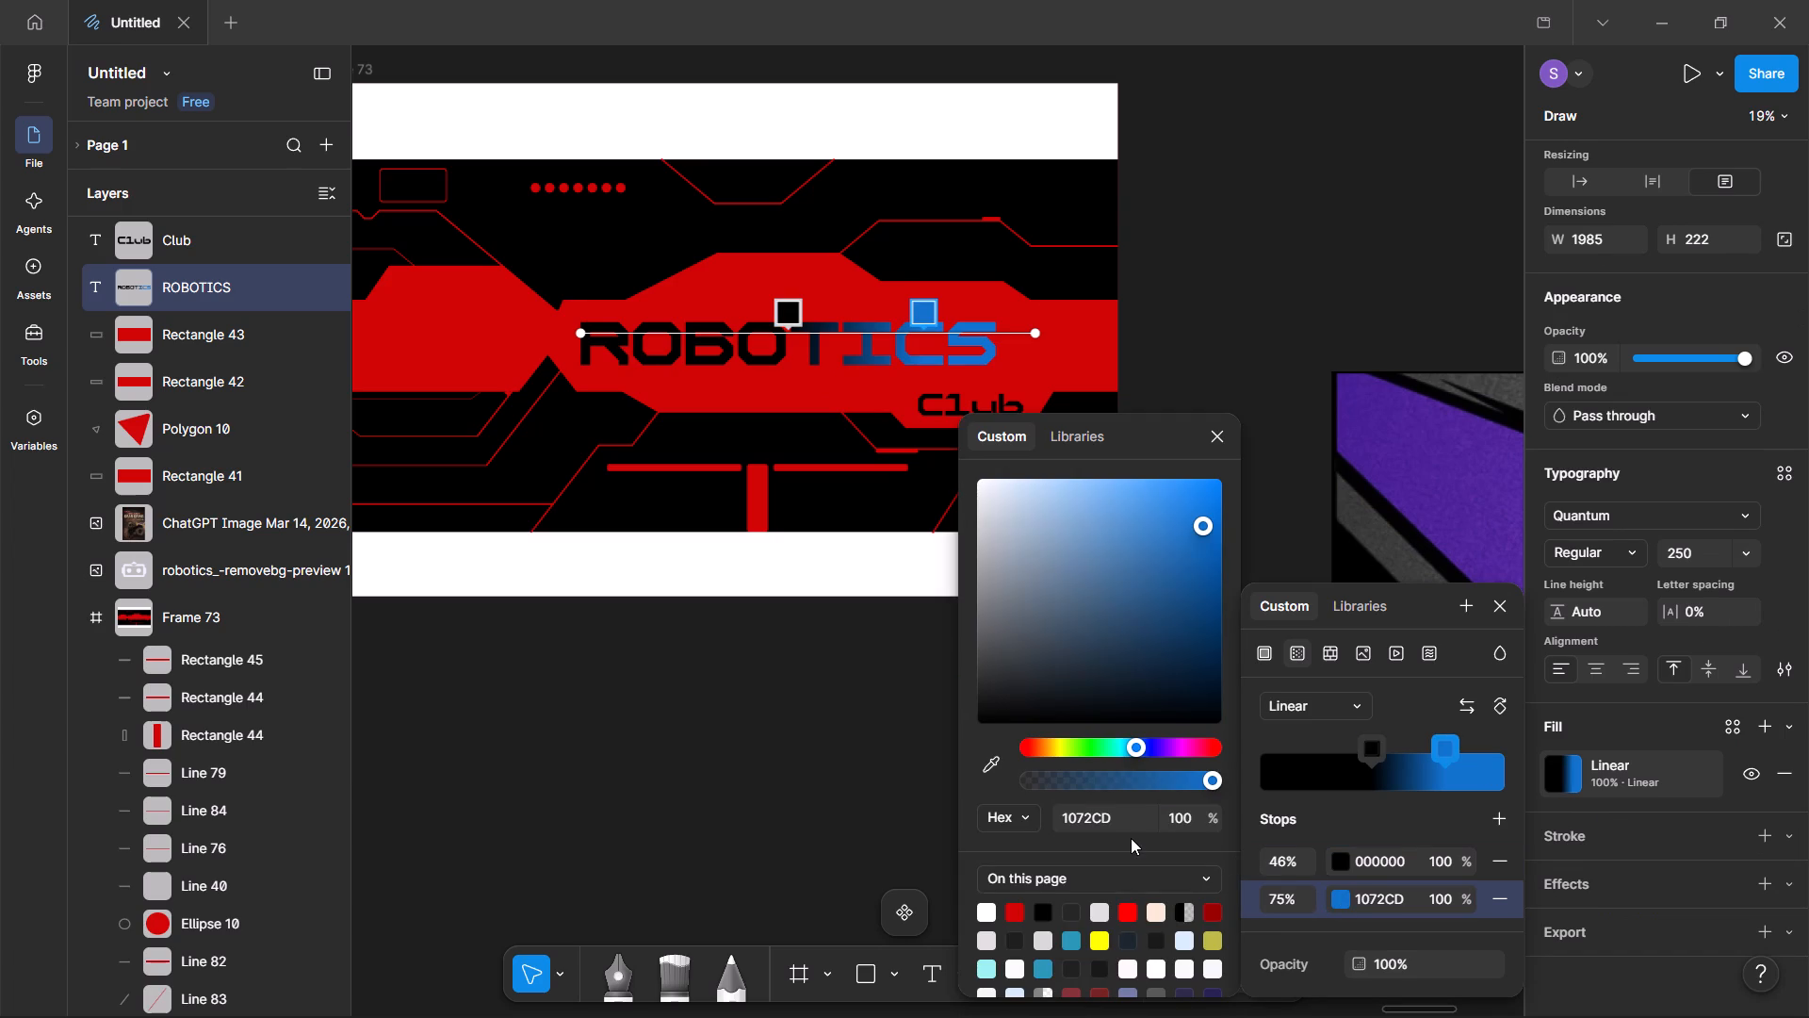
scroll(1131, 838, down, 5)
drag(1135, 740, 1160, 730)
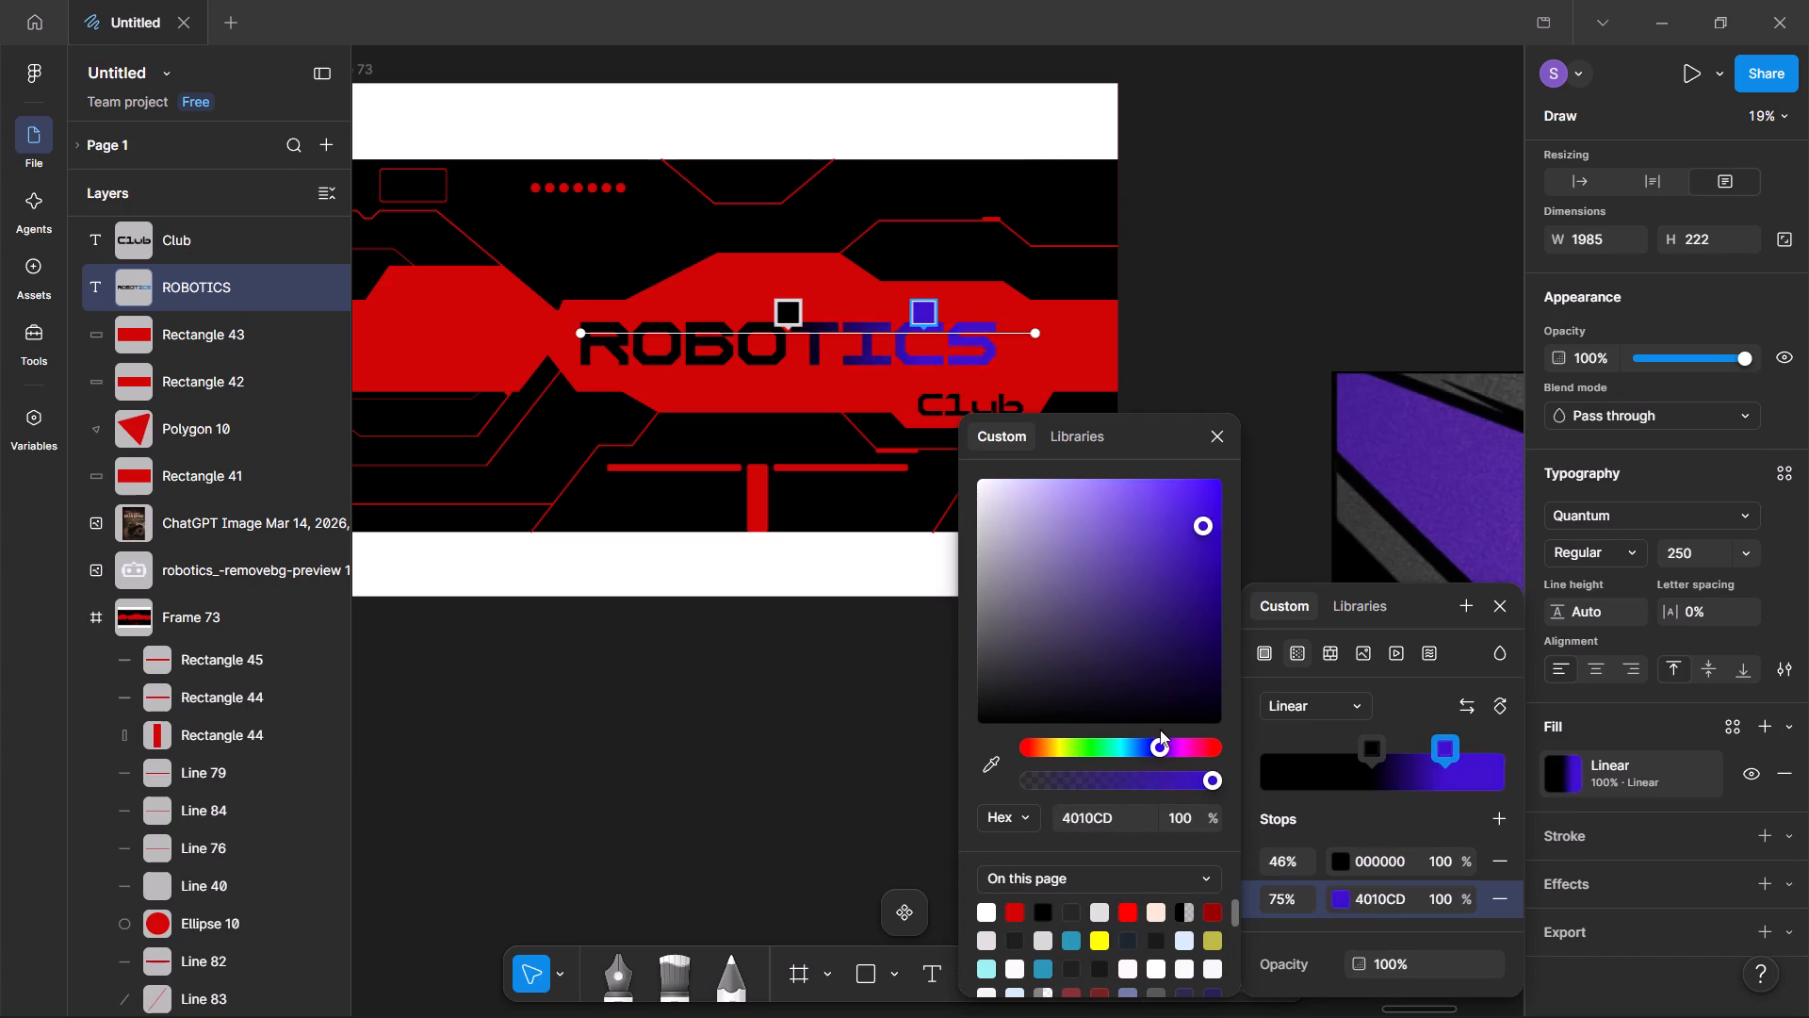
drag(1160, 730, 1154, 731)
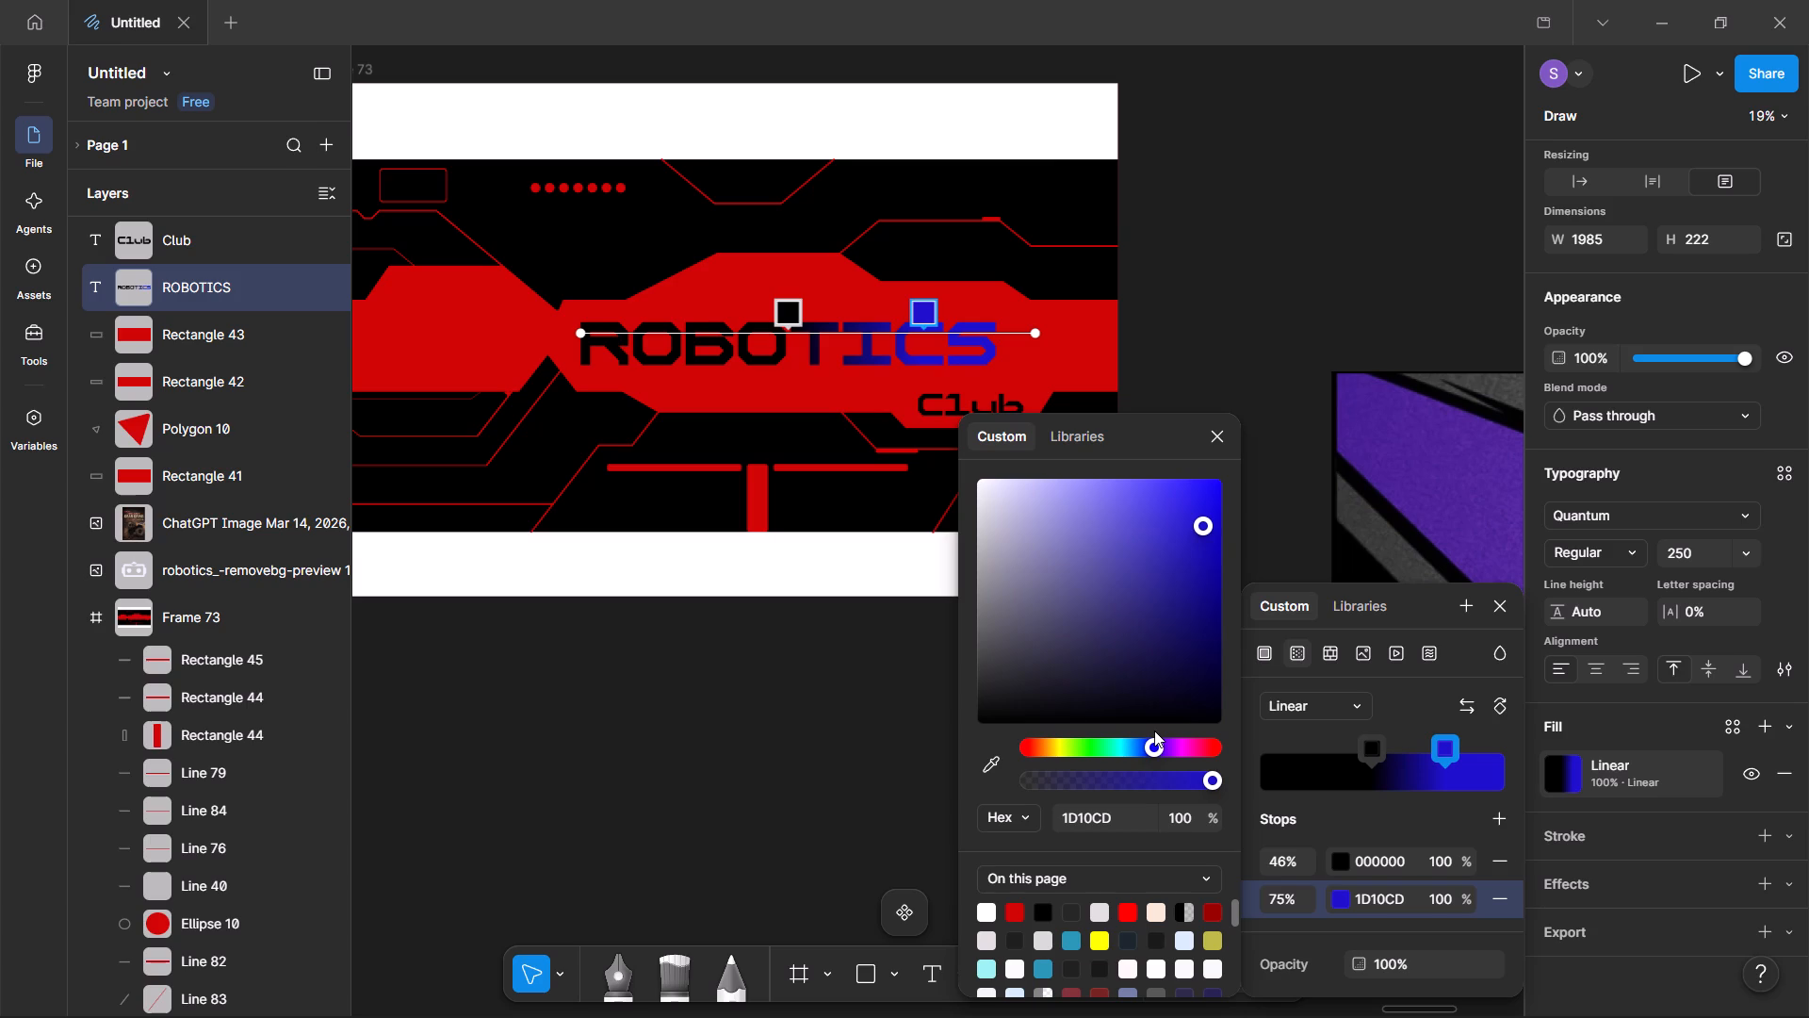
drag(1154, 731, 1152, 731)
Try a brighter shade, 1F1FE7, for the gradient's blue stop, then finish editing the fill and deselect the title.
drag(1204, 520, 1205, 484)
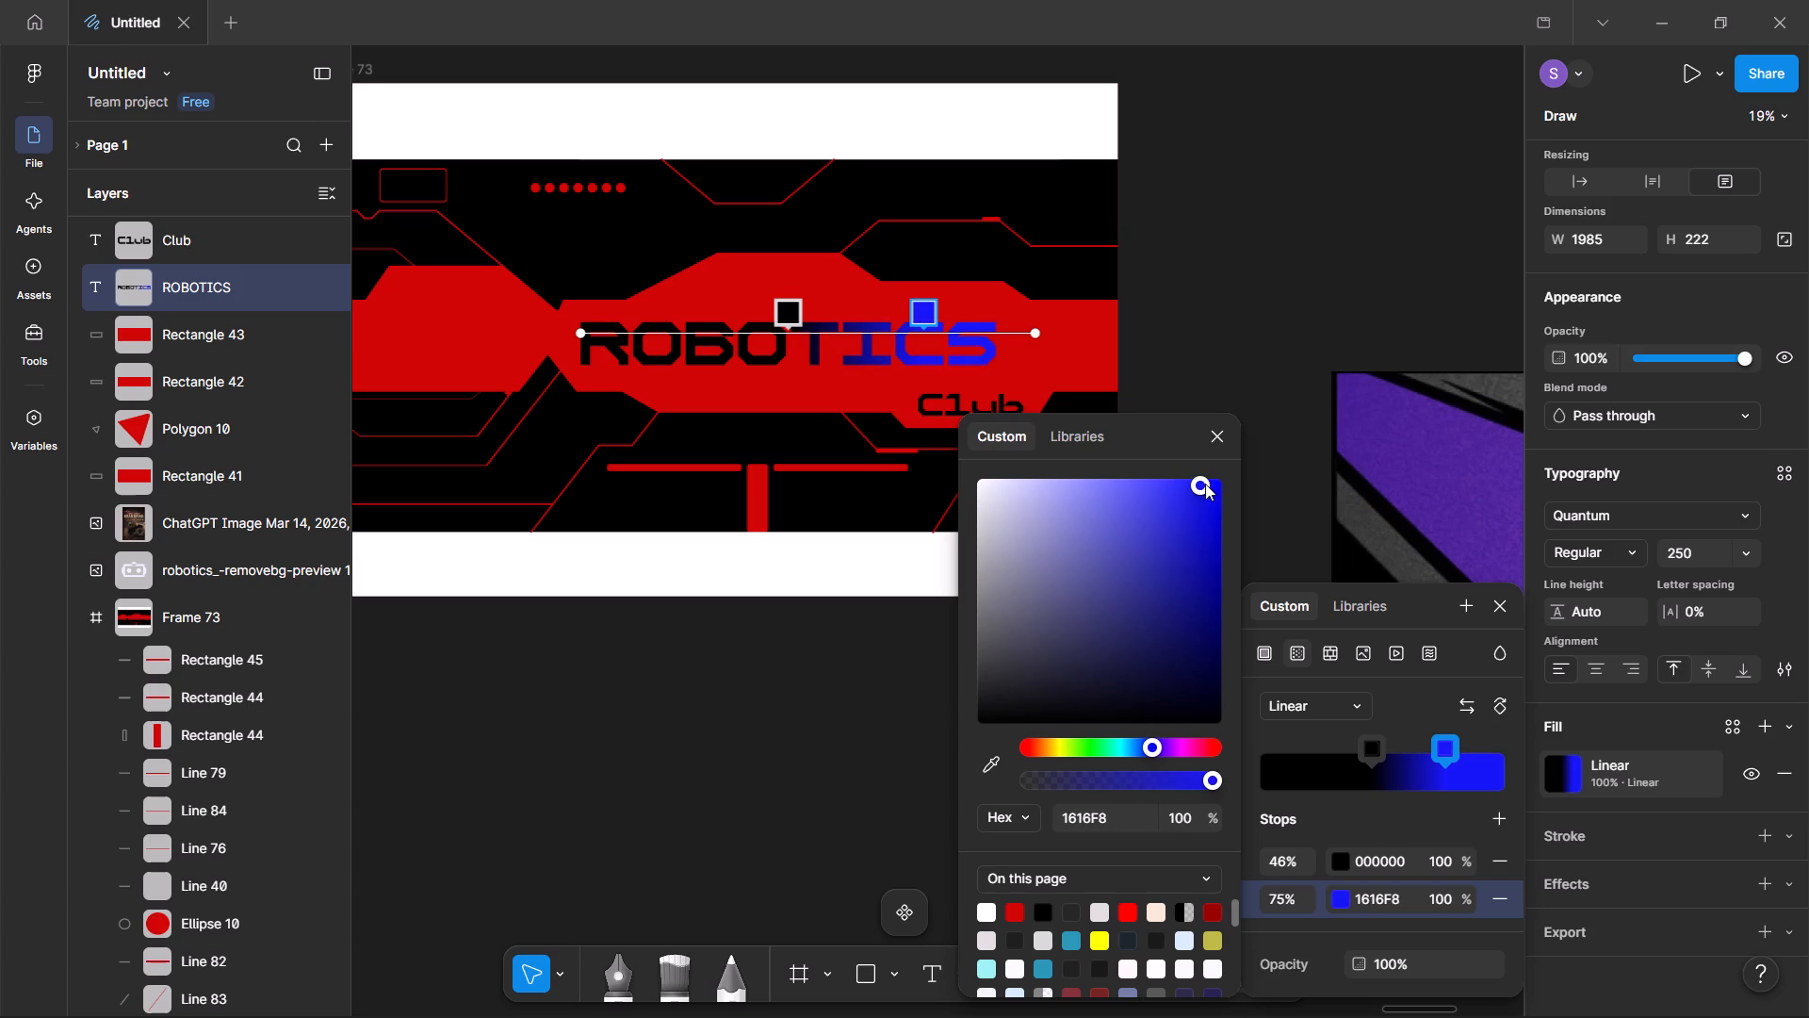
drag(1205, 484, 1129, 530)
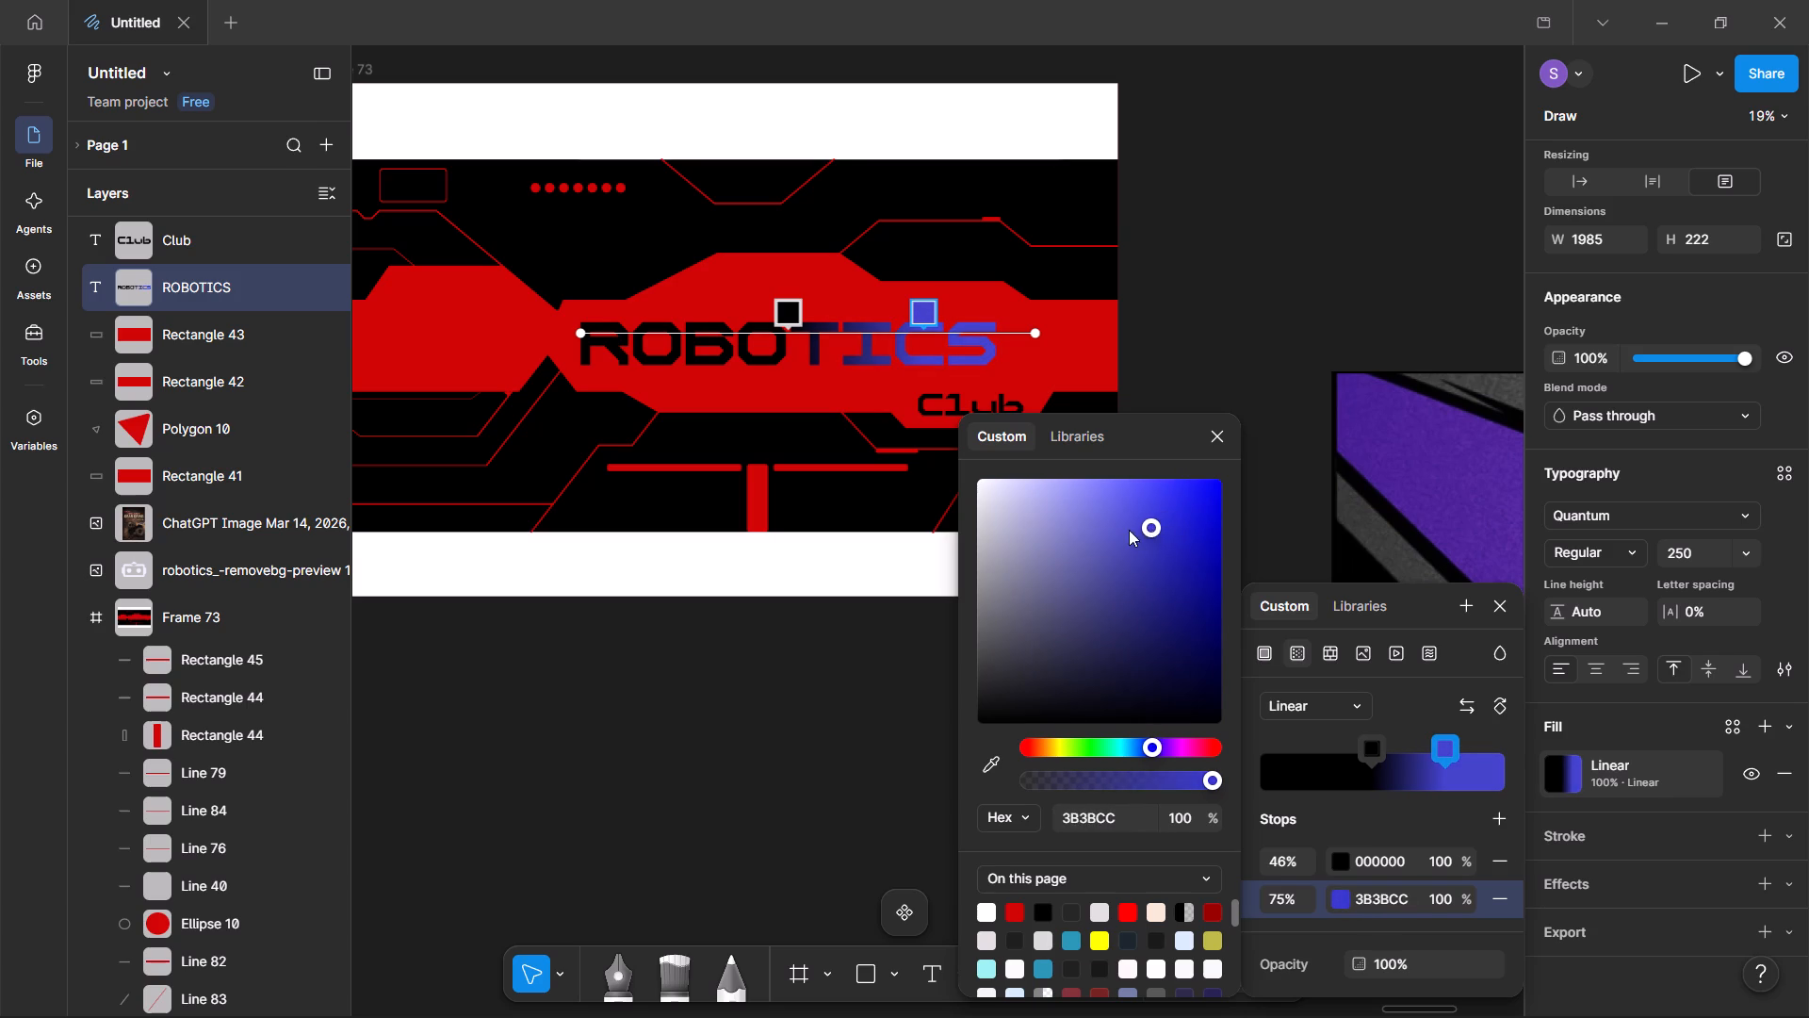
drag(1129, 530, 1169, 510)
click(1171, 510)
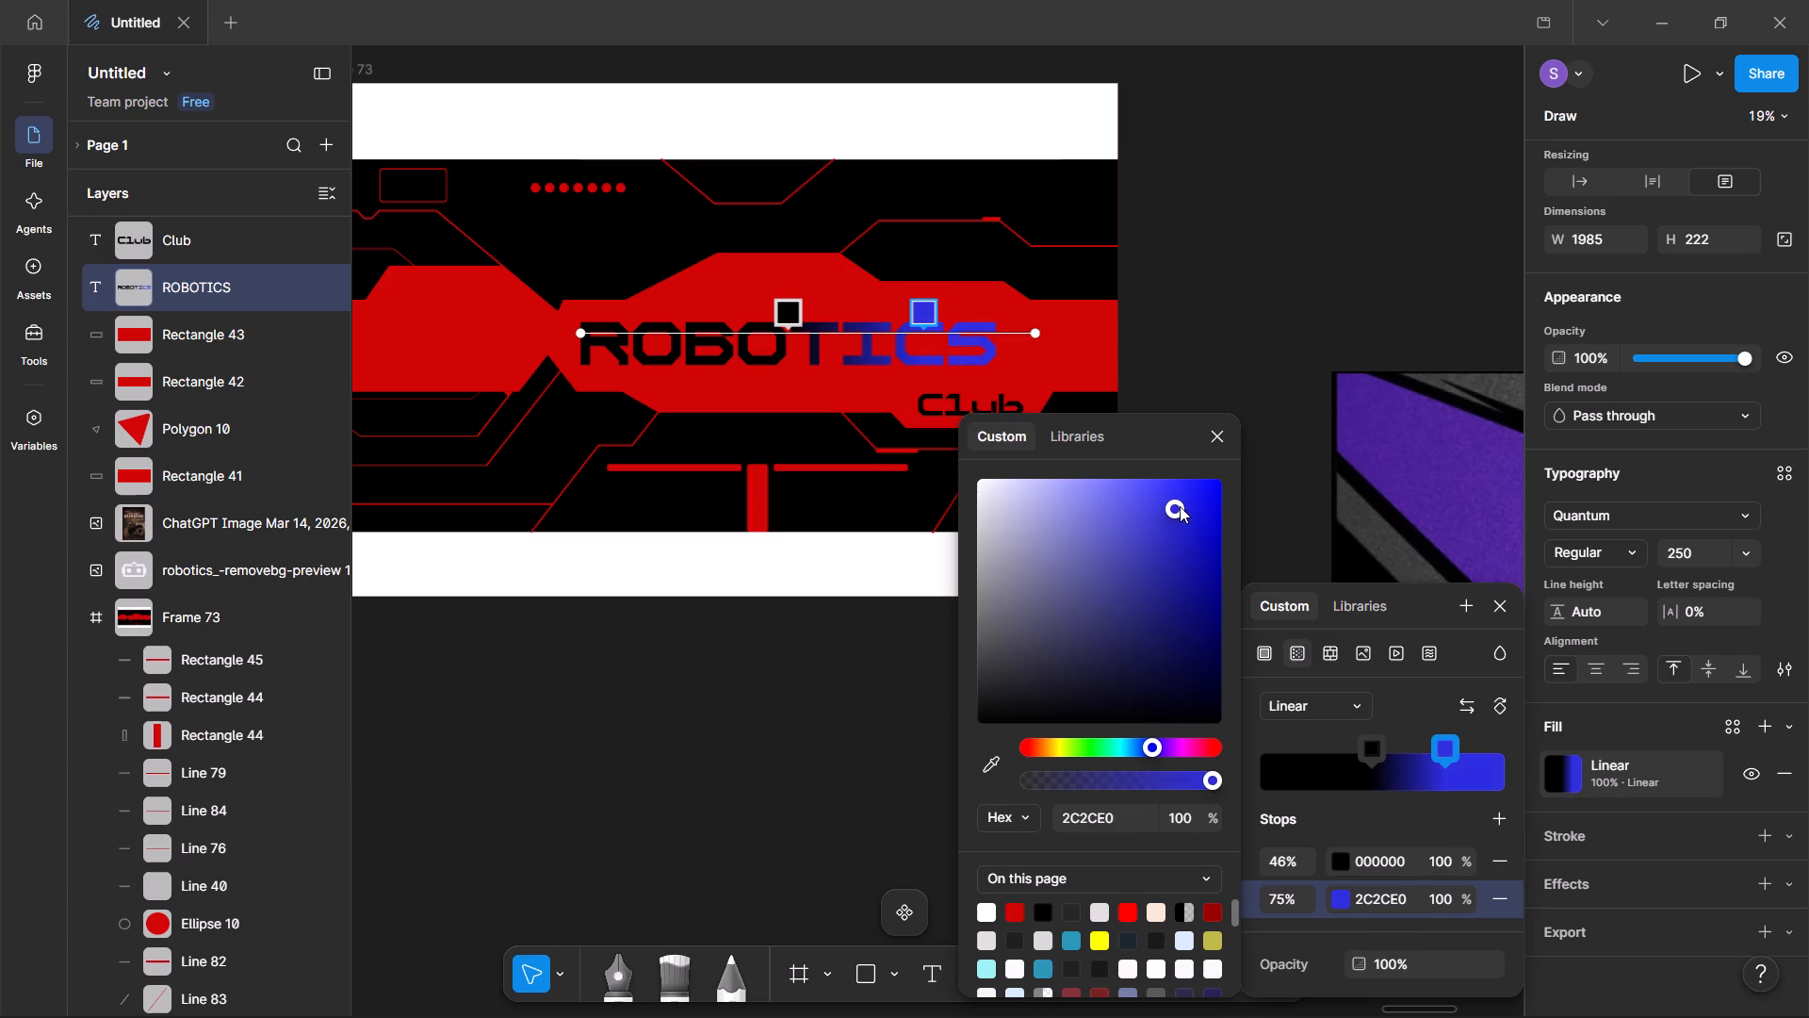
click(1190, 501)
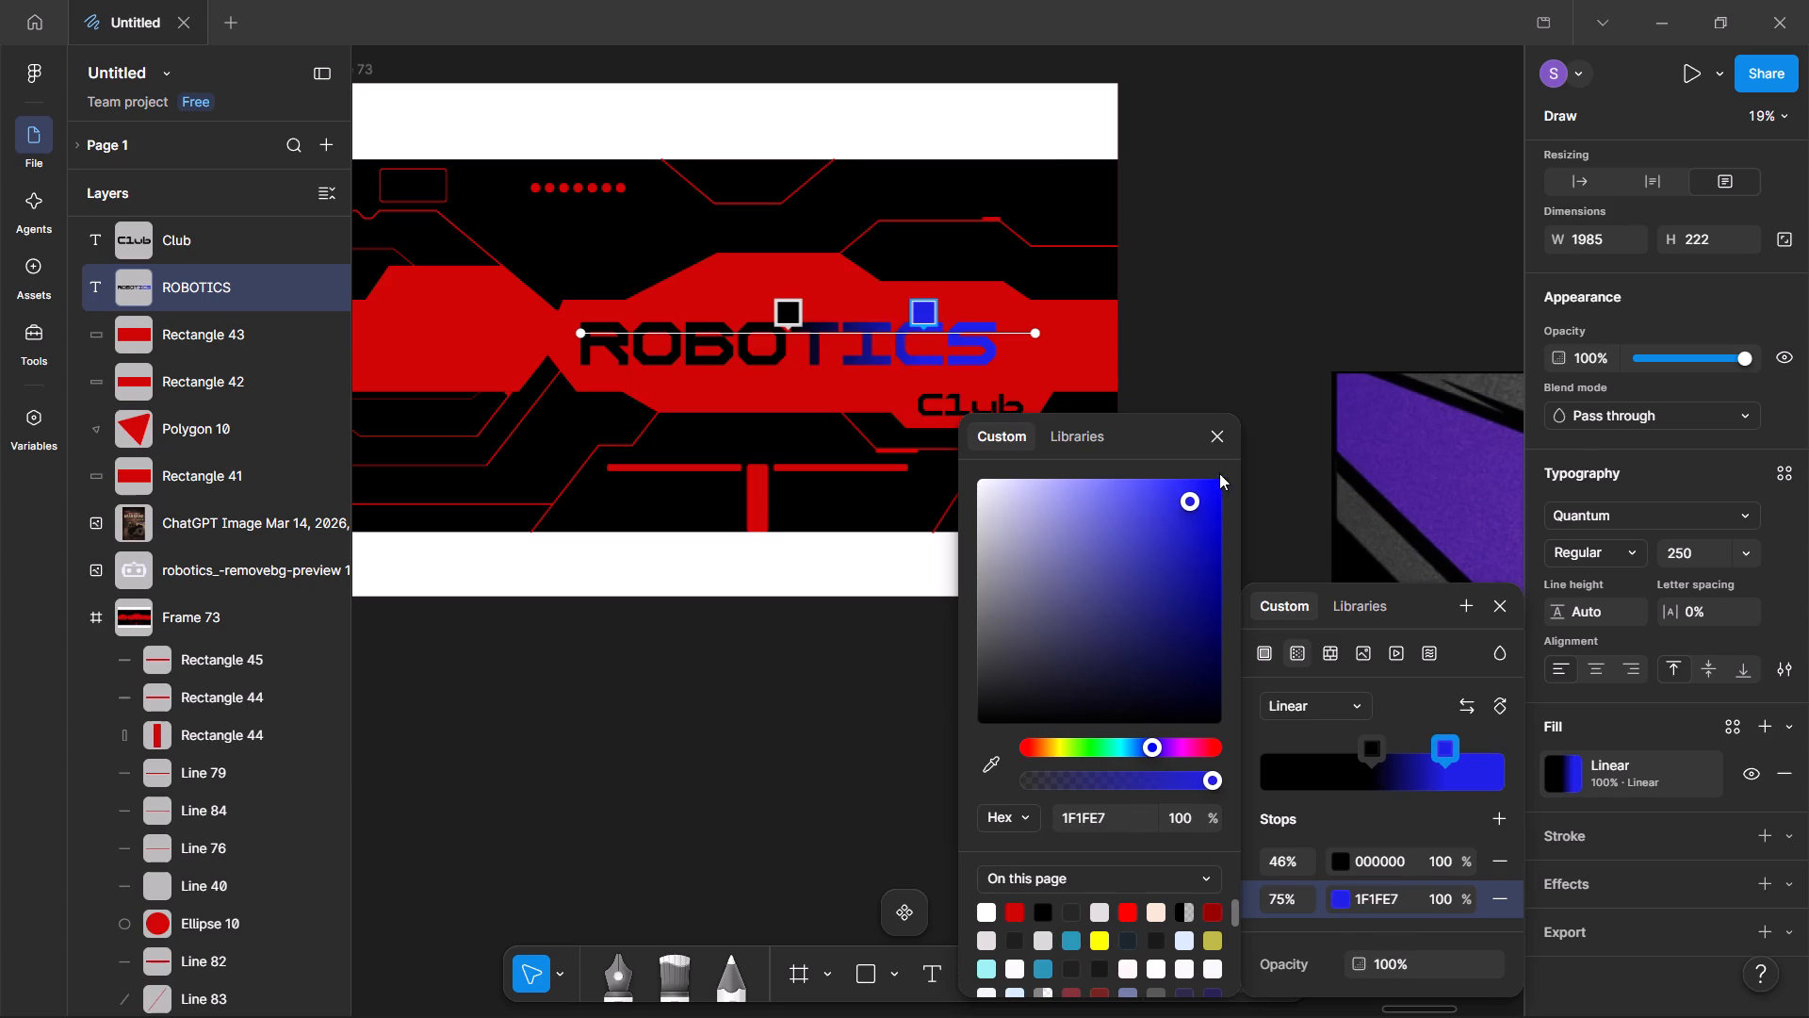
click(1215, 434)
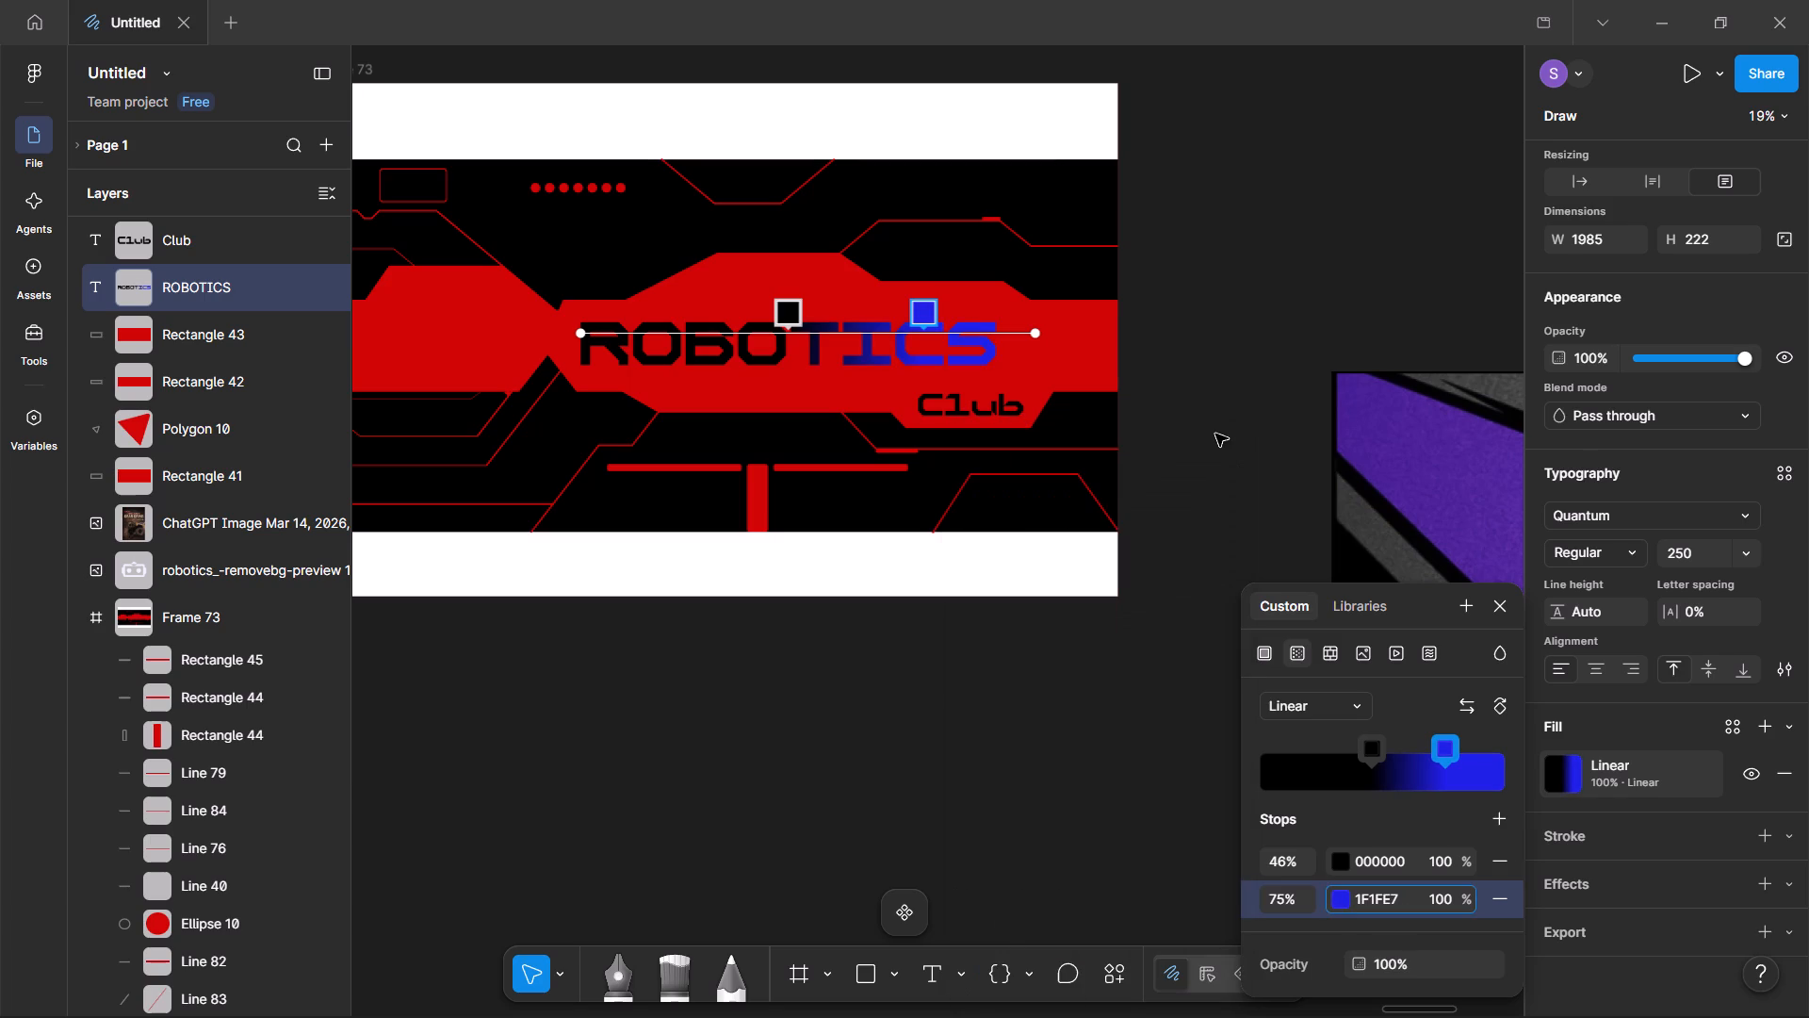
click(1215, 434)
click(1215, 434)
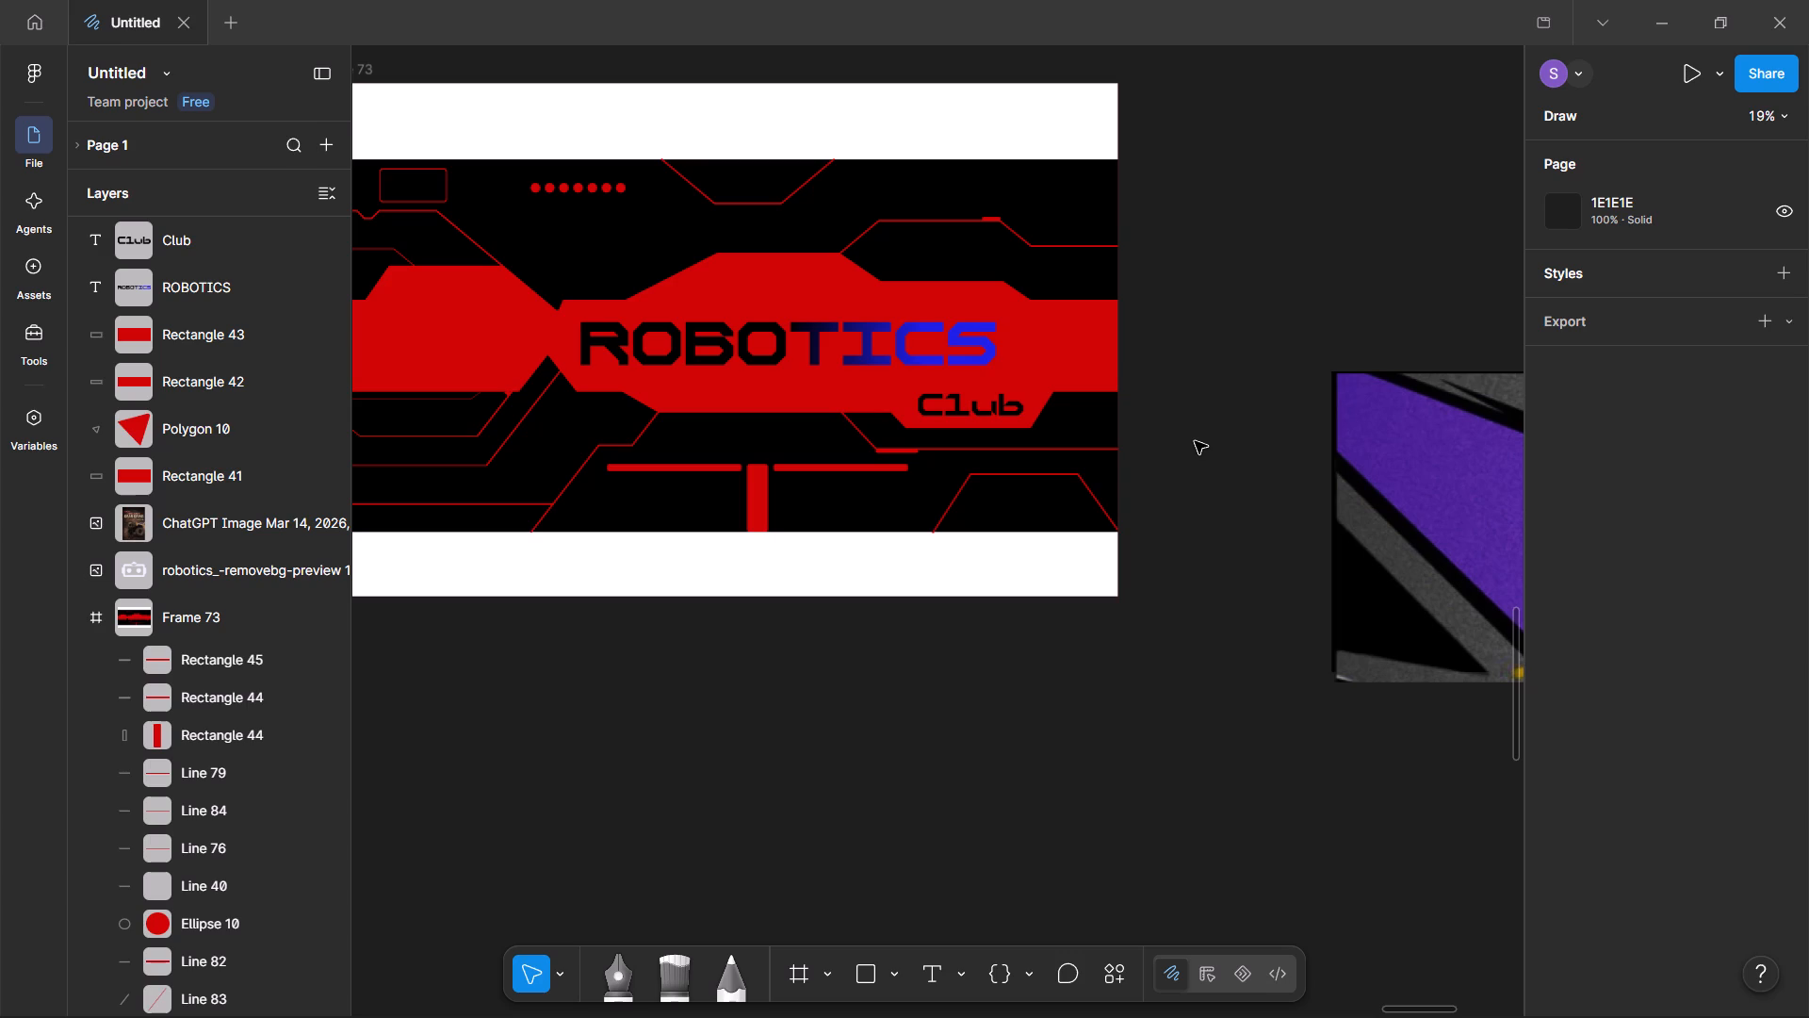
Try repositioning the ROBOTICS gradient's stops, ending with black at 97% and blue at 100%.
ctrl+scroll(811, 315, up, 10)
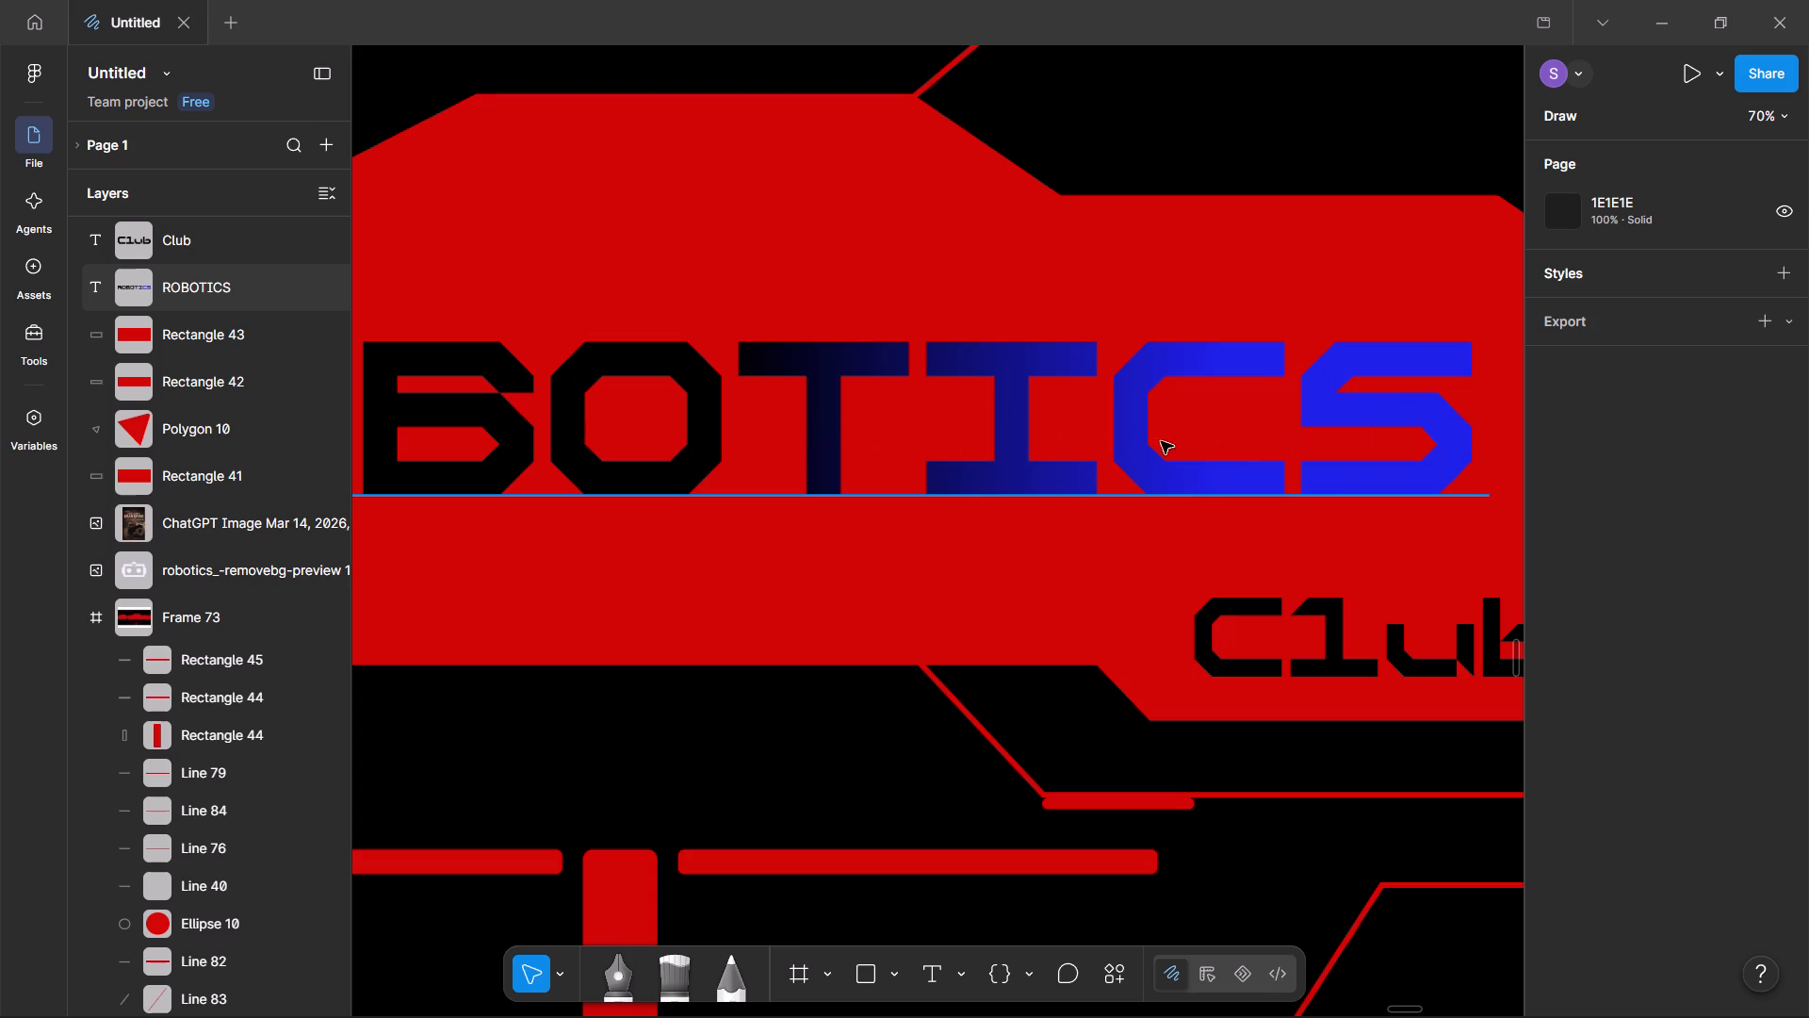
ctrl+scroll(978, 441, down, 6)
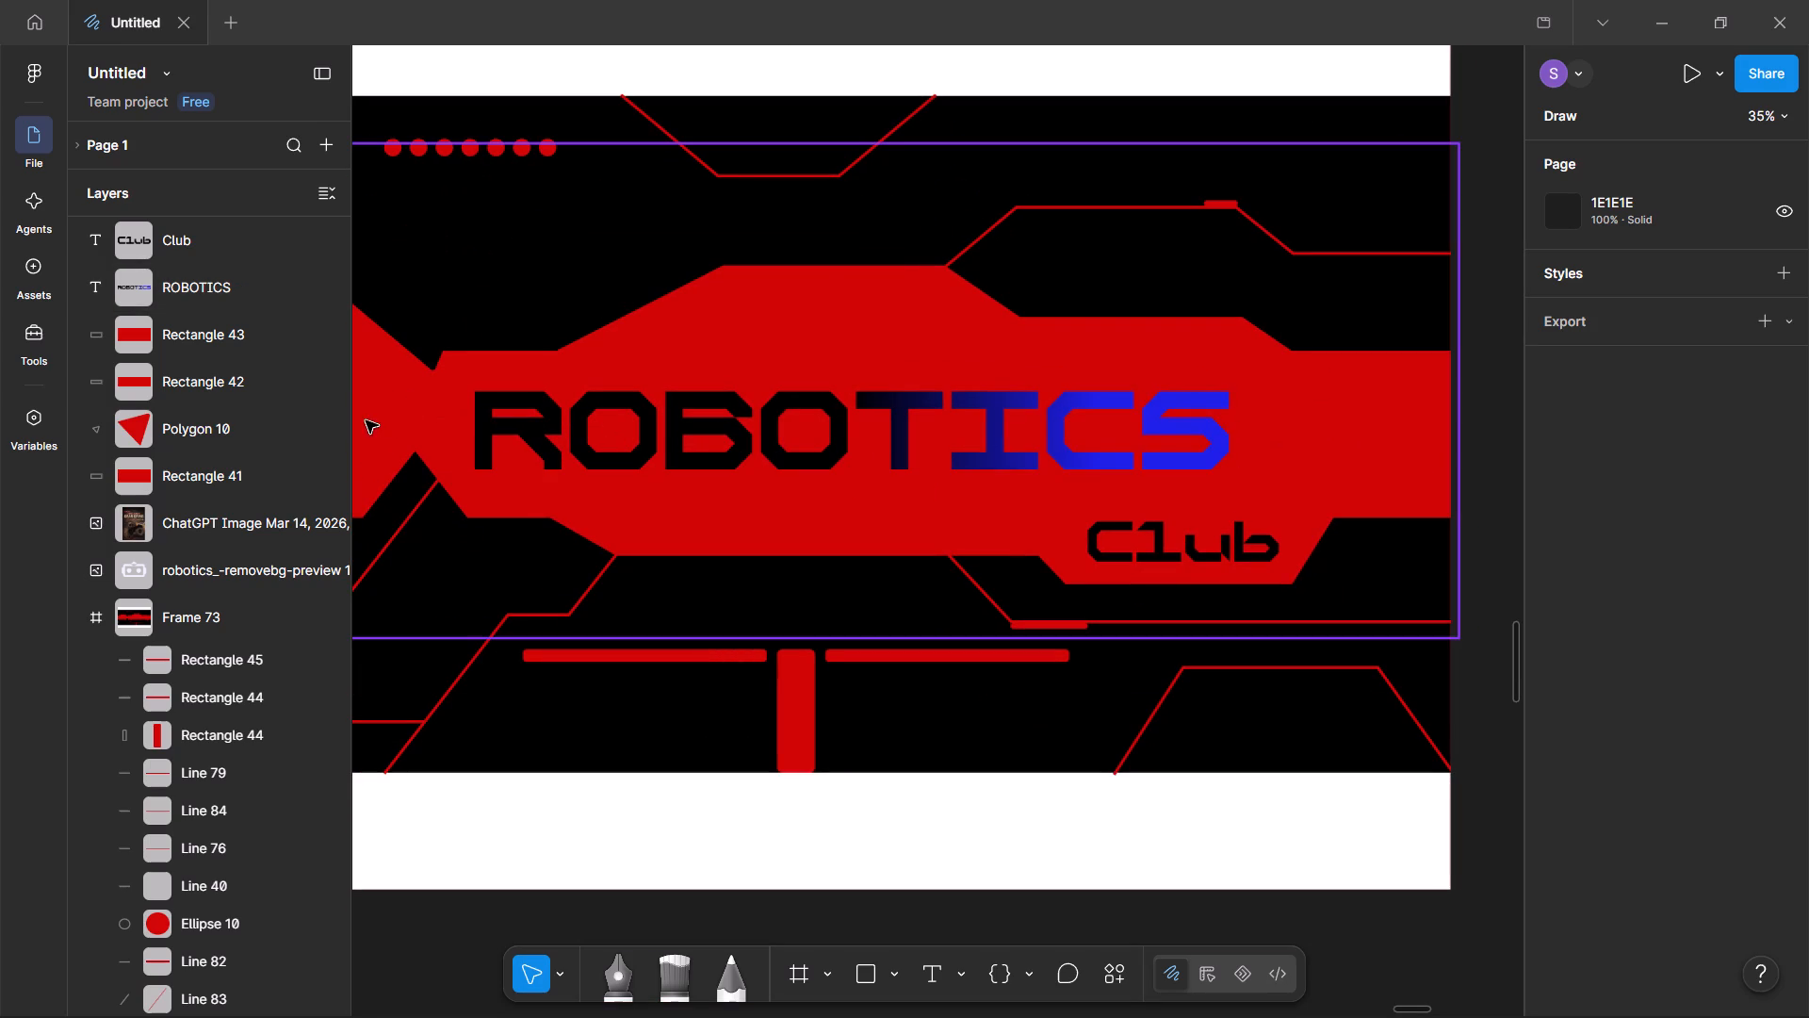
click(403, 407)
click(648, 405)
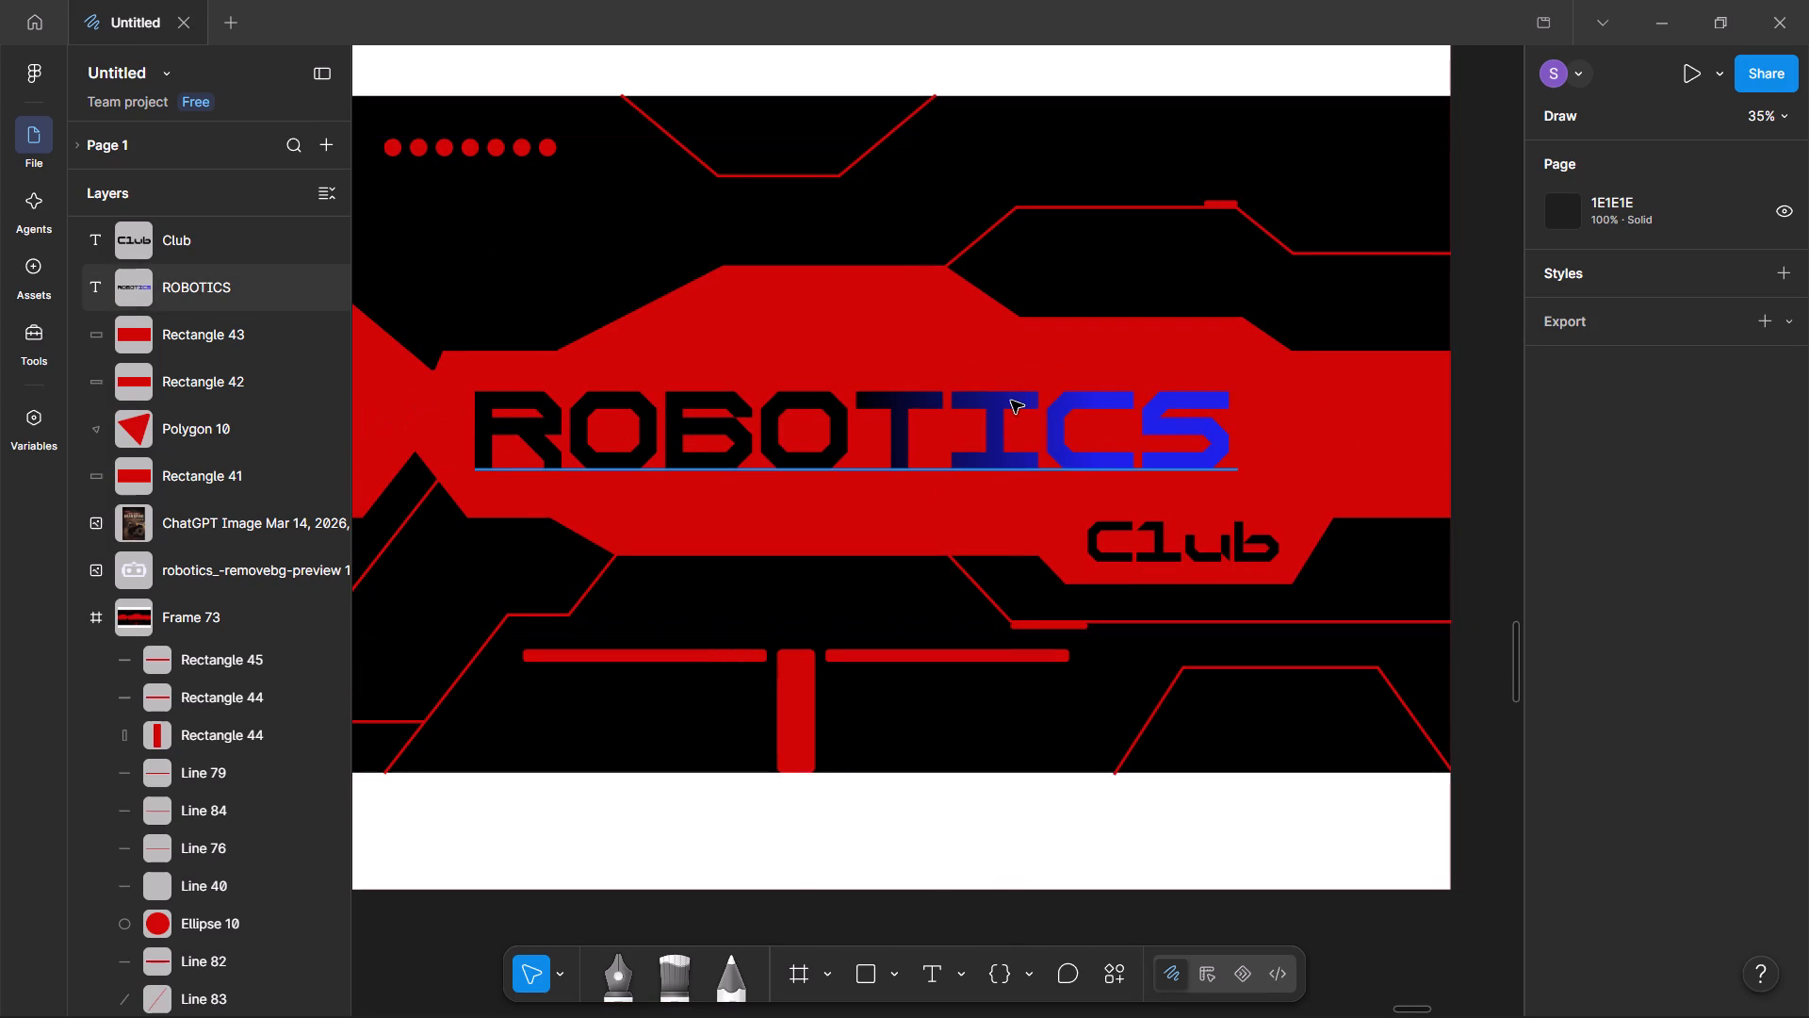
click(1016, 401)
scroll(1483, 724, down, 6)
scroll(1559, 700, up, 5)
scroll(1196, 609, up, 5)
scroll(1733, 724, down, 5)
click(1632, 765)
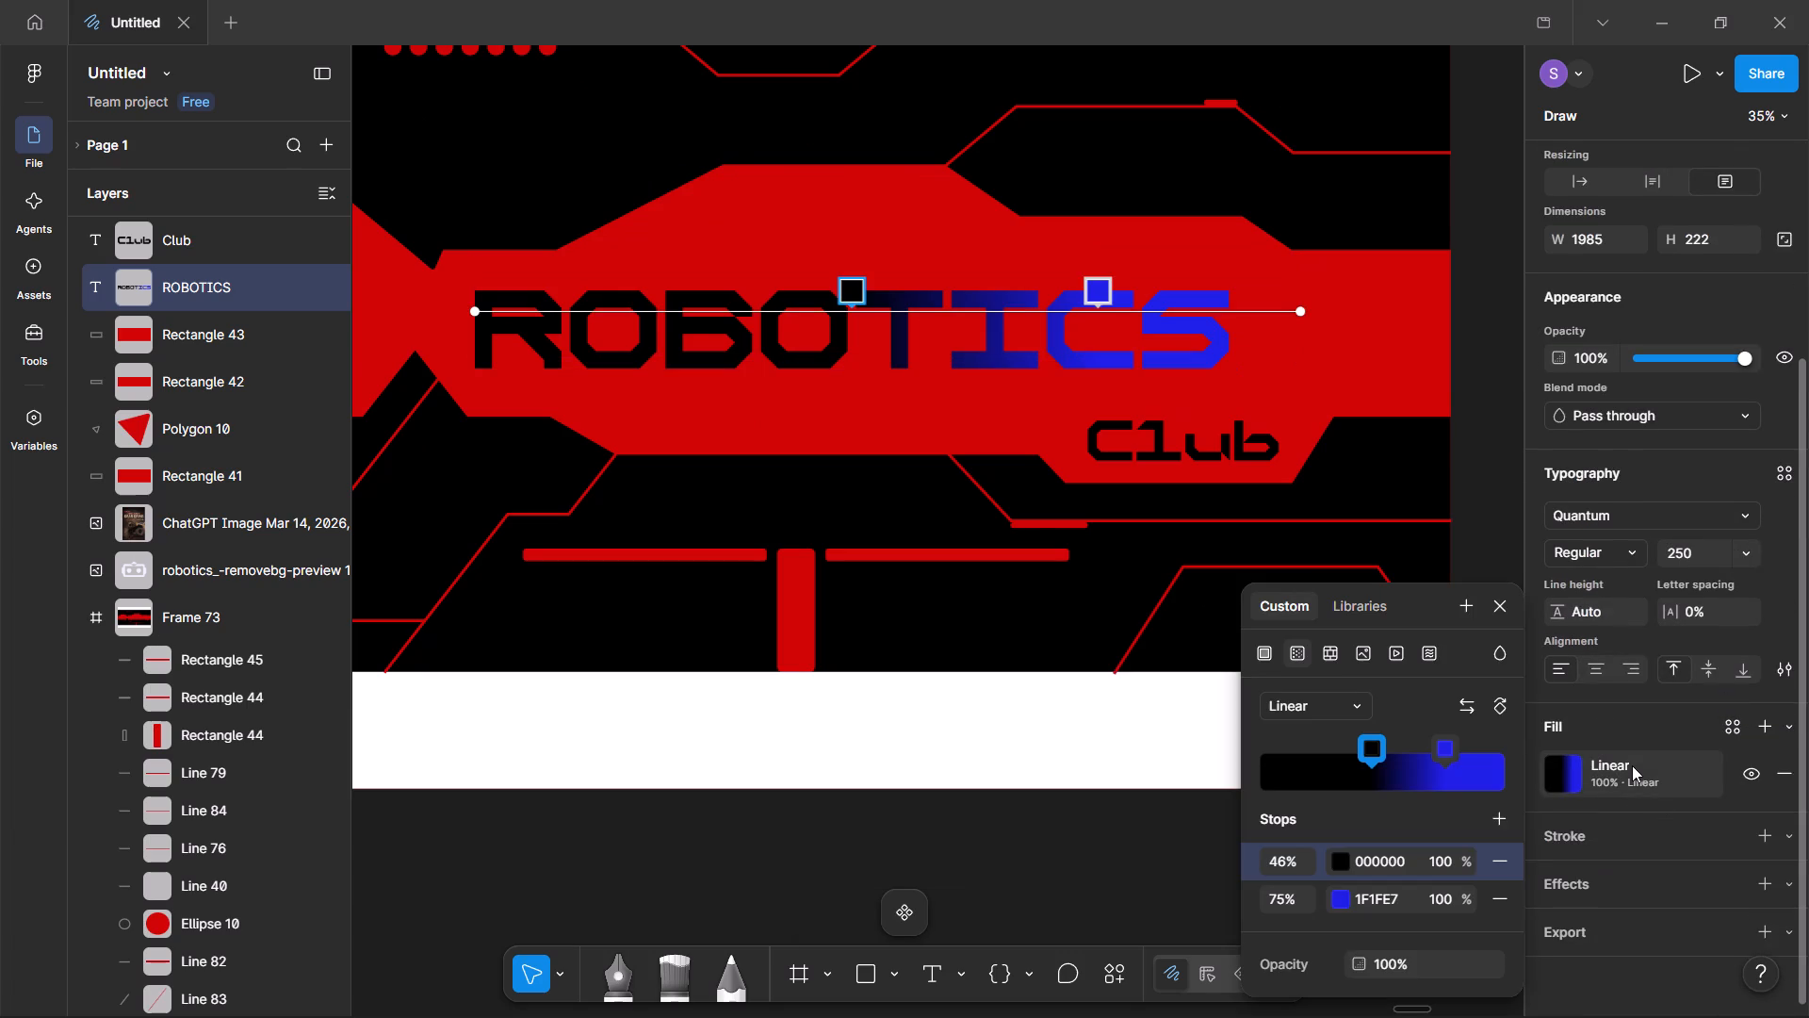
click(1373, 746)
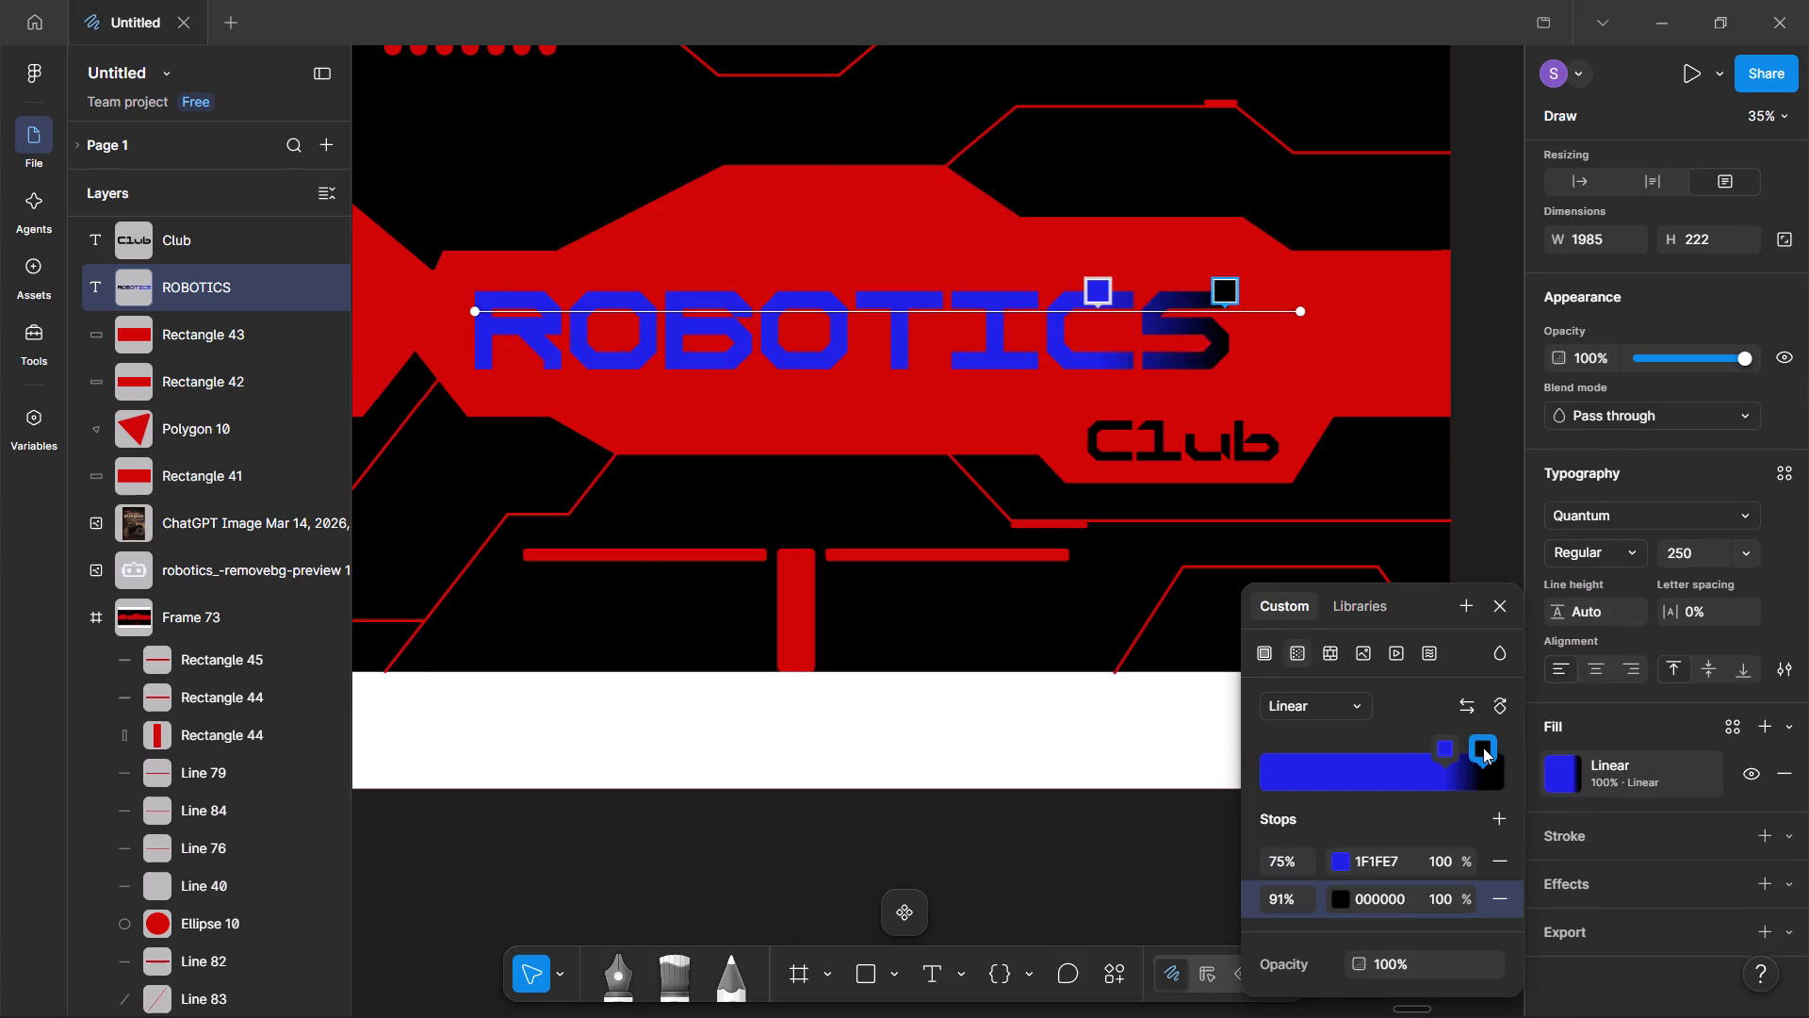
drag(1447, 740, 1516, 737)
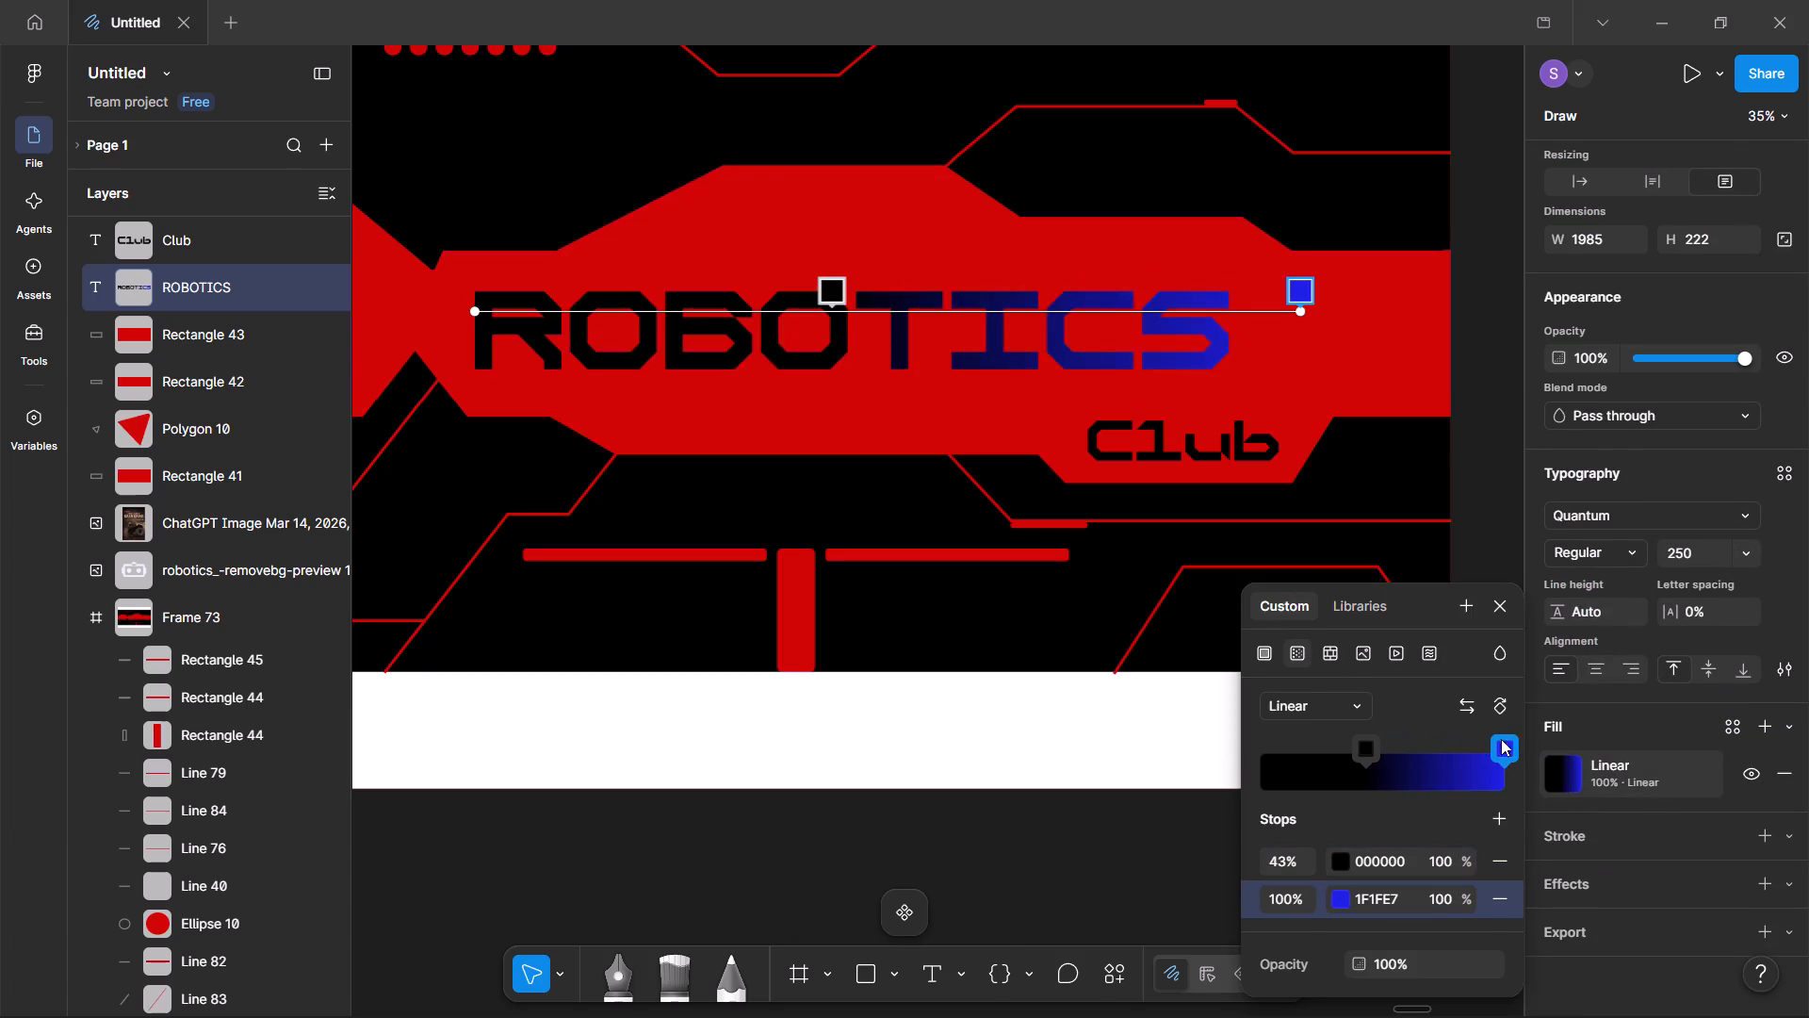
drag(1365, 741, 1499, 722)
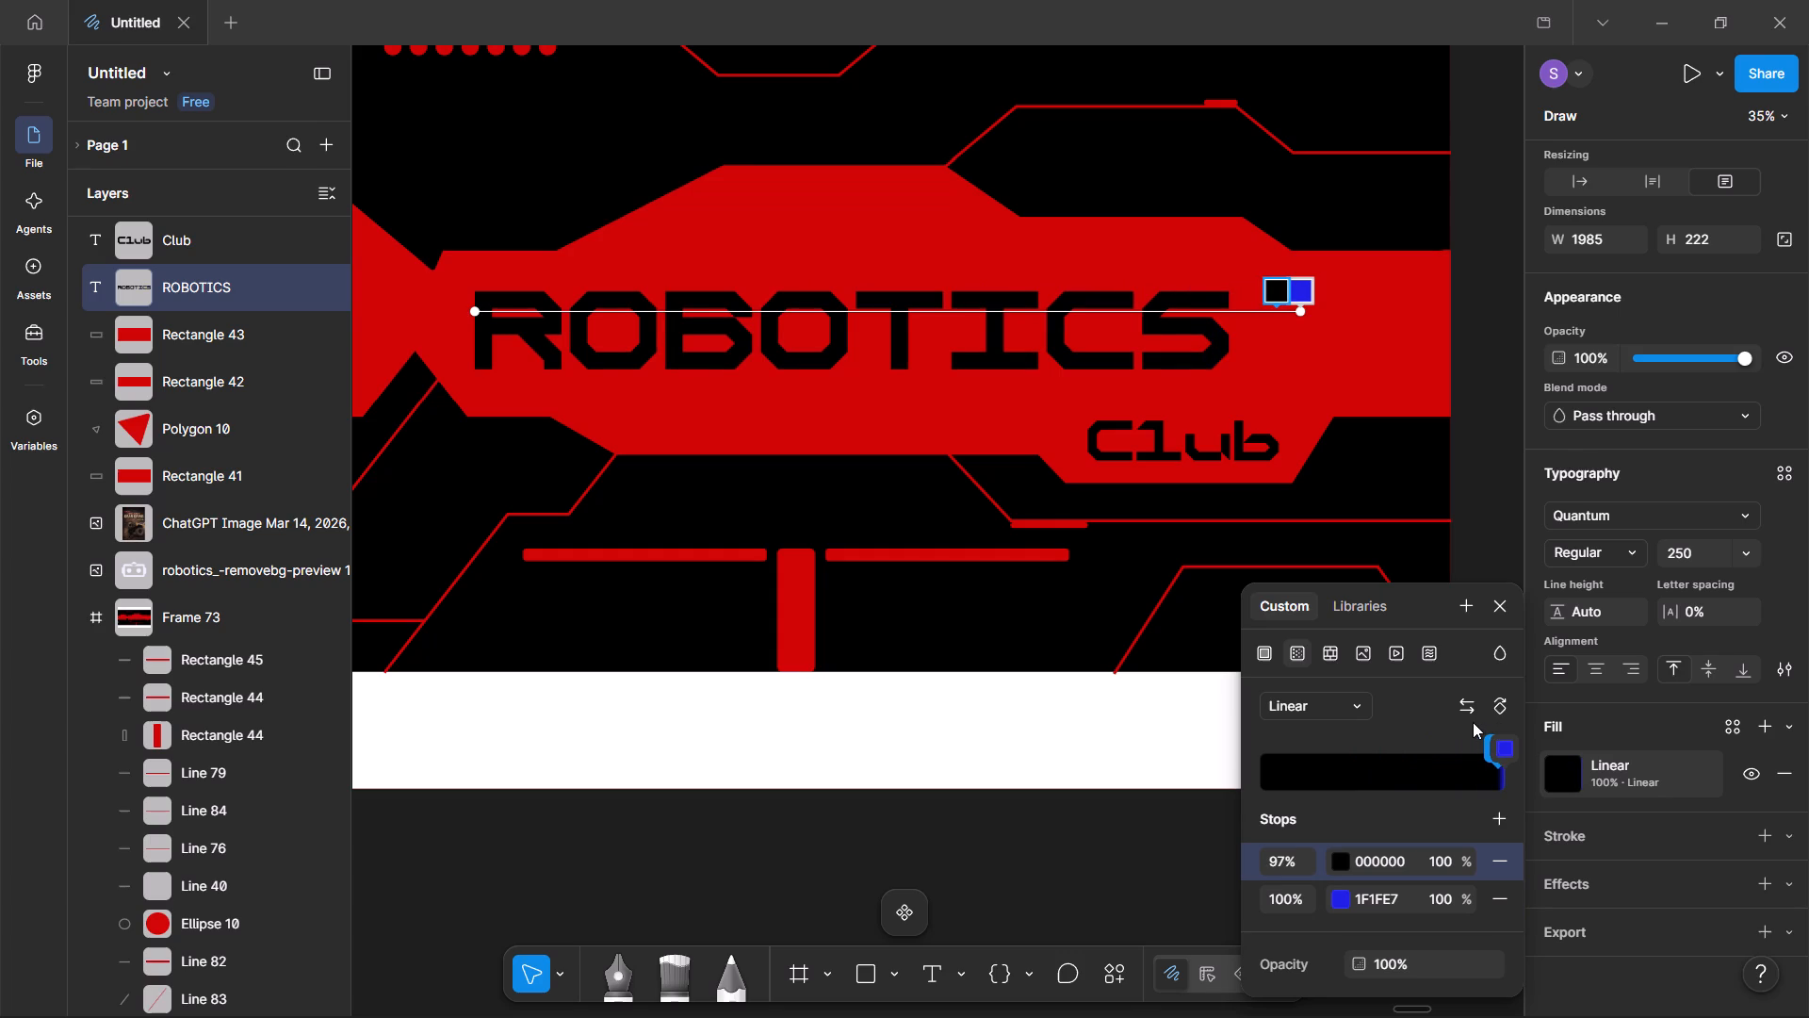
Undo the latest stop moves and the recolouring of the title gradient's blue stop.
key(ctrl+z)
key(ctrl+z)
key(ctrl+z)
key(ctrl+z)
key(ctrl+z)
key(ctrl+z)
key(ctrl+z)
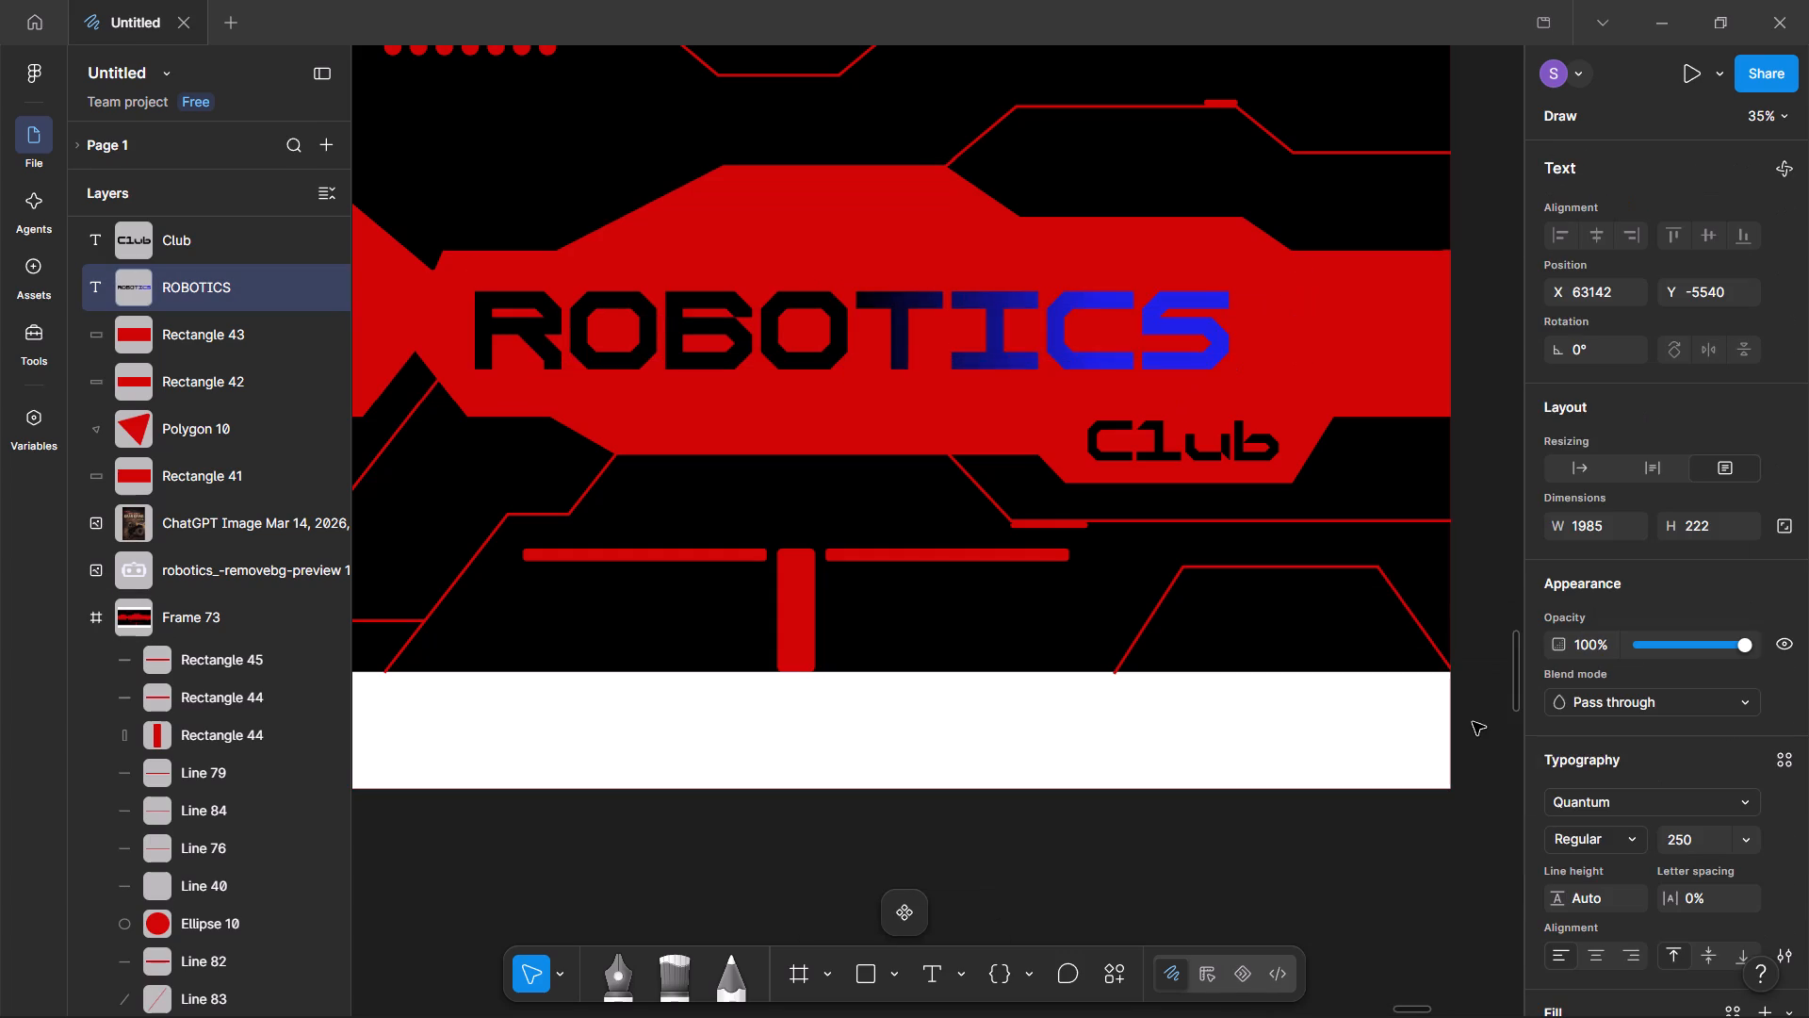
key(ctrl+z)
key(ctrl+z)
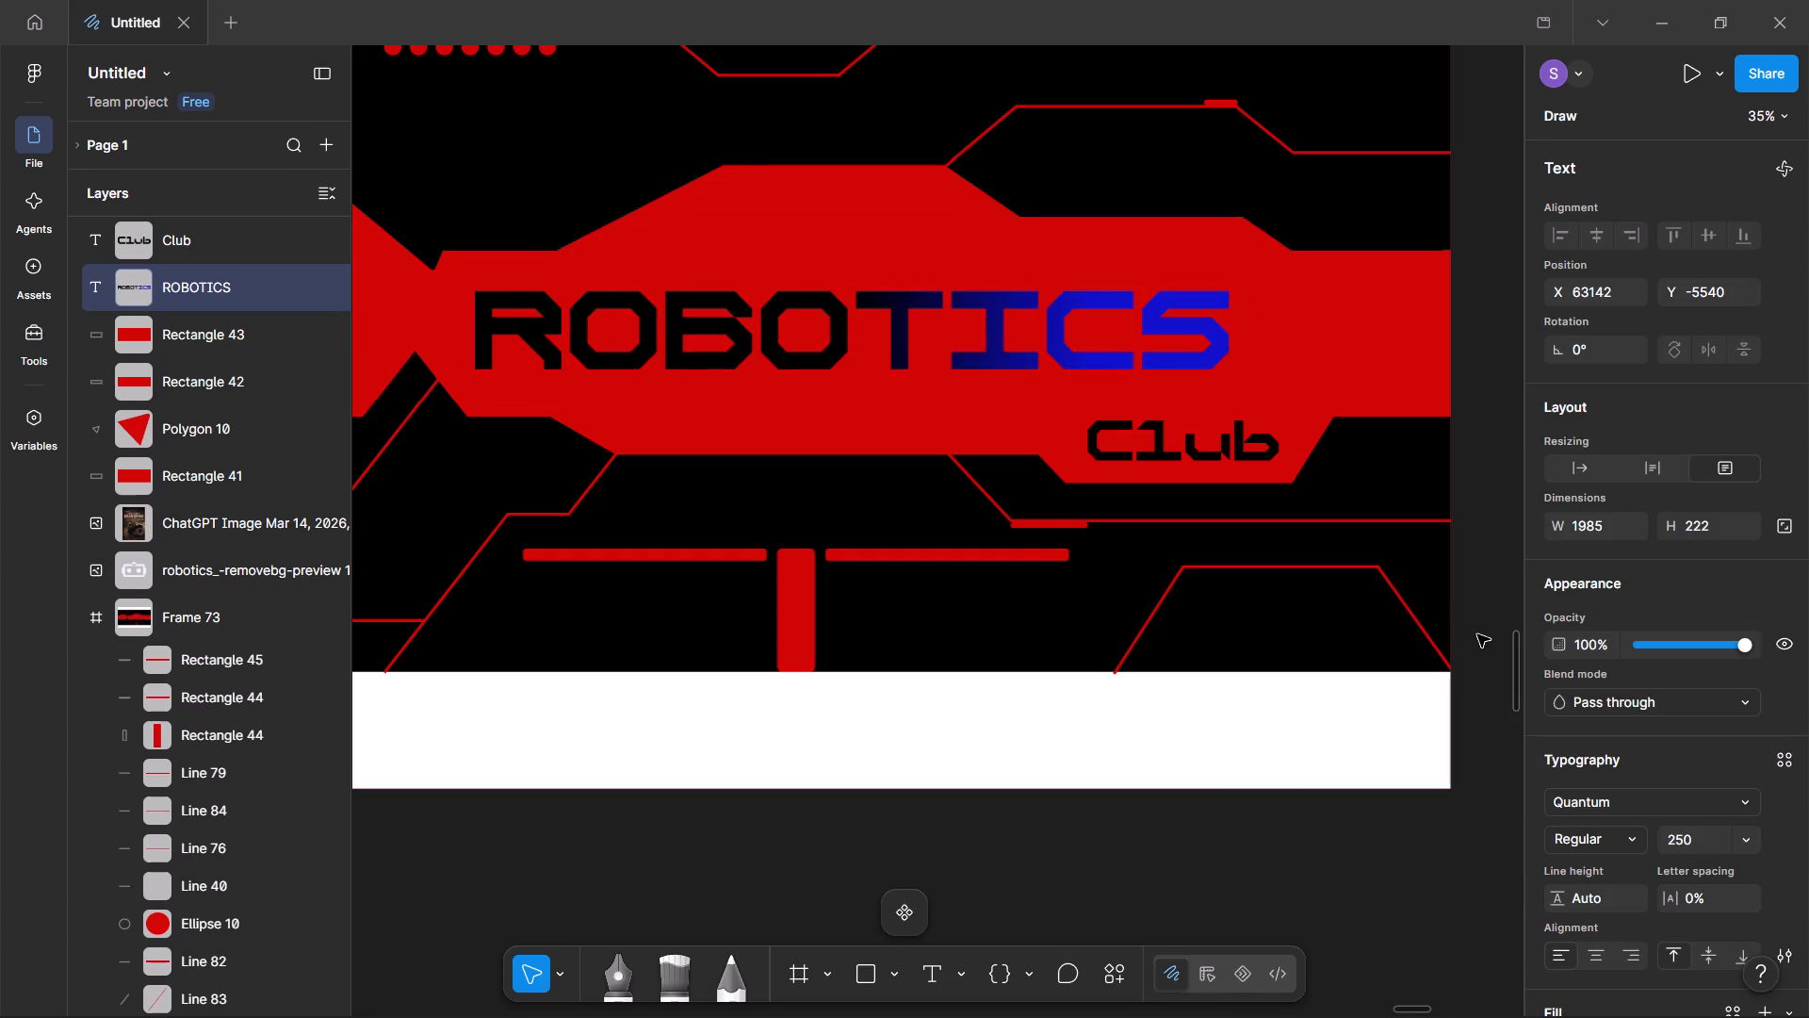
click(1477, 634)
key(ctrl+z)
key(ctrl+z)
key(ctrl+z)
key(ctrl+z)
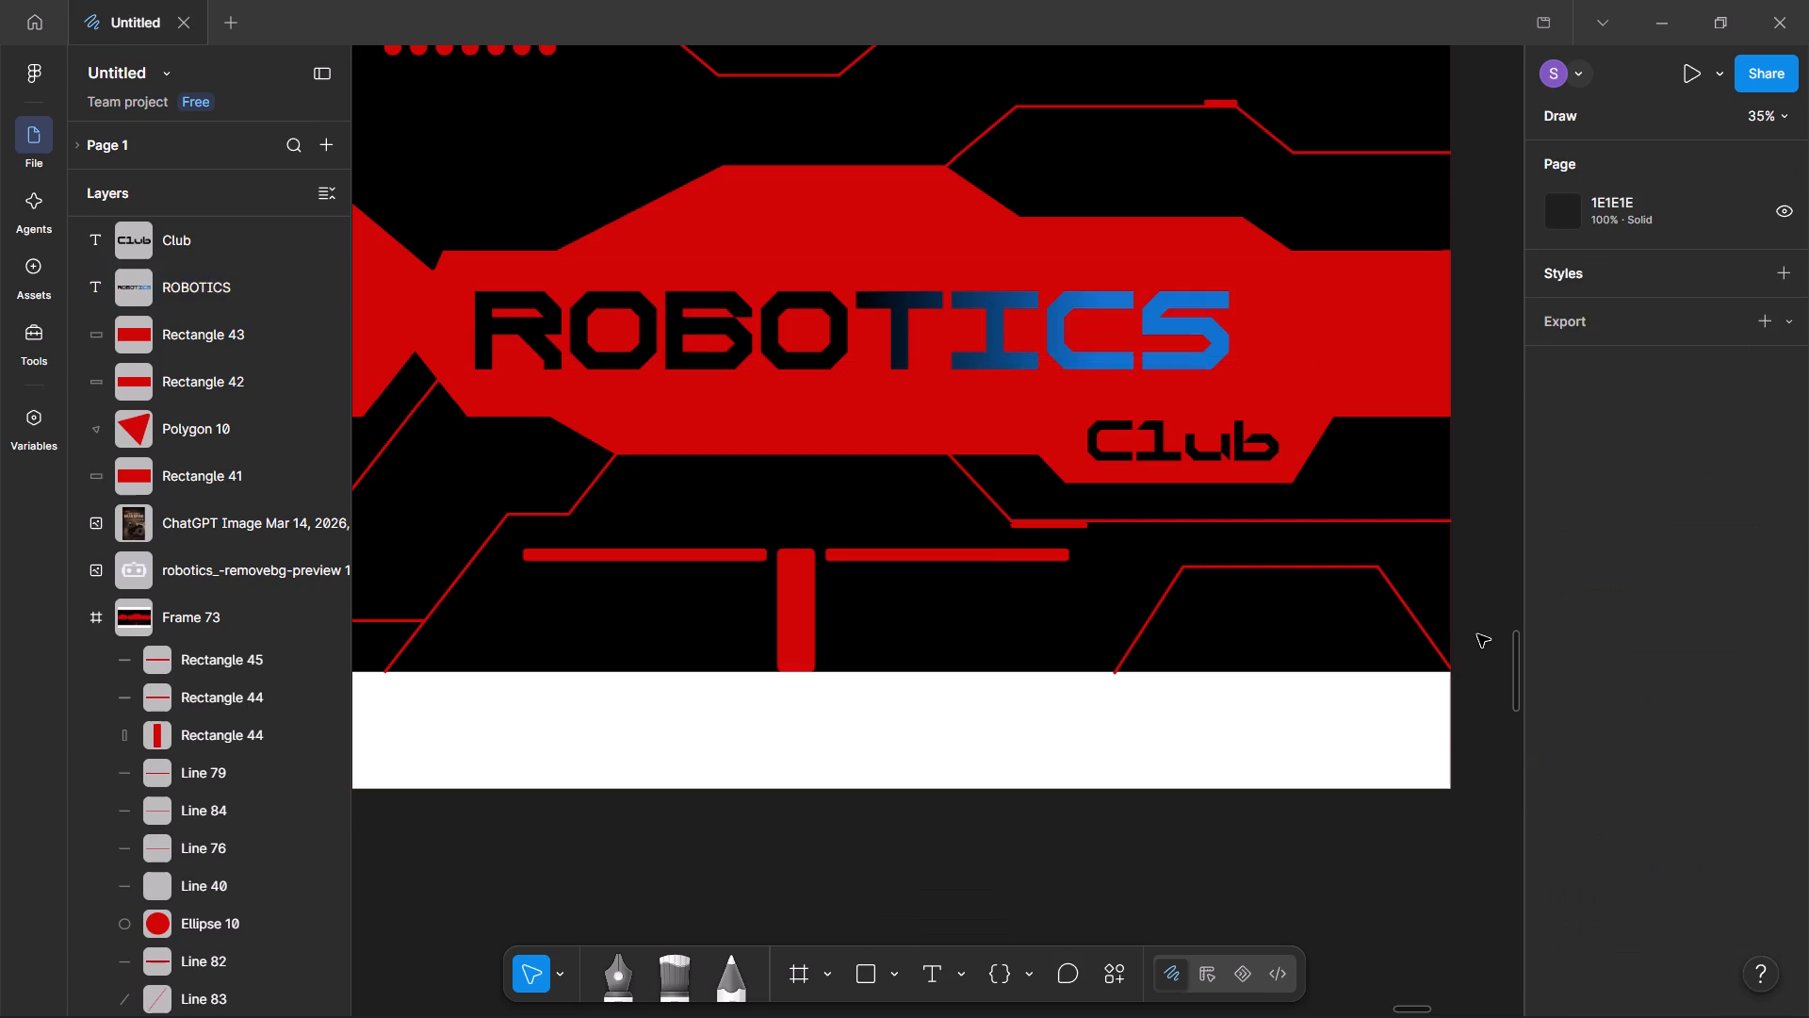
Undo the earlier gradient styling until the ROBOTICS title is back to its solid black fill.
key(ctrl+z)
key(ctrl+z)
key(ctrl+z)
key(ctrl+z)
key(ctrl+z)
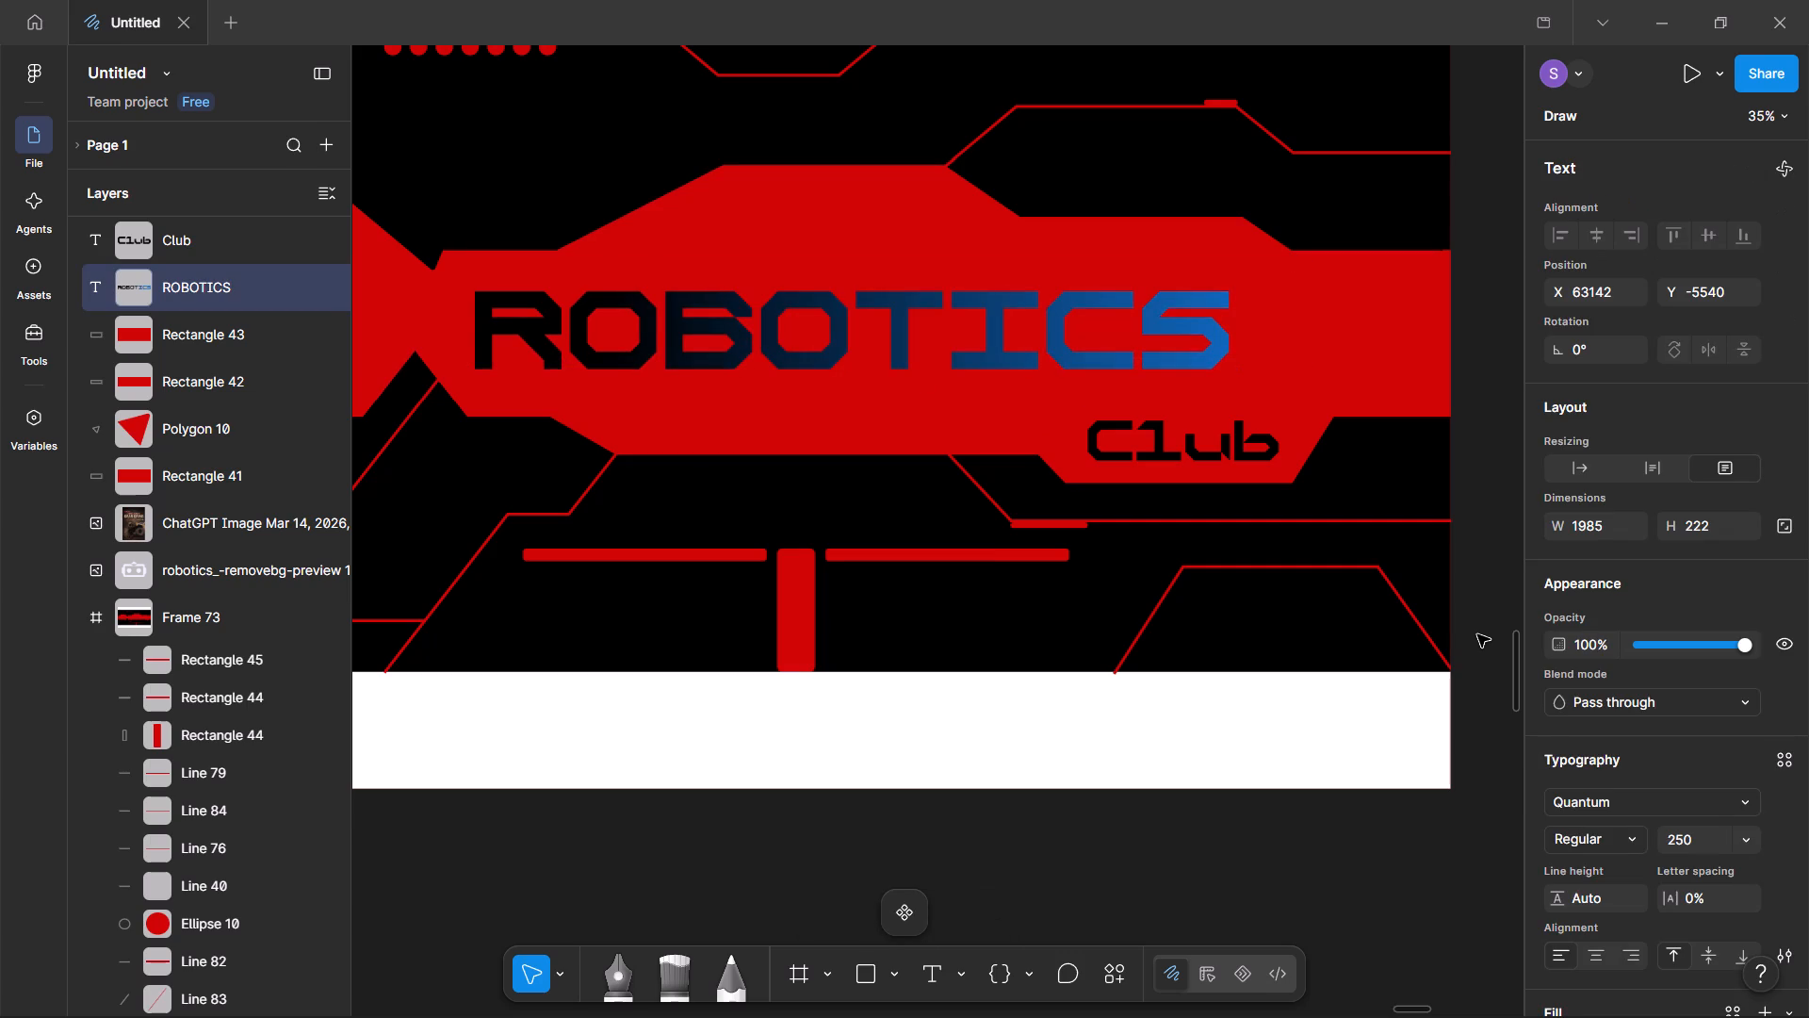
key(ctrl+z)
key(ctrl+z)
key(ctrl+z)
key(ctrl+z)
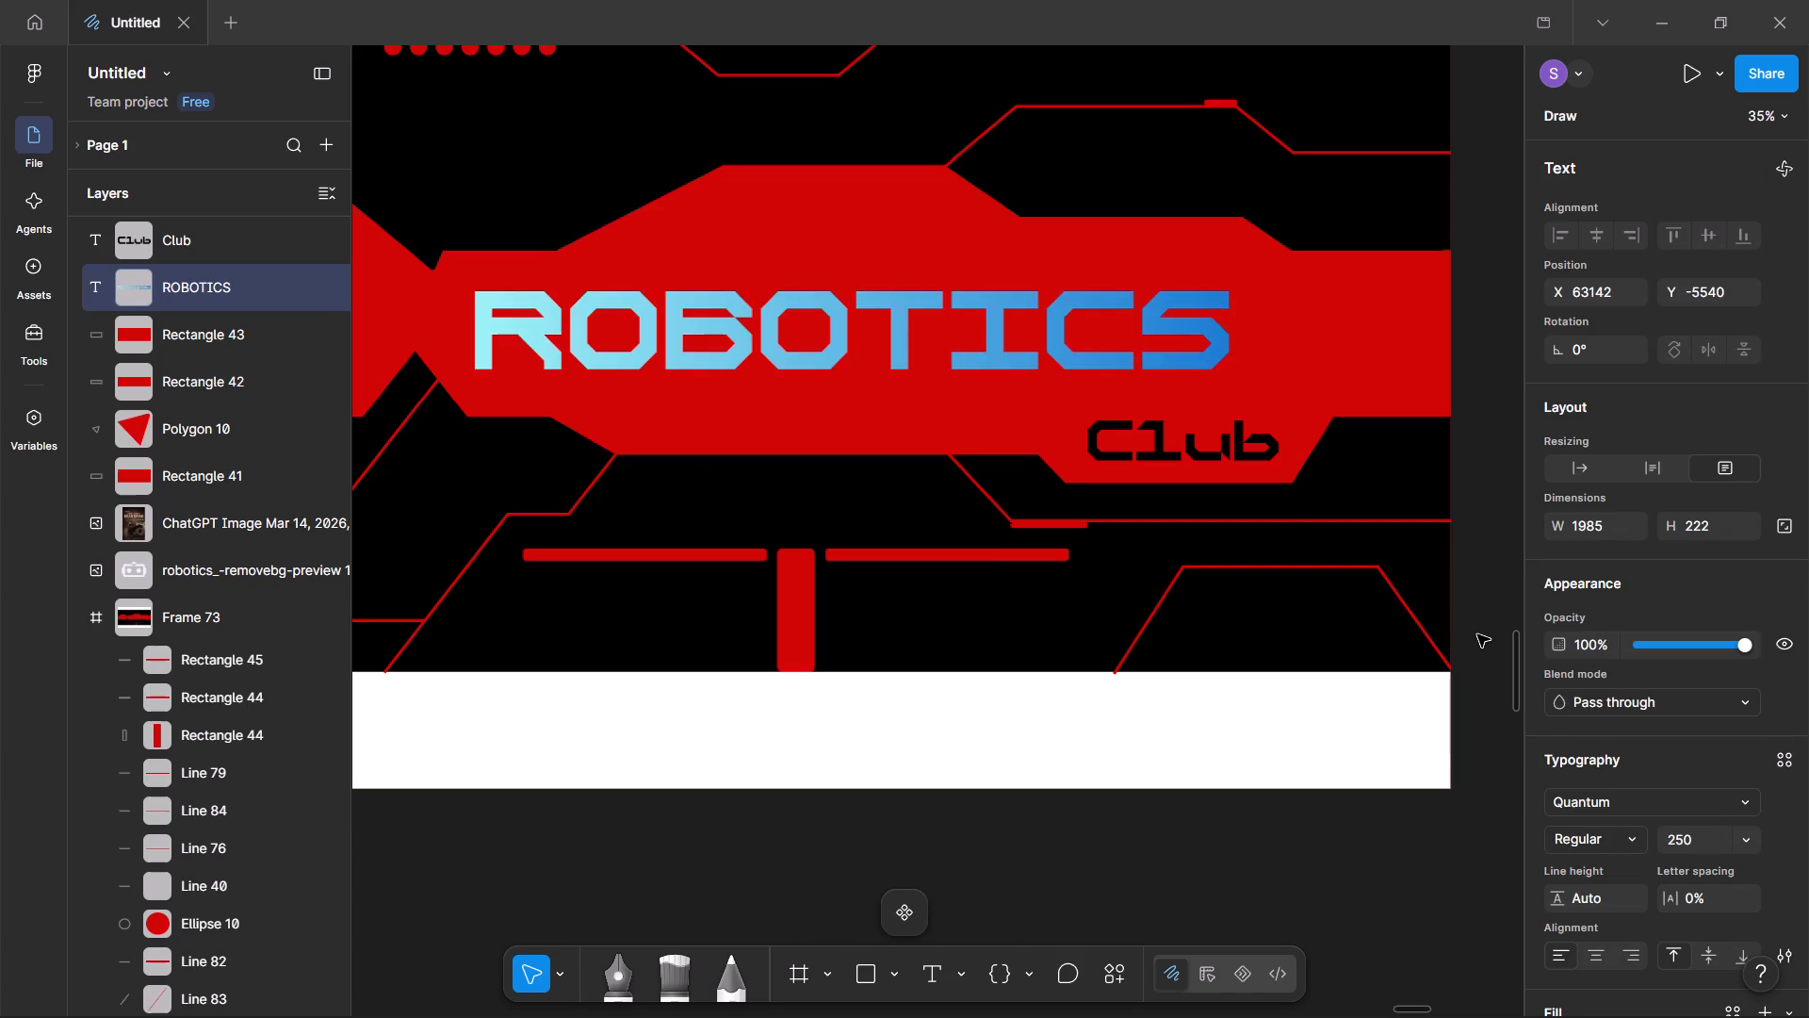
key(ctrl+z)
key(ctrl+z)
key(ctrl+z)
key(ctrl+z)
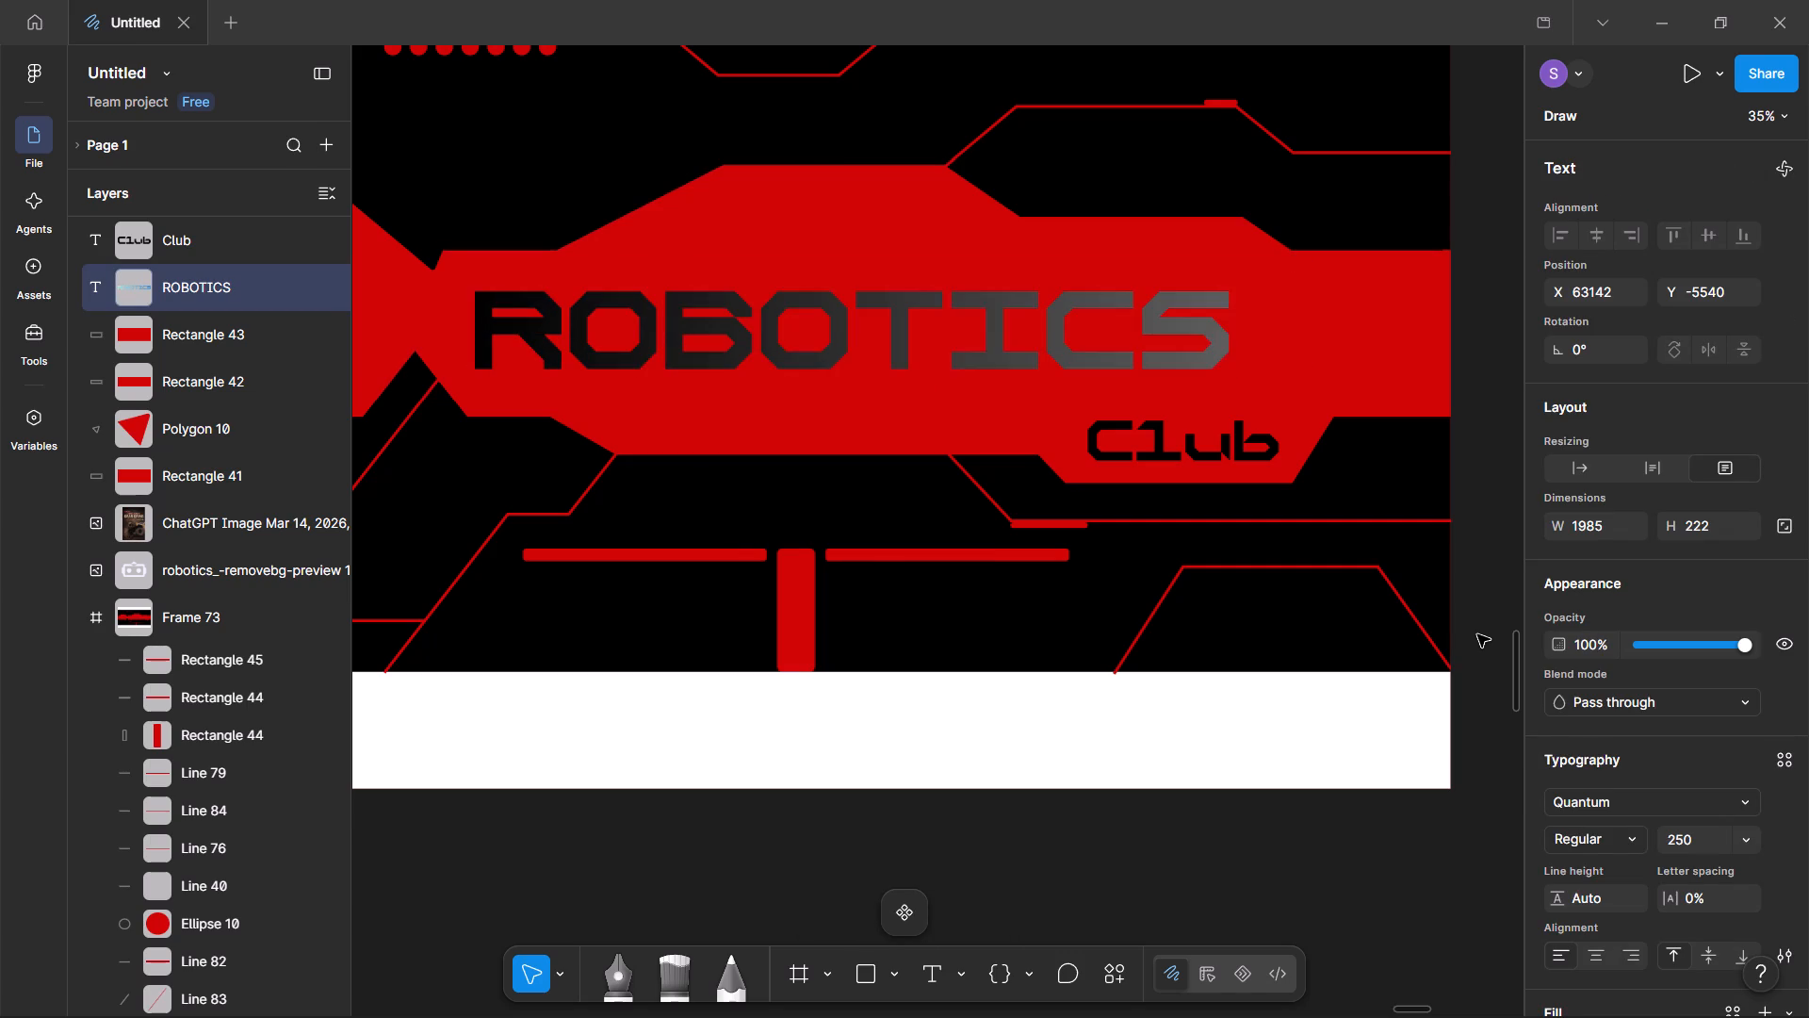
key(ctrl+z)
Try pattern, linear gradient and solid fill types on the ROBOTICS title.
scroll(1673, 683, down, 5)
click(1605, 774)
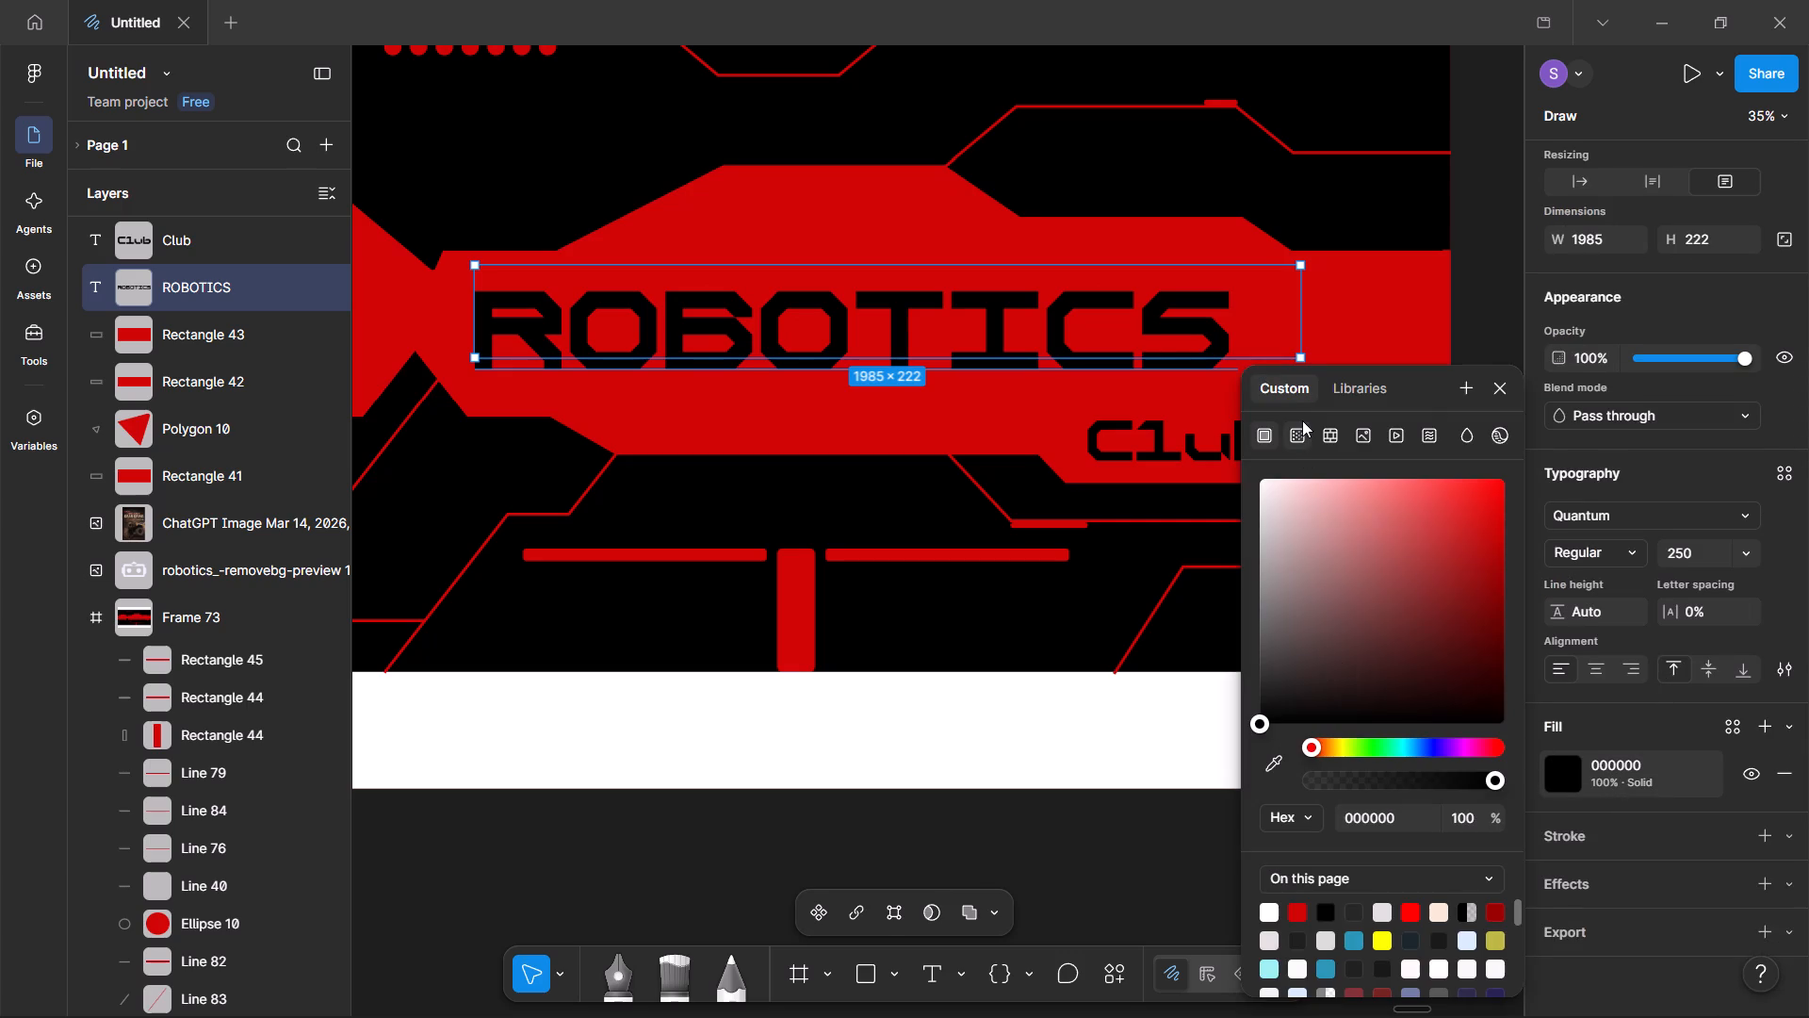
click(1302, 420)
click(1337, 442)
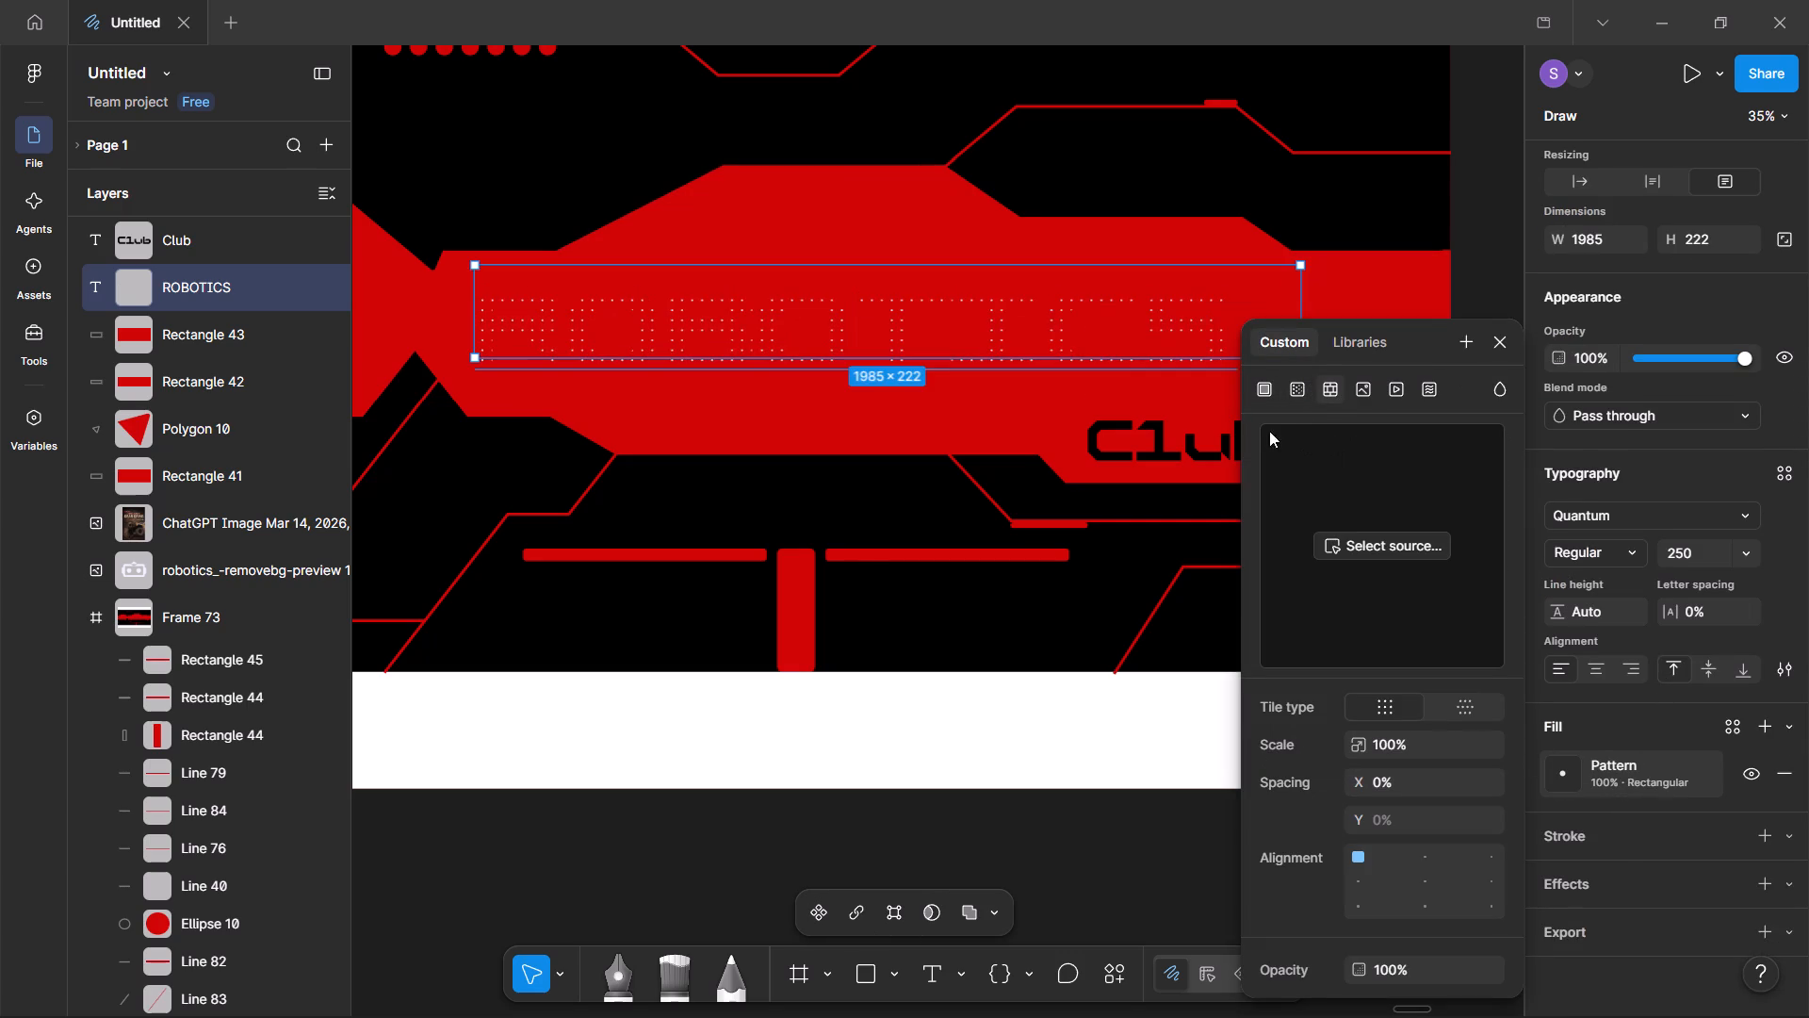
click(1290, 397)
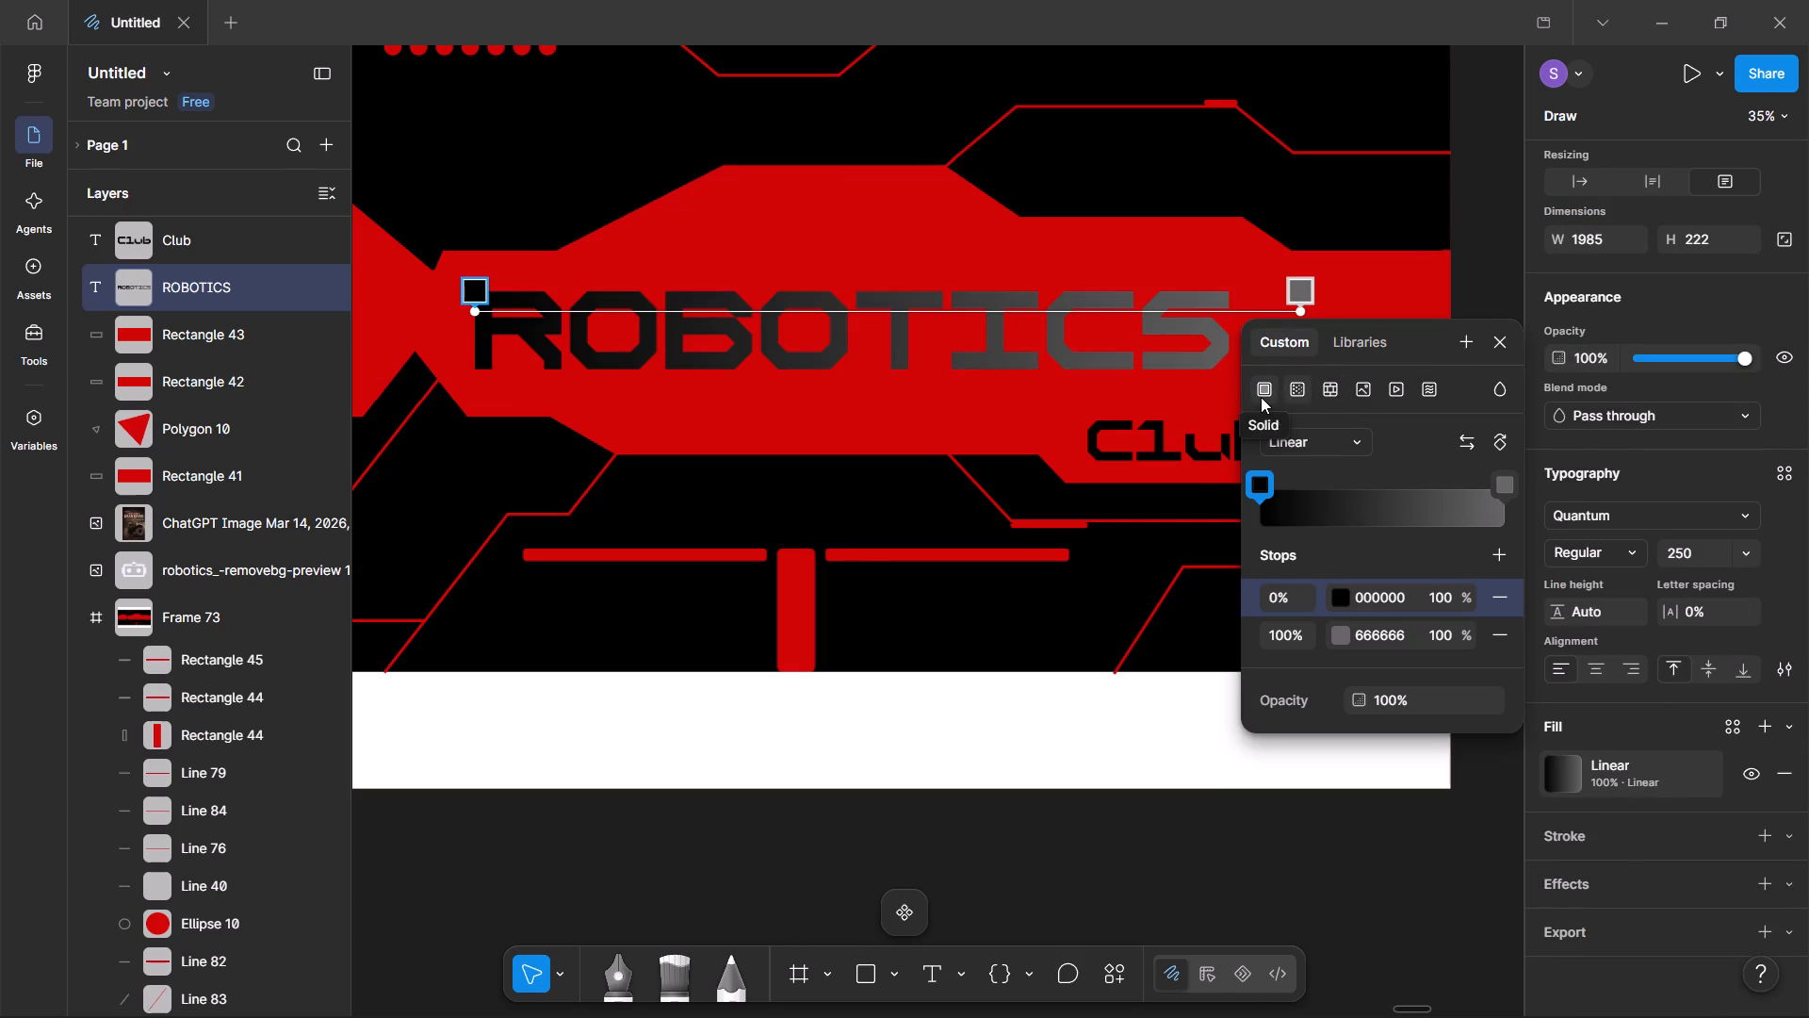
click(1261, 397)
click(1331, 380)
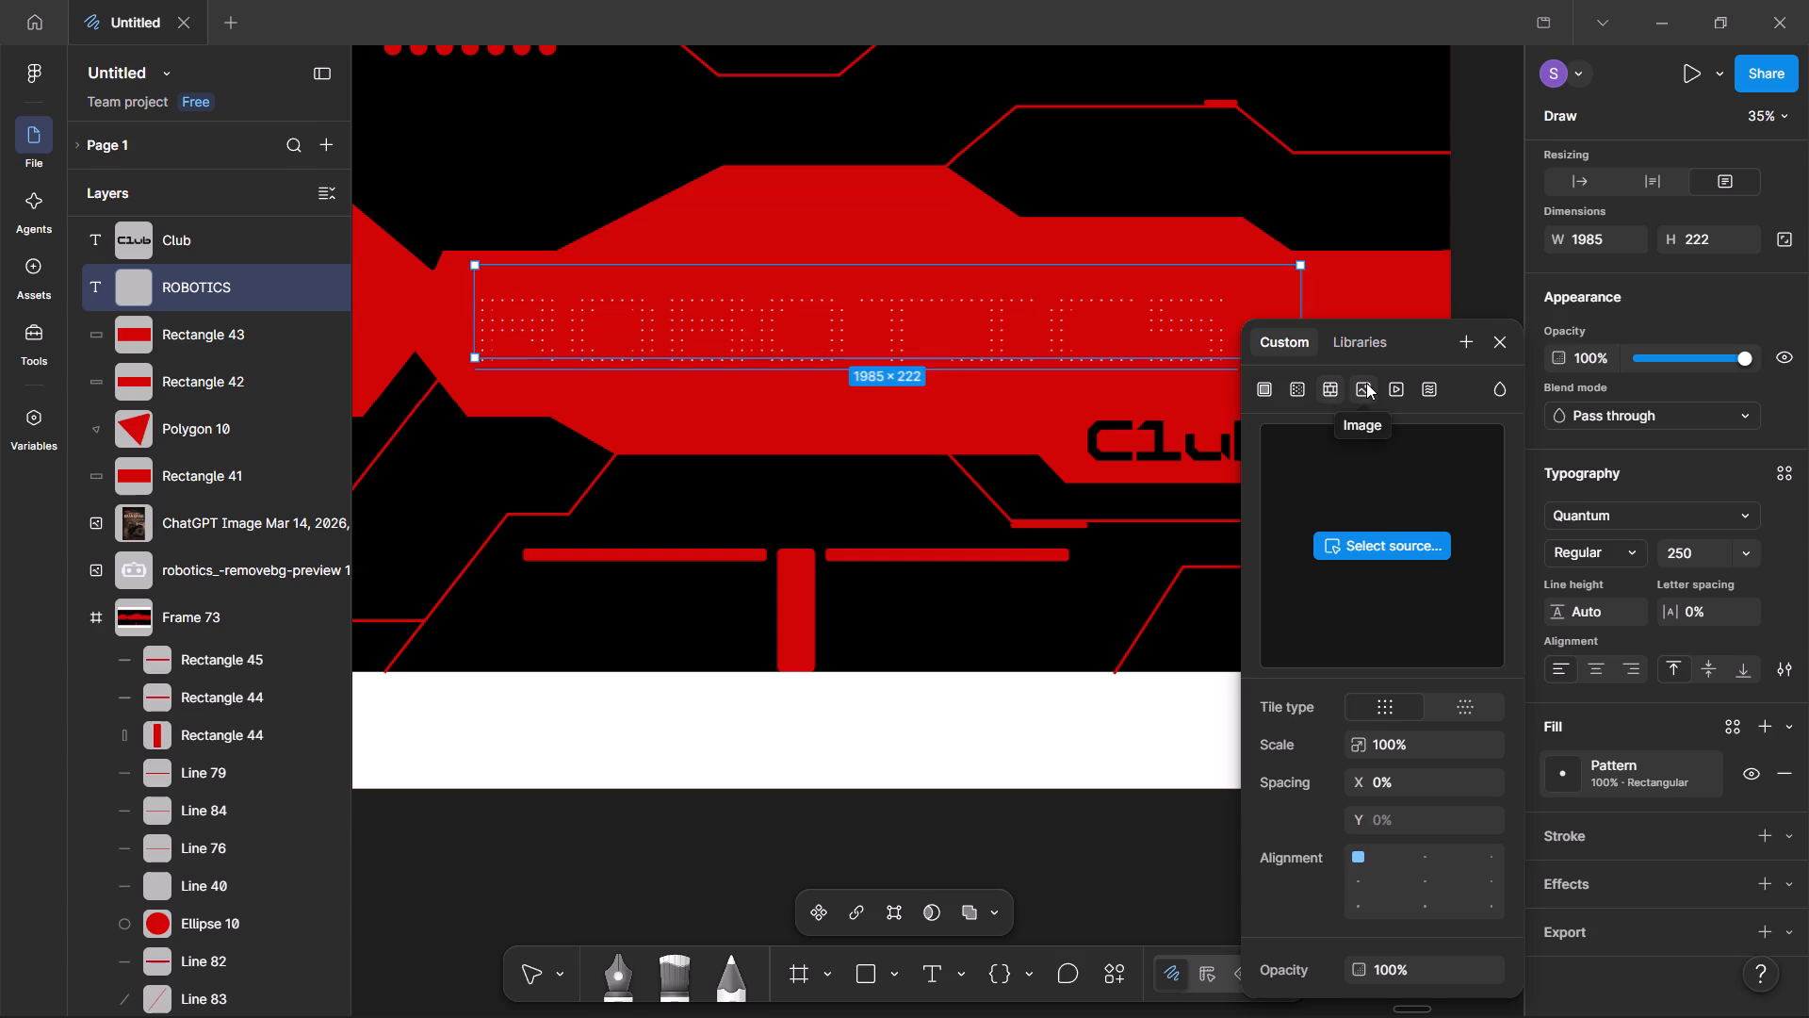
Change the ROBOTICS title's fill to an image and start an upload from the computer's Downloads folder.
click(1366, 383)
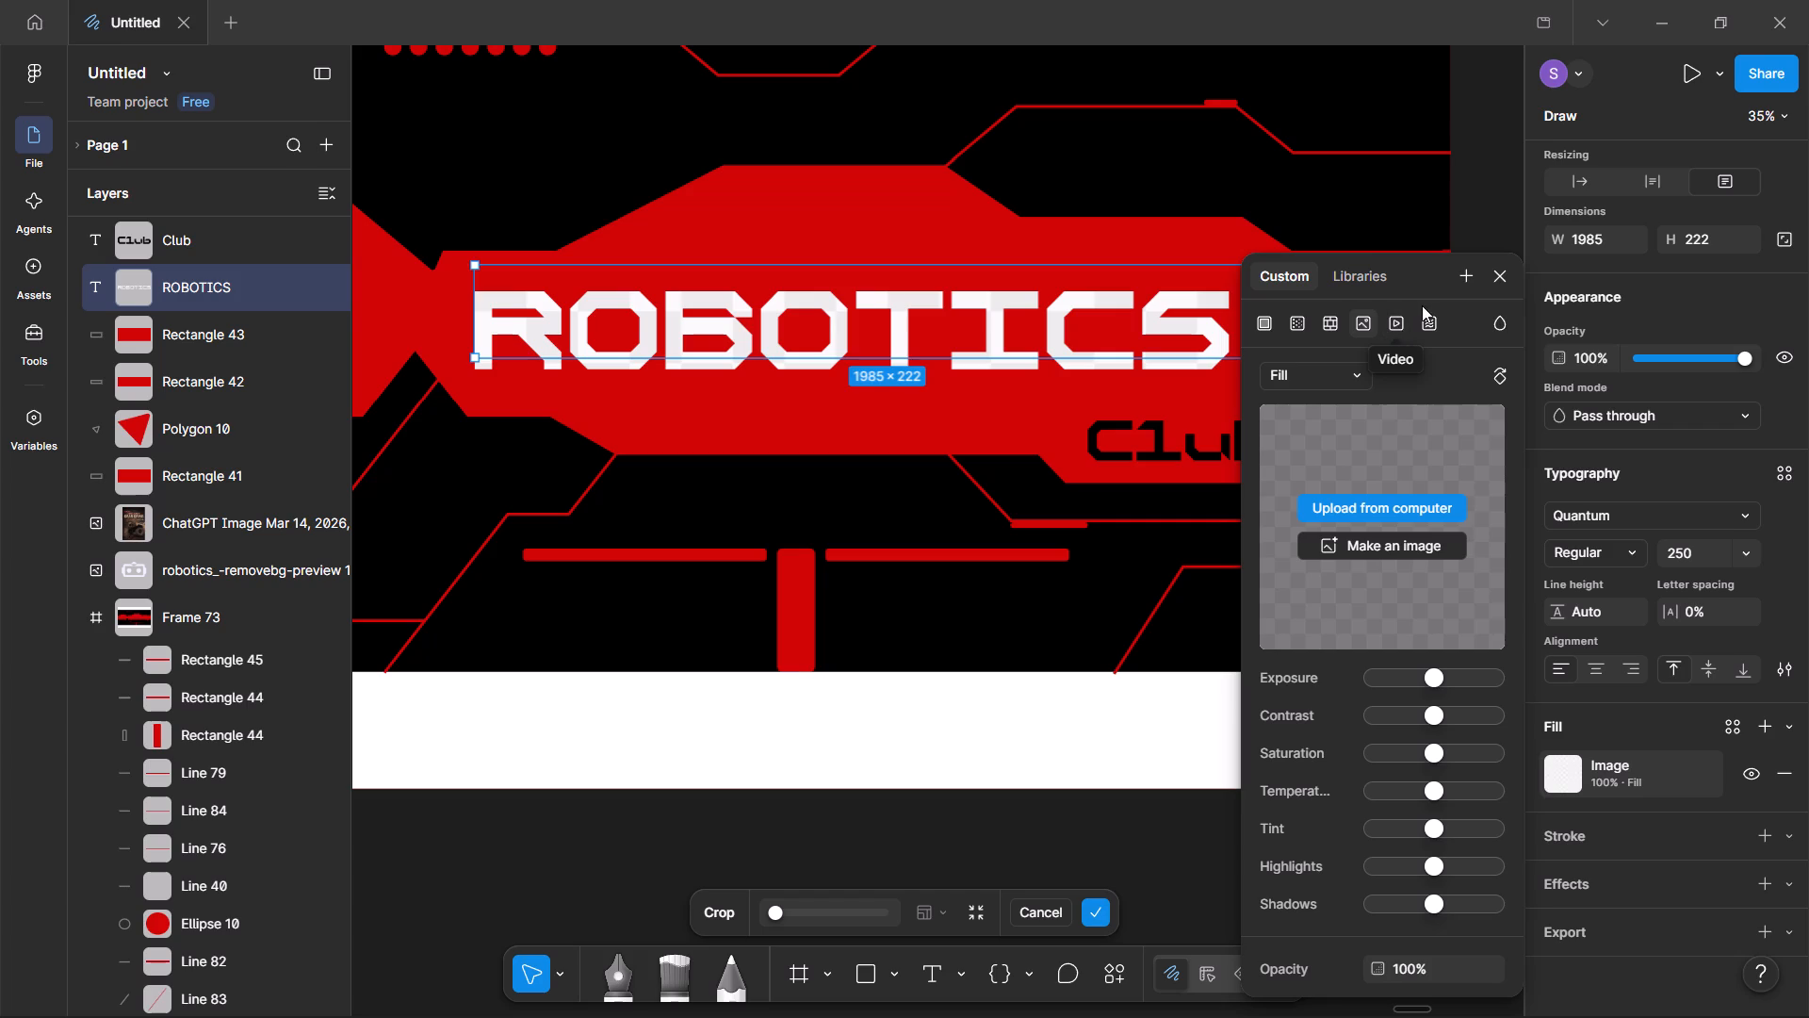
click(1384, 512)
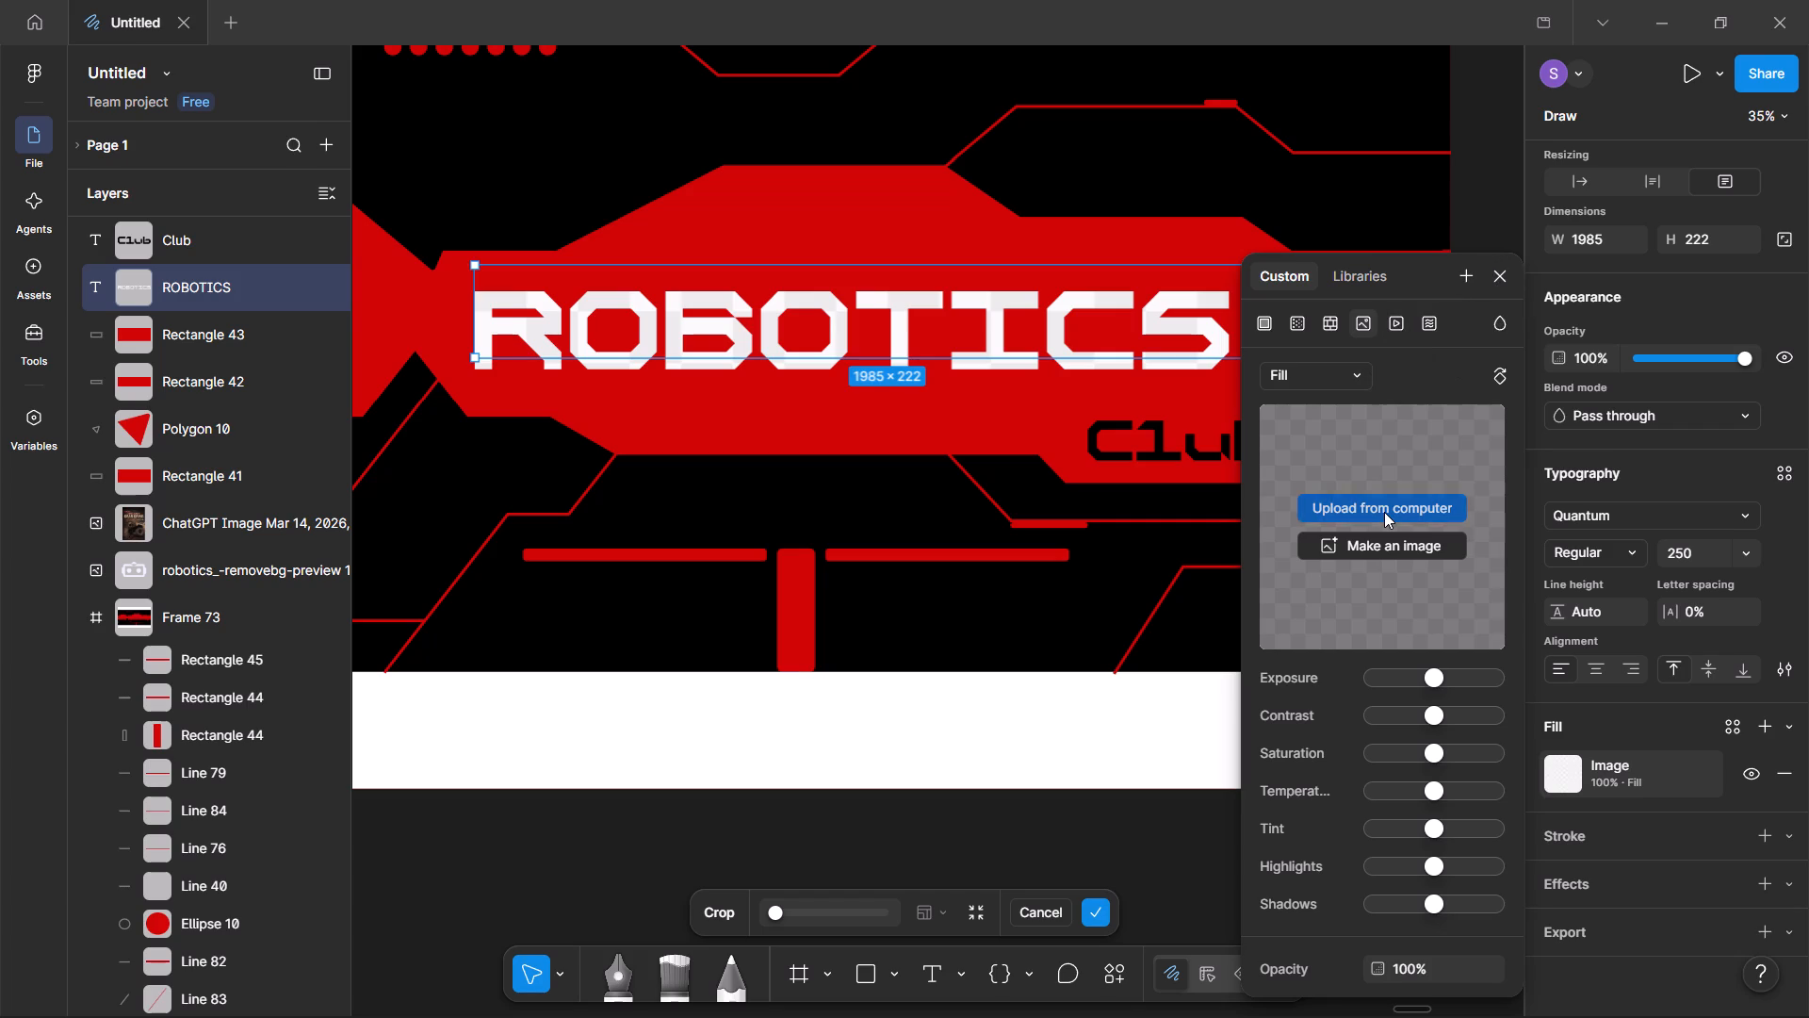
scroll(507, 322, down, 1)
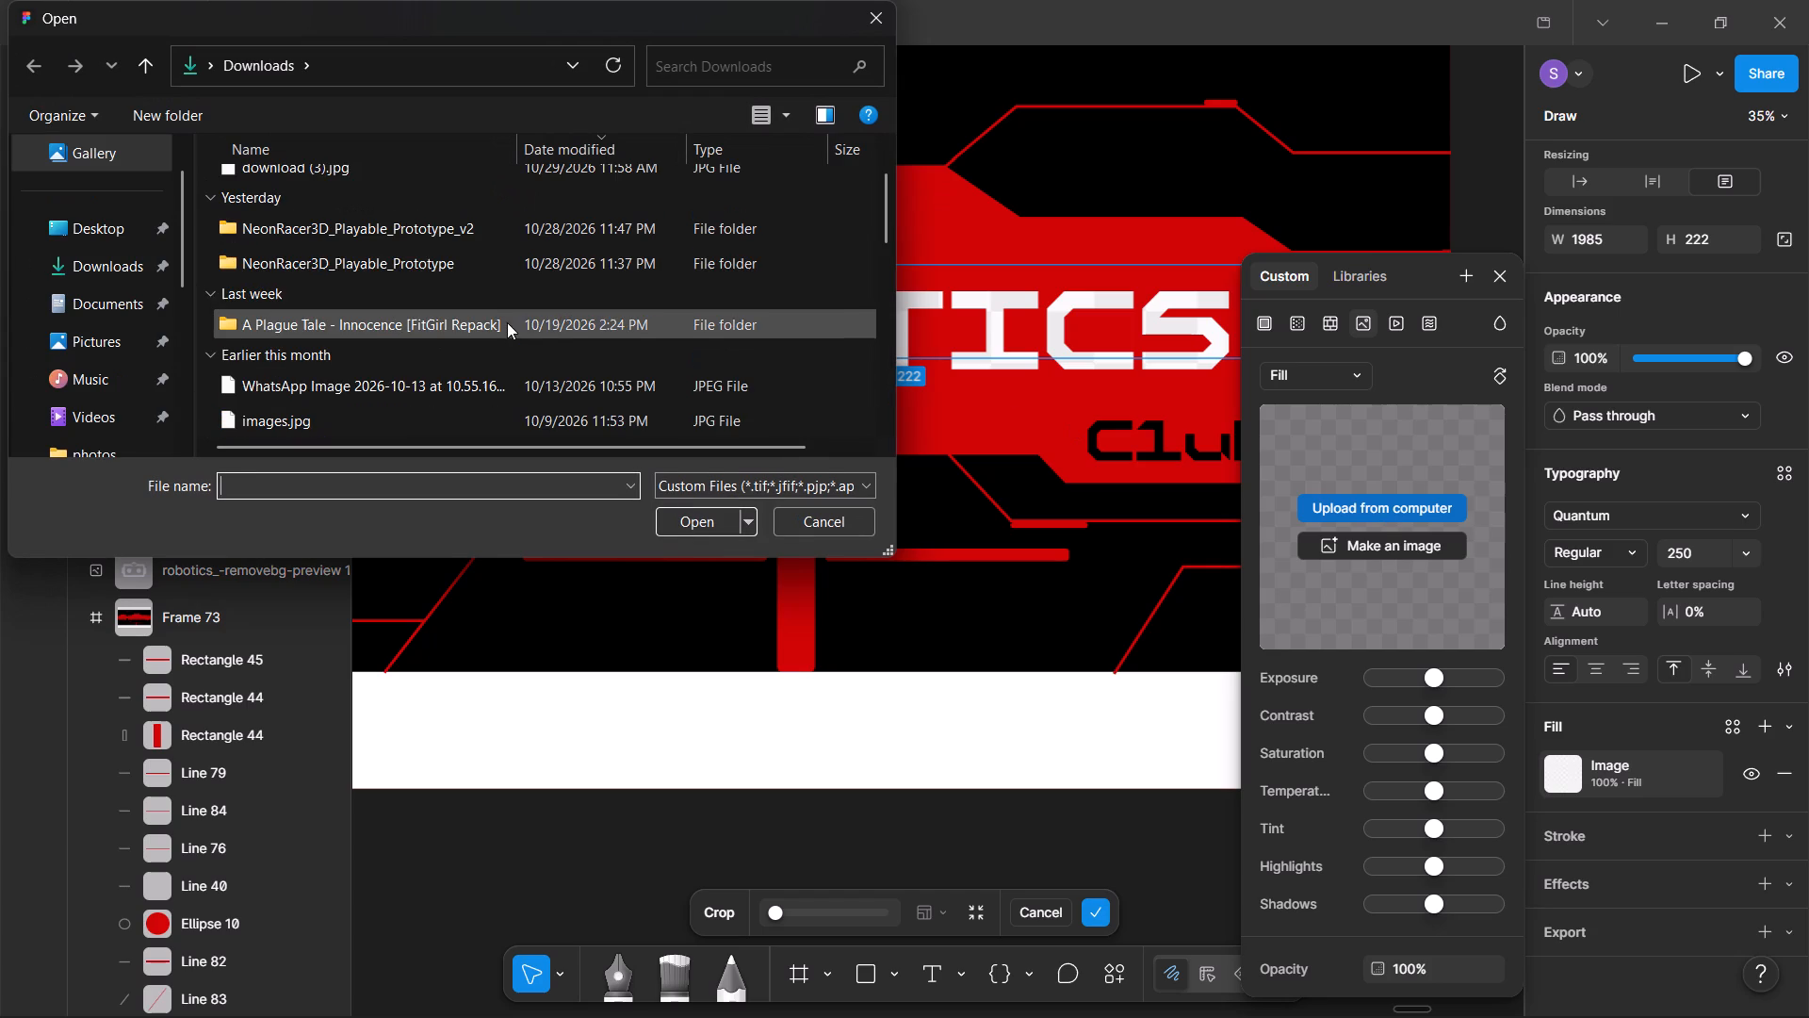
scroll(507, 322, down, 3)
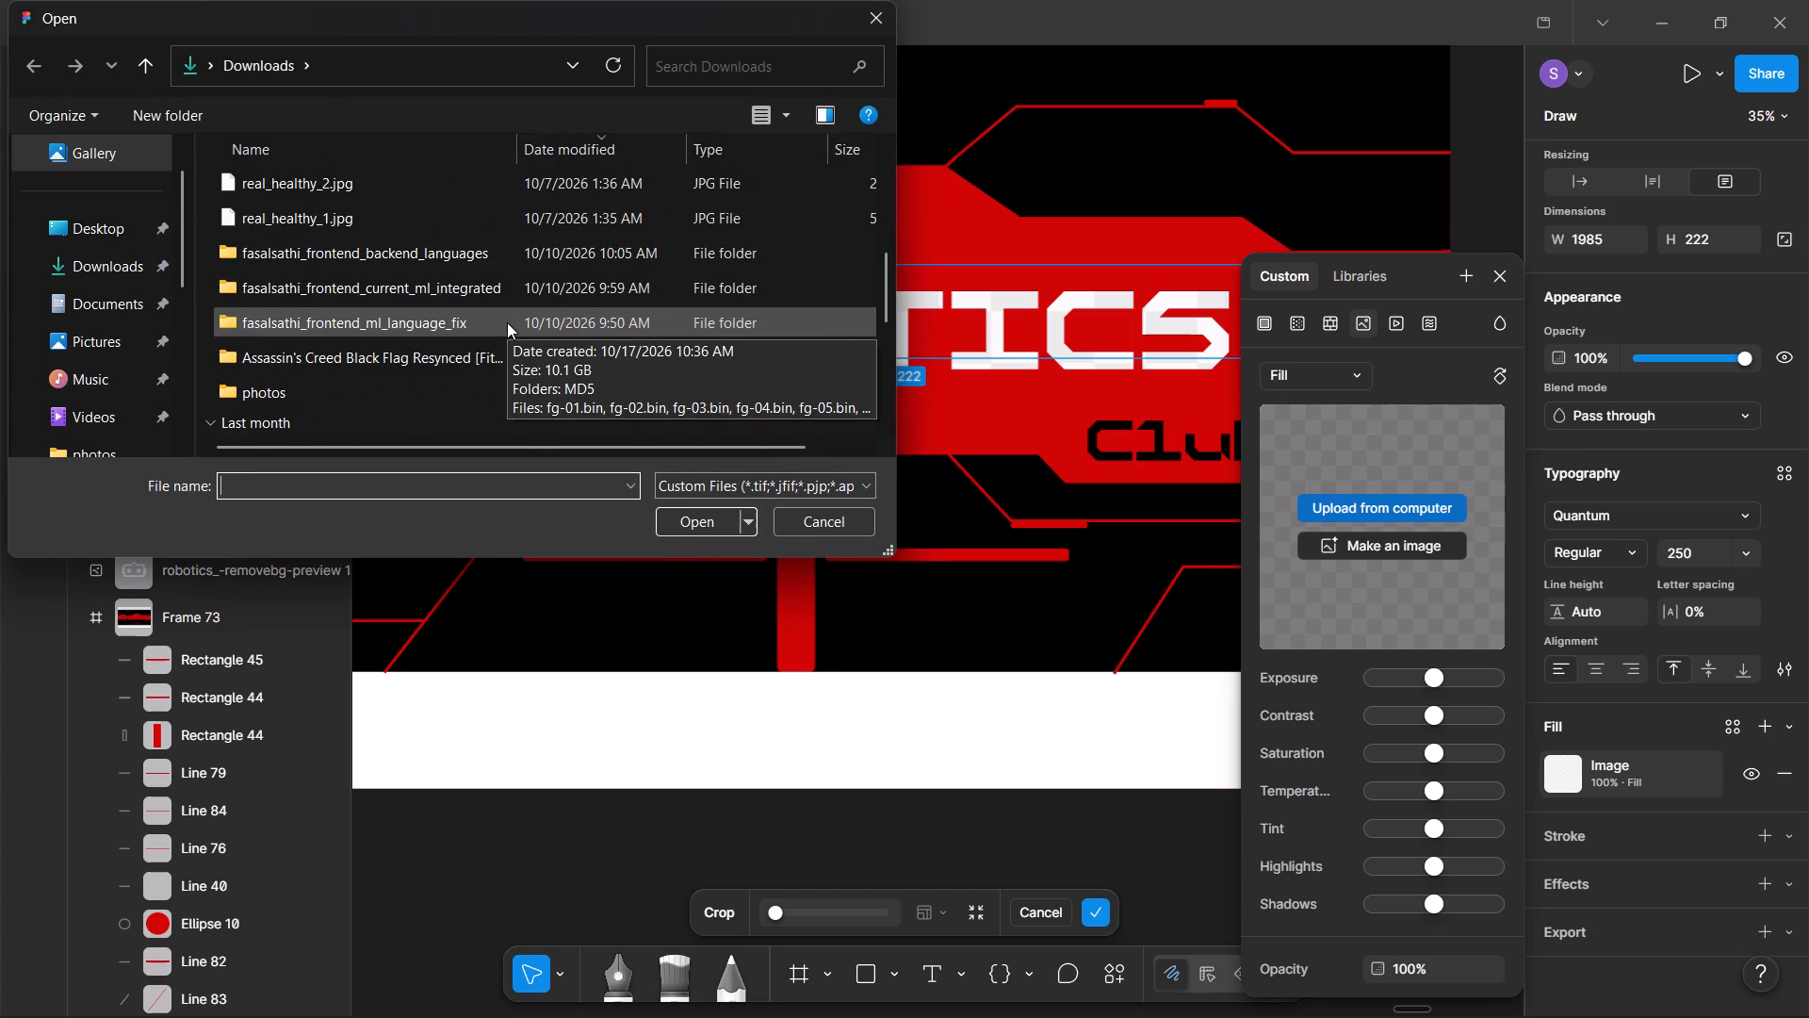
Switch to File Explorer and examine the thumbnails in Downloads to identify the purple zigzag texture image.
click(575, 1003)
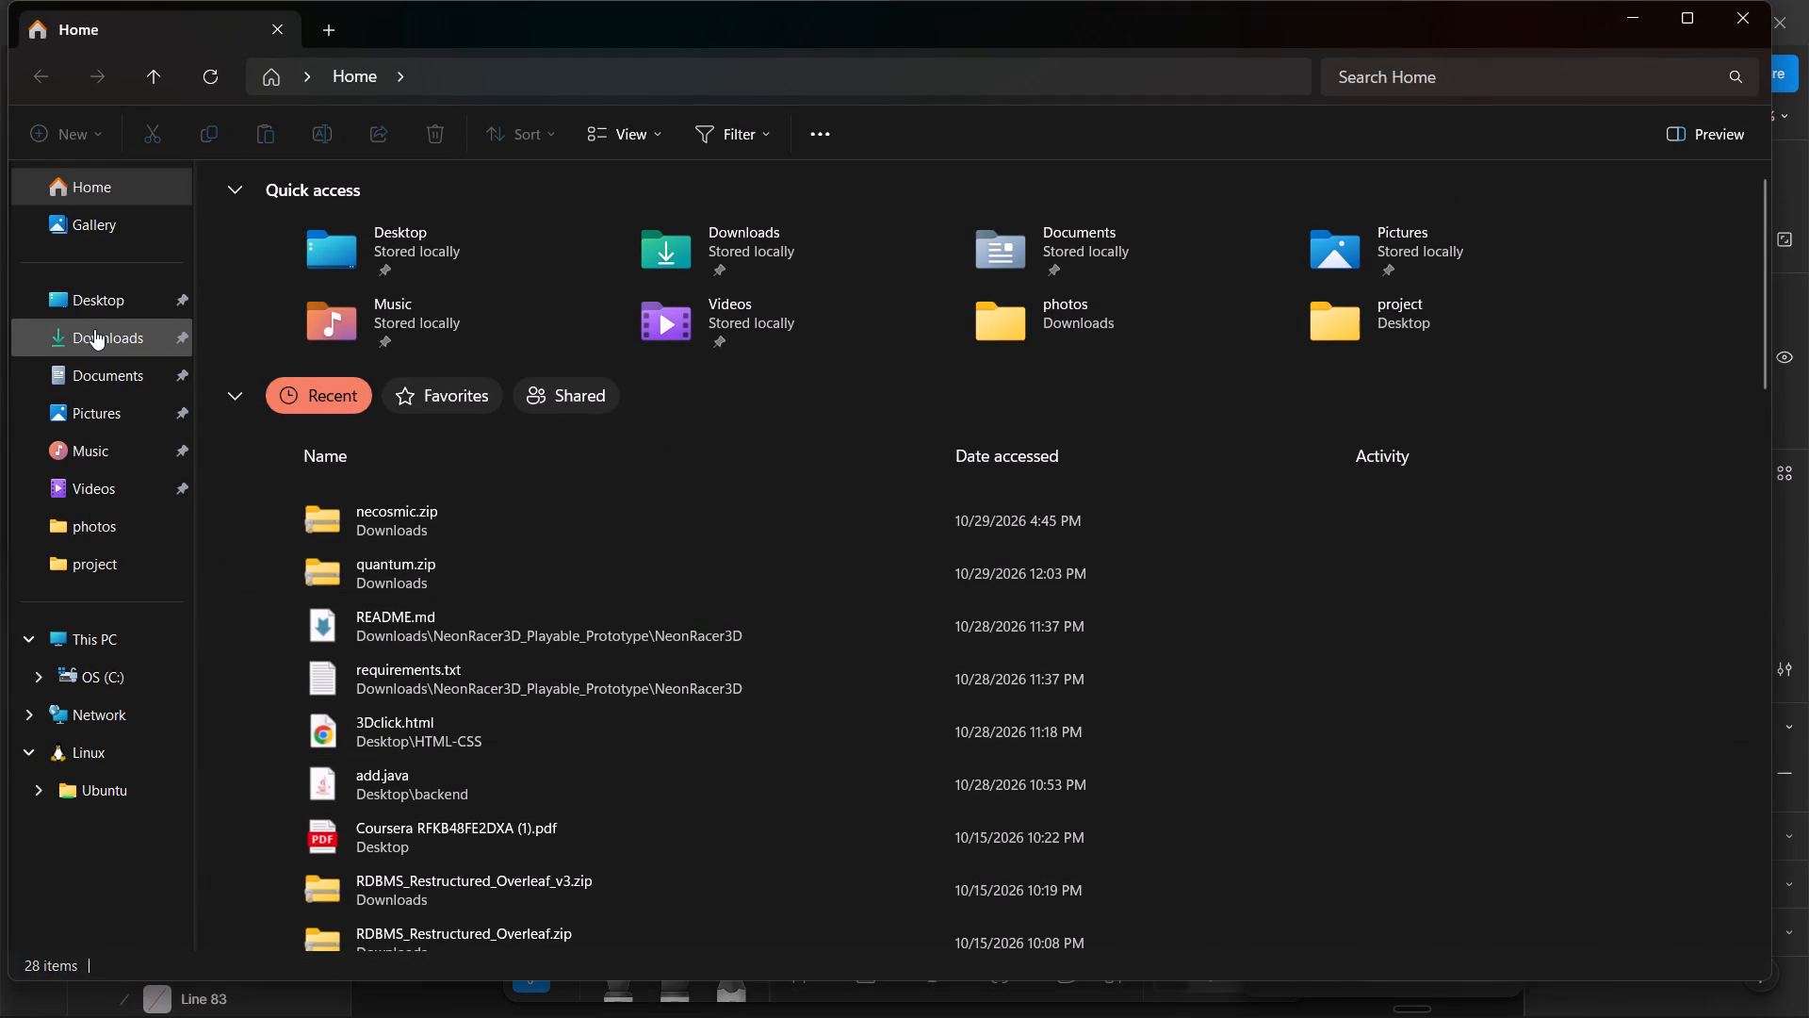
click(88, 340)
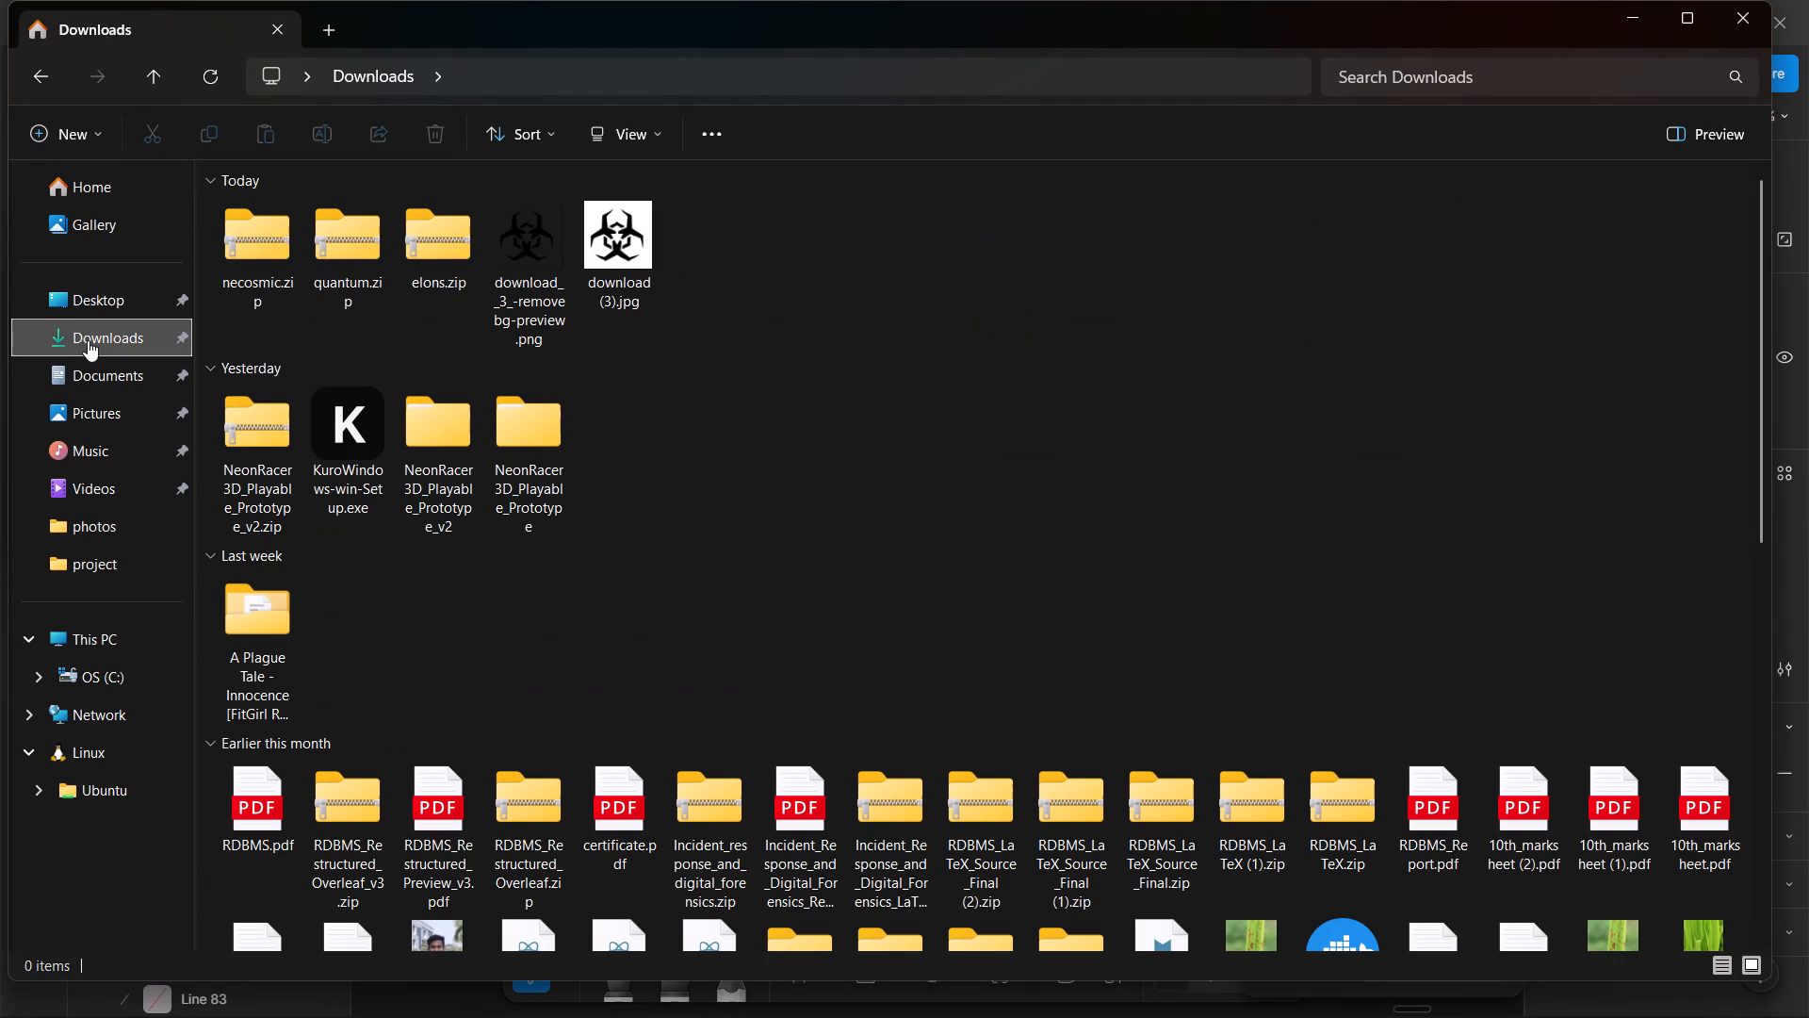
scroll(780, 456, down, 2)
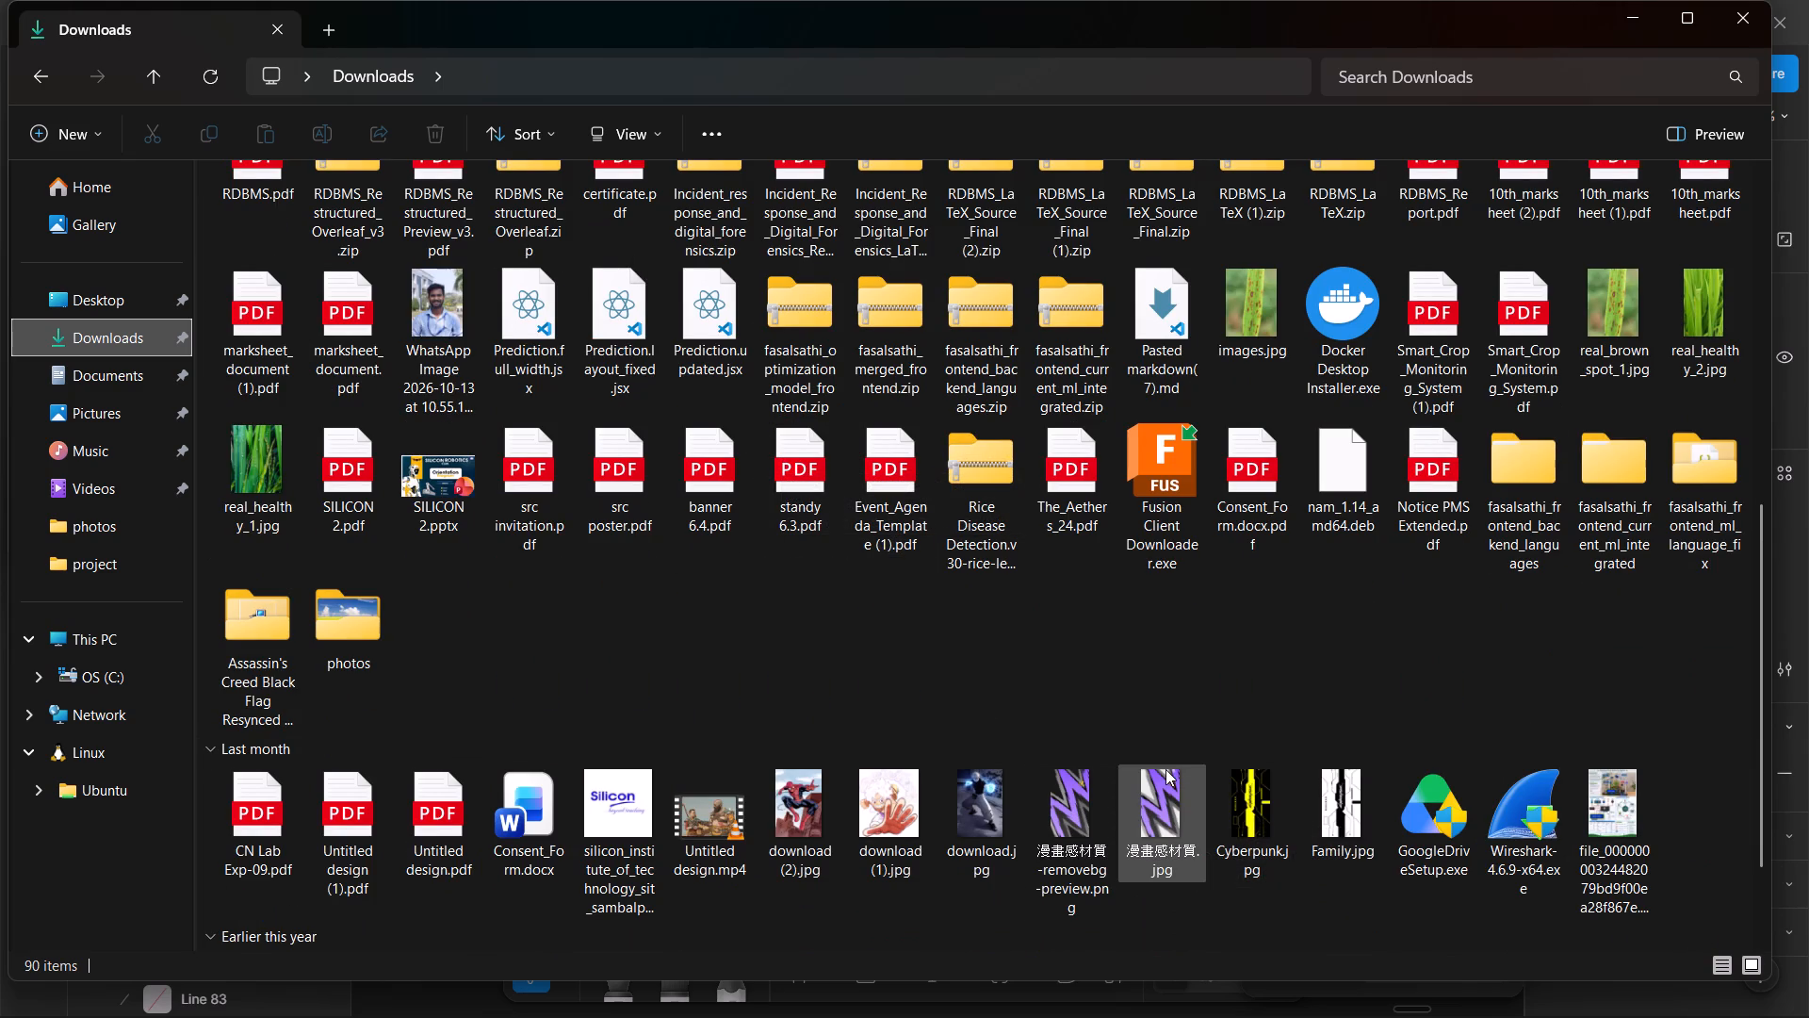
click(1081, 784)
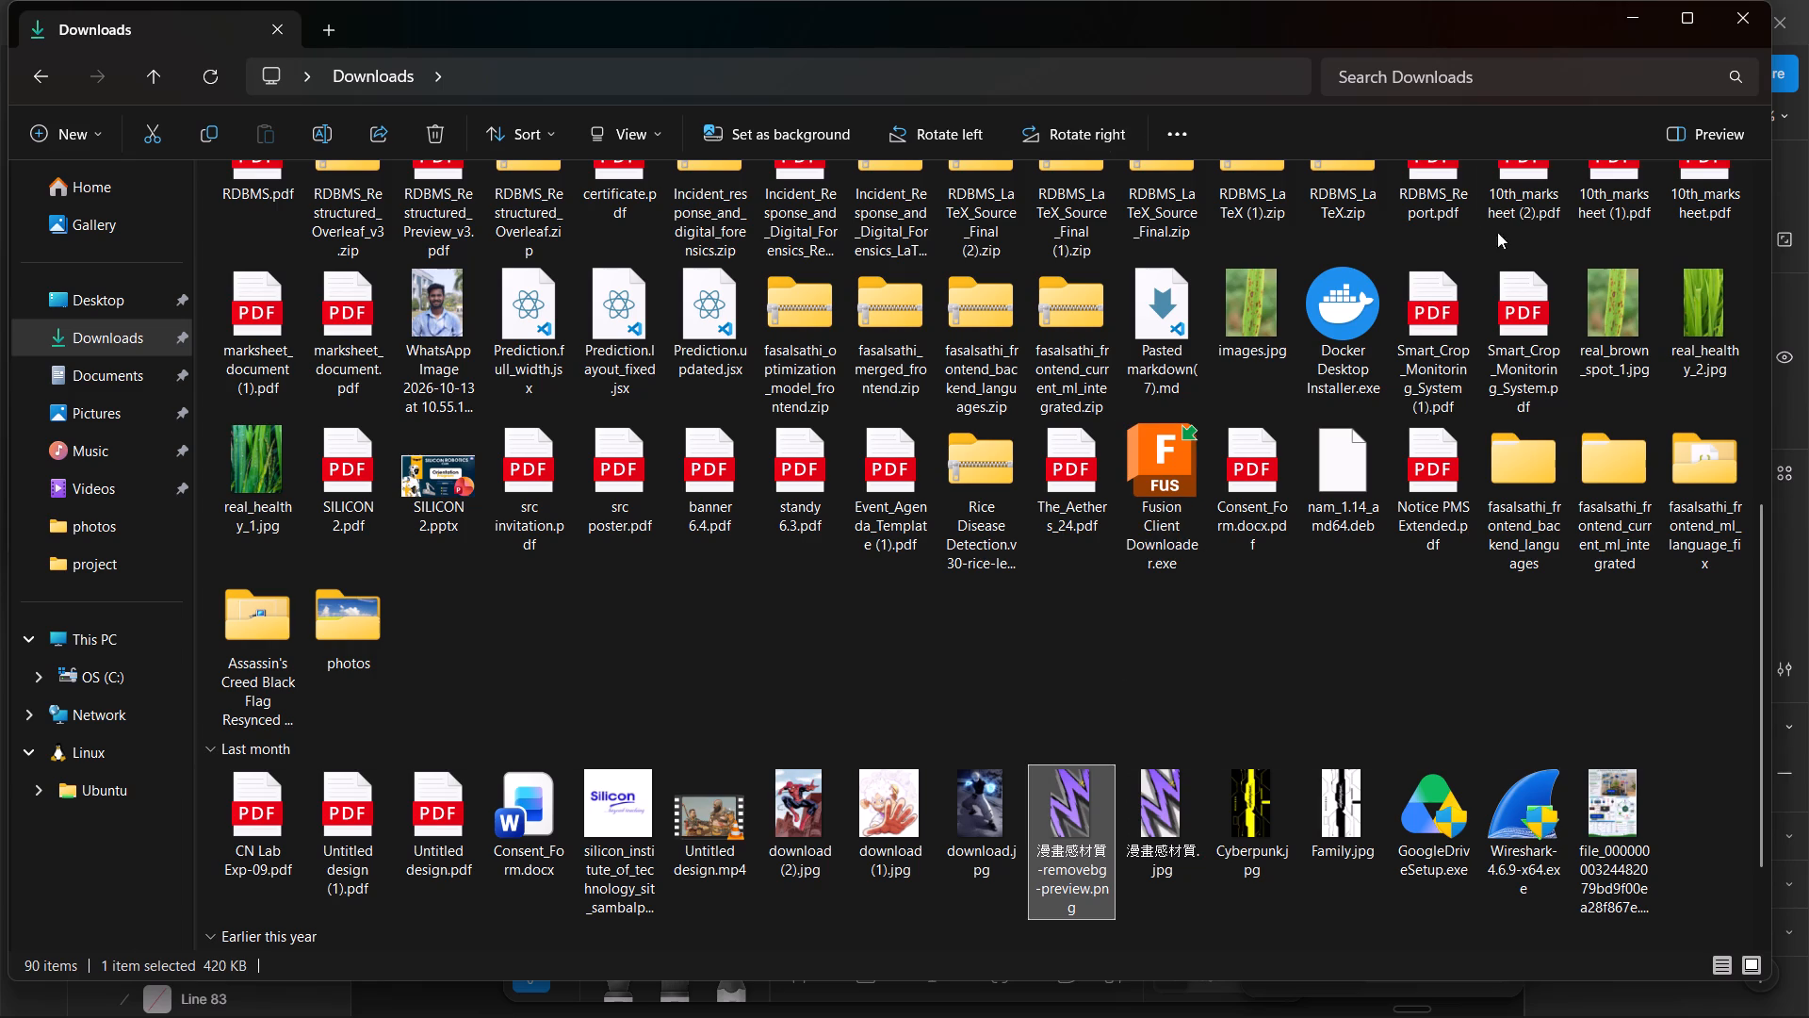
click(1631, 22)
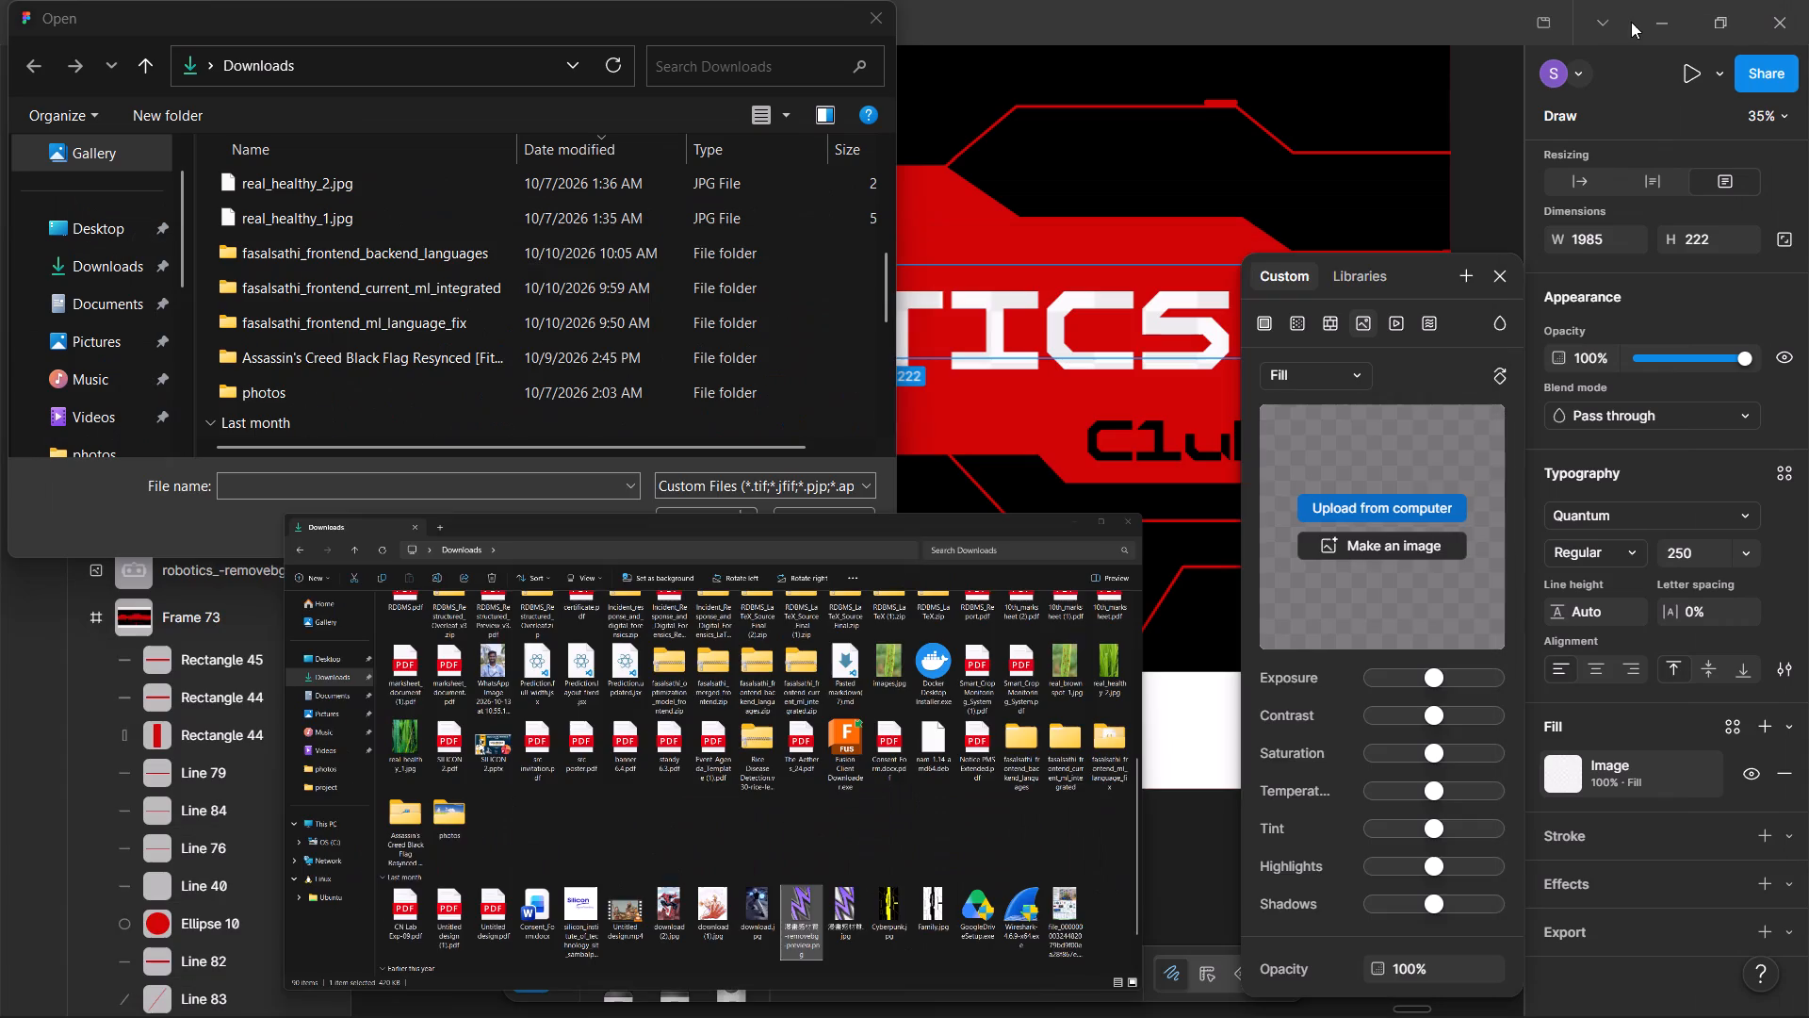
Upload 漫畫感材質.jpg from Downloads as the ROBOTICS title's image fill.
scroll(546, 252, down, 3)
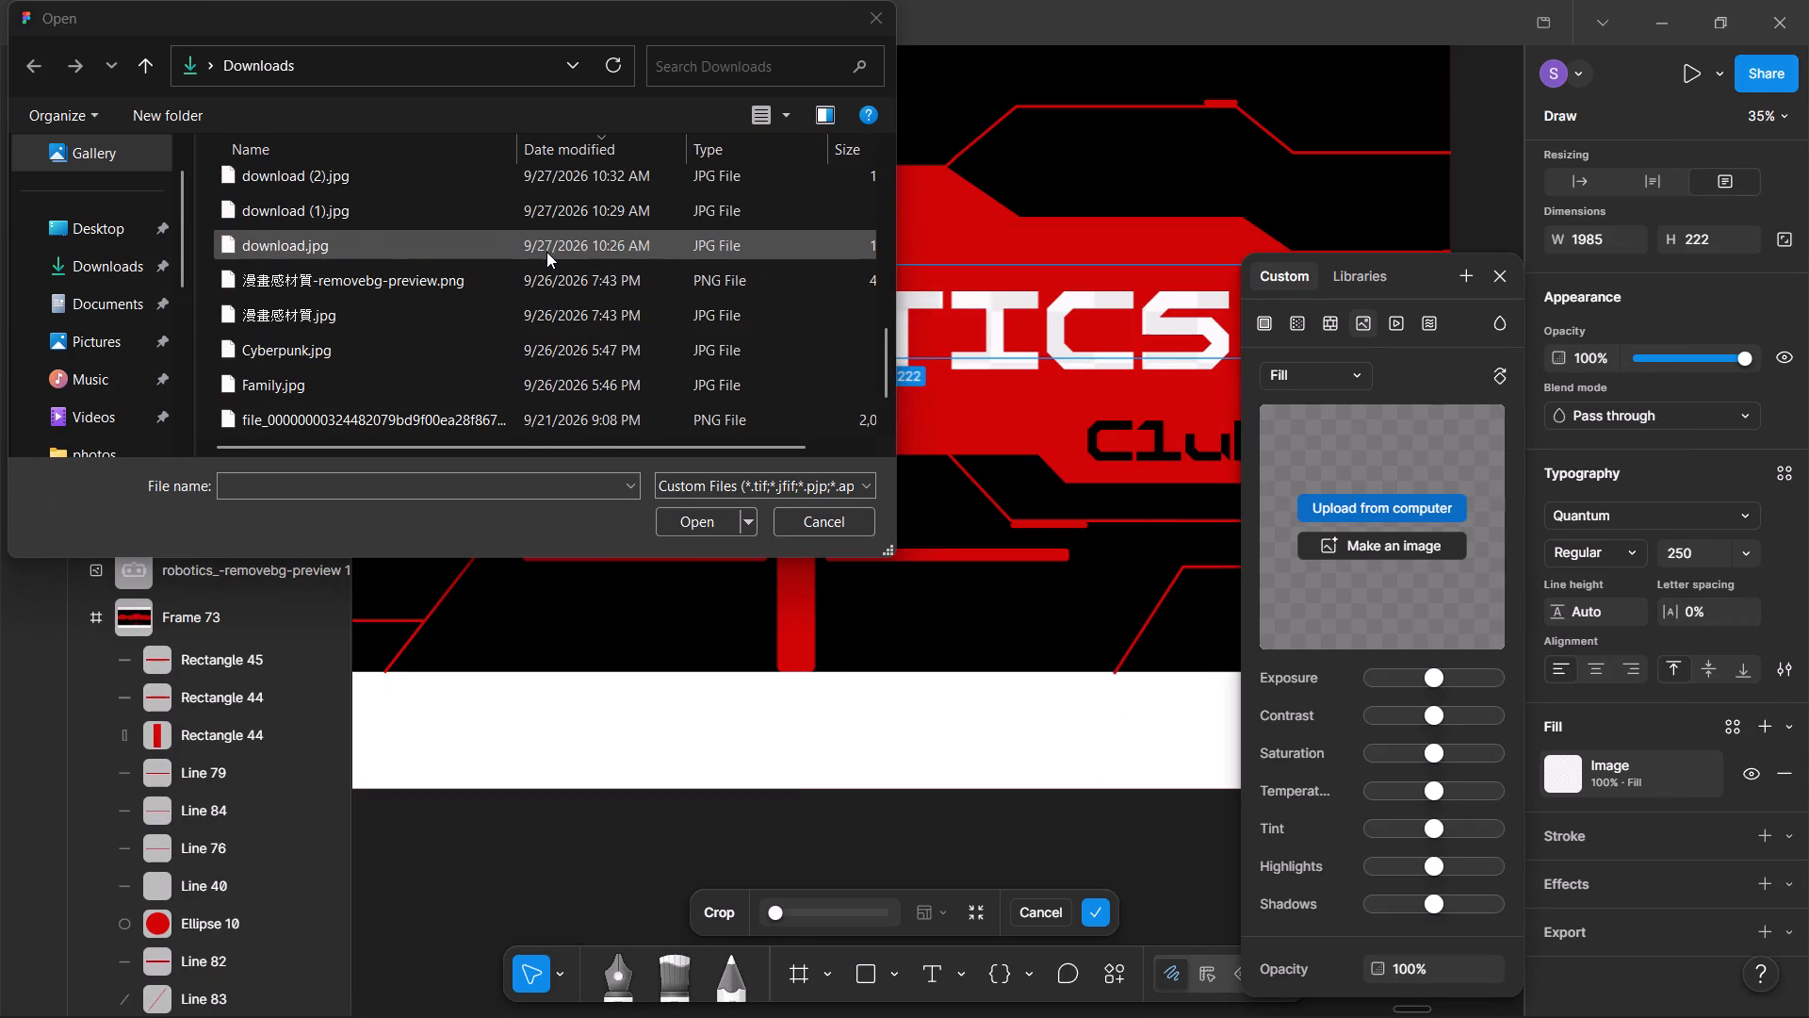
scroll(546, 252, down, 8)
scroll(575, 364, up, 3)
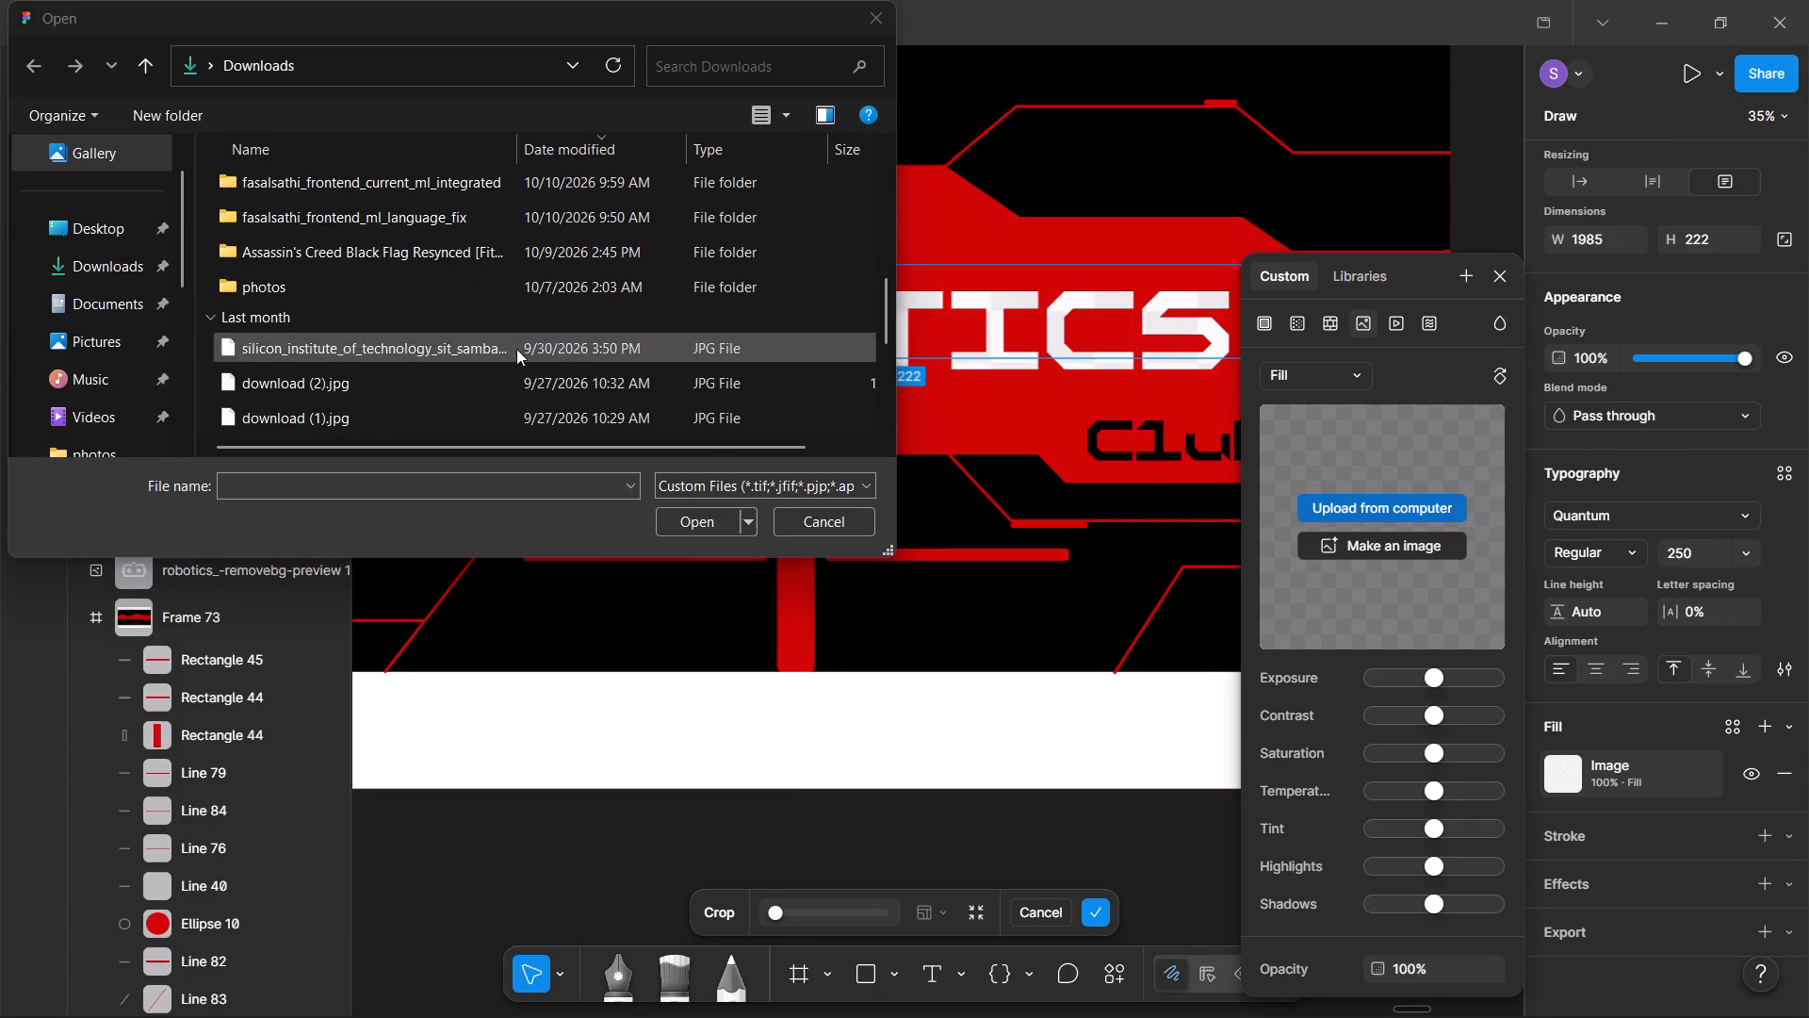
click(101, 253)
scroll(486, 252, up, 5)
scroll(486, 252, down, 6)
click(433, 390)
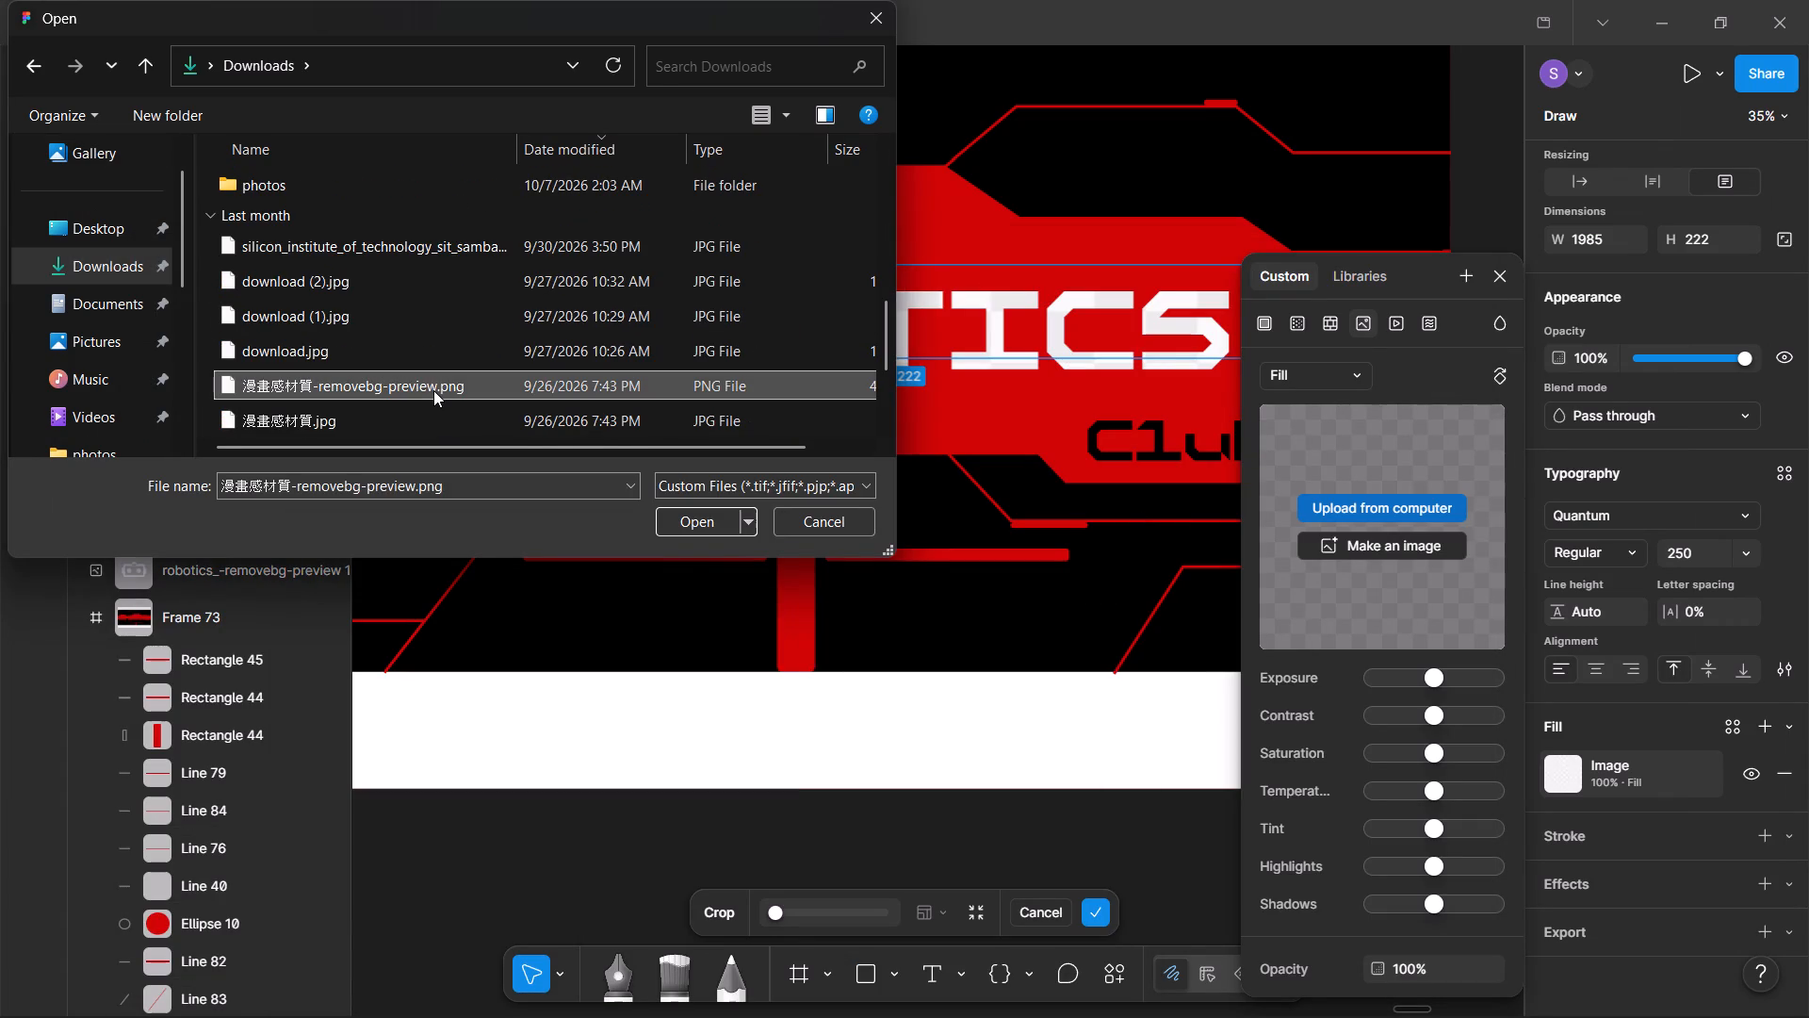
click(452, 432)
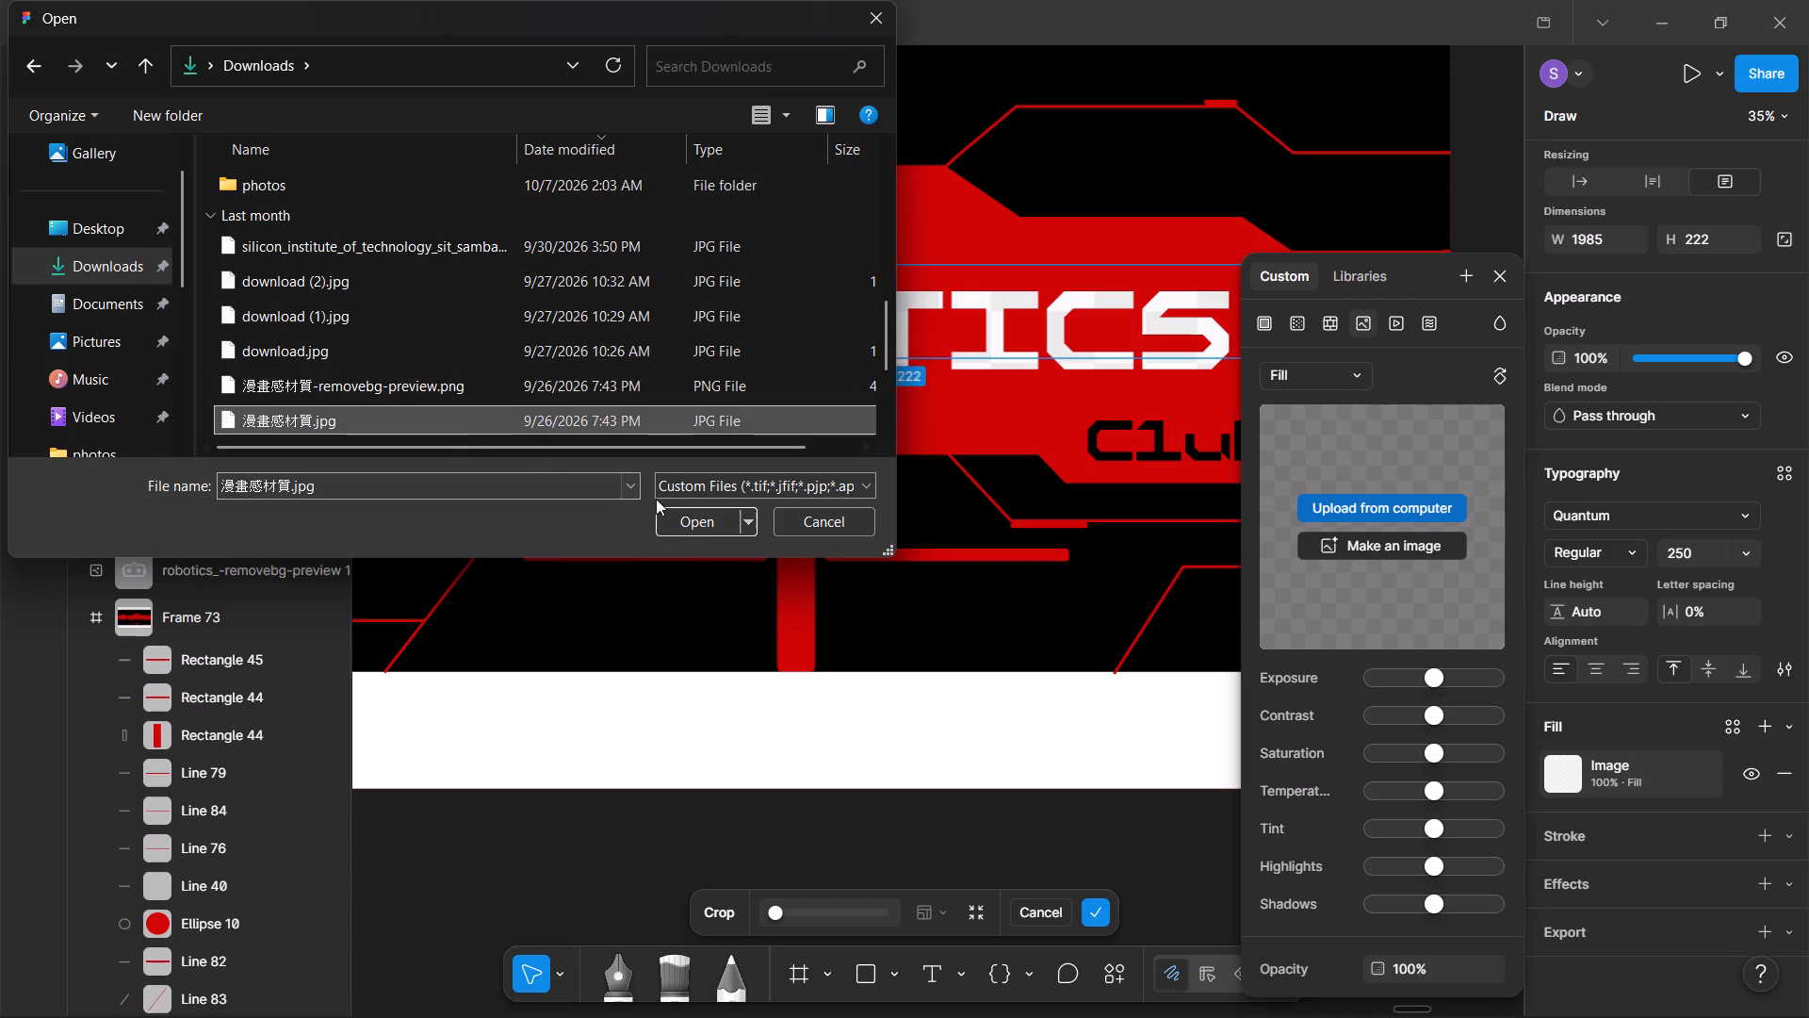
click(718, 529)
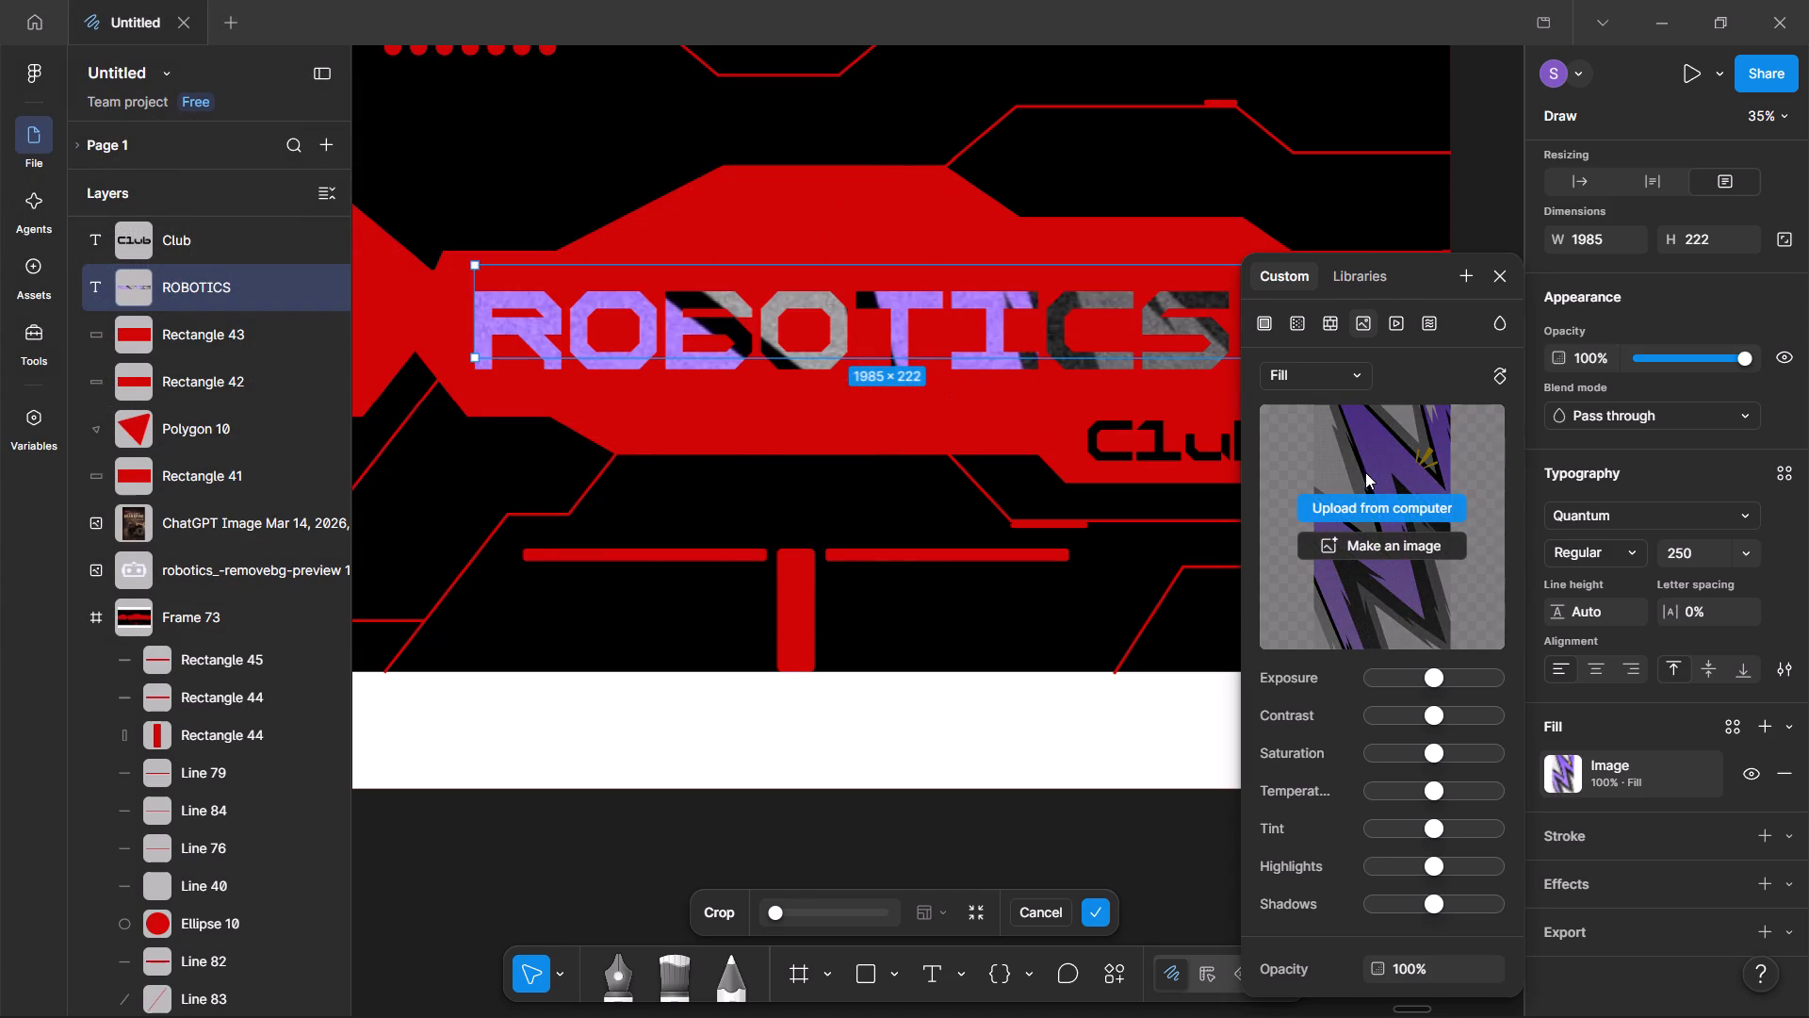
Darken the ROBOTICS title's image fill by lowering its exposure, and try out the contrast adjustment.
drag(1359, 475, 1361, 420)
drag(1361, 420, 1370, 456)
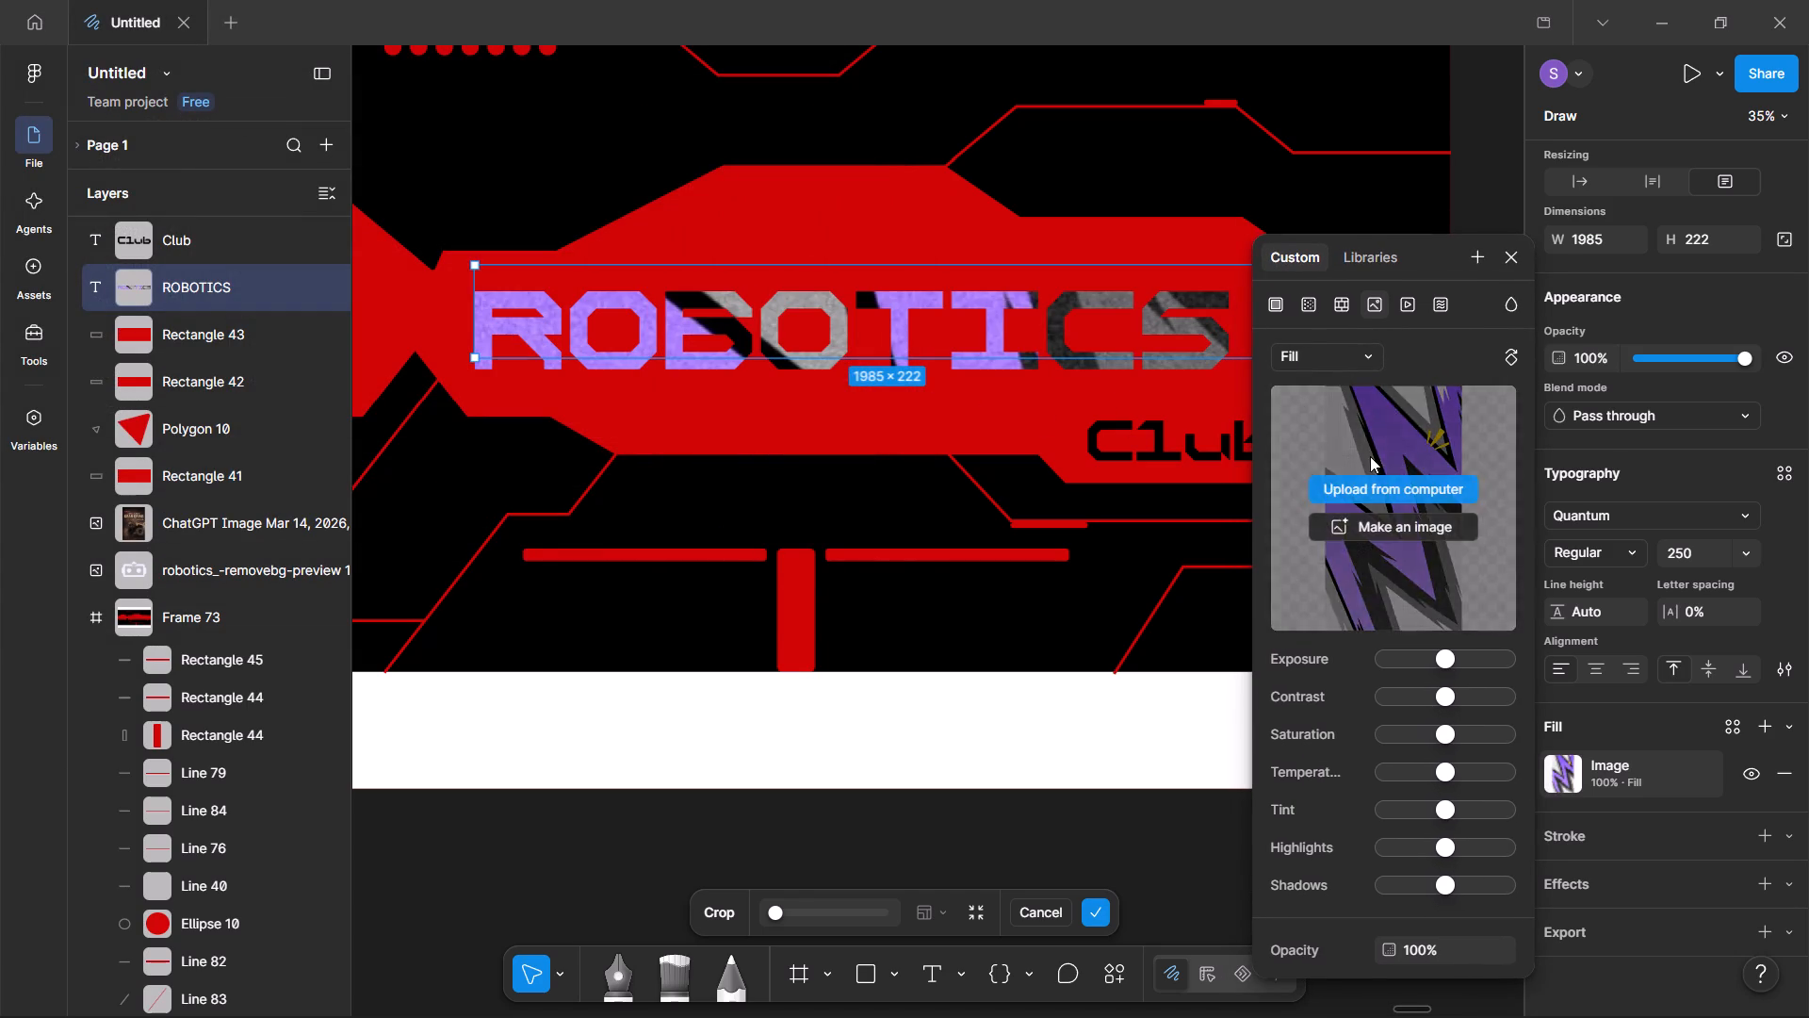
drag(1434, 651, 1357, 661)
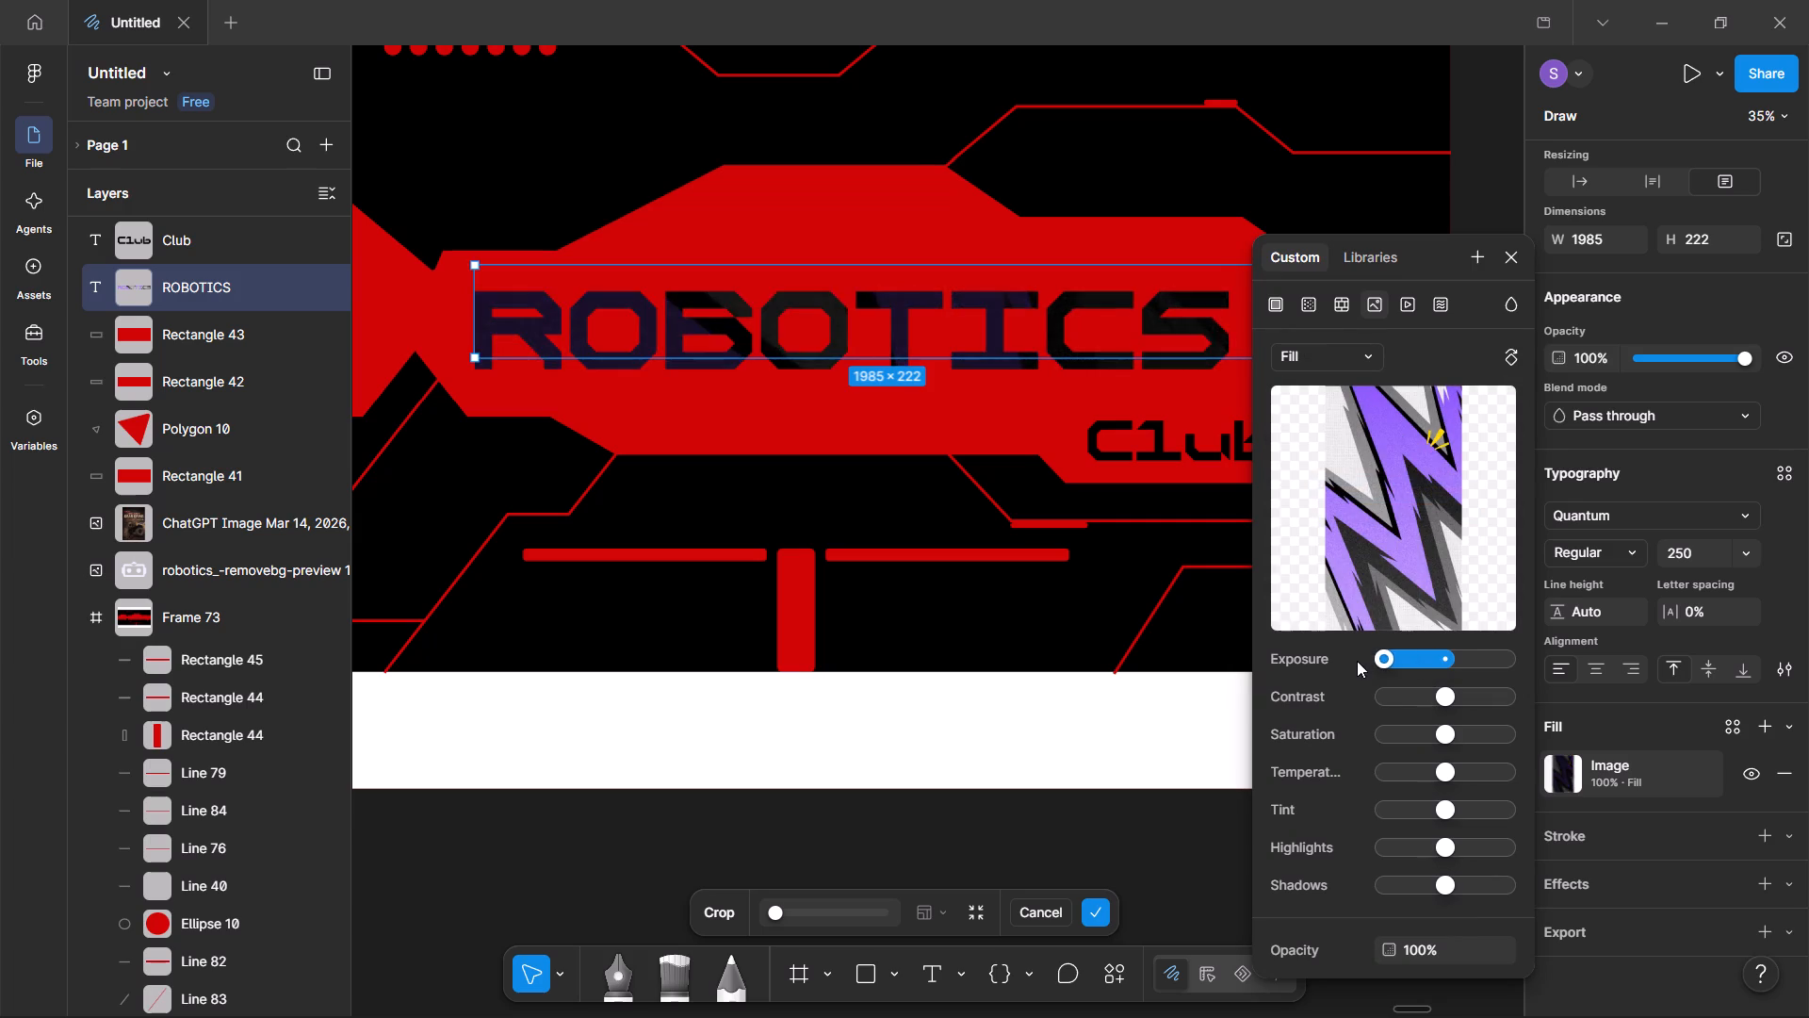
drag(1357, 661, 1541, 647)
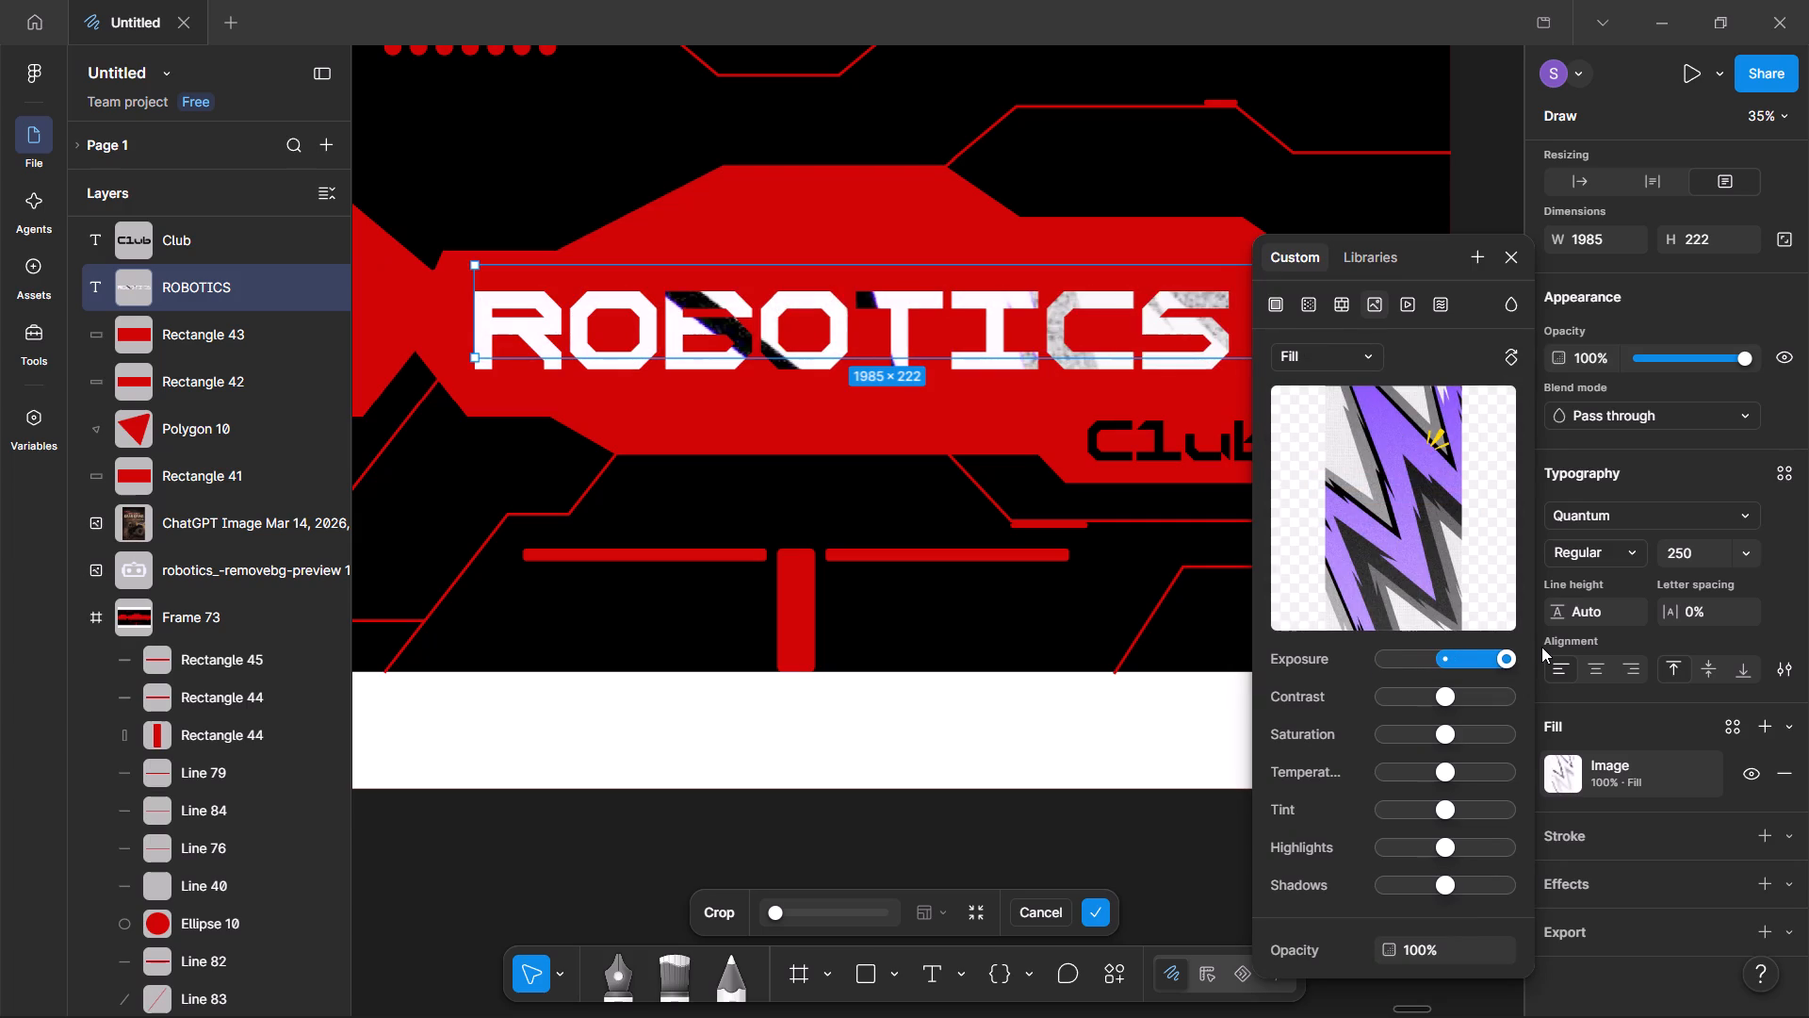
drag(1541, 647, 1413, 670)
drag(1436, 689, 1496, 684)
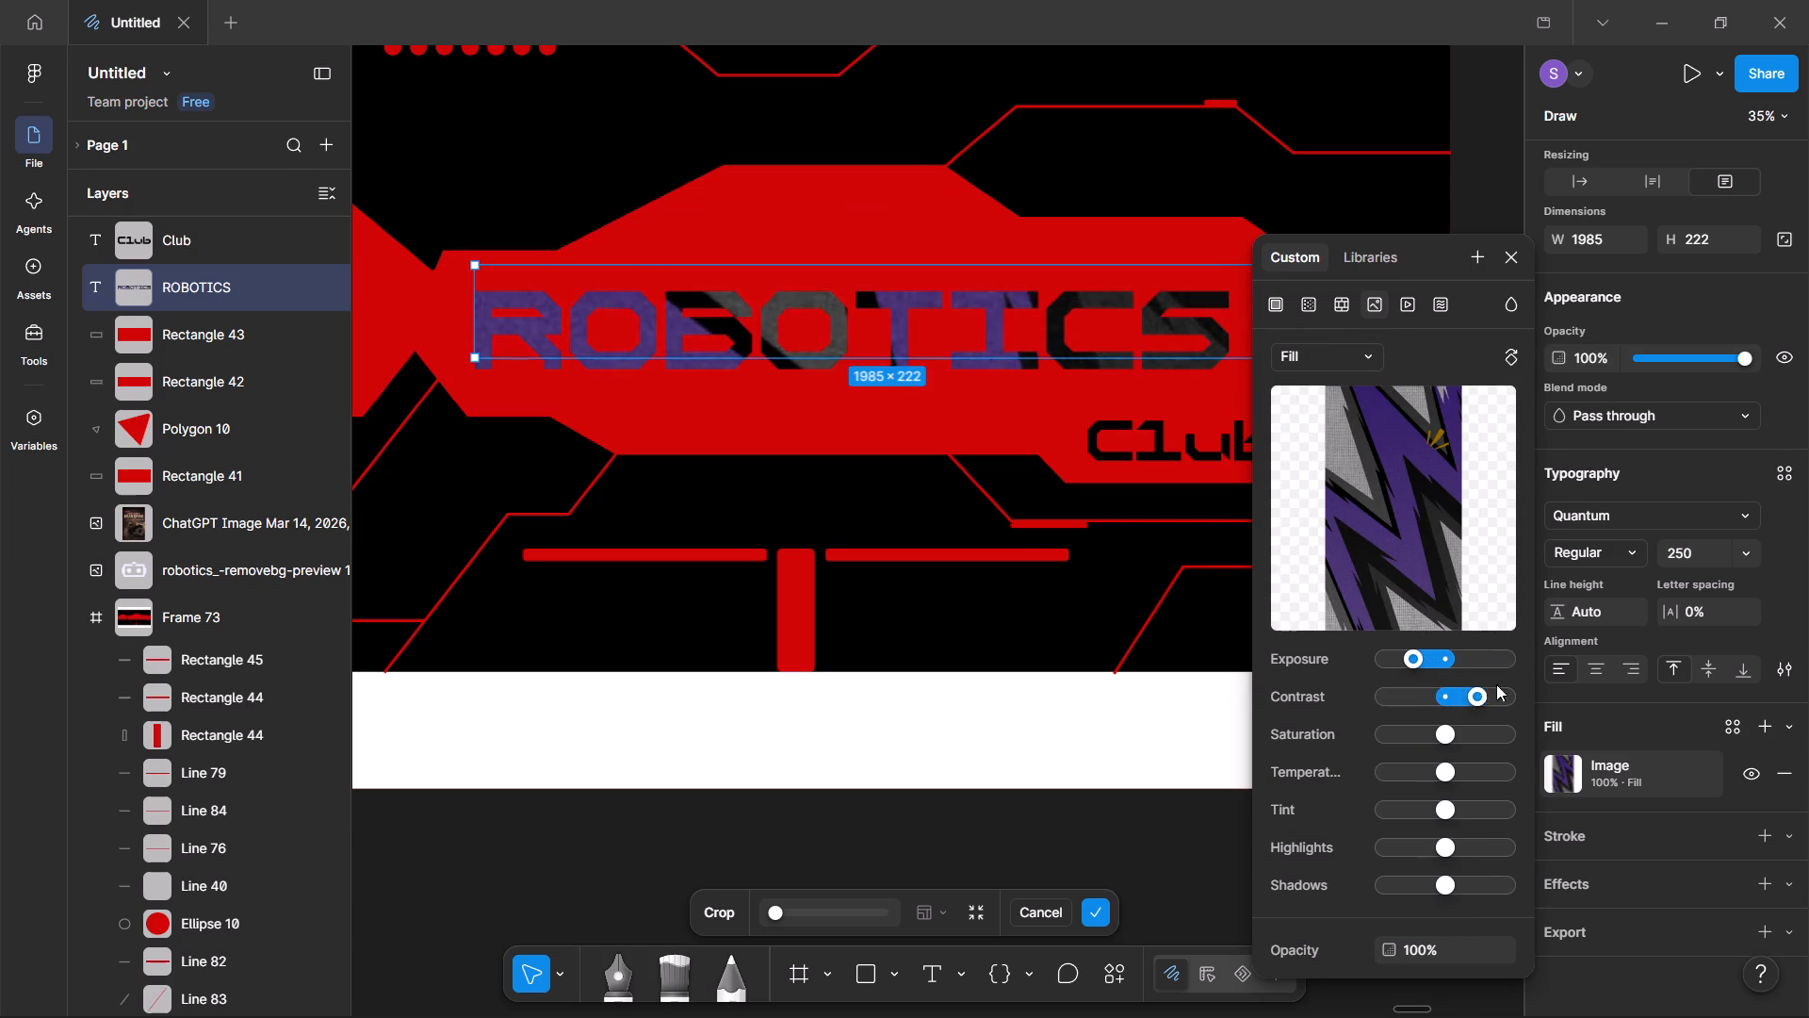
drag(1496, 684, 1444, 684)
click(1524, 258)
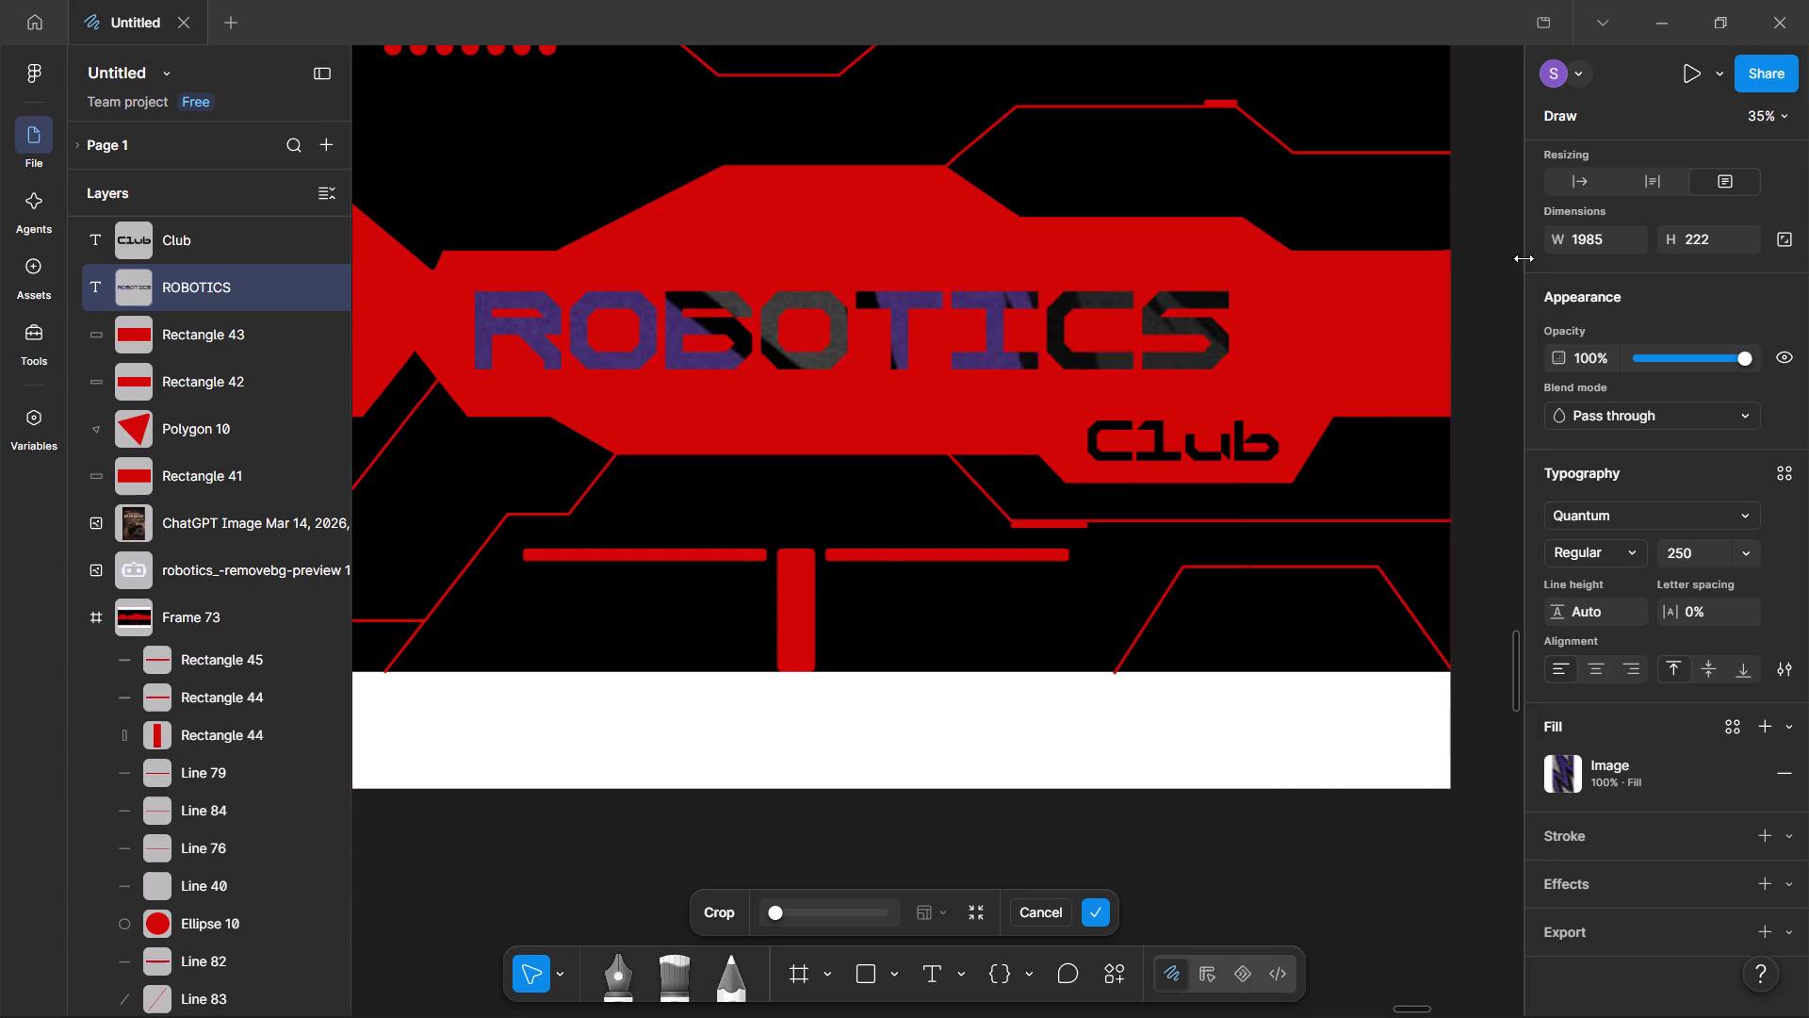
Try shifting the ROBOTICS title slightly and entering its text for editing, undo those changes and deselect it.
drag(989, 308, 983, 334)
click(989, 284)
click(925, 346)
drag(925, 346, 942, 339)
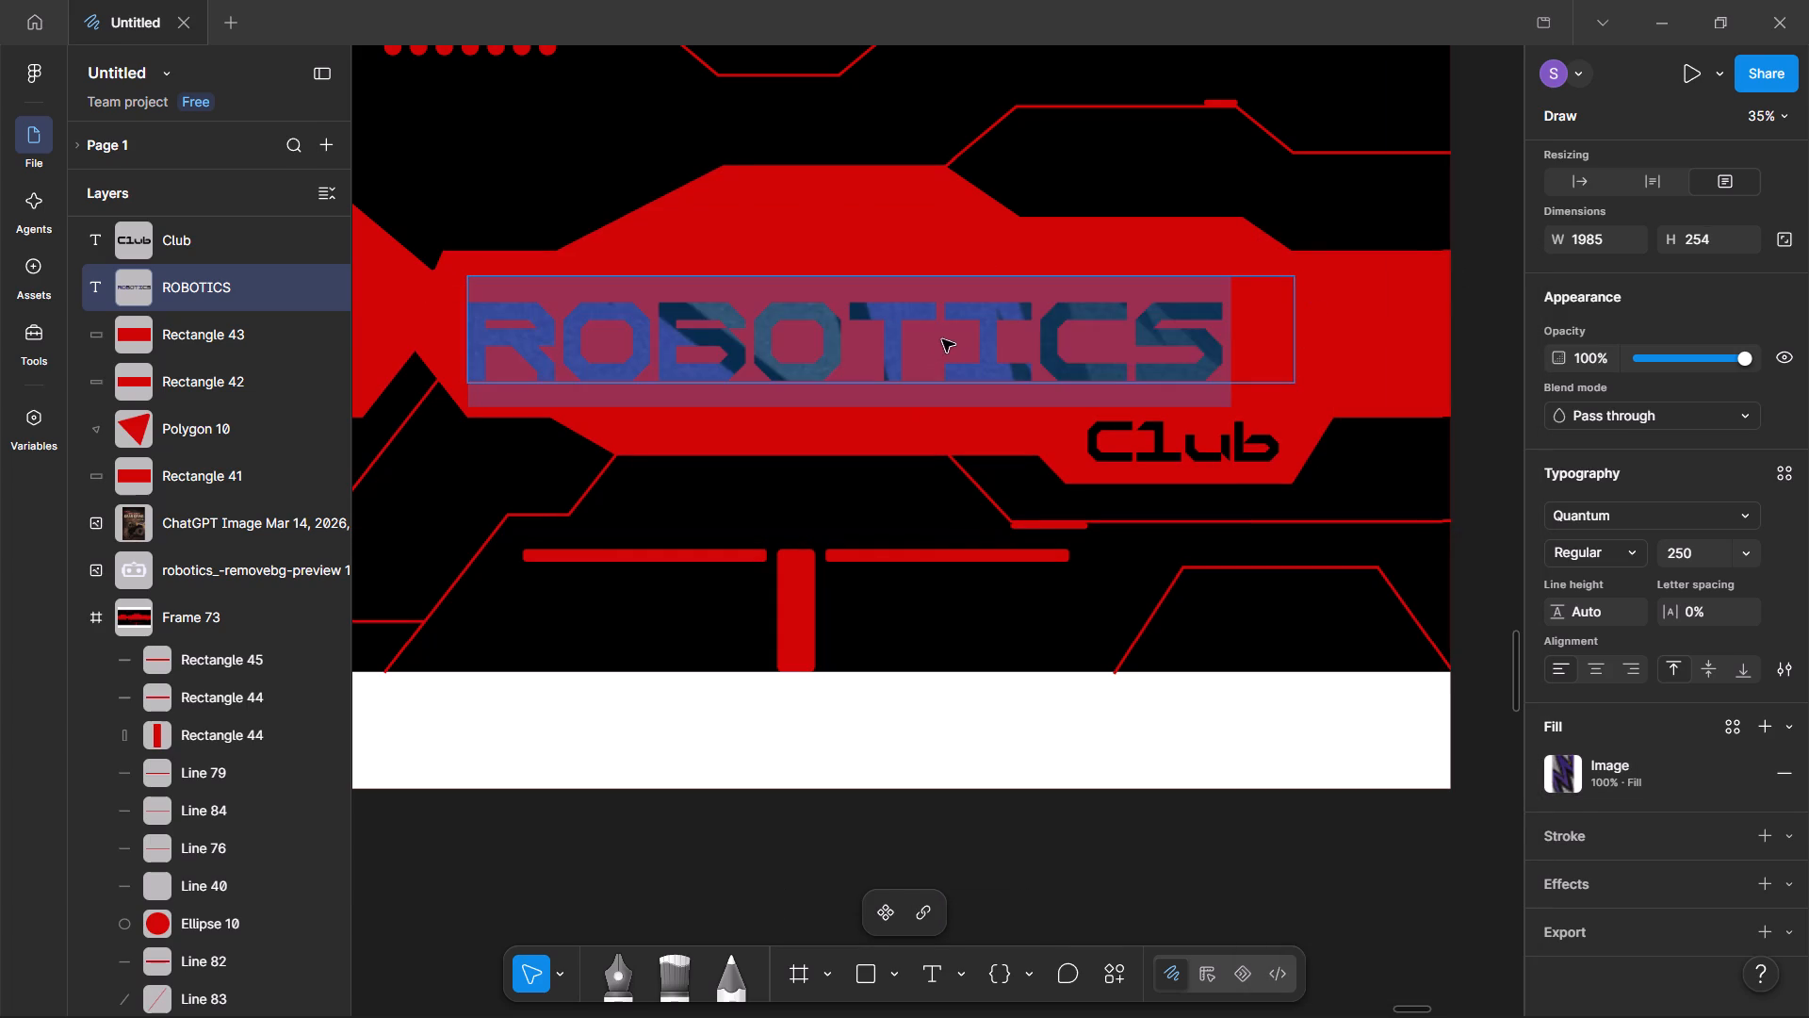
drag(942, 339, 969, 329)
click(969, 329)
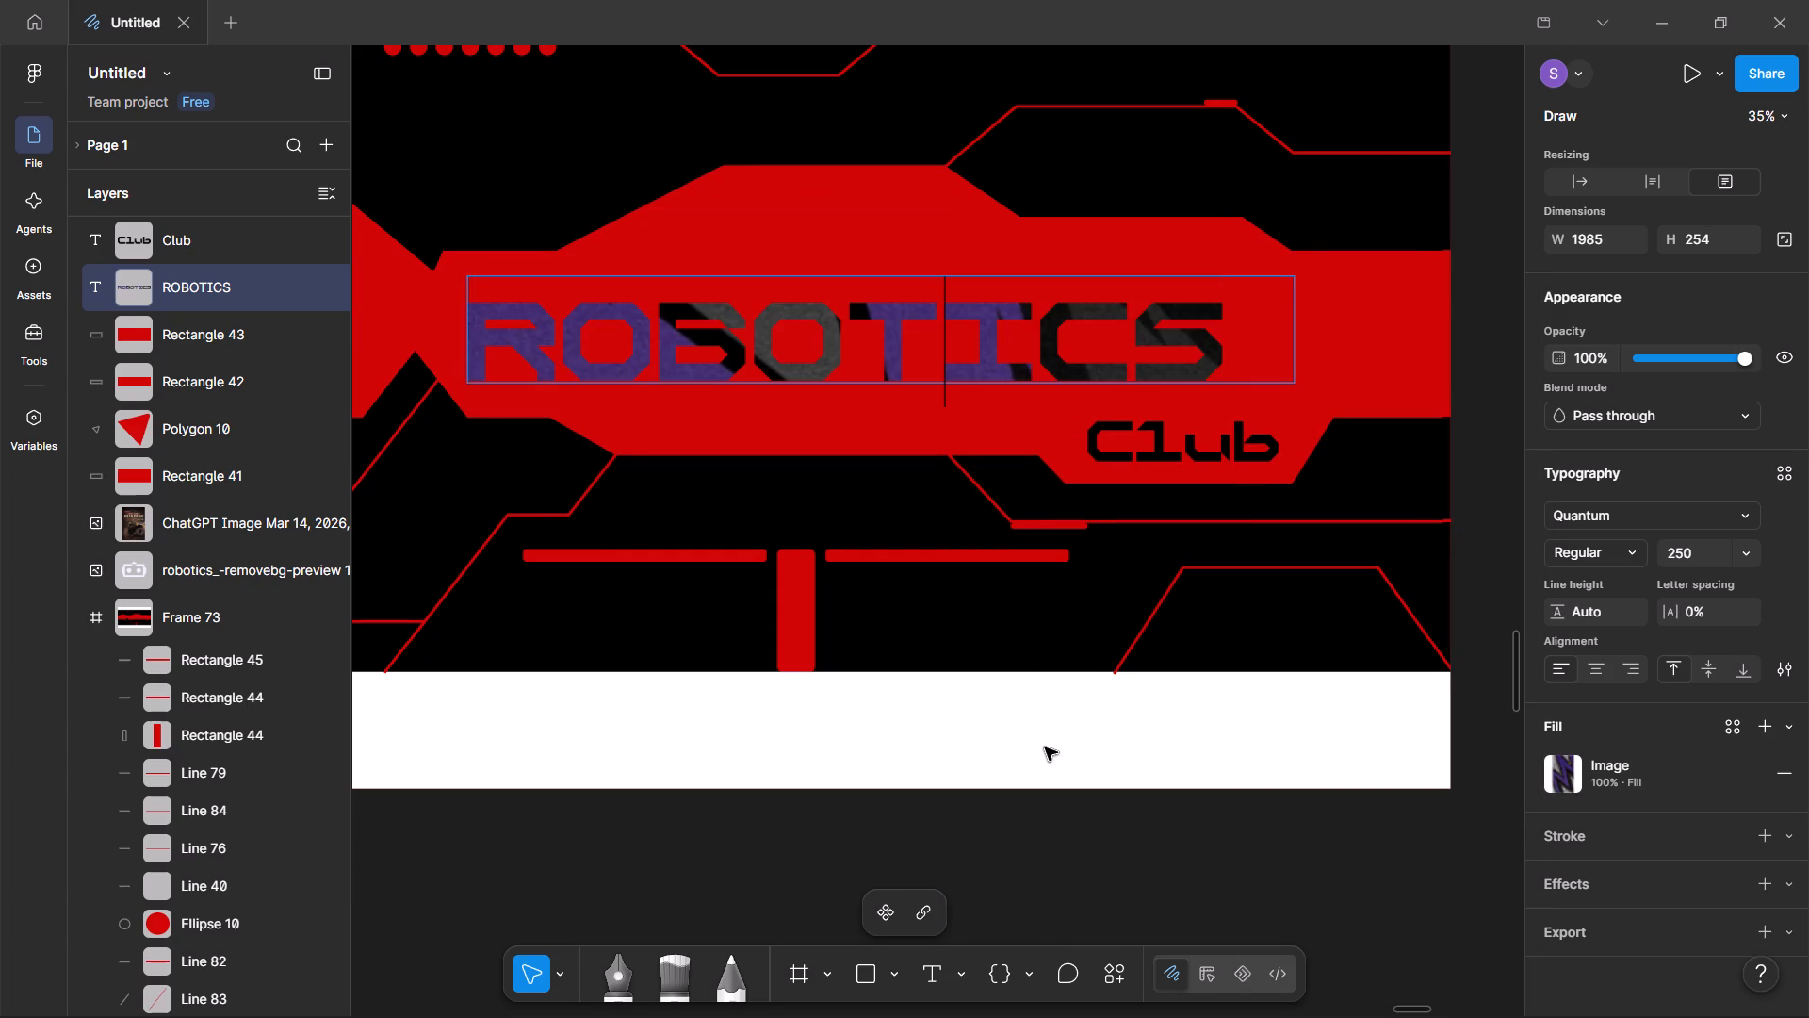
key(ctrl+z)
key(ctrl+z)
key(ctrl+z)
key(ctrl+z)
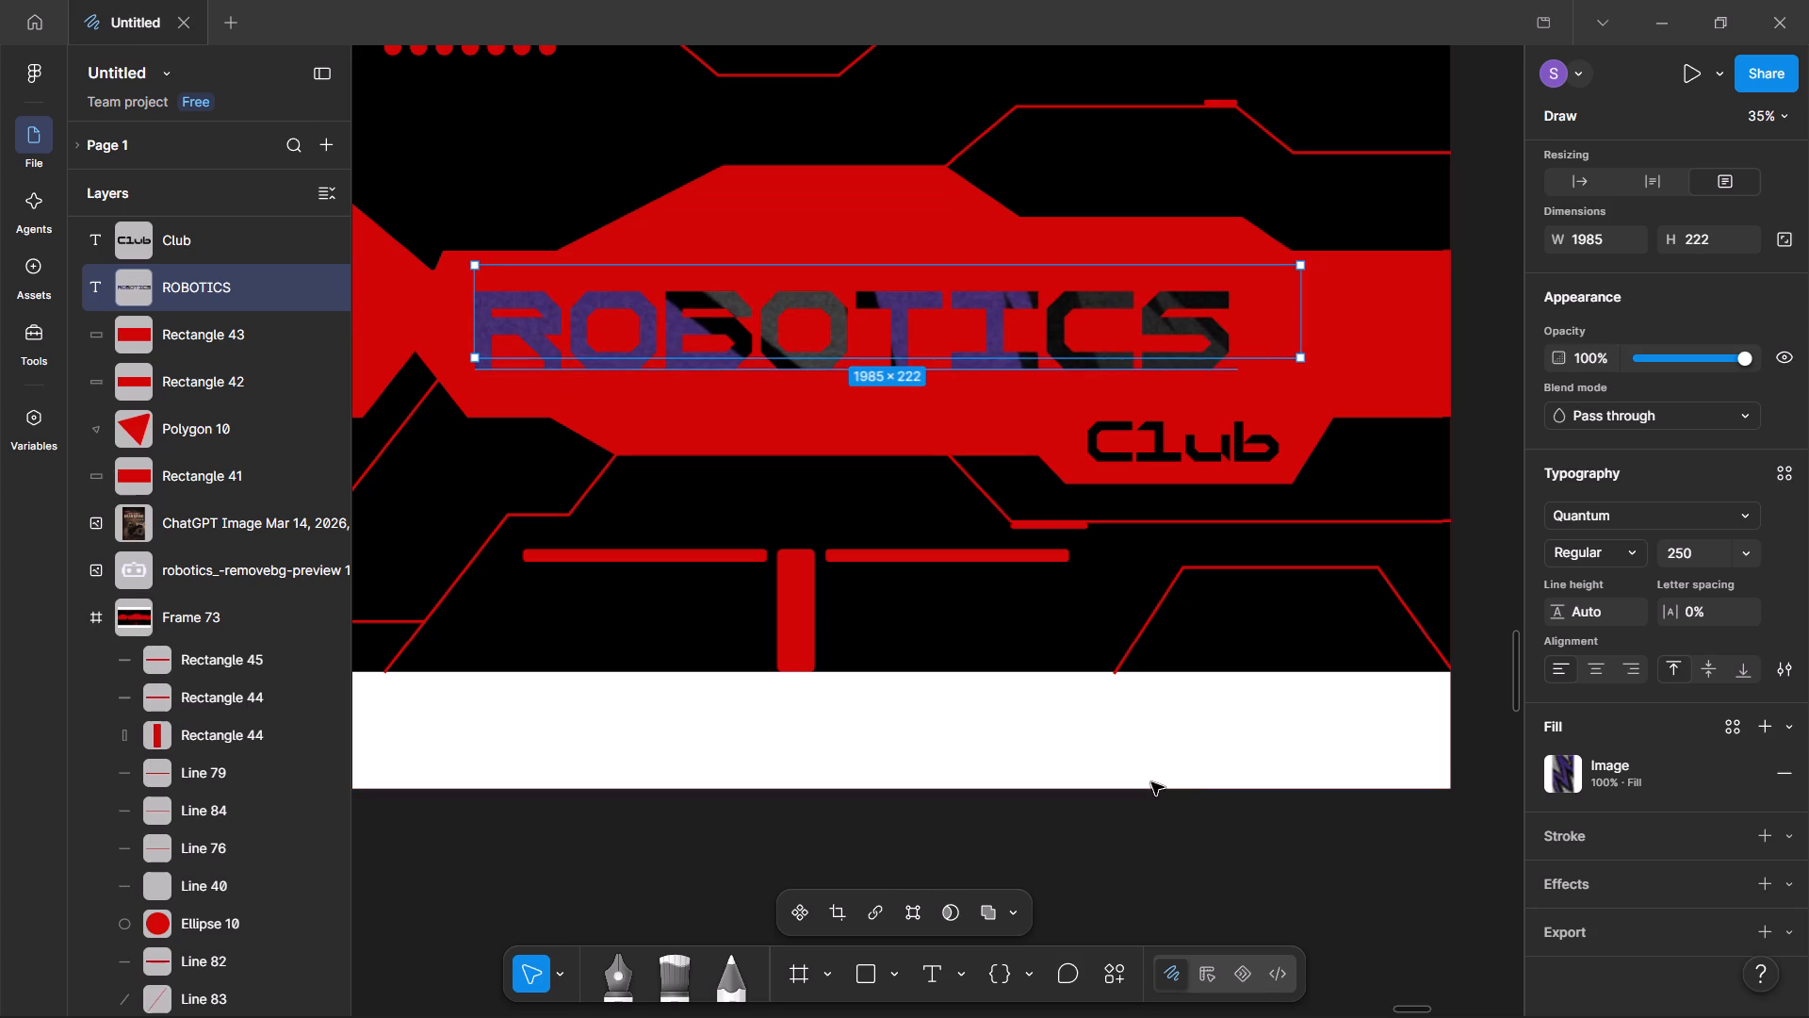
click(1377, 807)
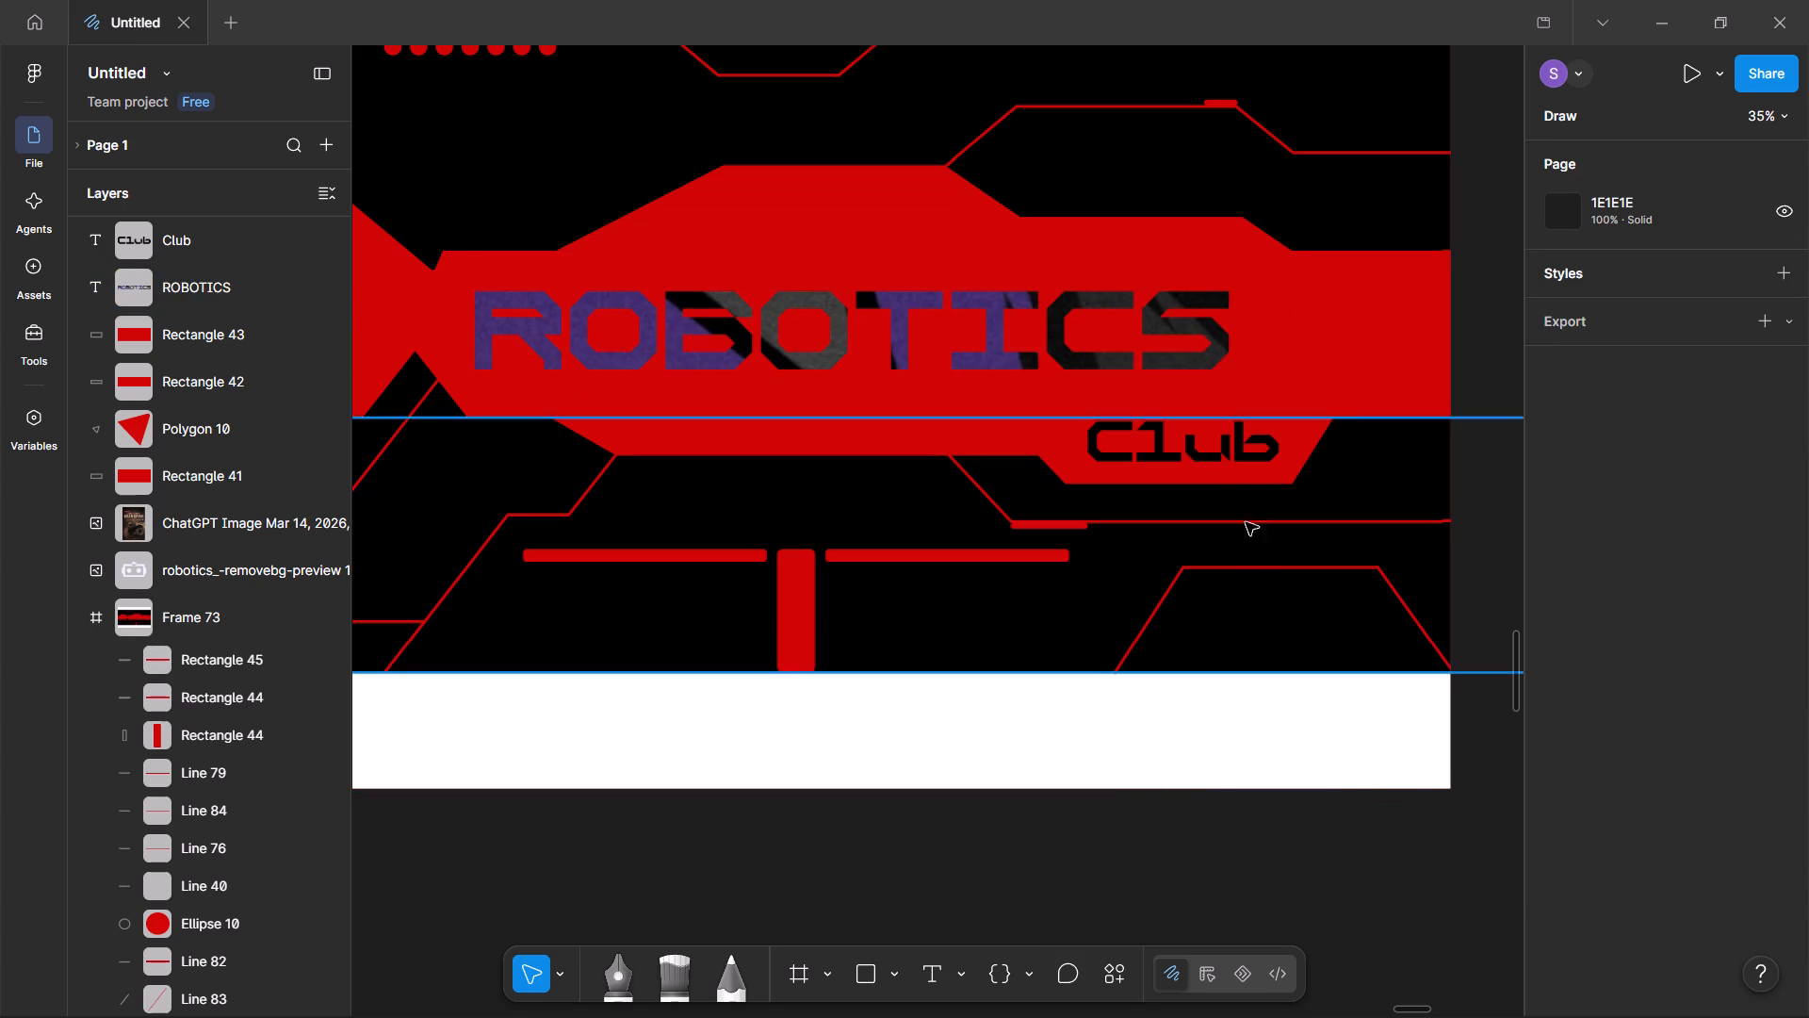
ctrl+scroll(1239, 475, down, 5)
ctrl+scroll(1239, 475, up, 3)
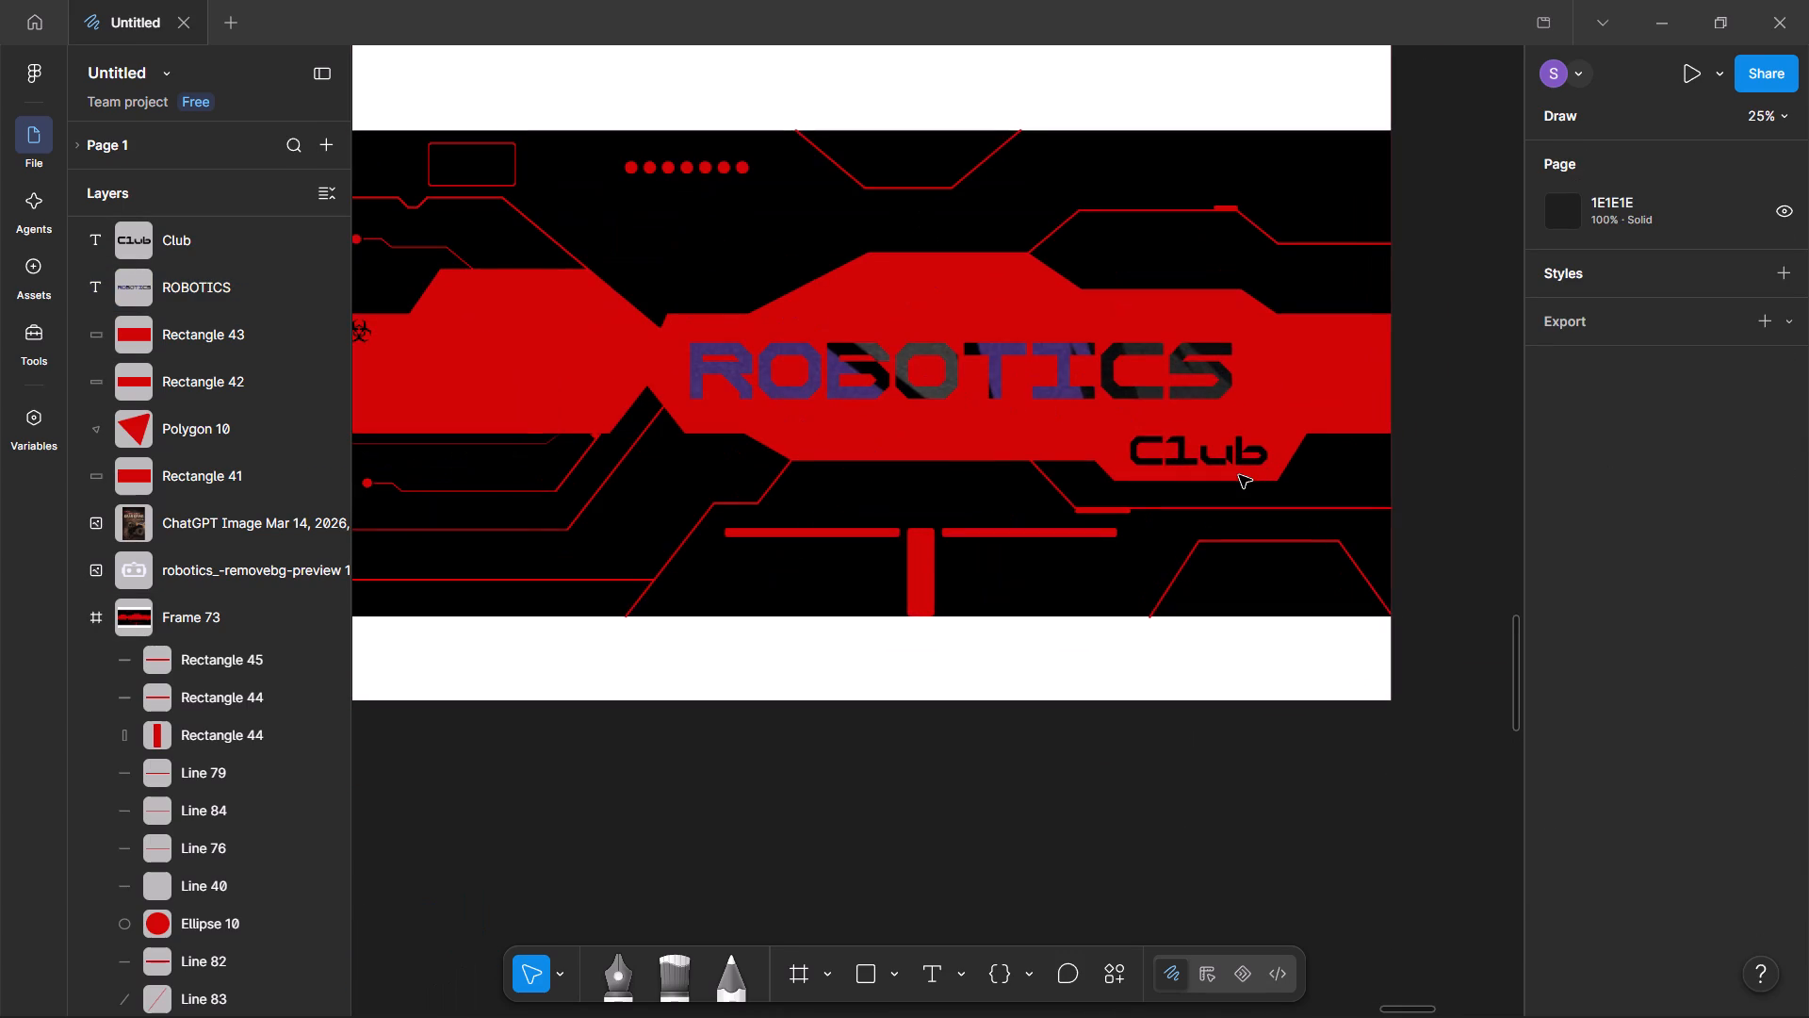
Switch to Chrome, open Pinterest in a new tab and close the Download history tab.
click(613, 1008)
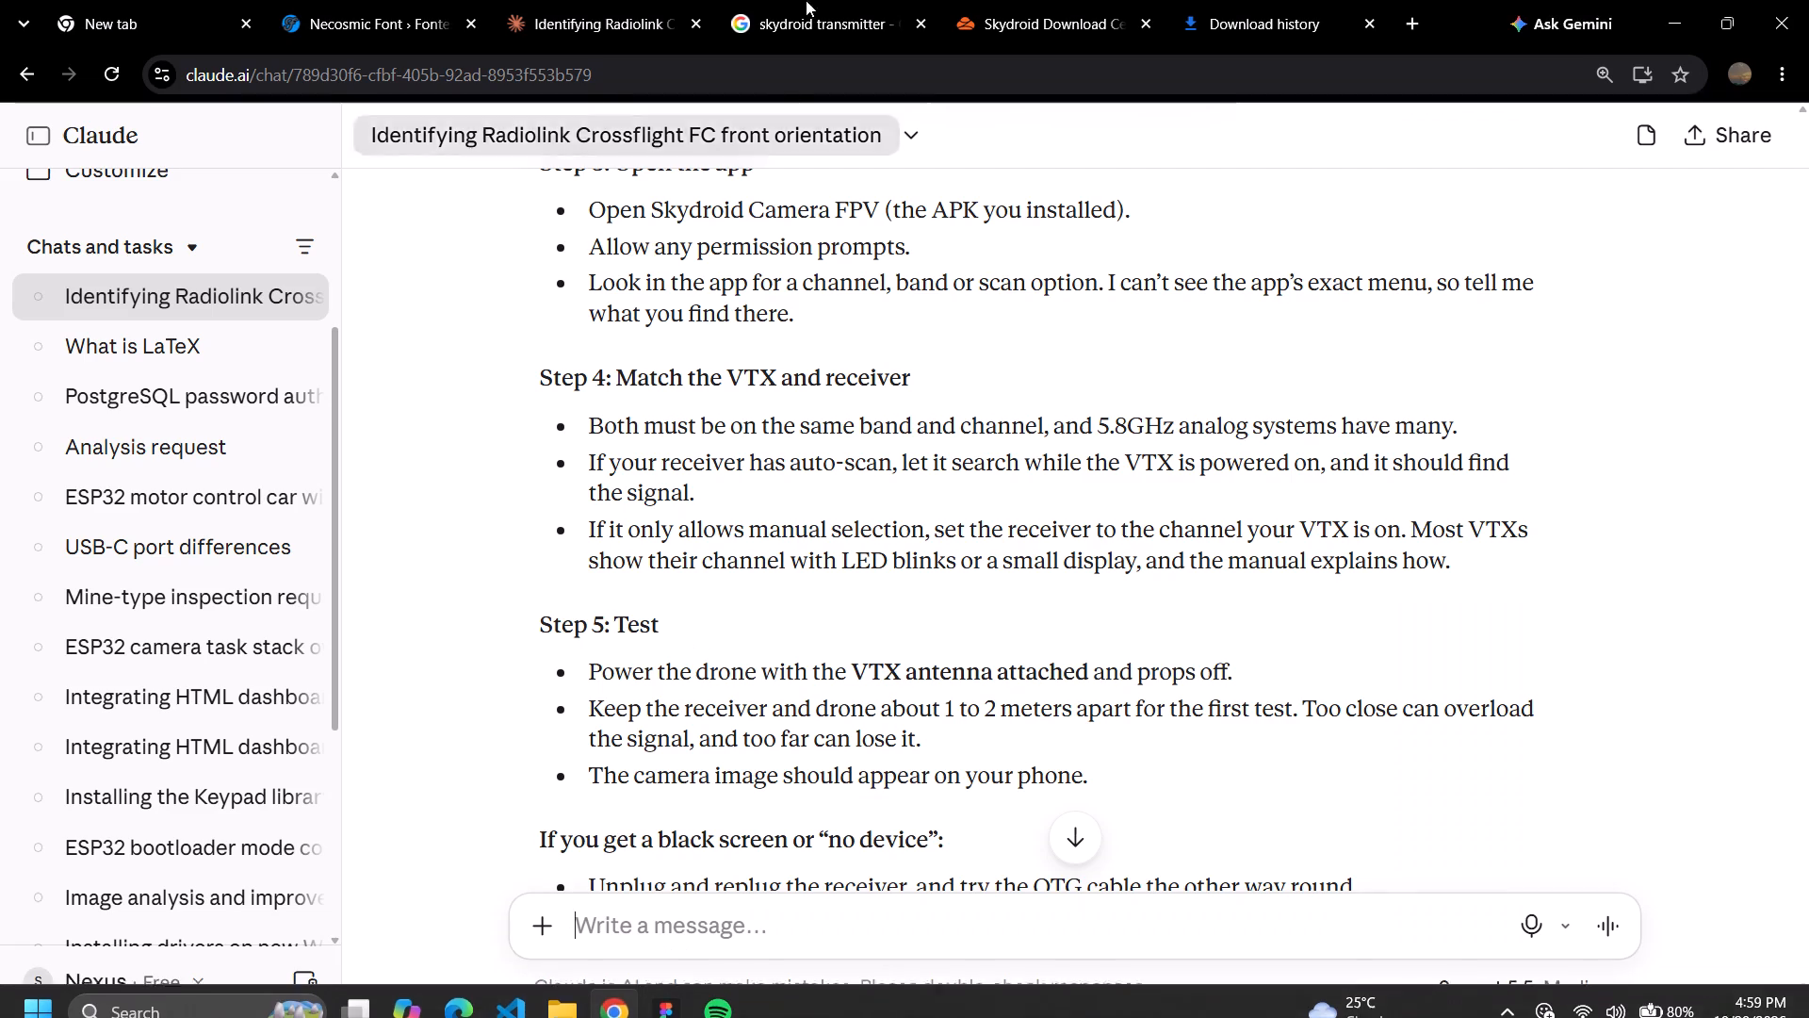
click(1407, 5)
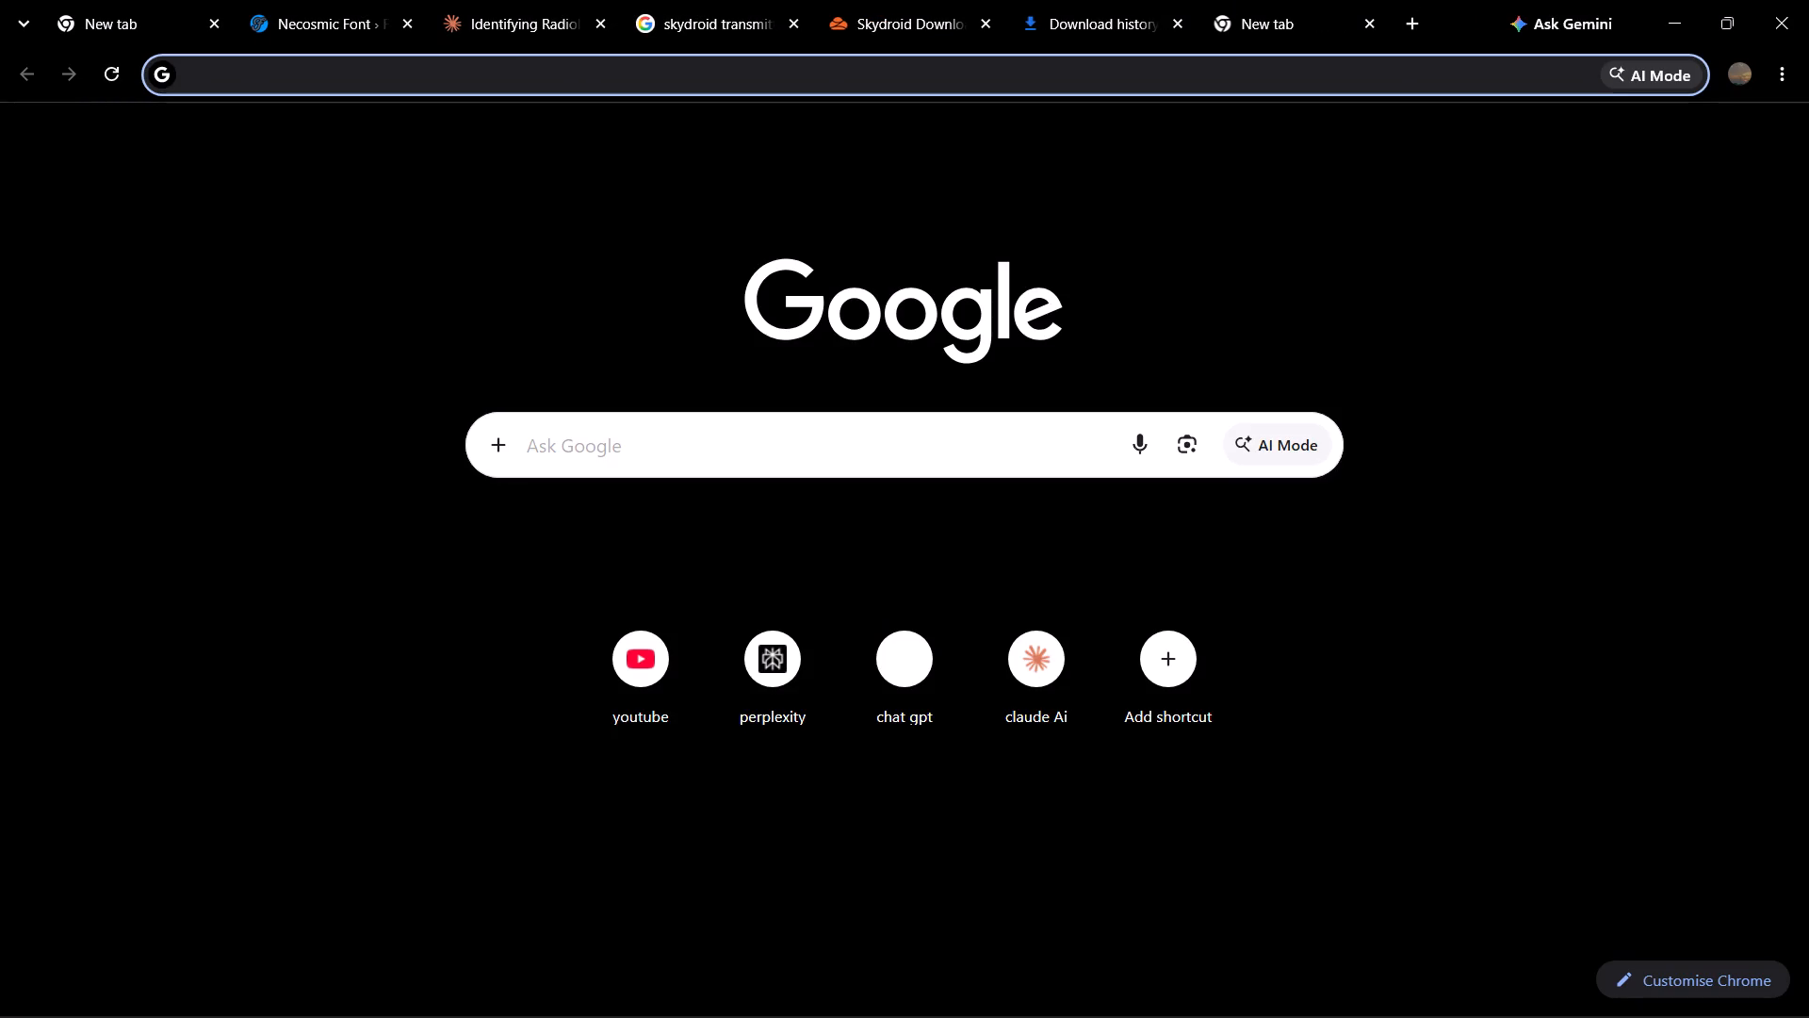
click(1116, 85)
text(pintr)
key(BackSpace)
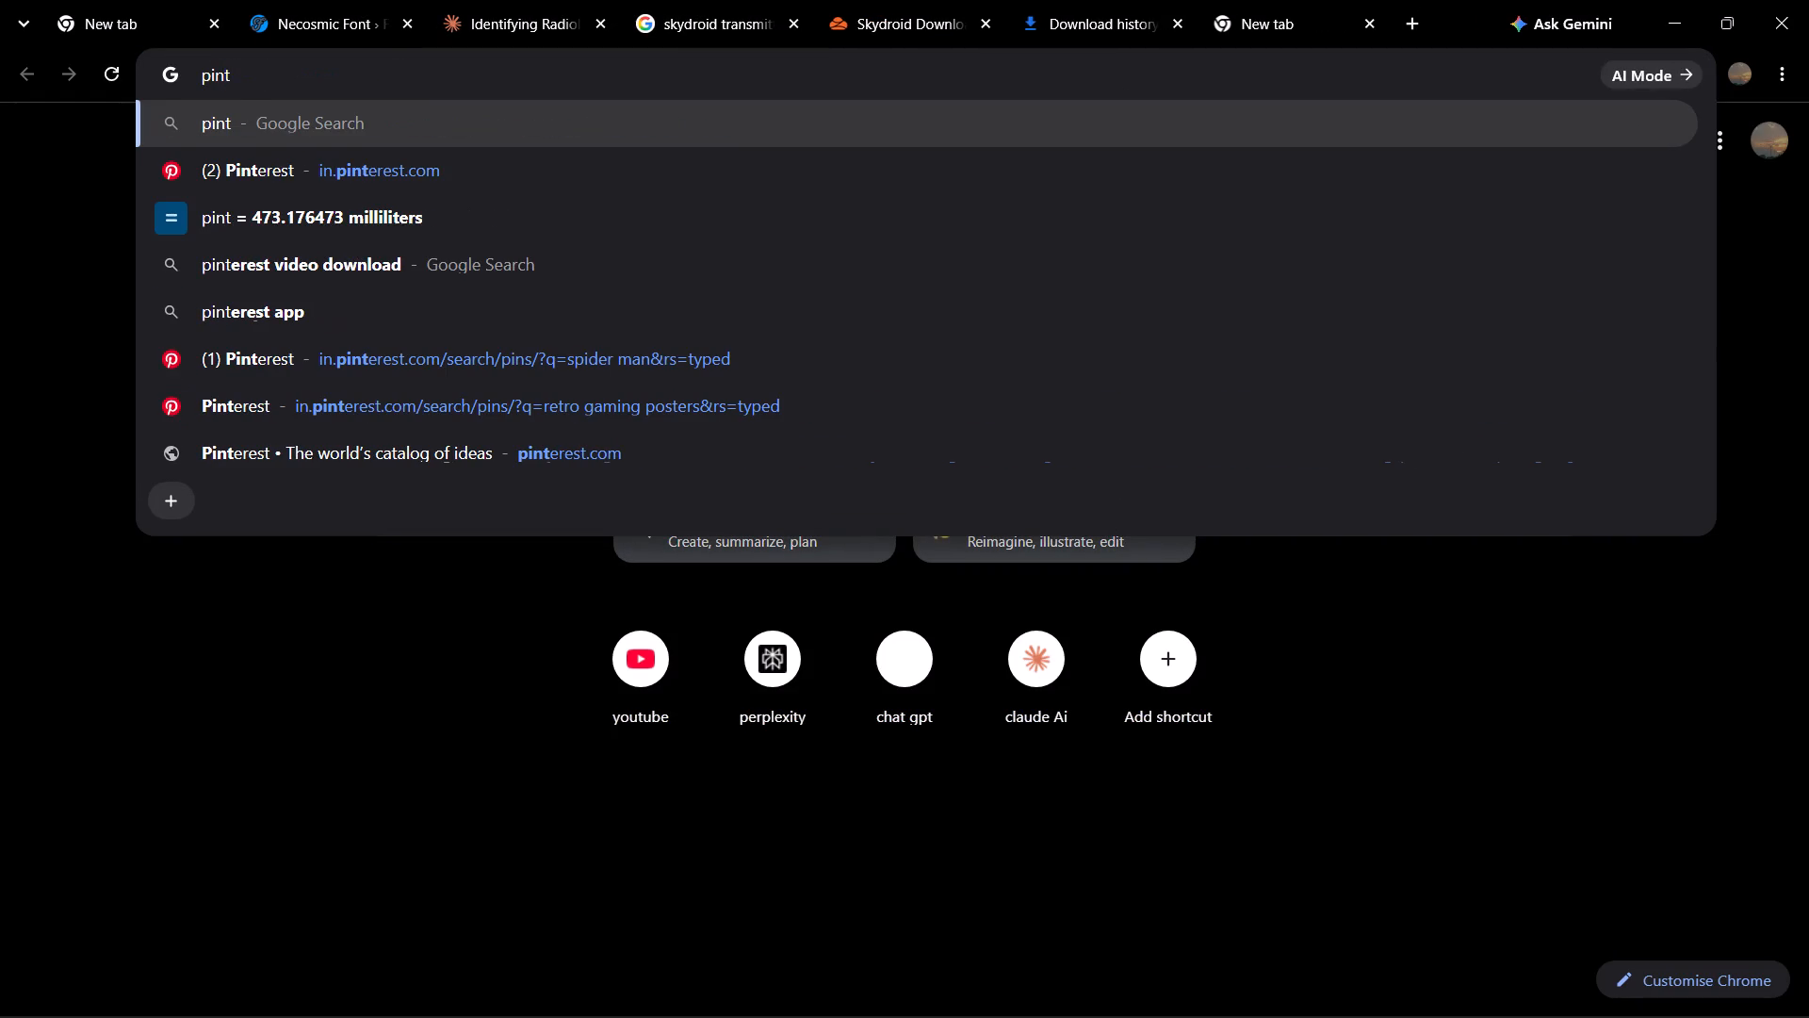
key(Down)
key(Return)
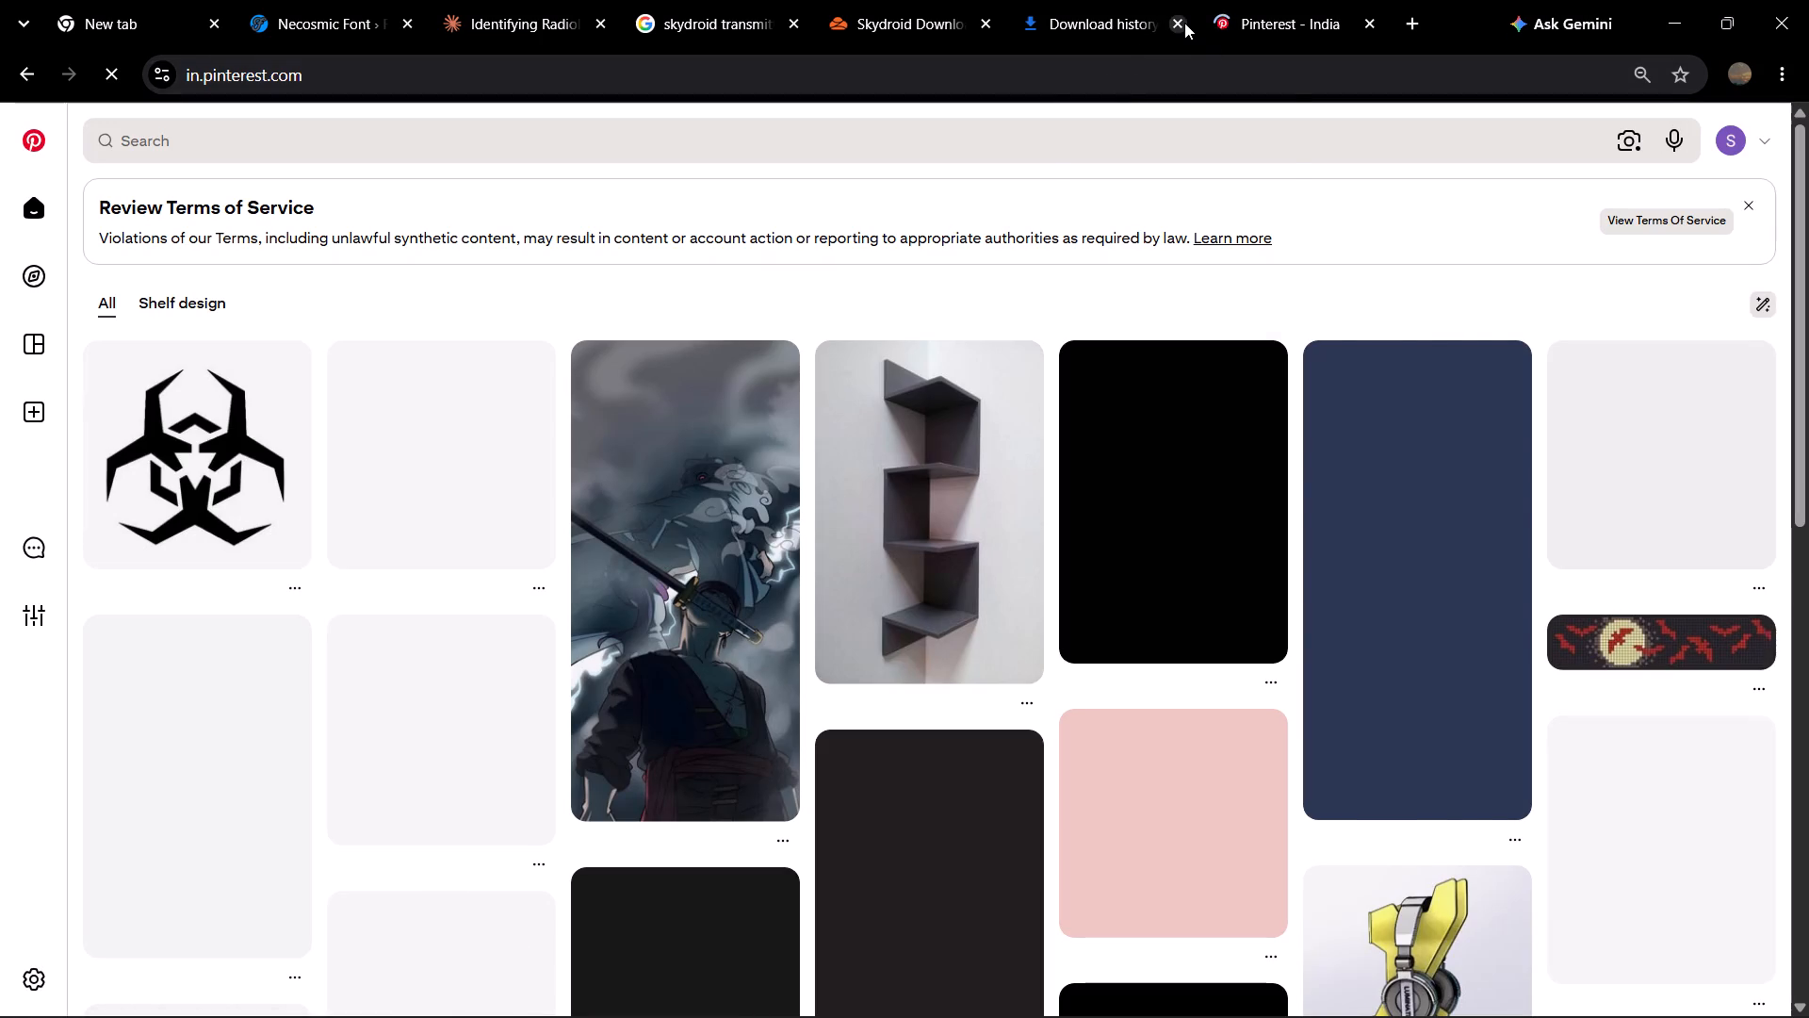
click(1182, 19)
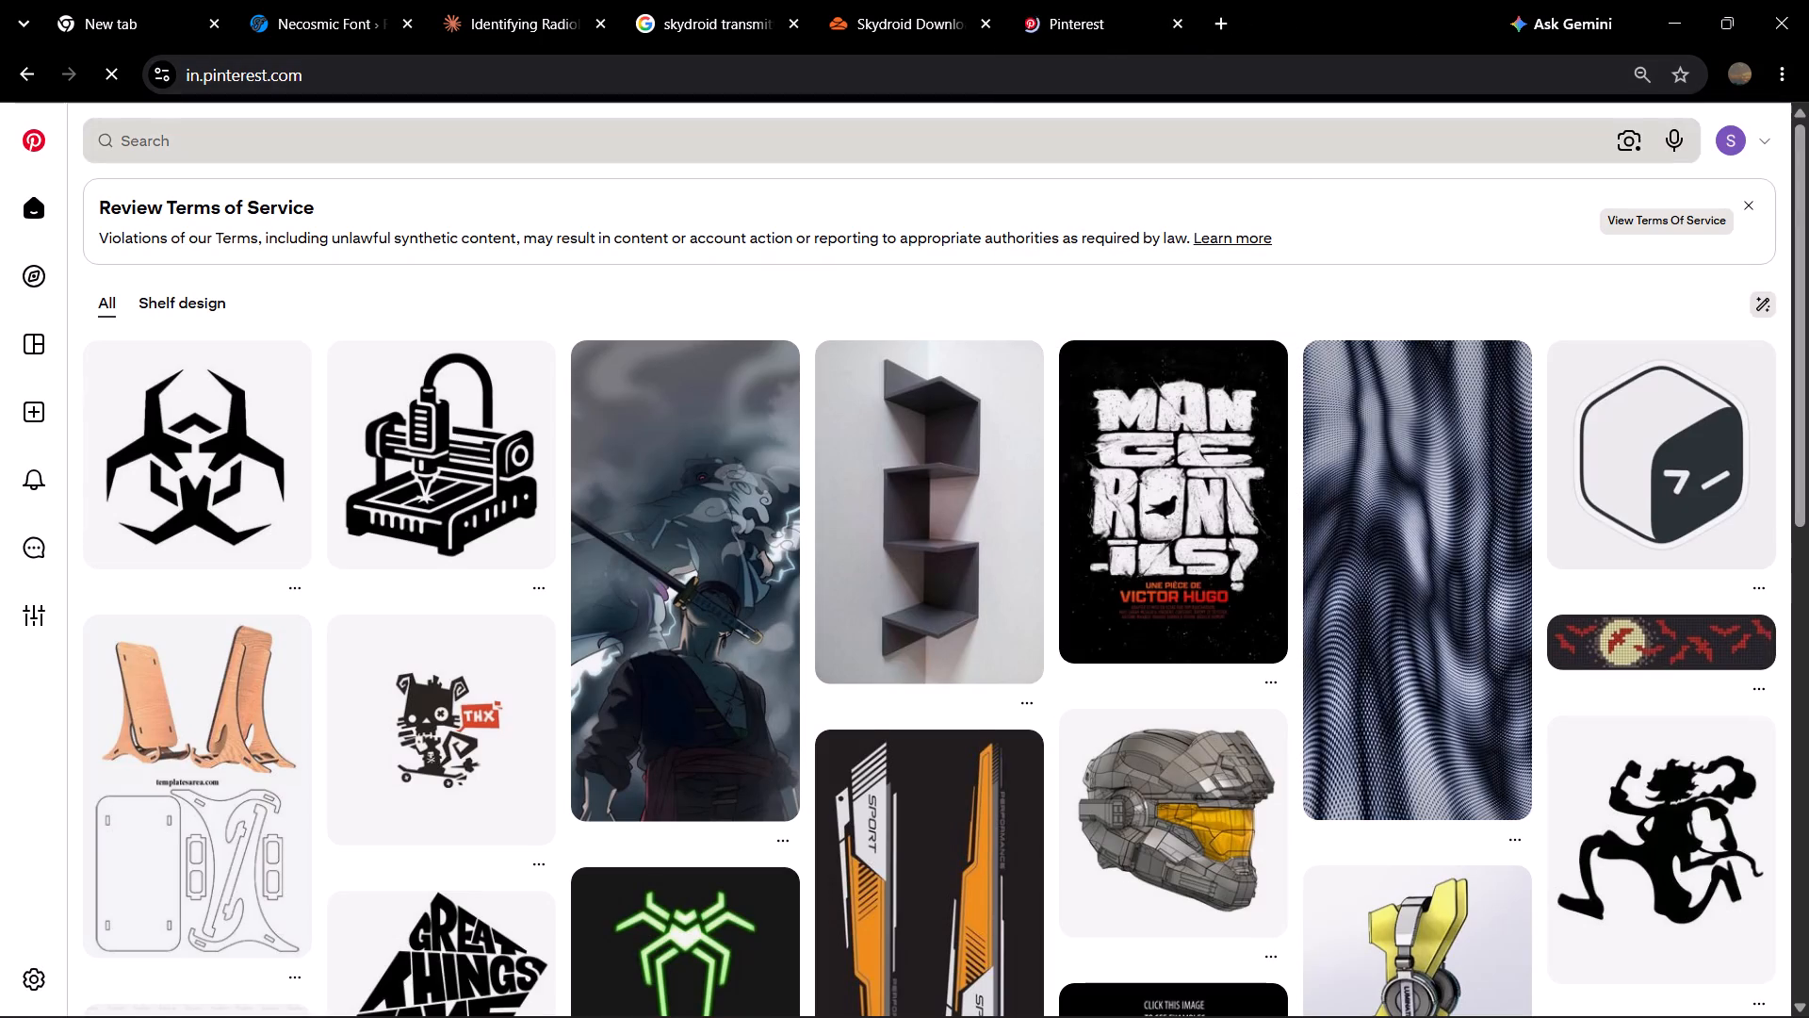
Browse the Pinterest home feed for design images.
scroll(1069, 189, down, 2)
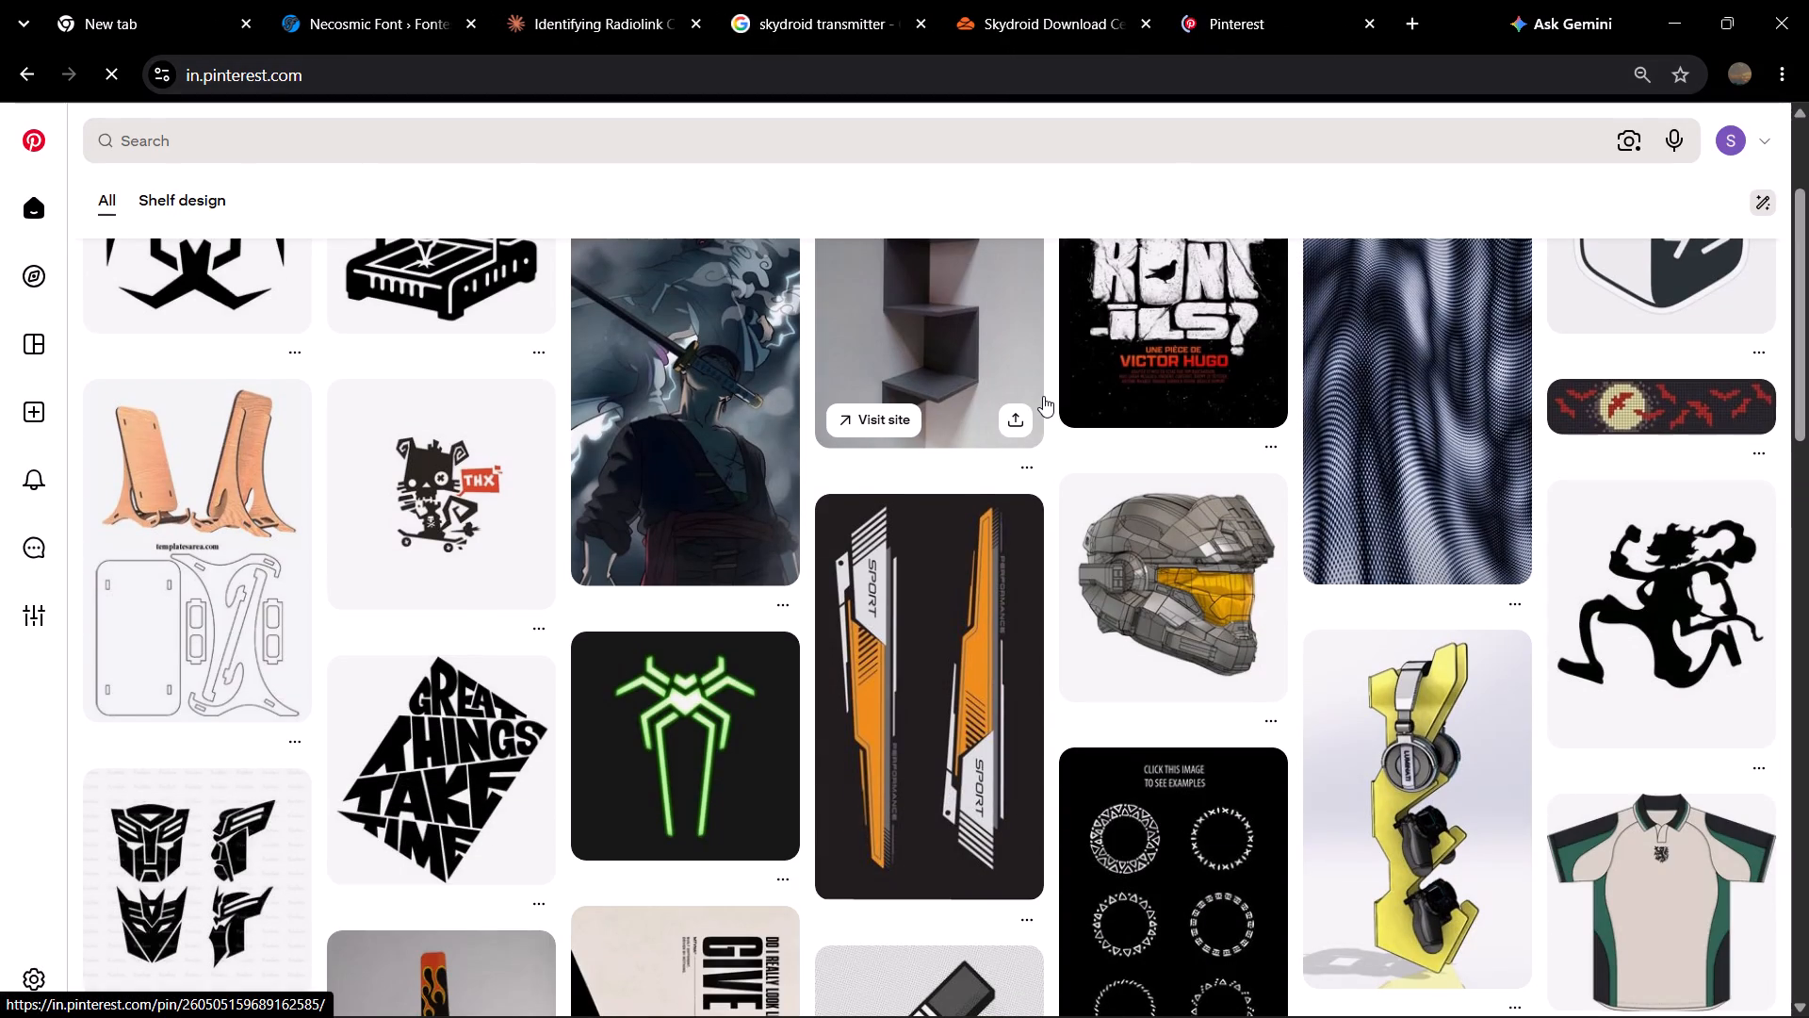
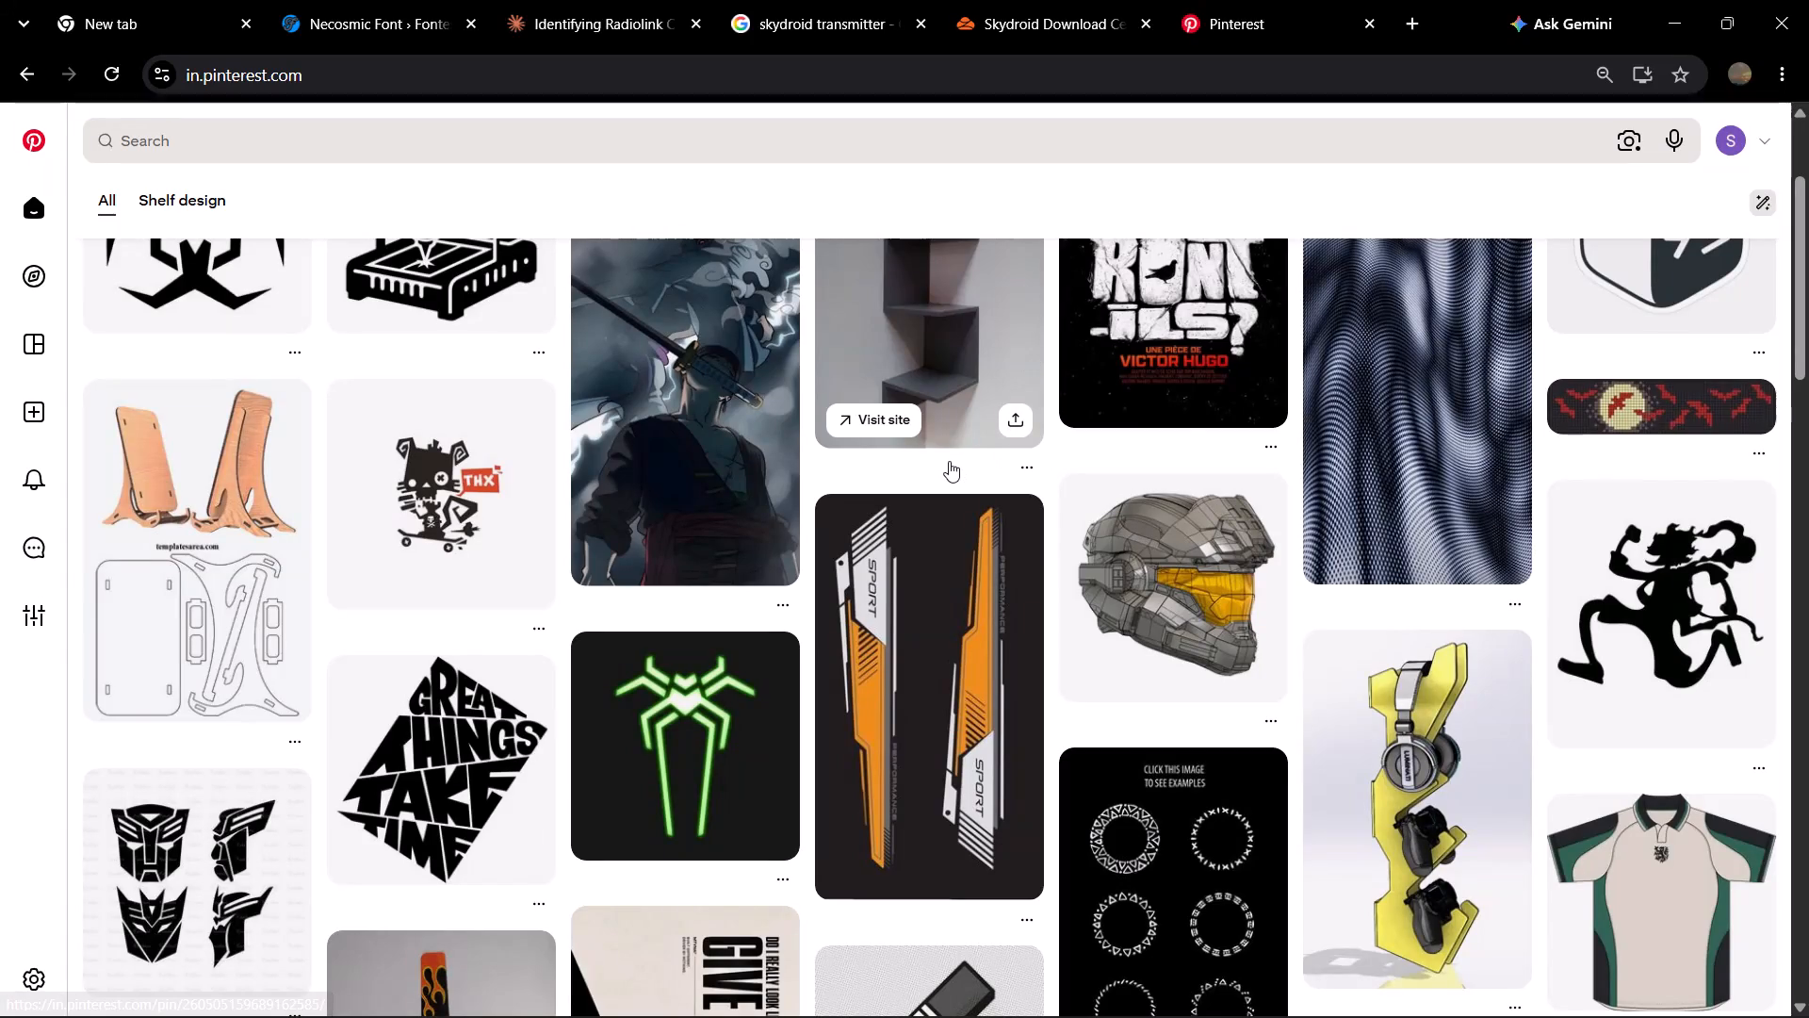
Look through the Pinterest home feed for graphics, textures and lettering that could suit the robotics banner.
scroll(978, 469, down, 5)
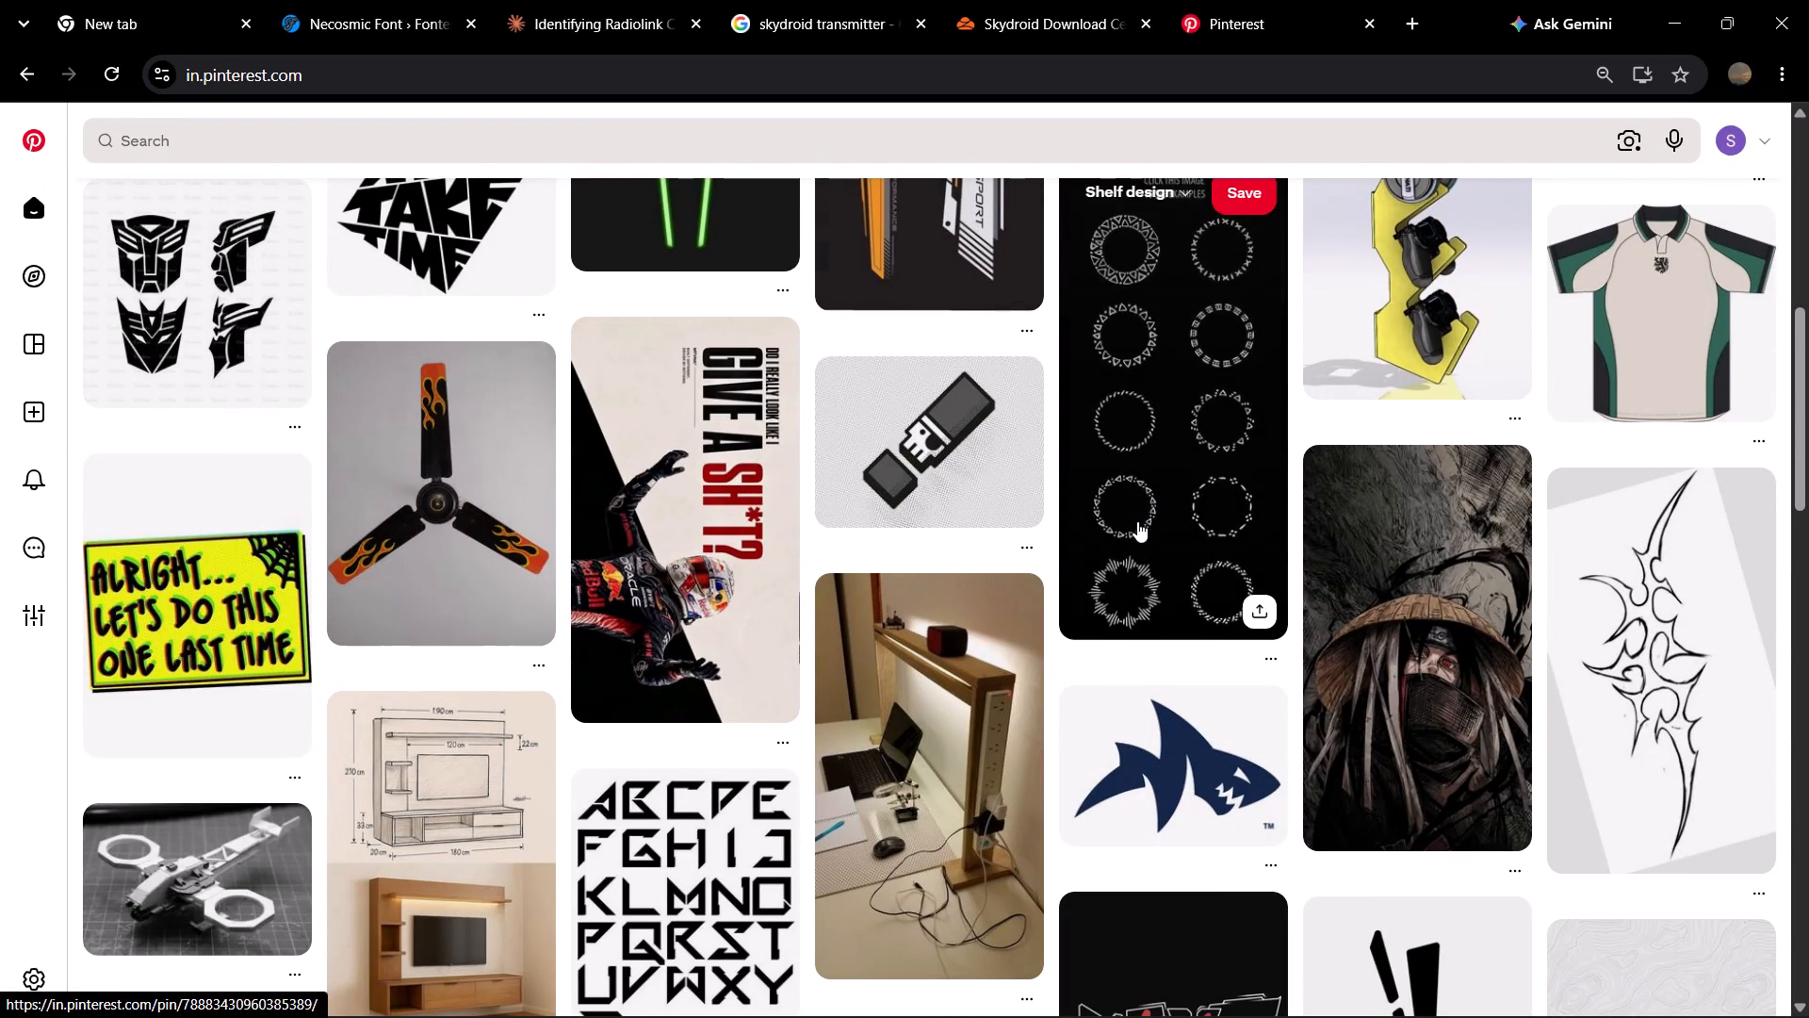
scroll(1137, 529, down, 1)
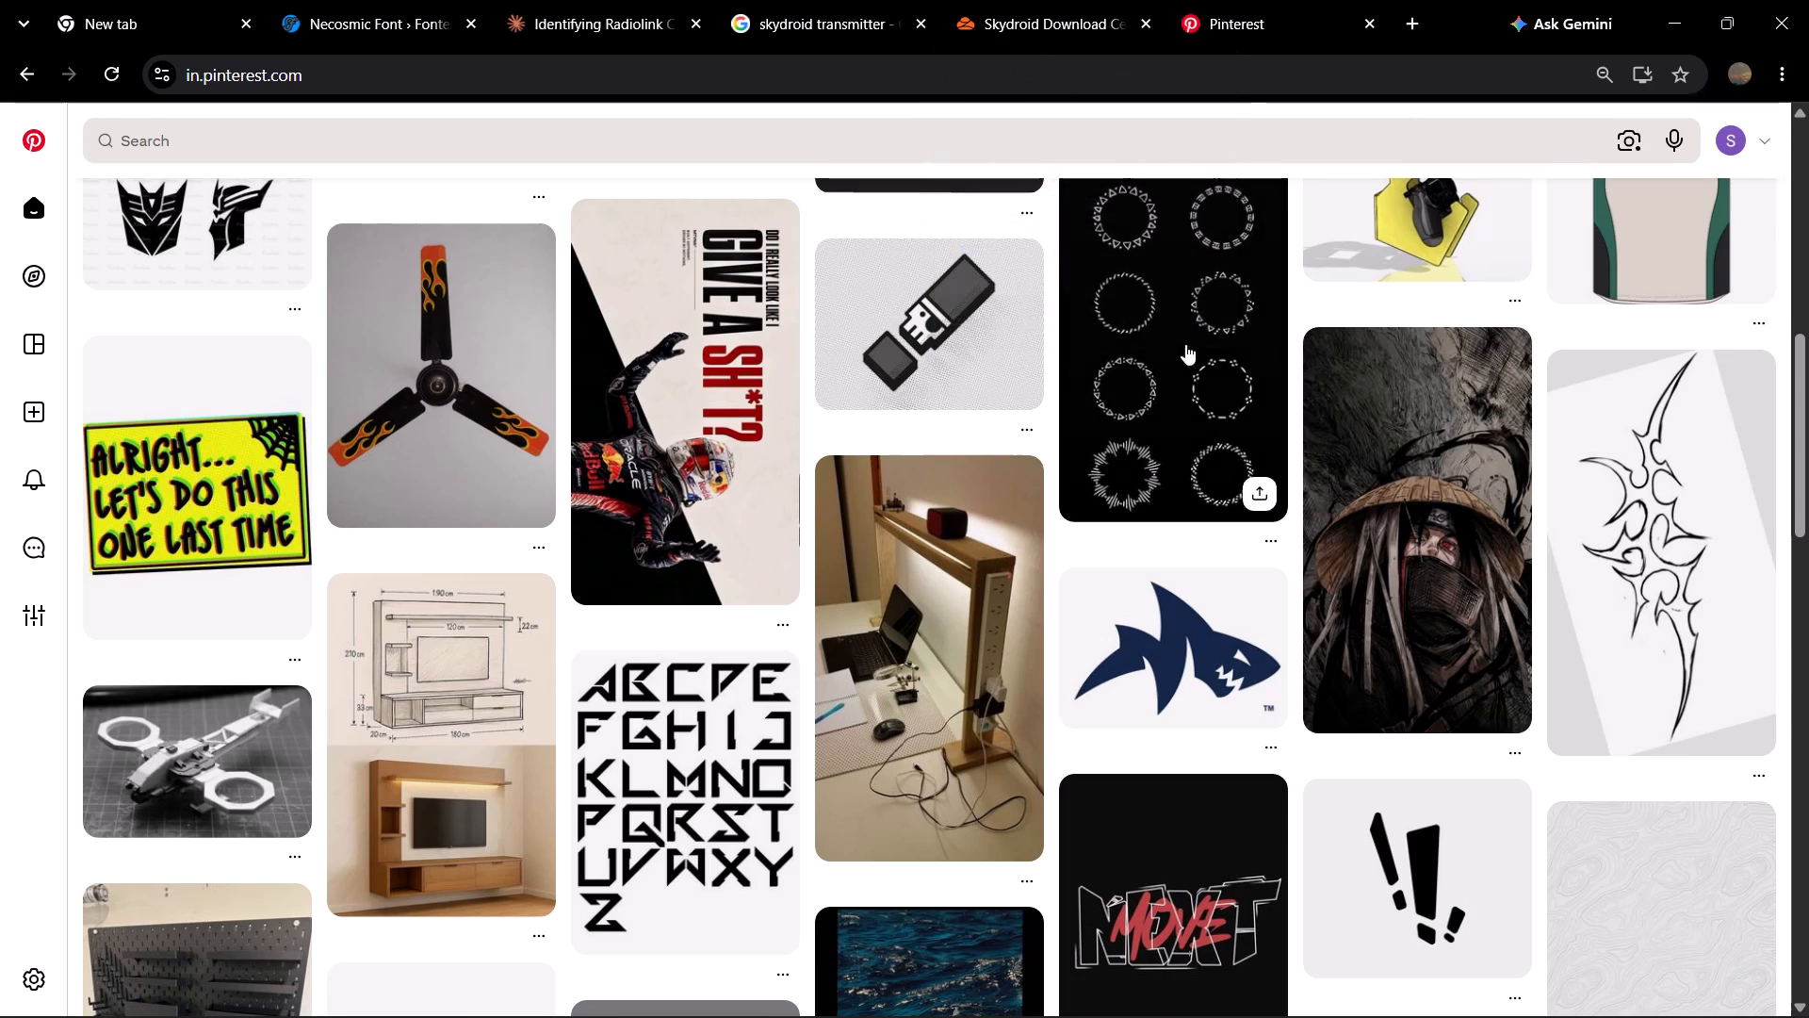
scroll(1331, 554, up, 6)
scroll(1337, 536, down, 4)
scroll(1474, 541, up, 2)
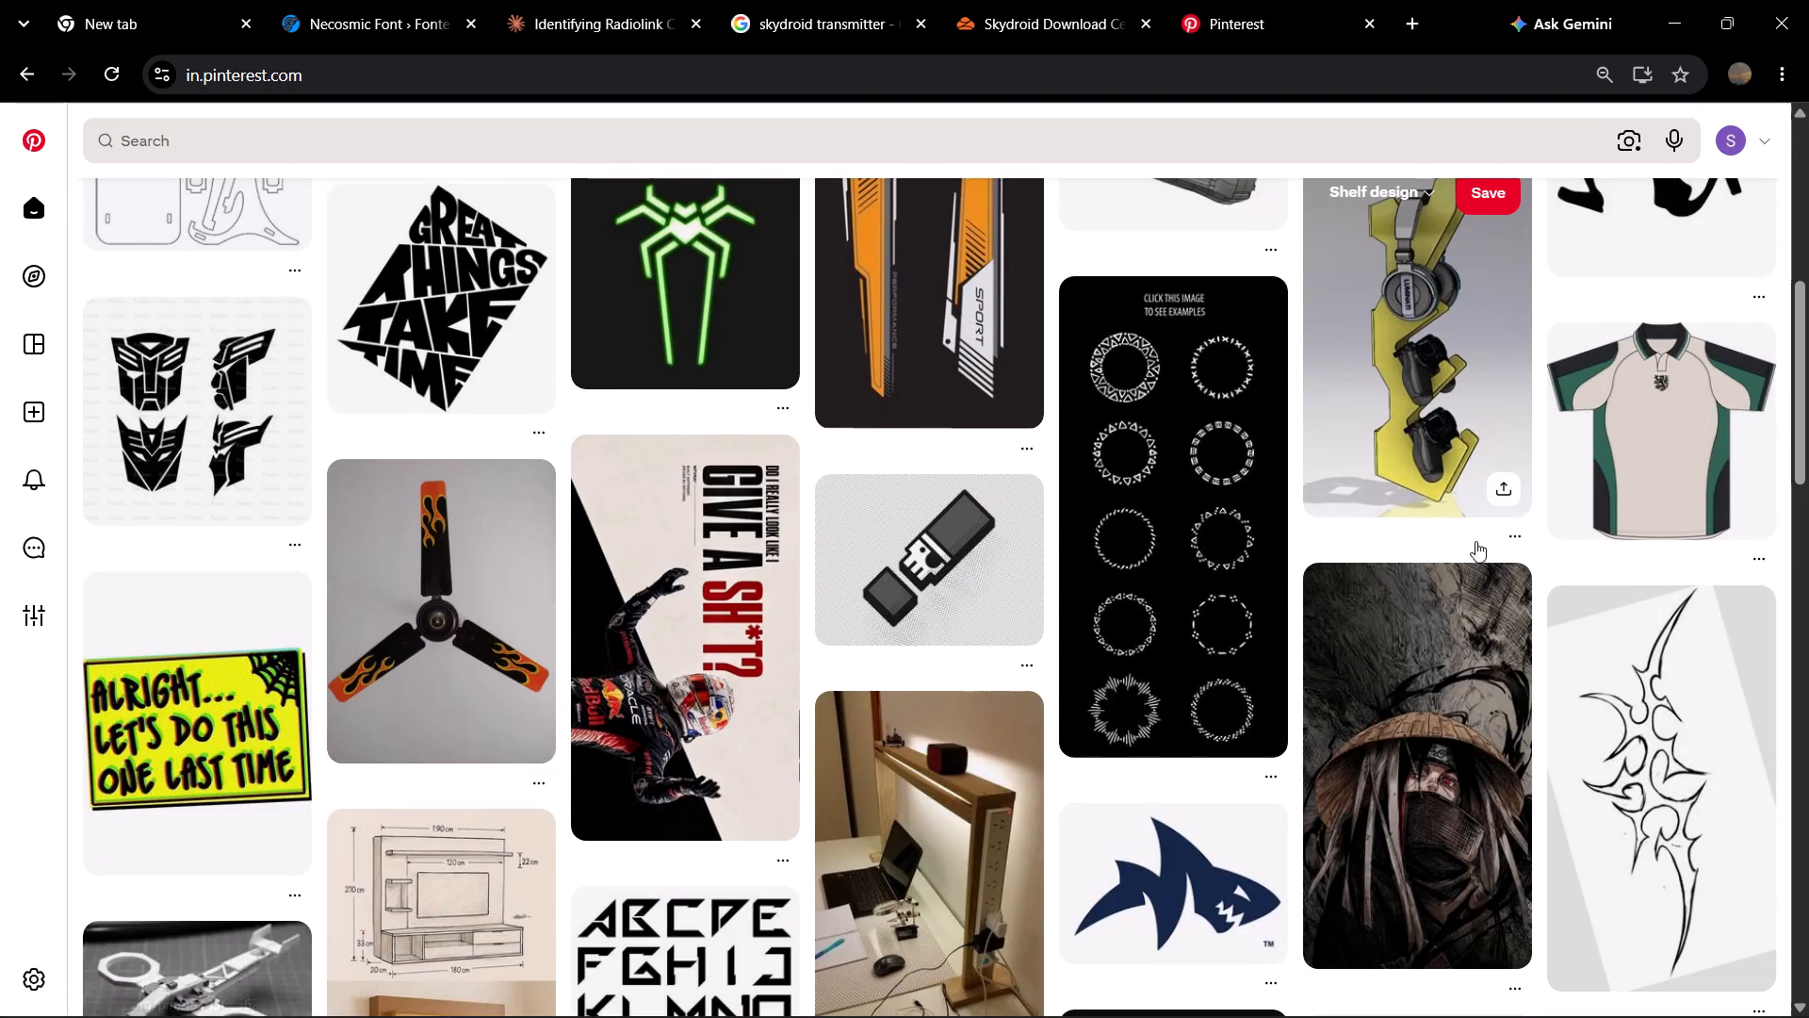
scroll(1485, 542, up, 2)
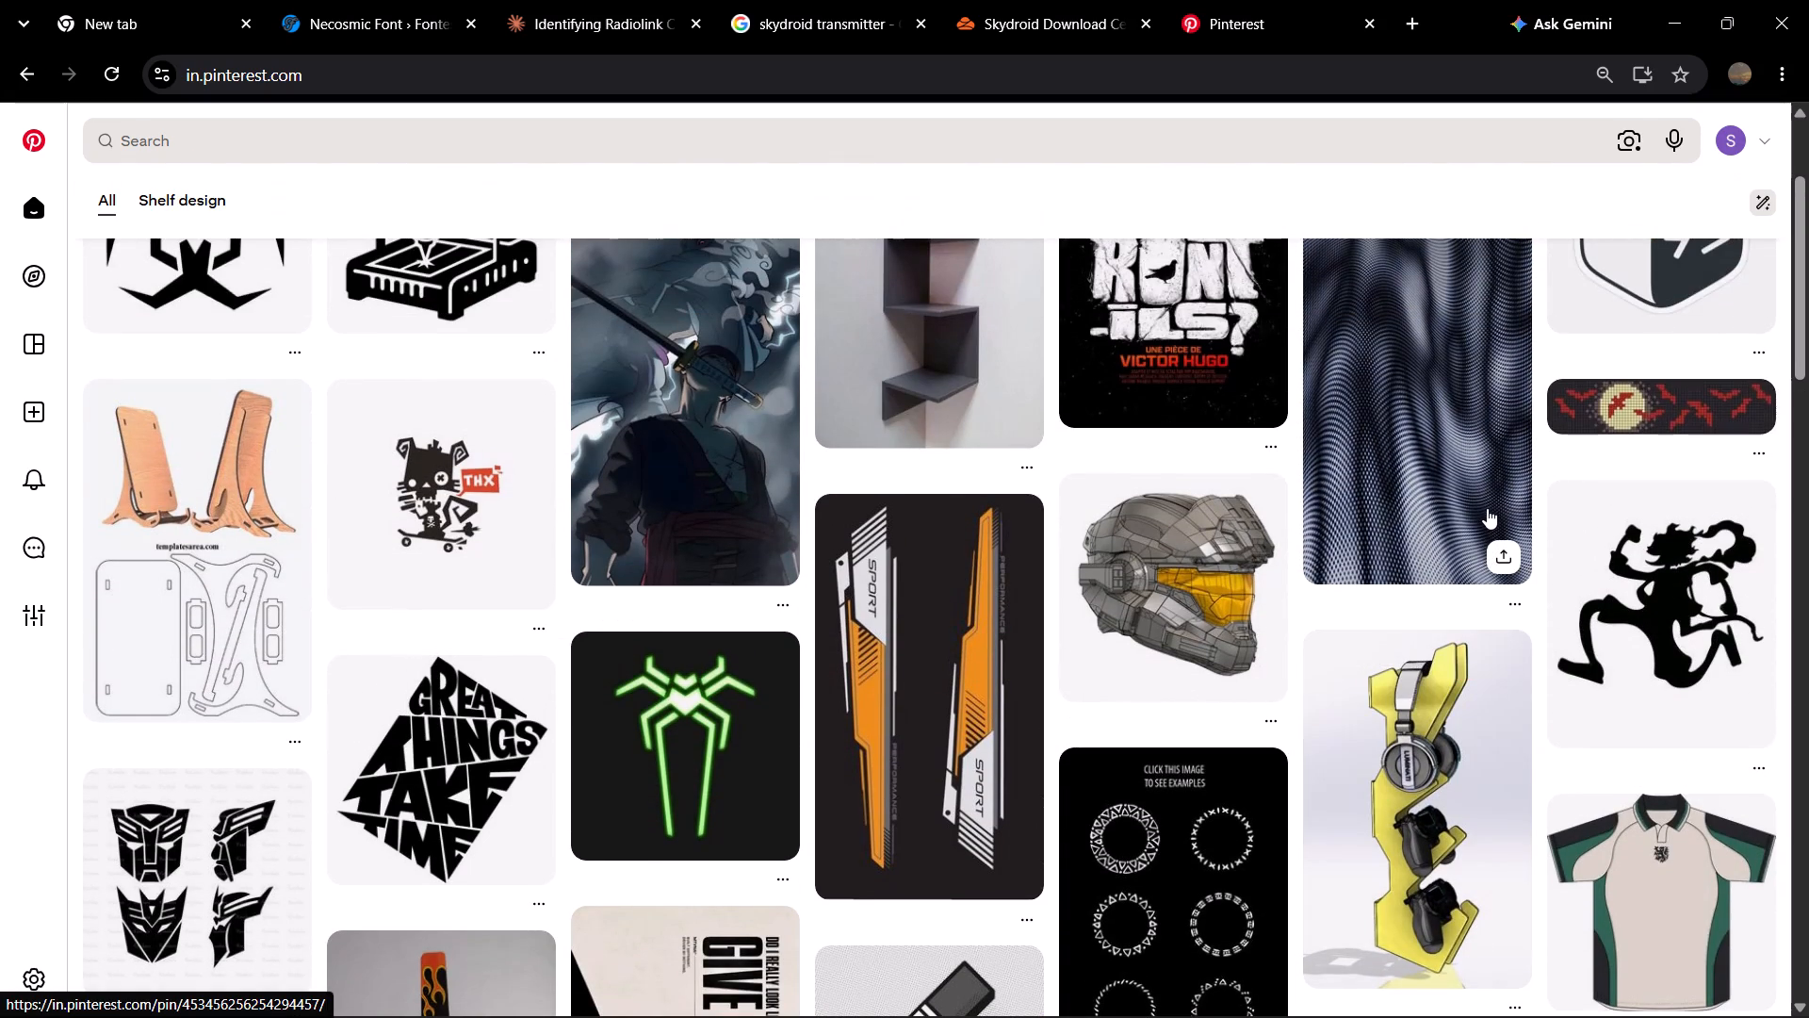
scroll(1398, 518, up, 3)
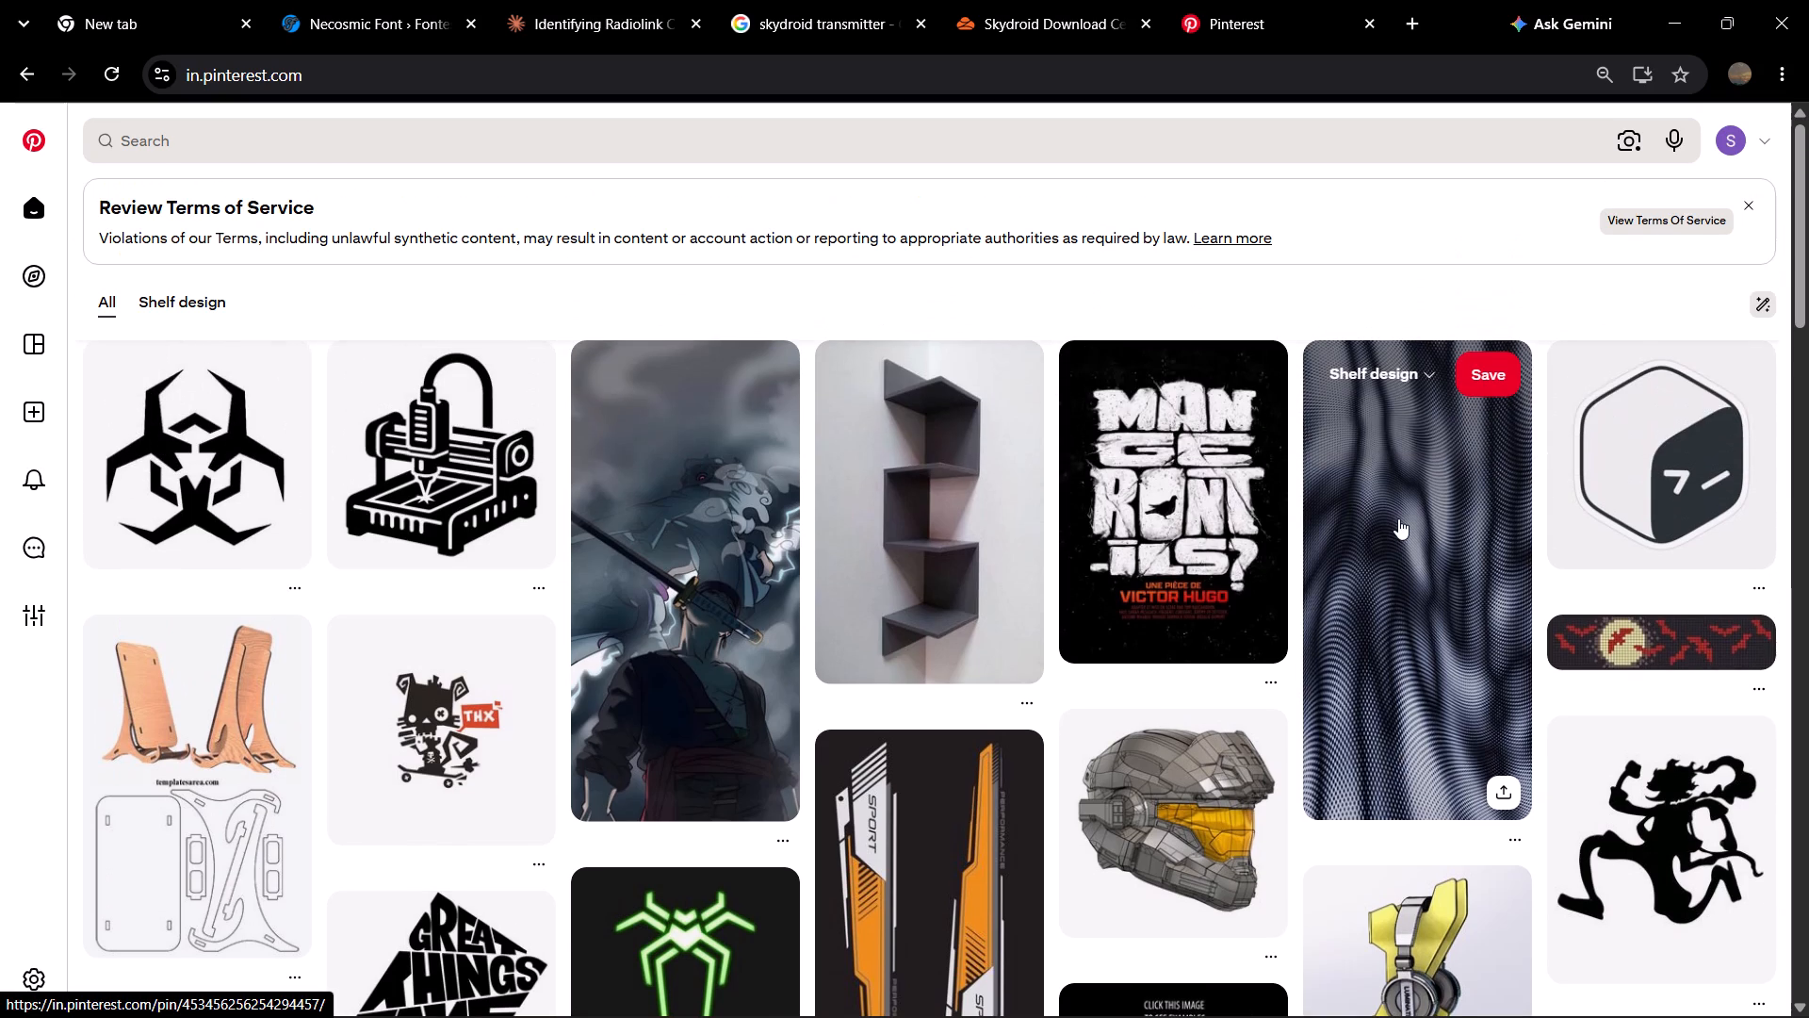
scroll(1398, 518, down, 10)
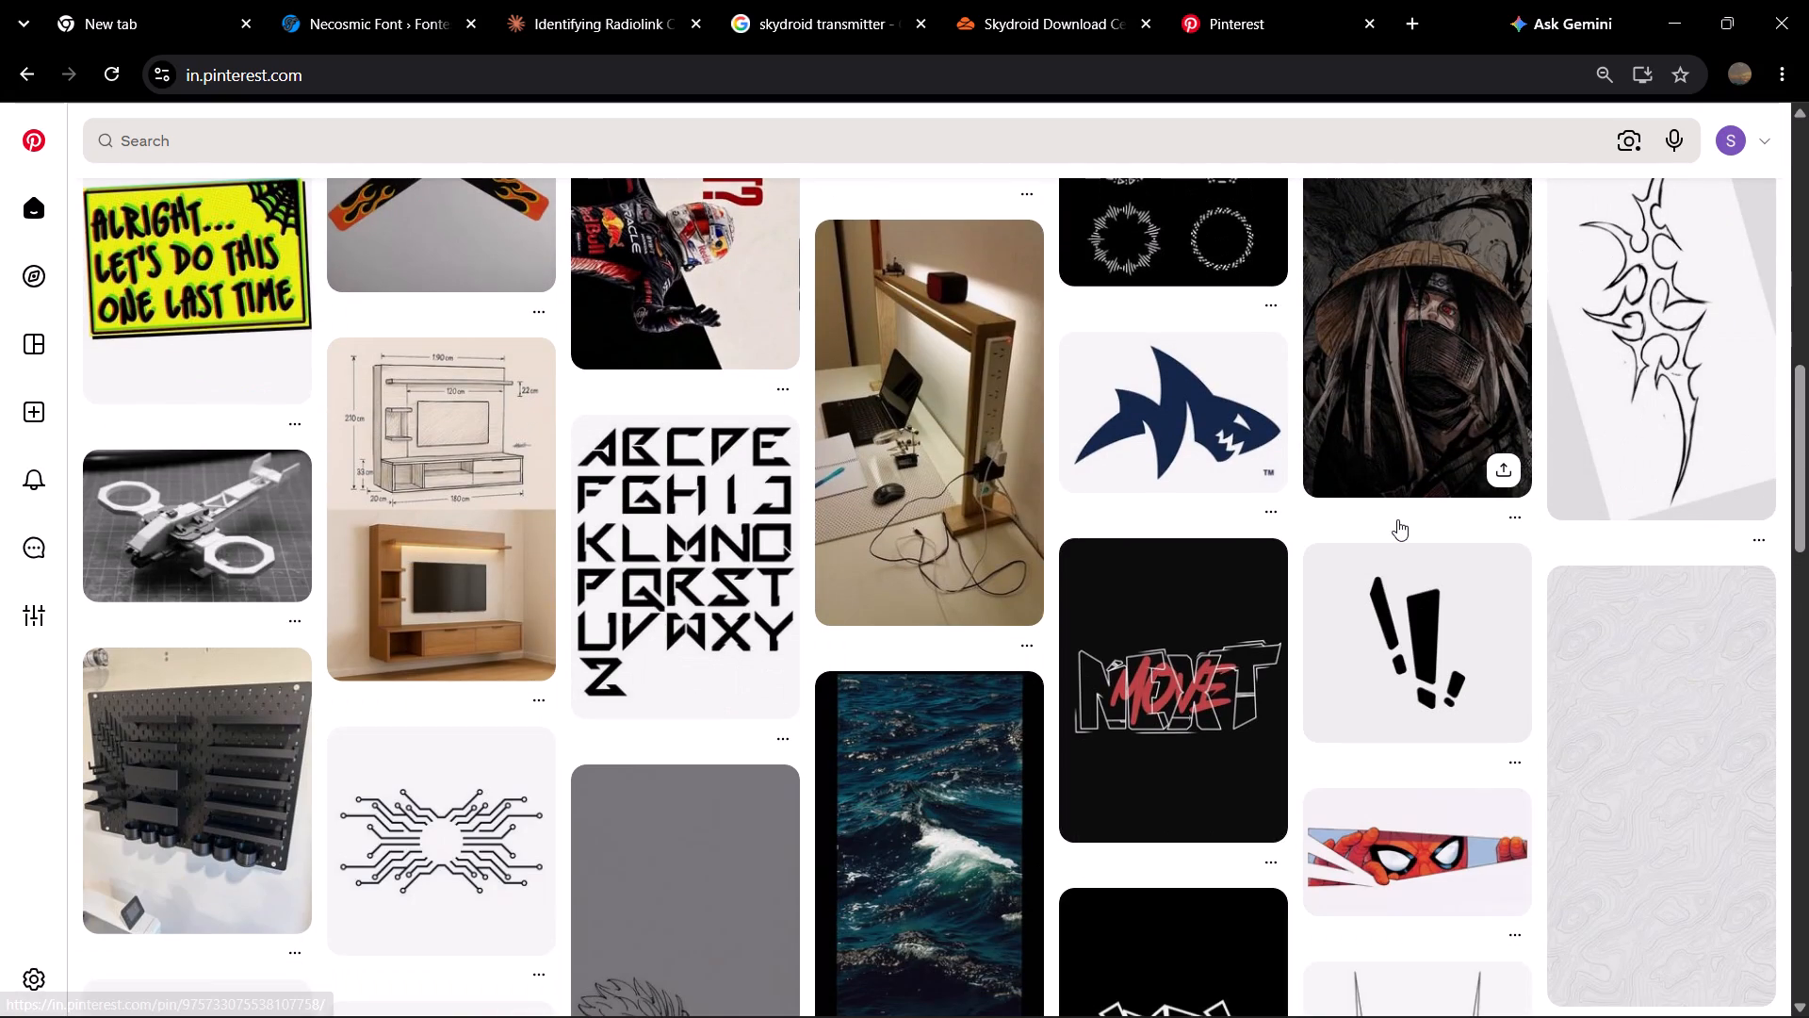
scroll(1398, 519, down, 4)
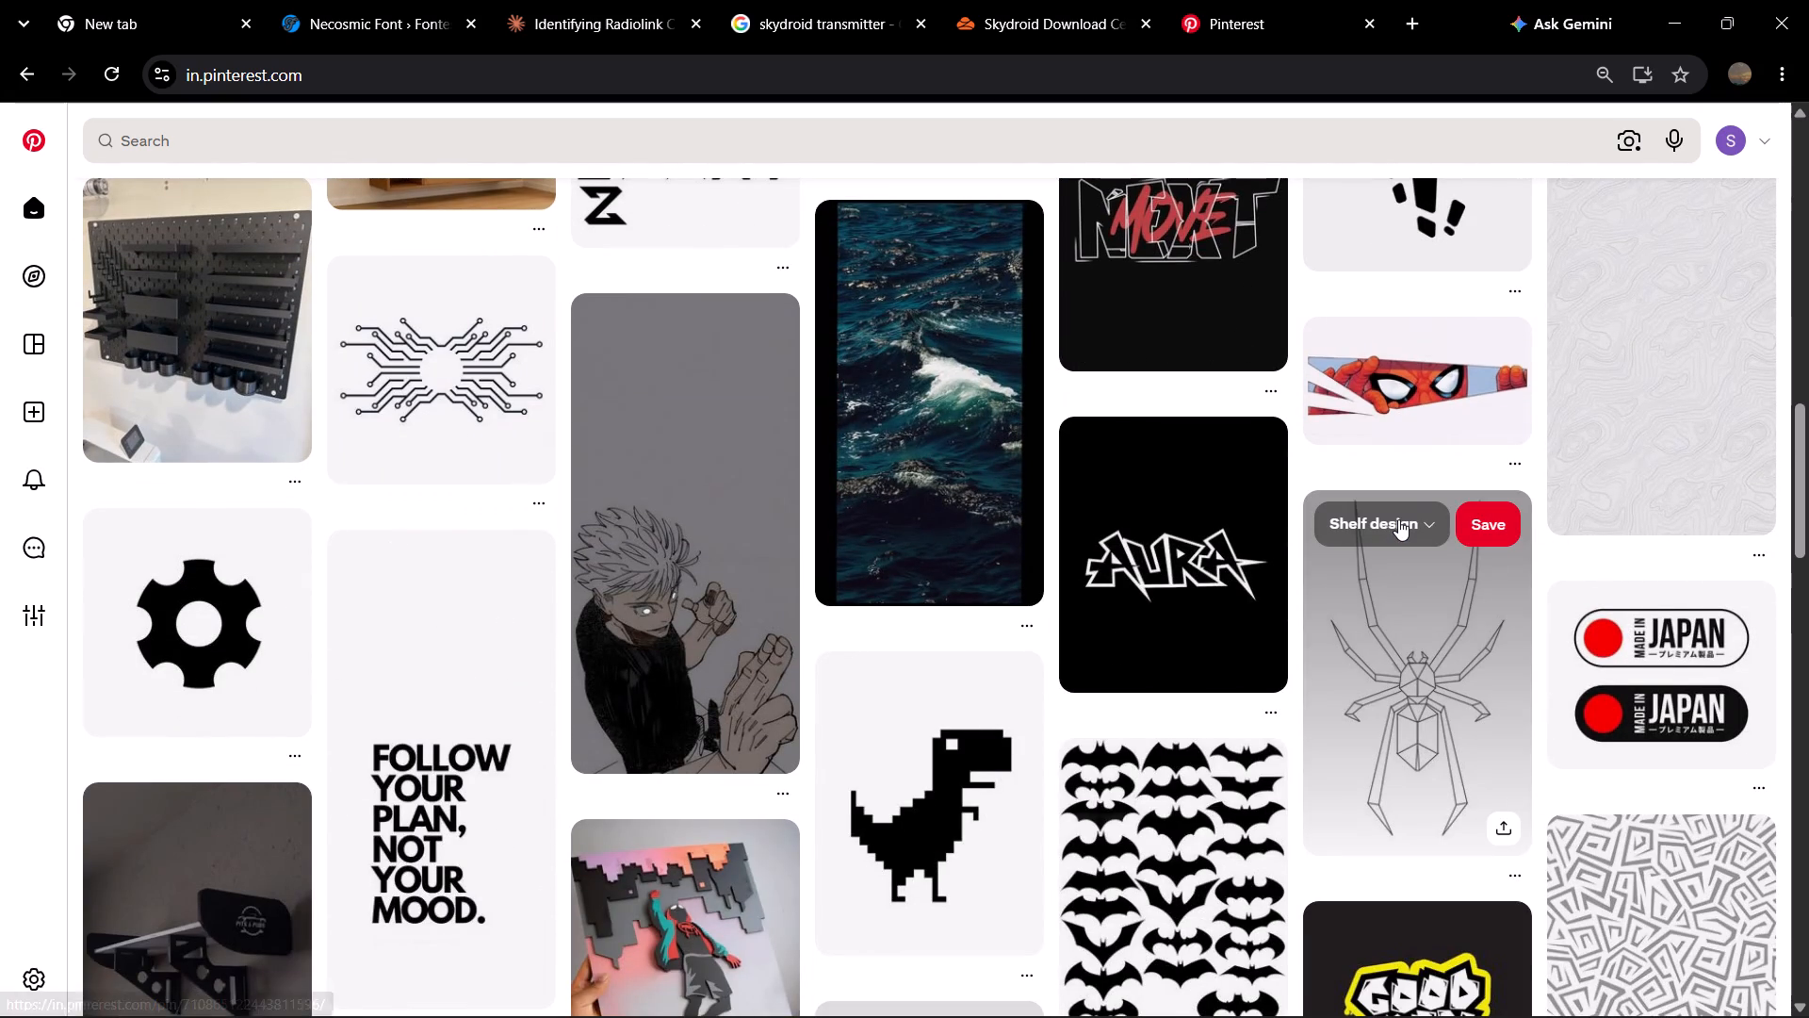
scroll(1398, 519, down, 8)
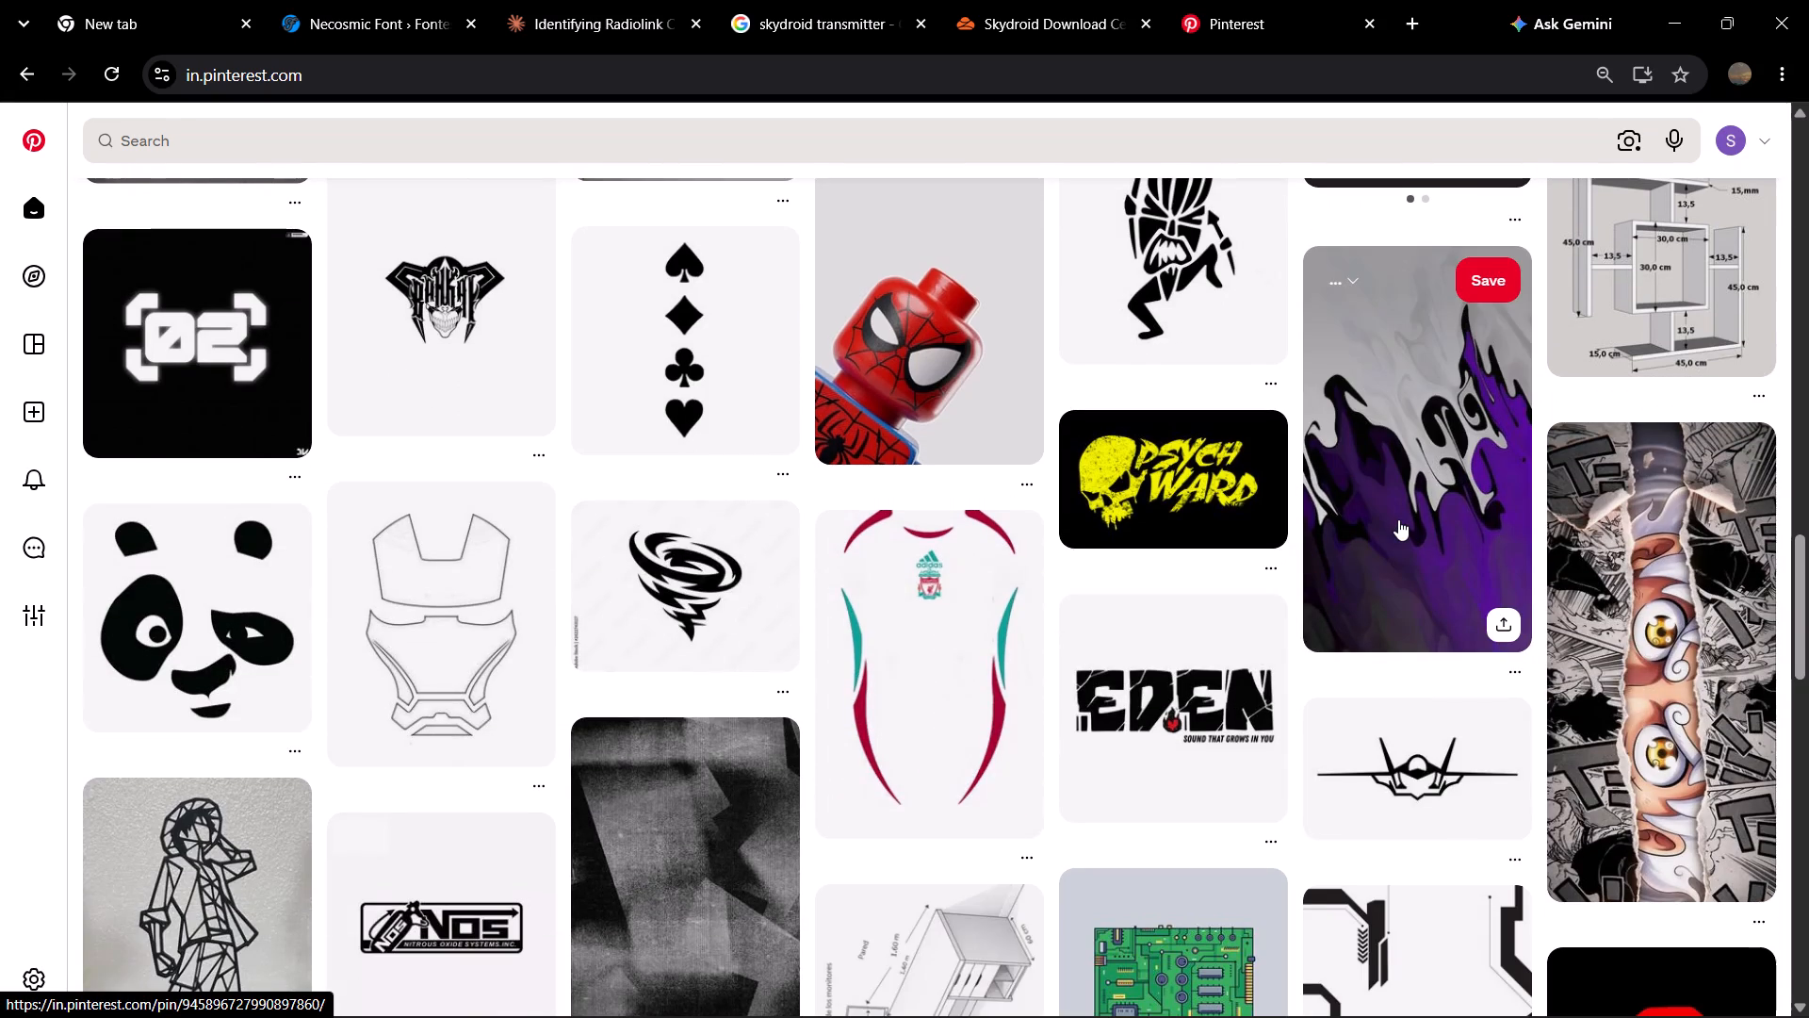
scroll(1398, 519, down, 4)
scroll(1398, 519, up, 3)
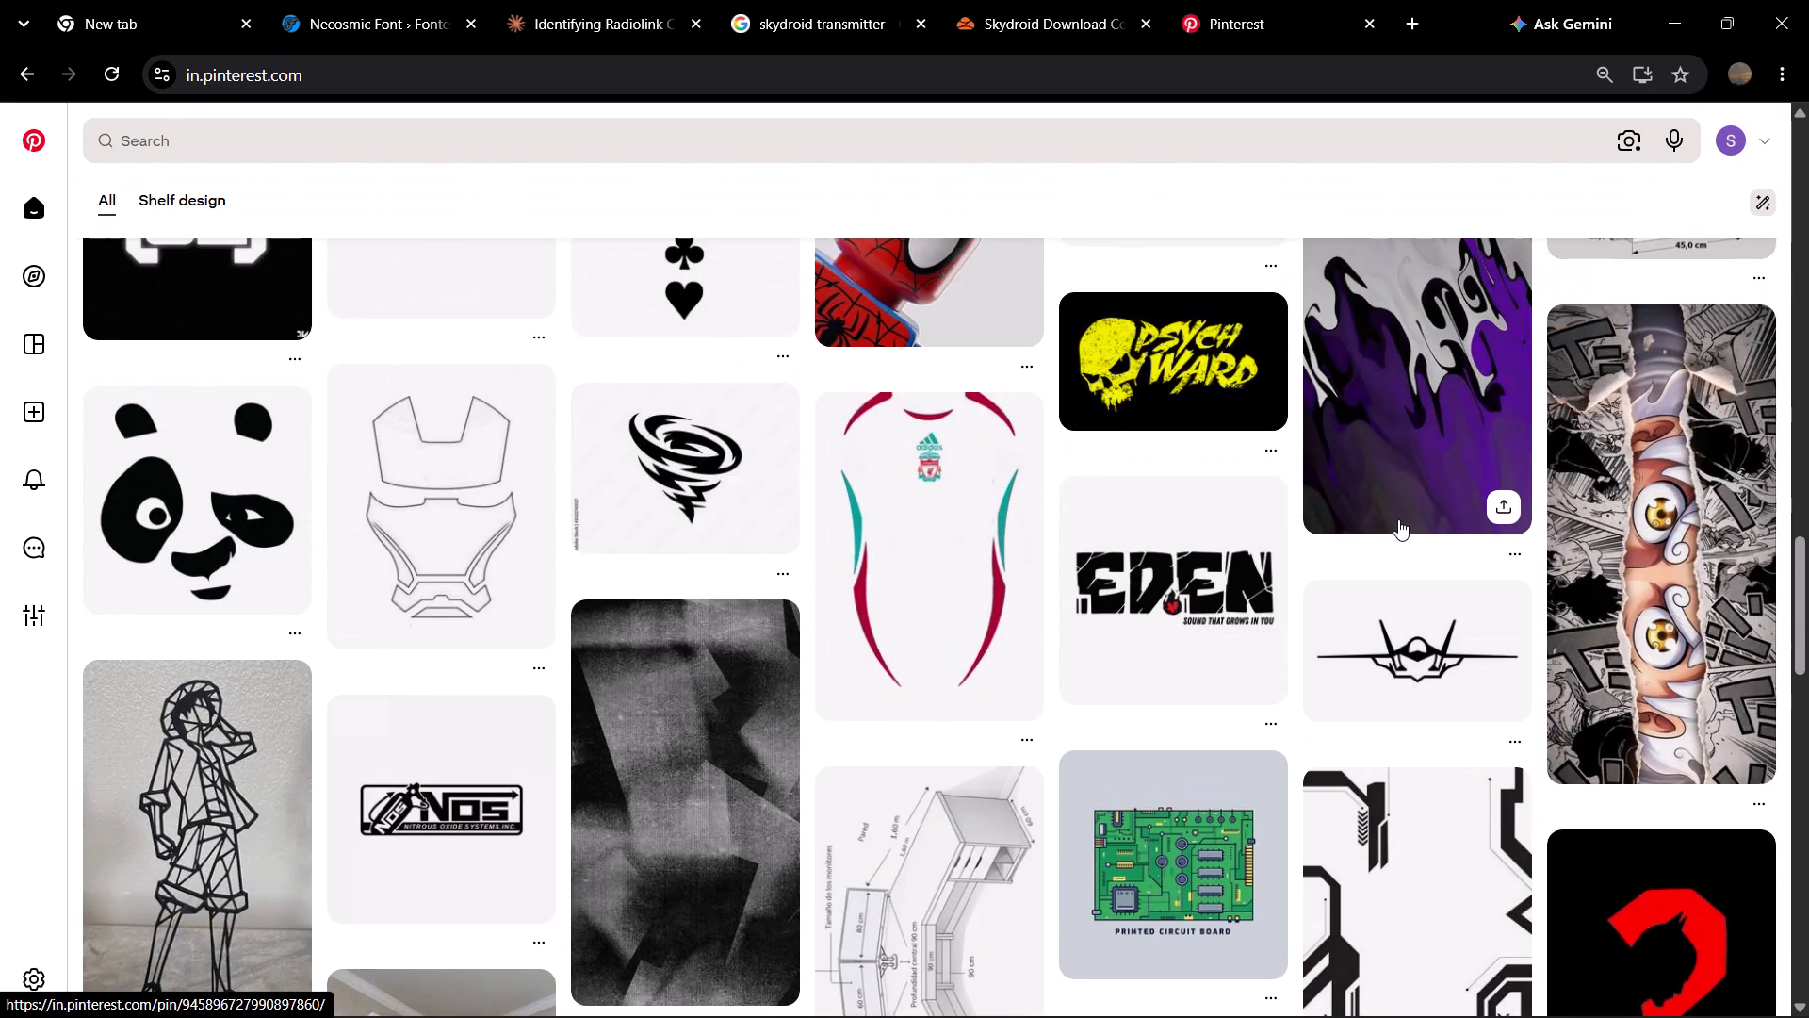
scroll(1398, 519, down, 3)
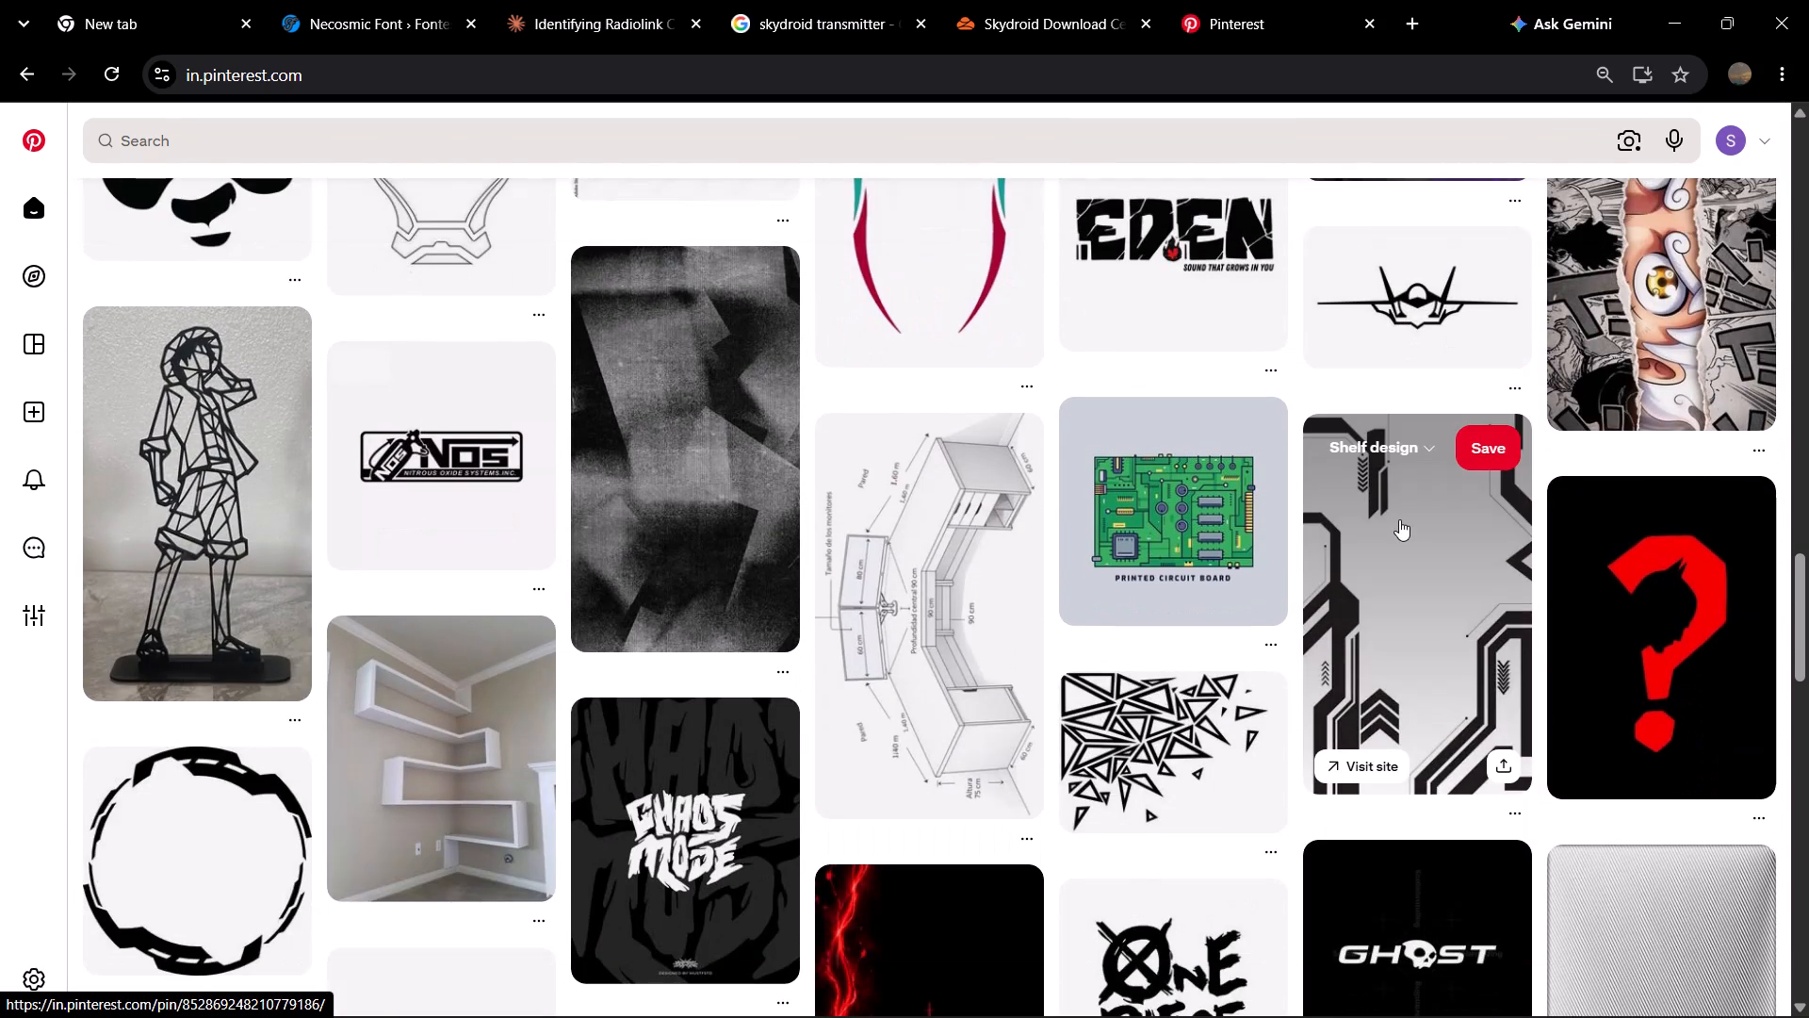
scroll(1399, 519, down, 8)
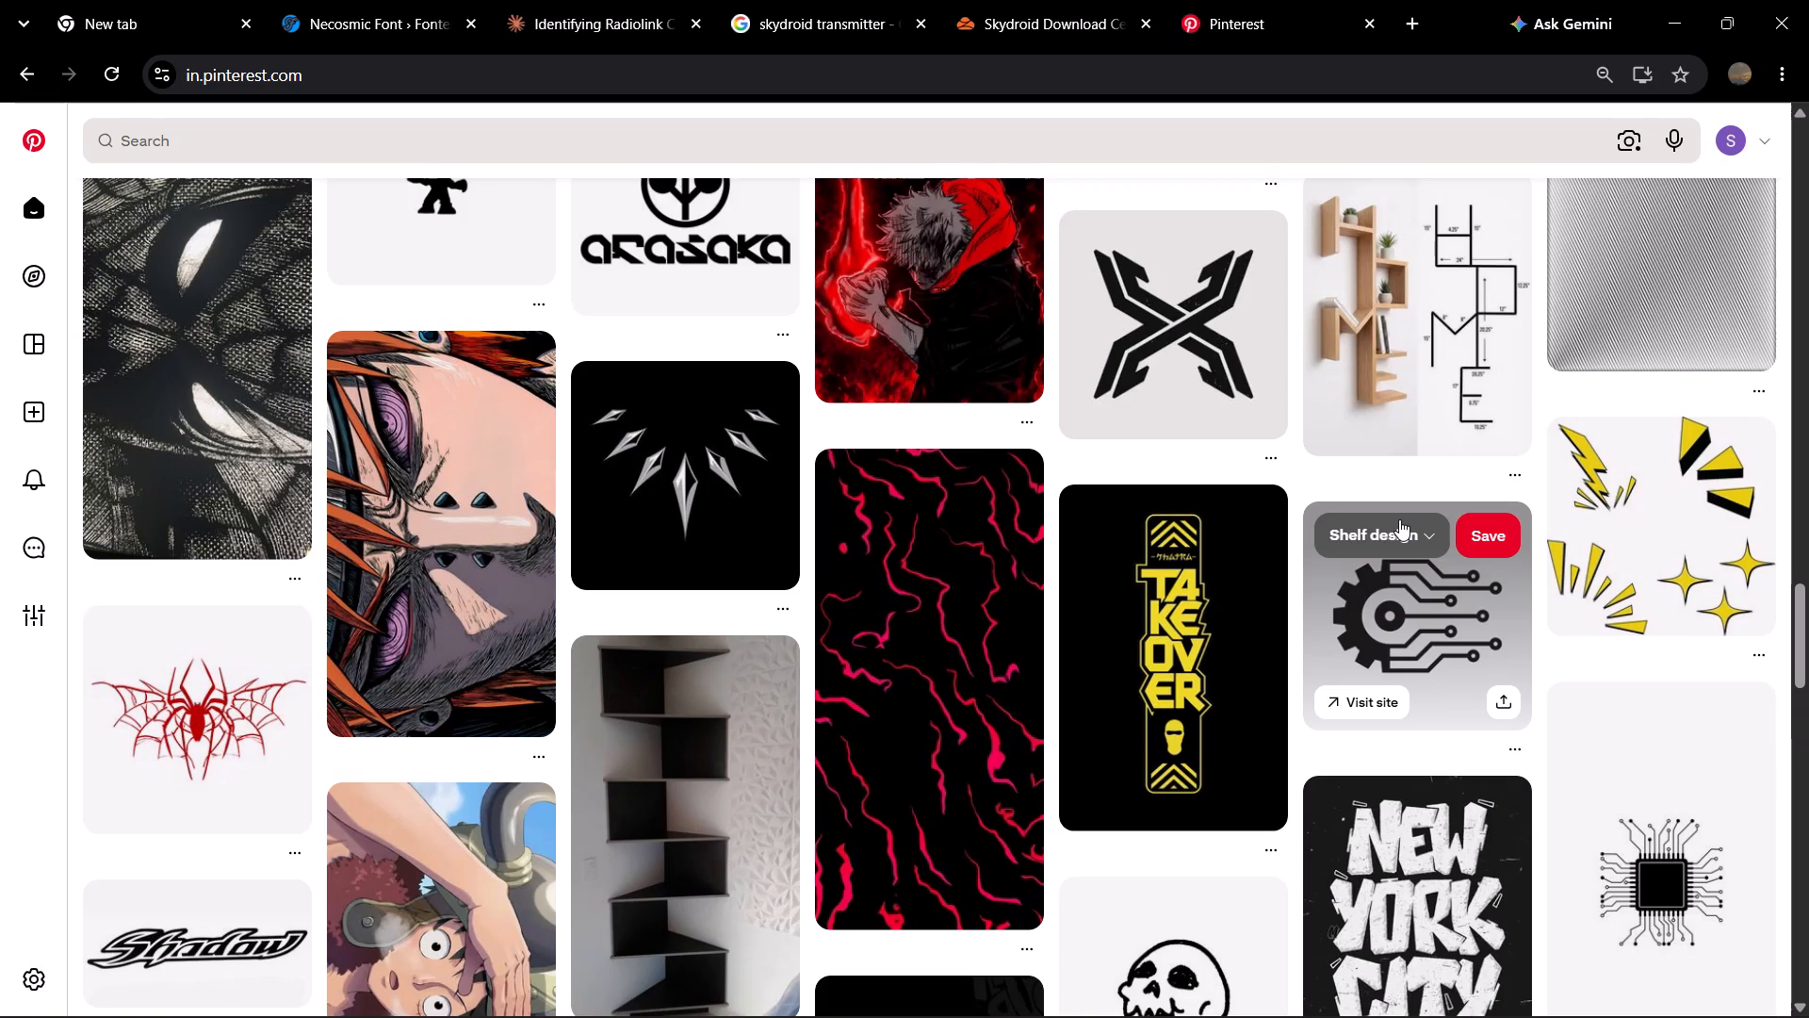
scroll(1399, 519, down, 3)
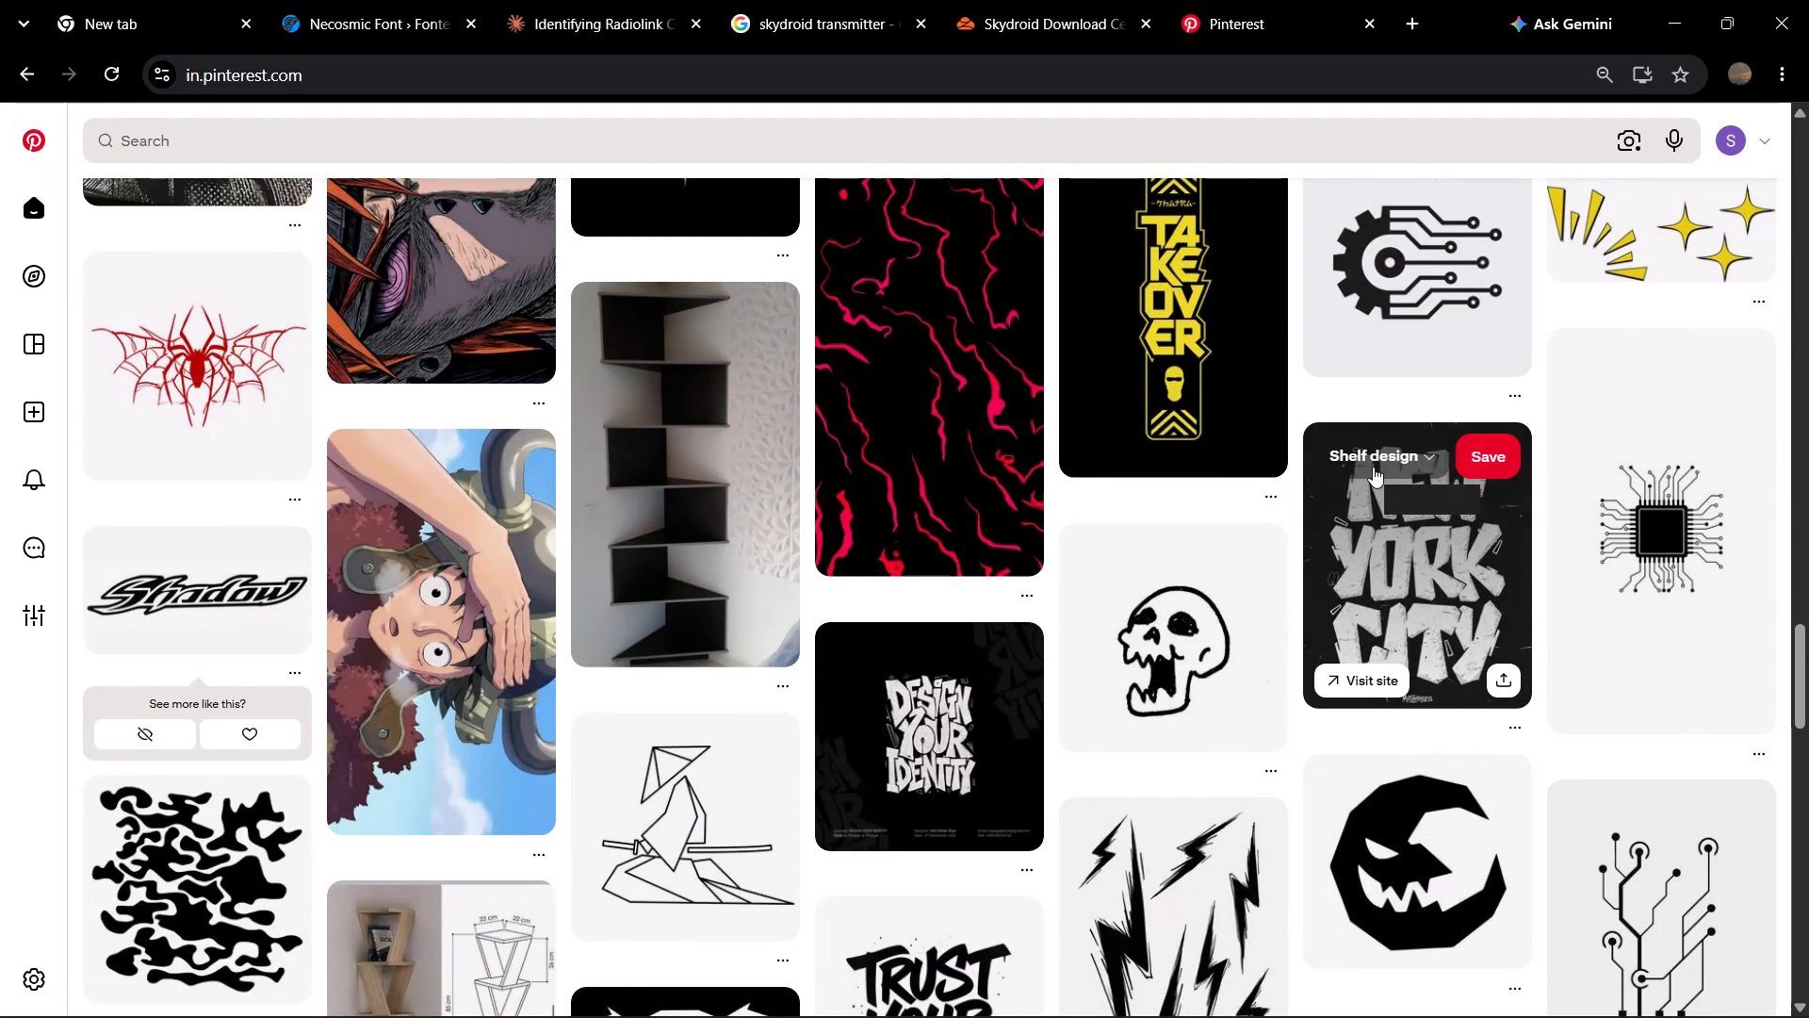
scroll(1289, 503, down, 3)
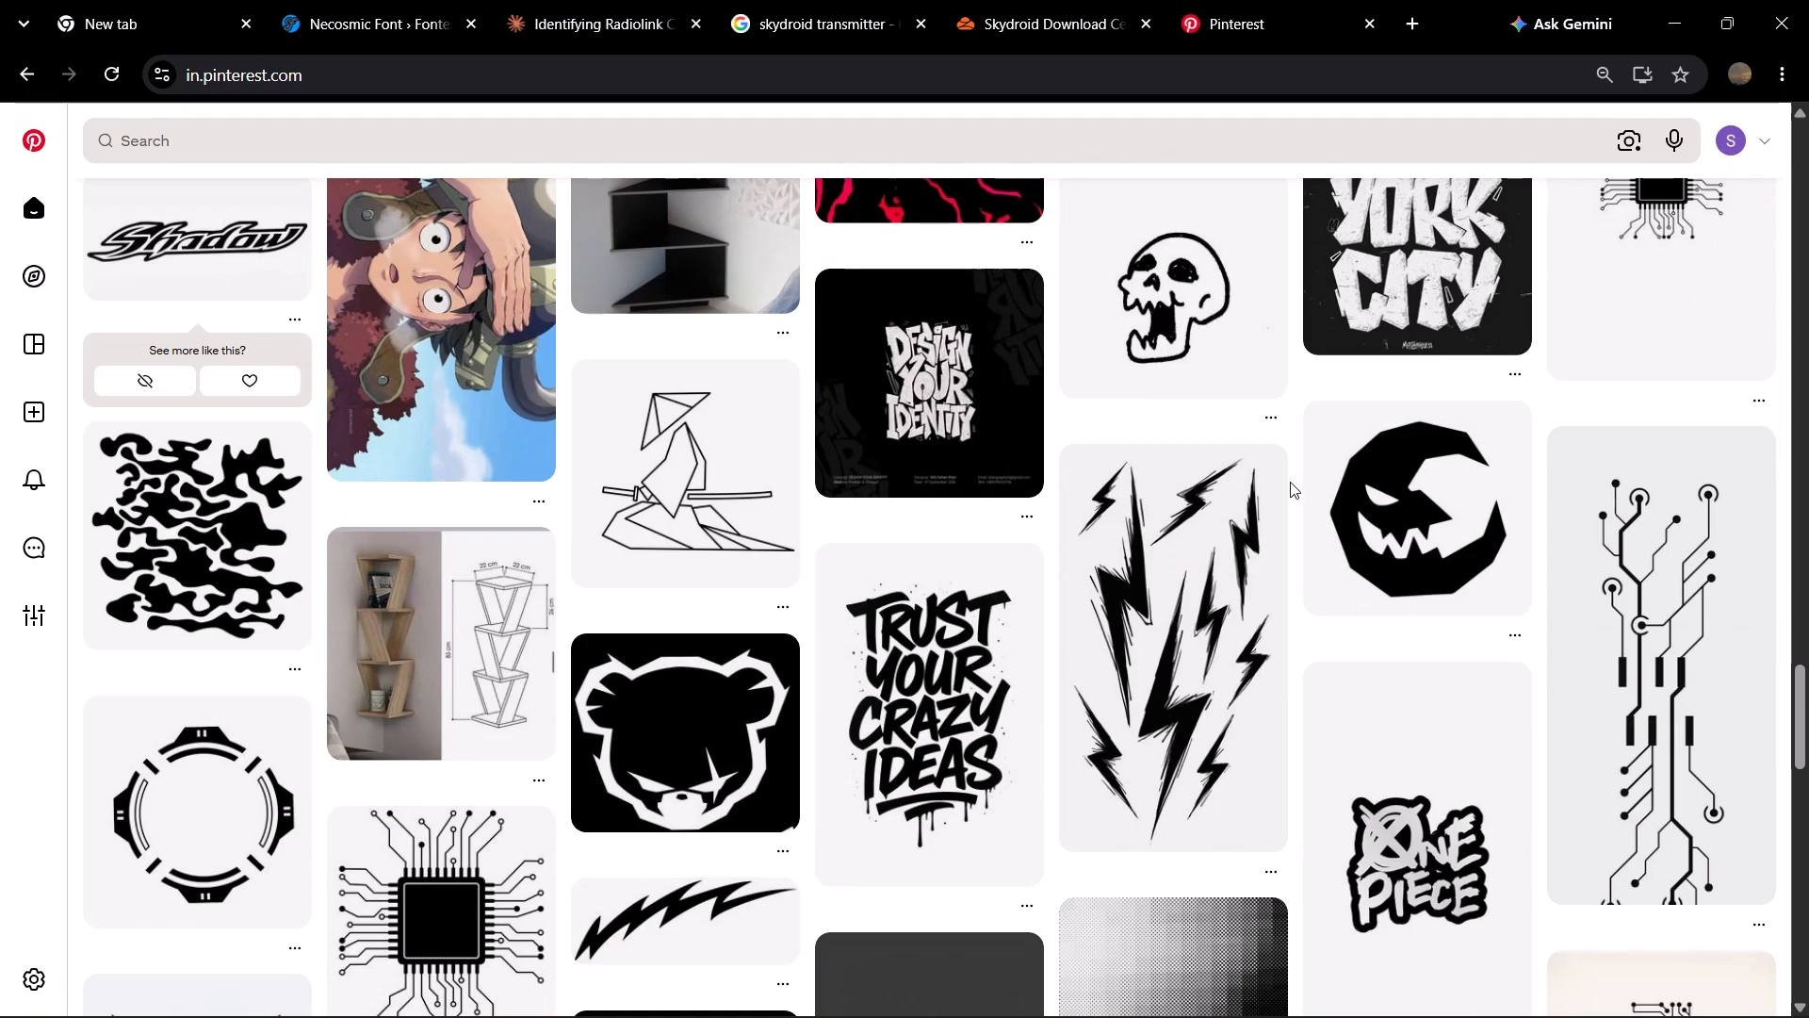
scroll(1290, 482, down, 4)
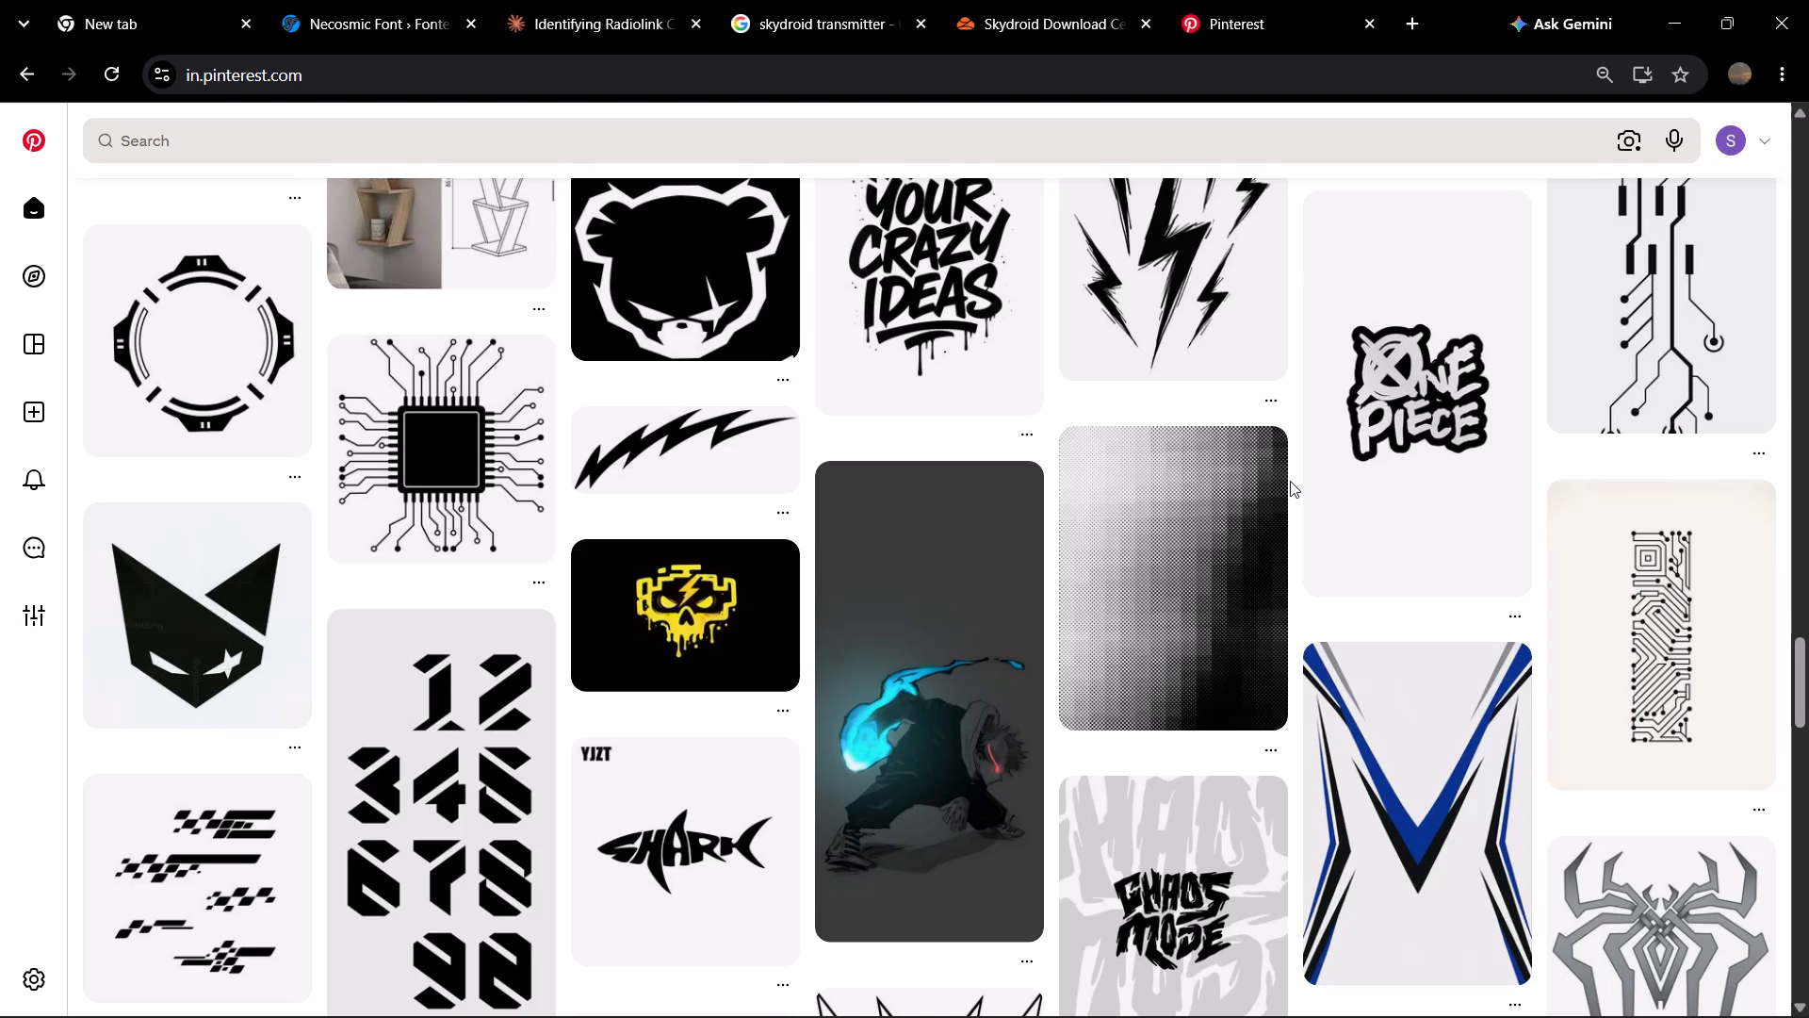
scroll(1290, 481, down, 3)
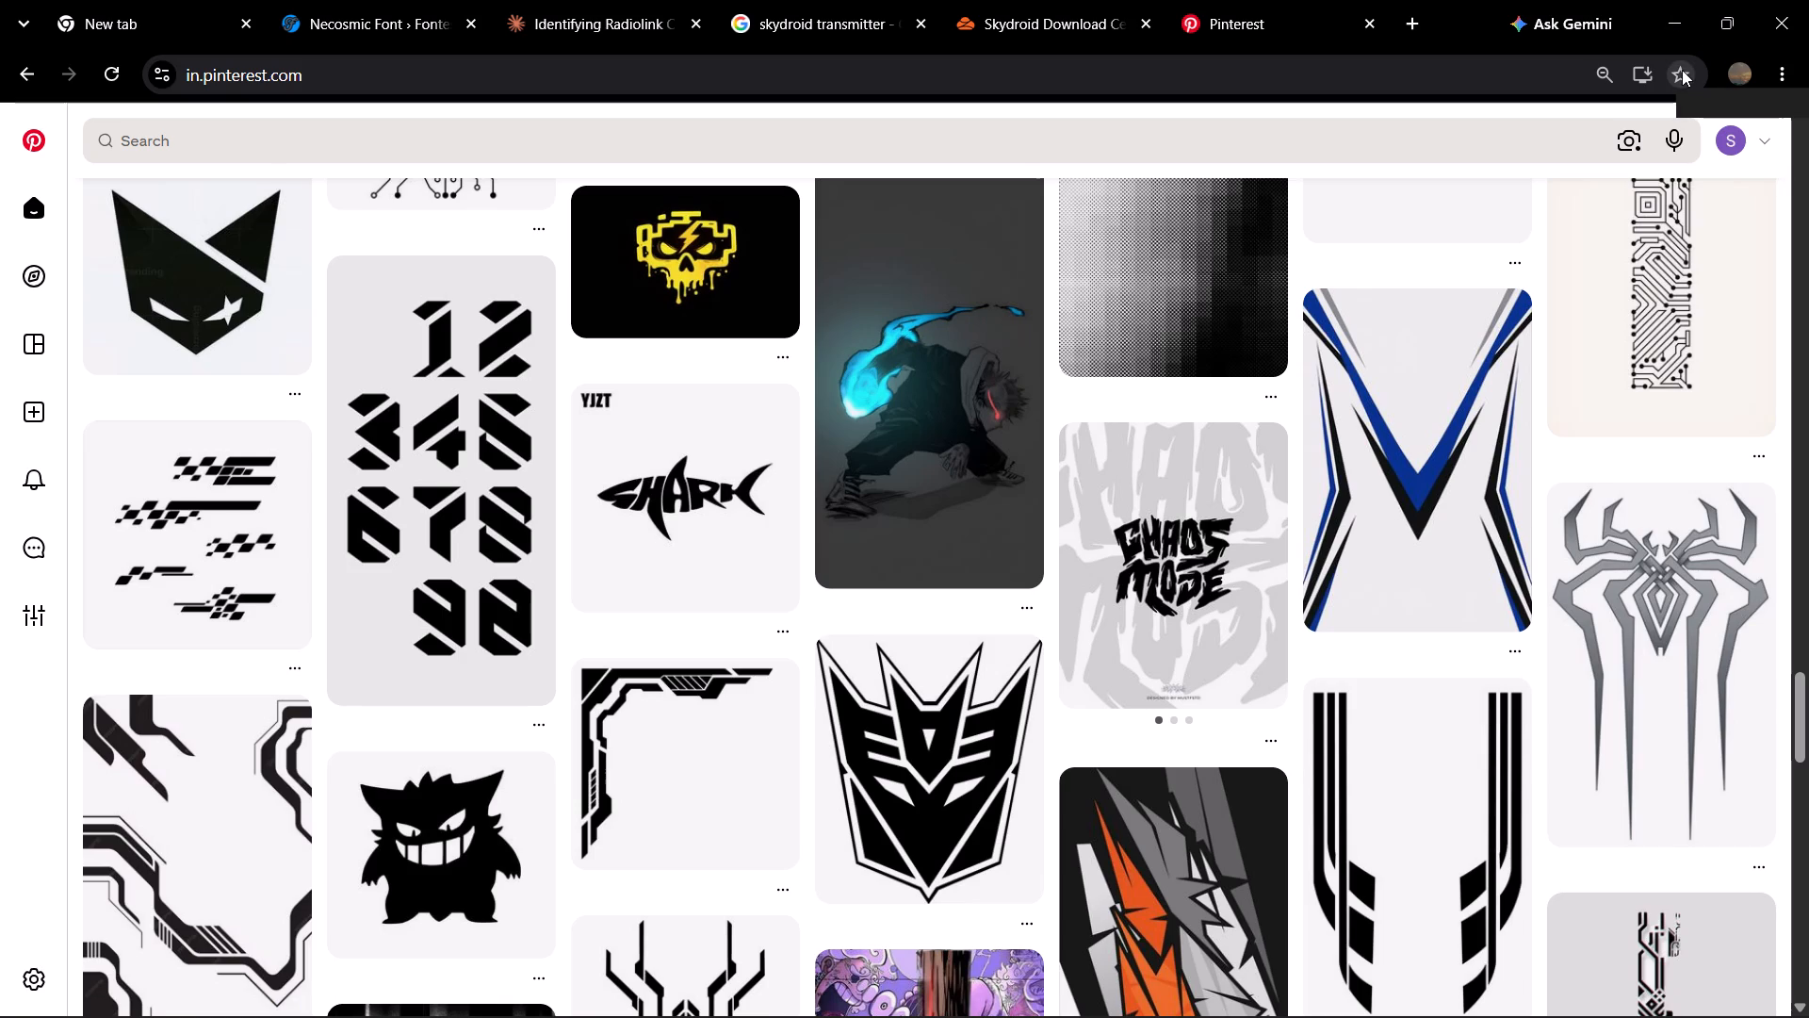
Switch back to Figma, undo the ROBOTICS title's image fill and its adjustments back to plain black, and deselect the title.
click(1654, 9)
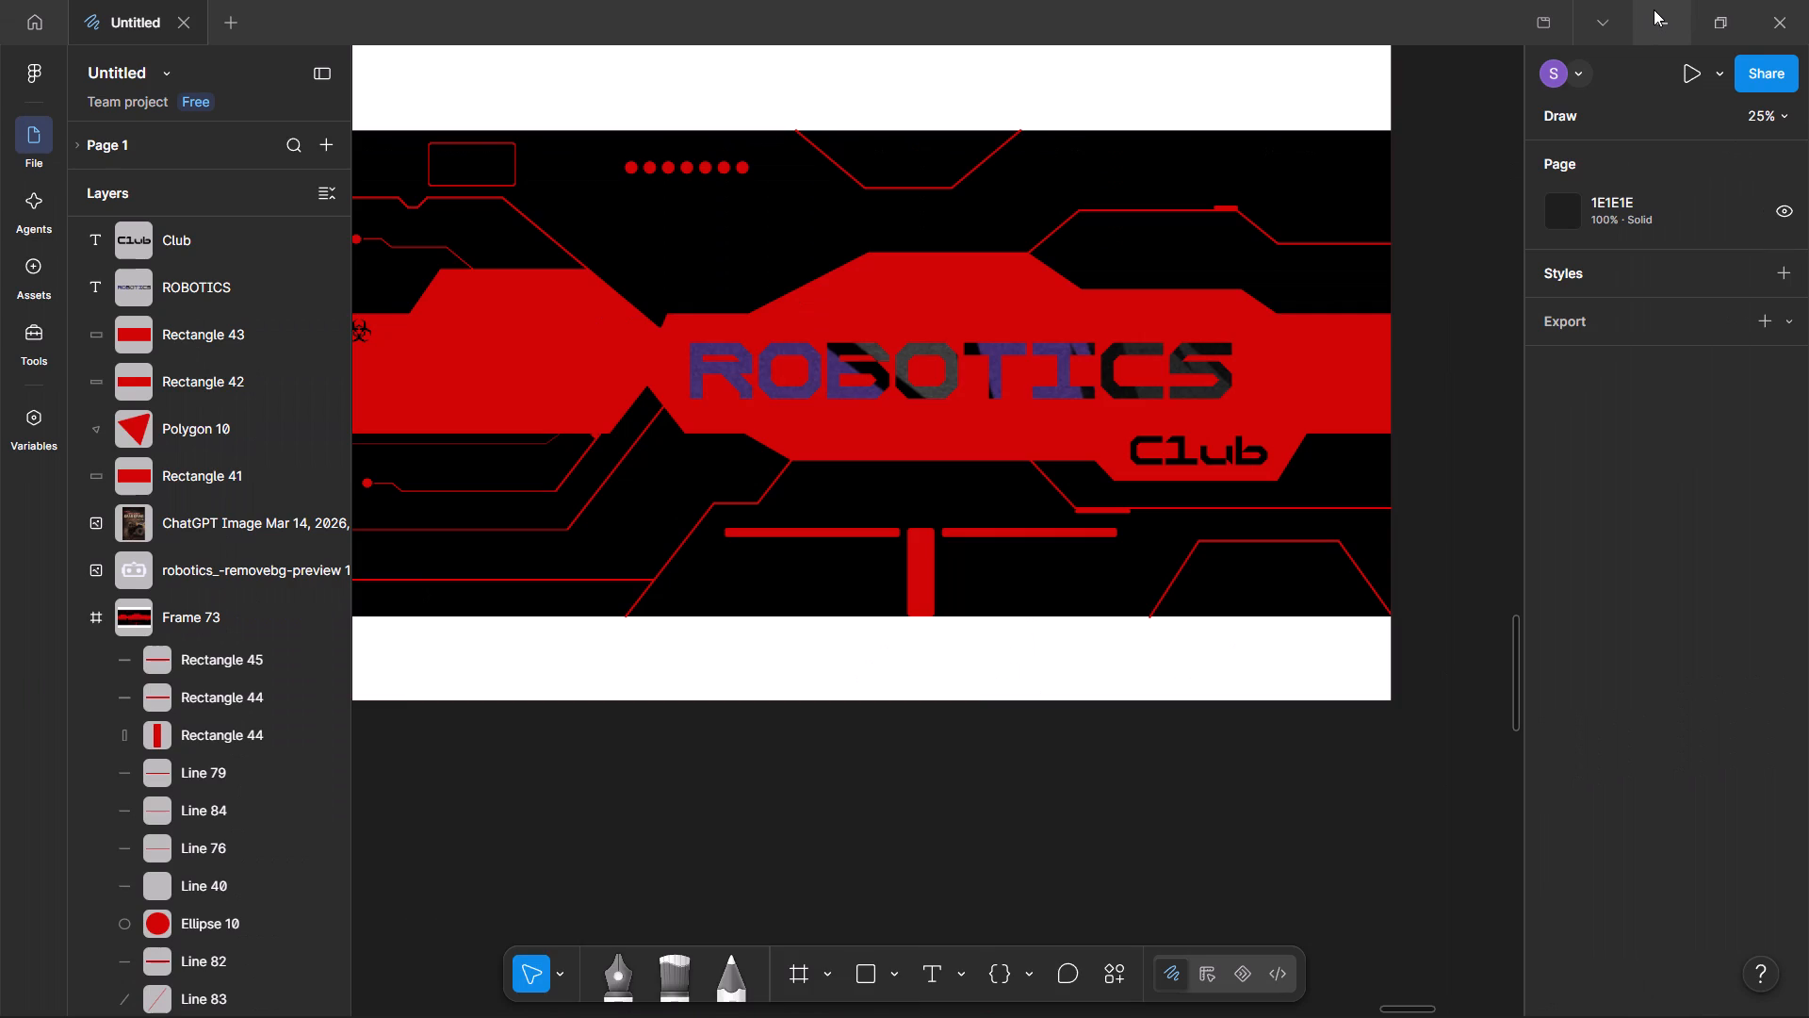
click(1148, 381)
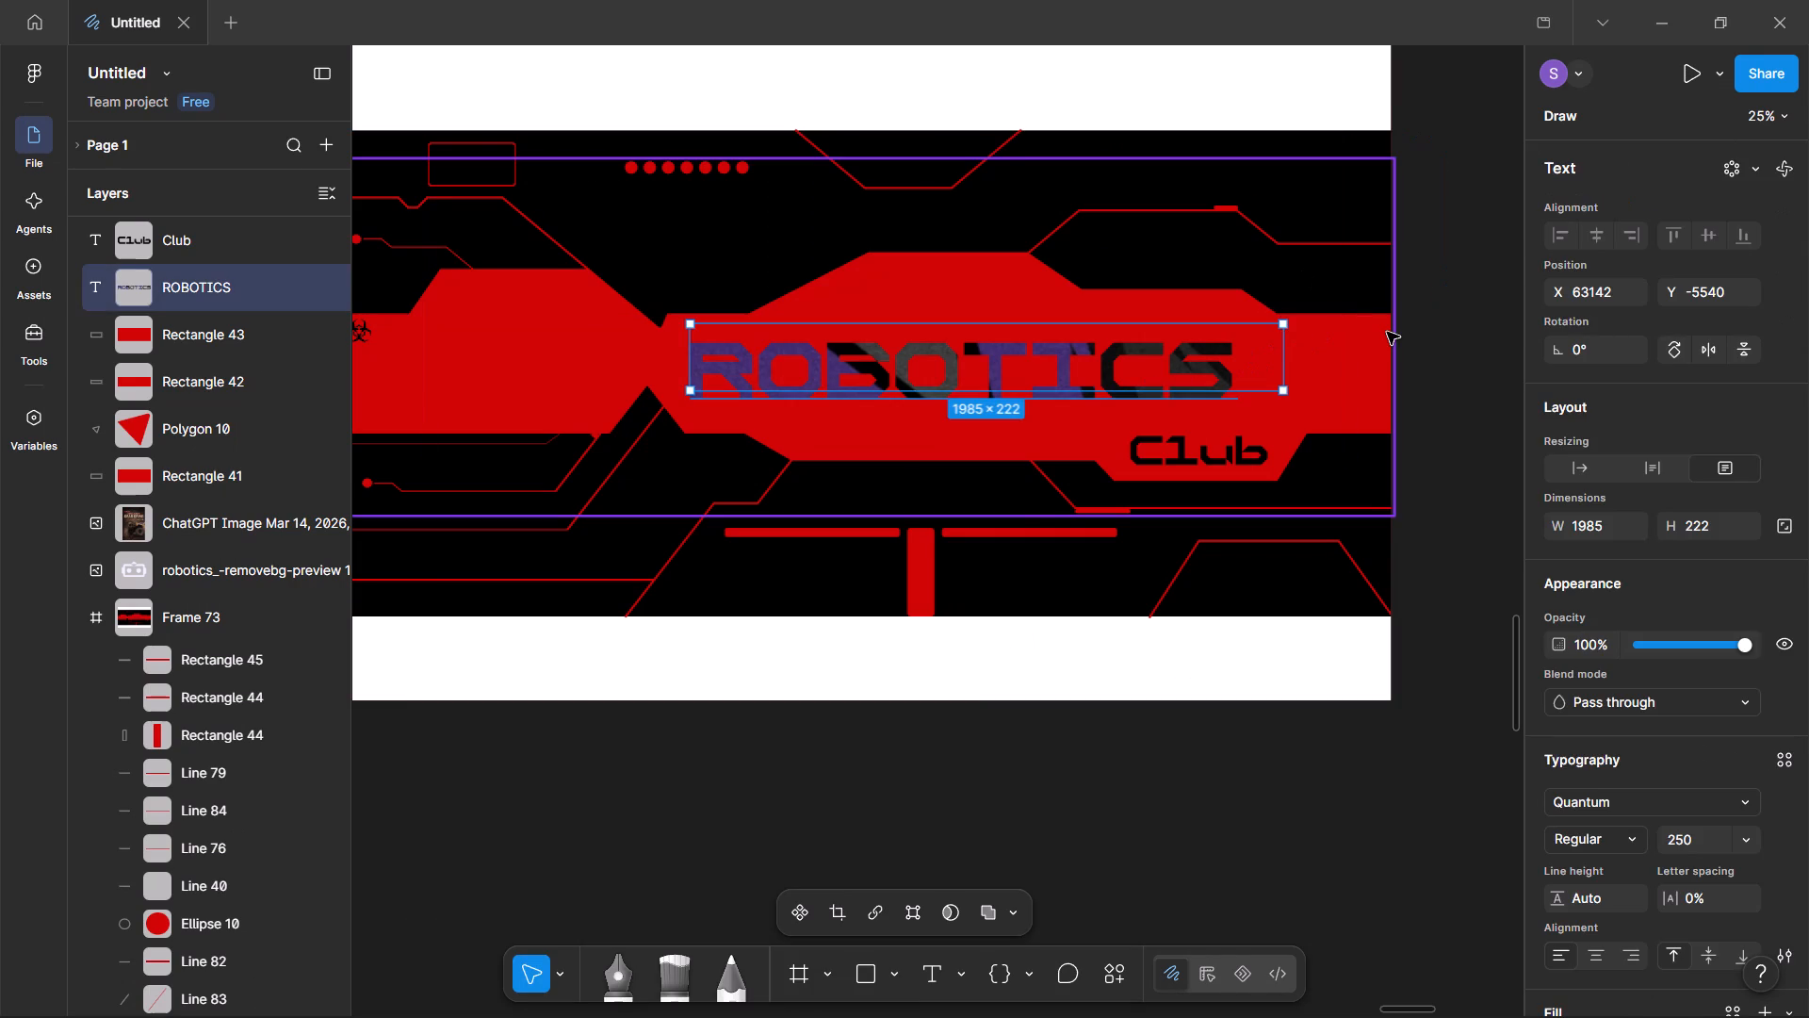
key(ctrl+z)
key(ctrl+z)
key(ctrl+z)
key(ctrl+z)
key(ctrl+z)
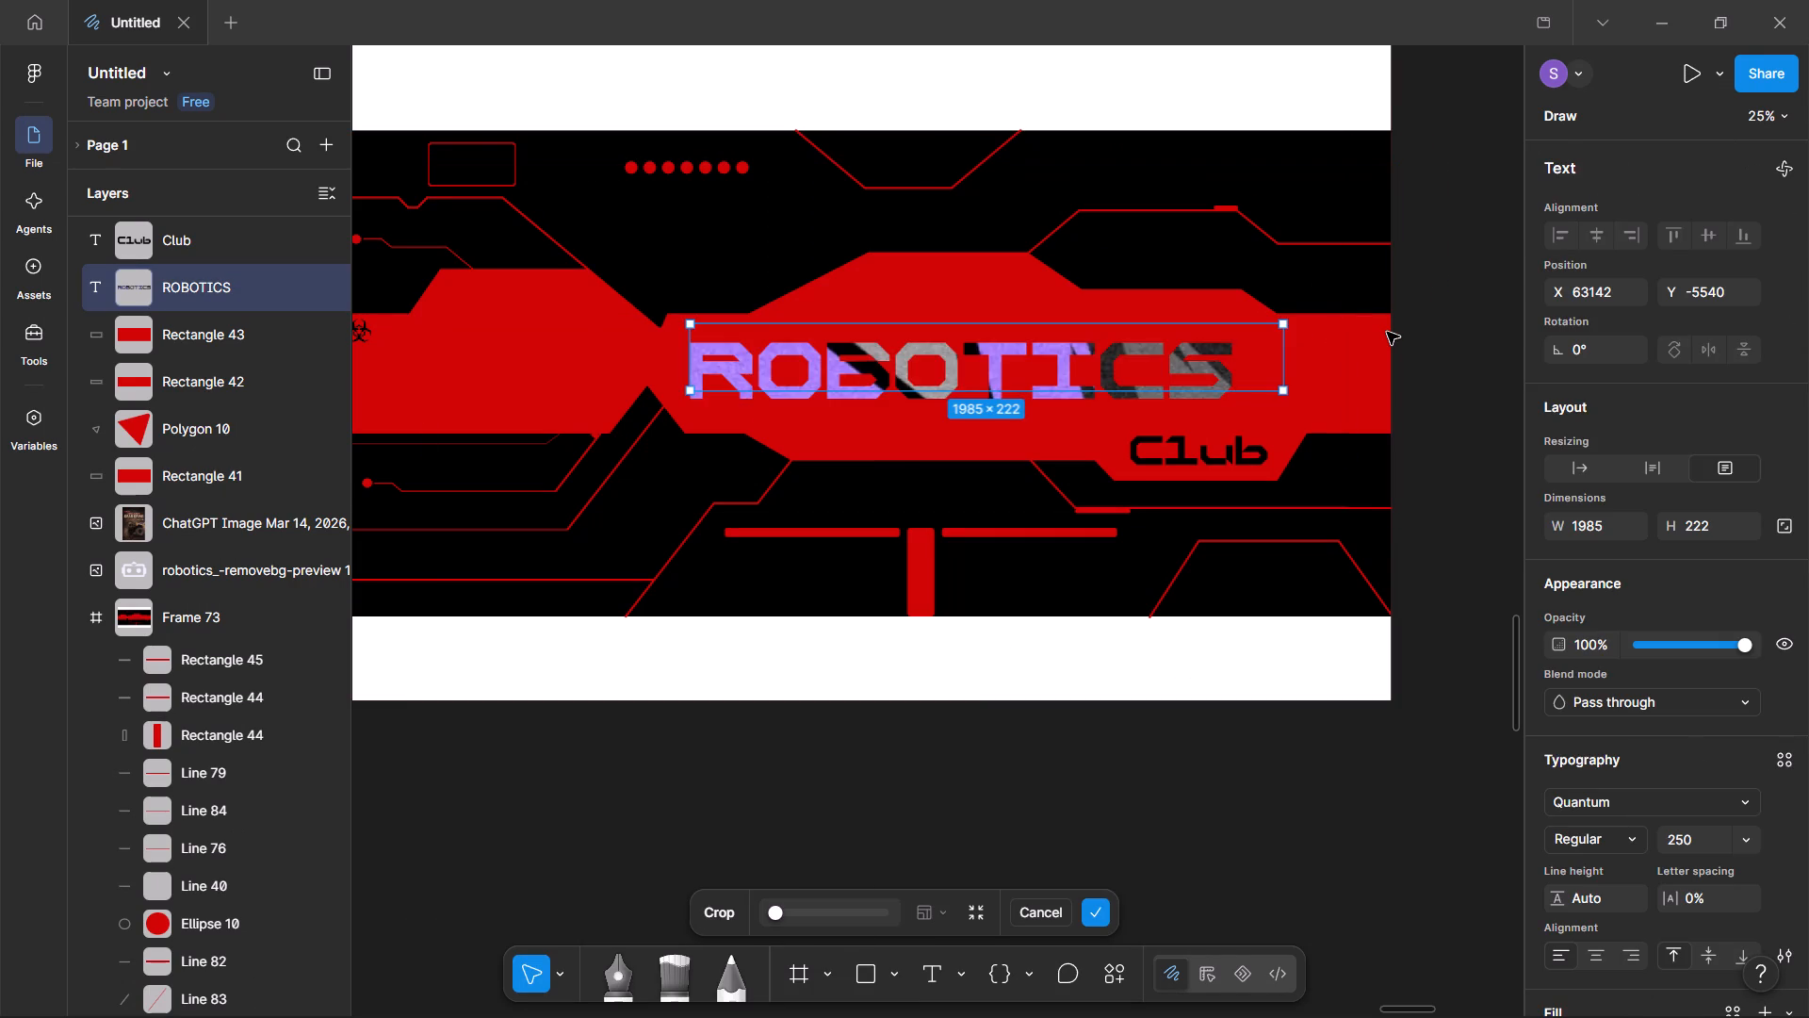
key(ctrl+z)
key(ctrl+z)
key(ctrl+z)
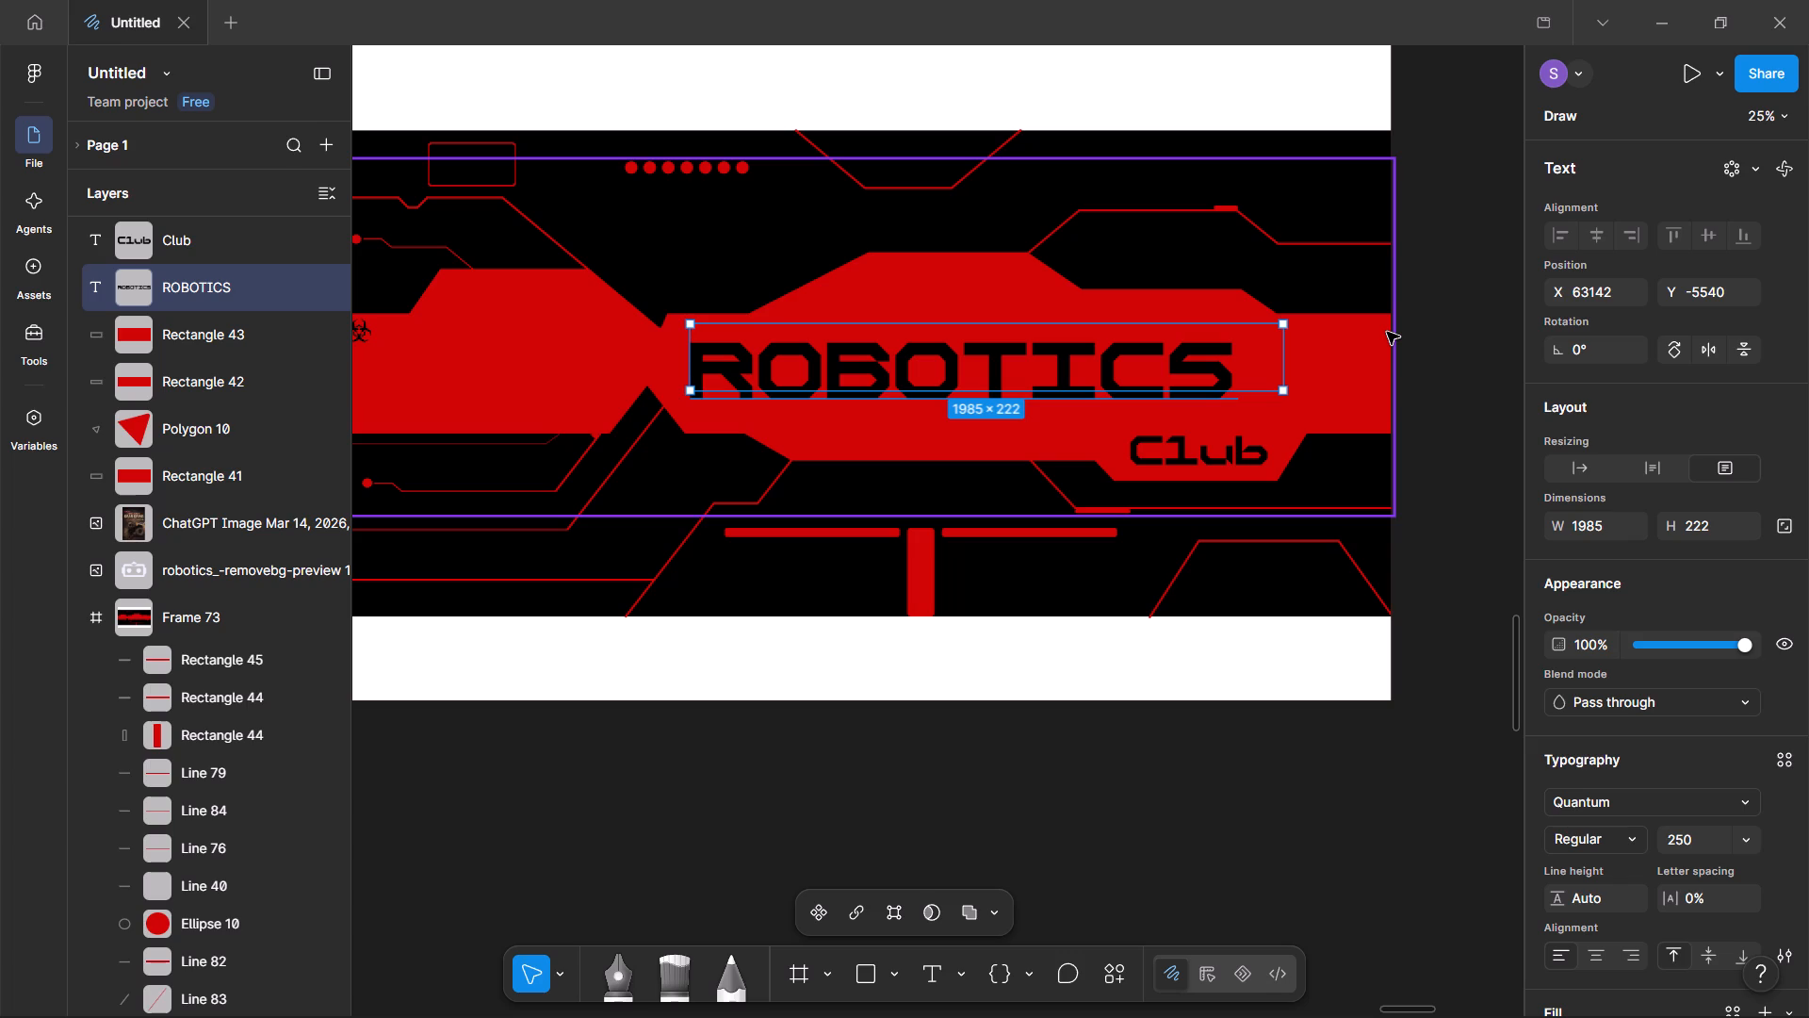
click(1410, 315)
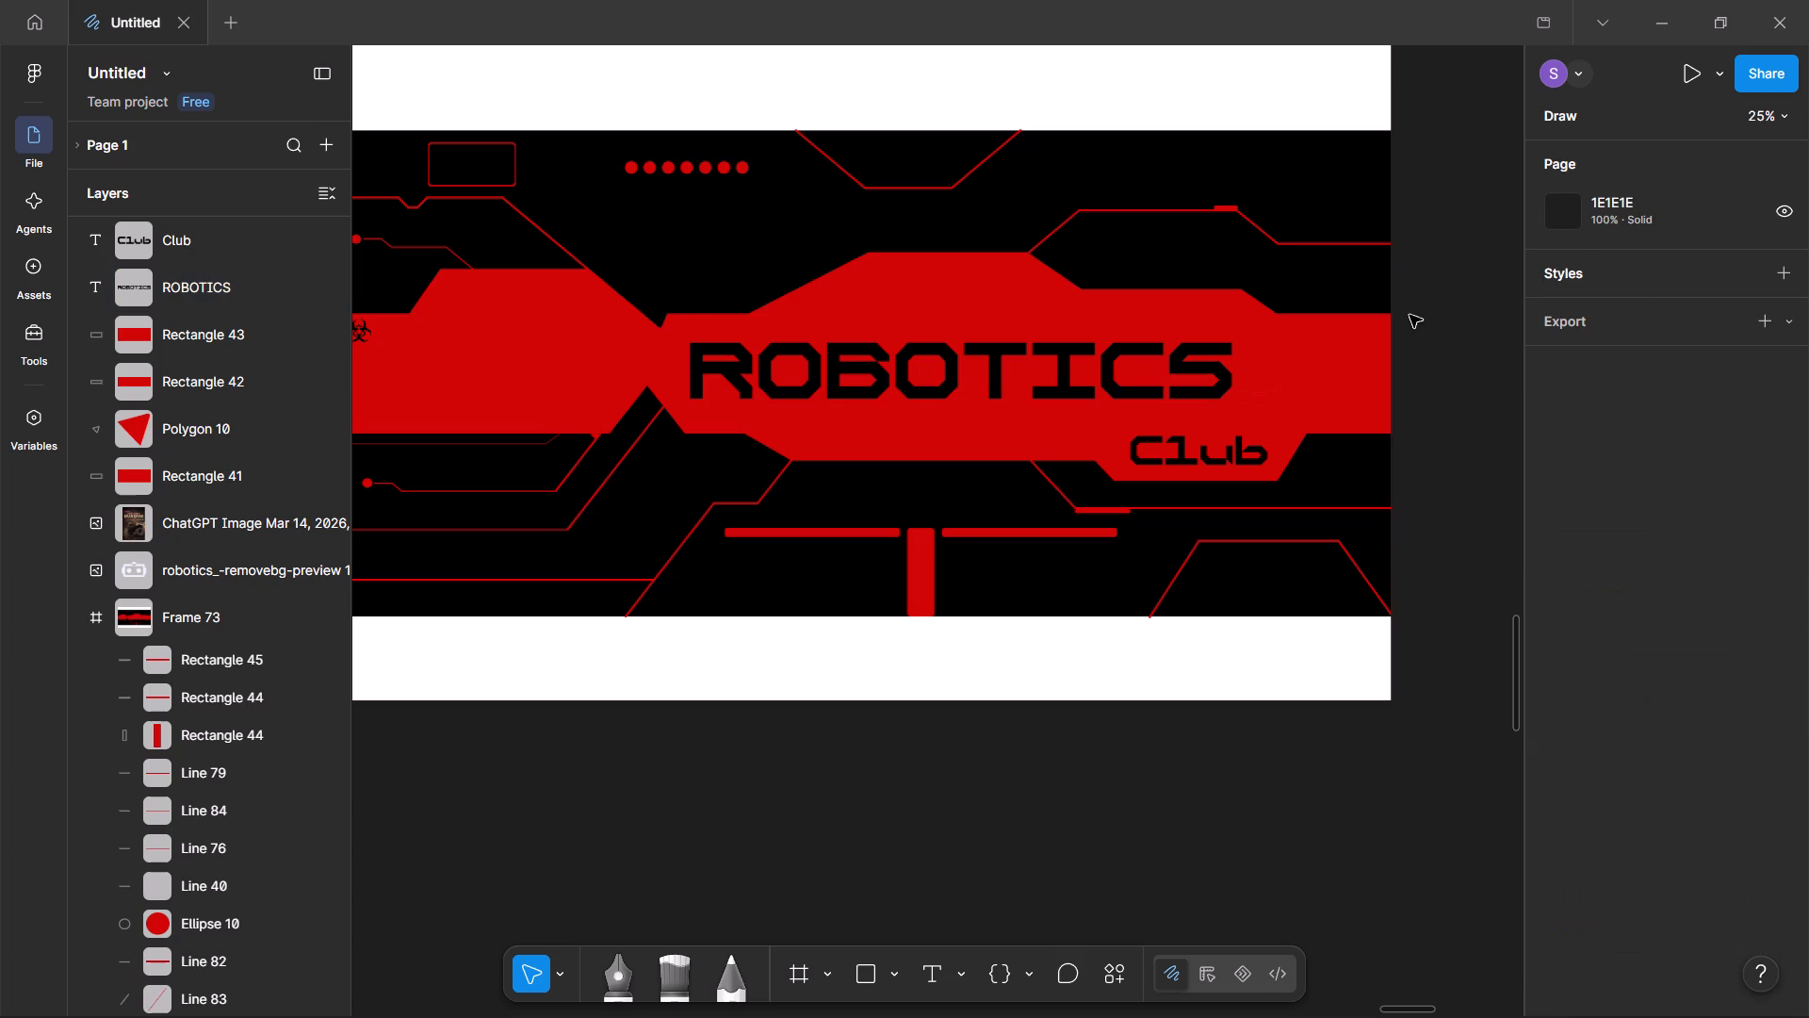
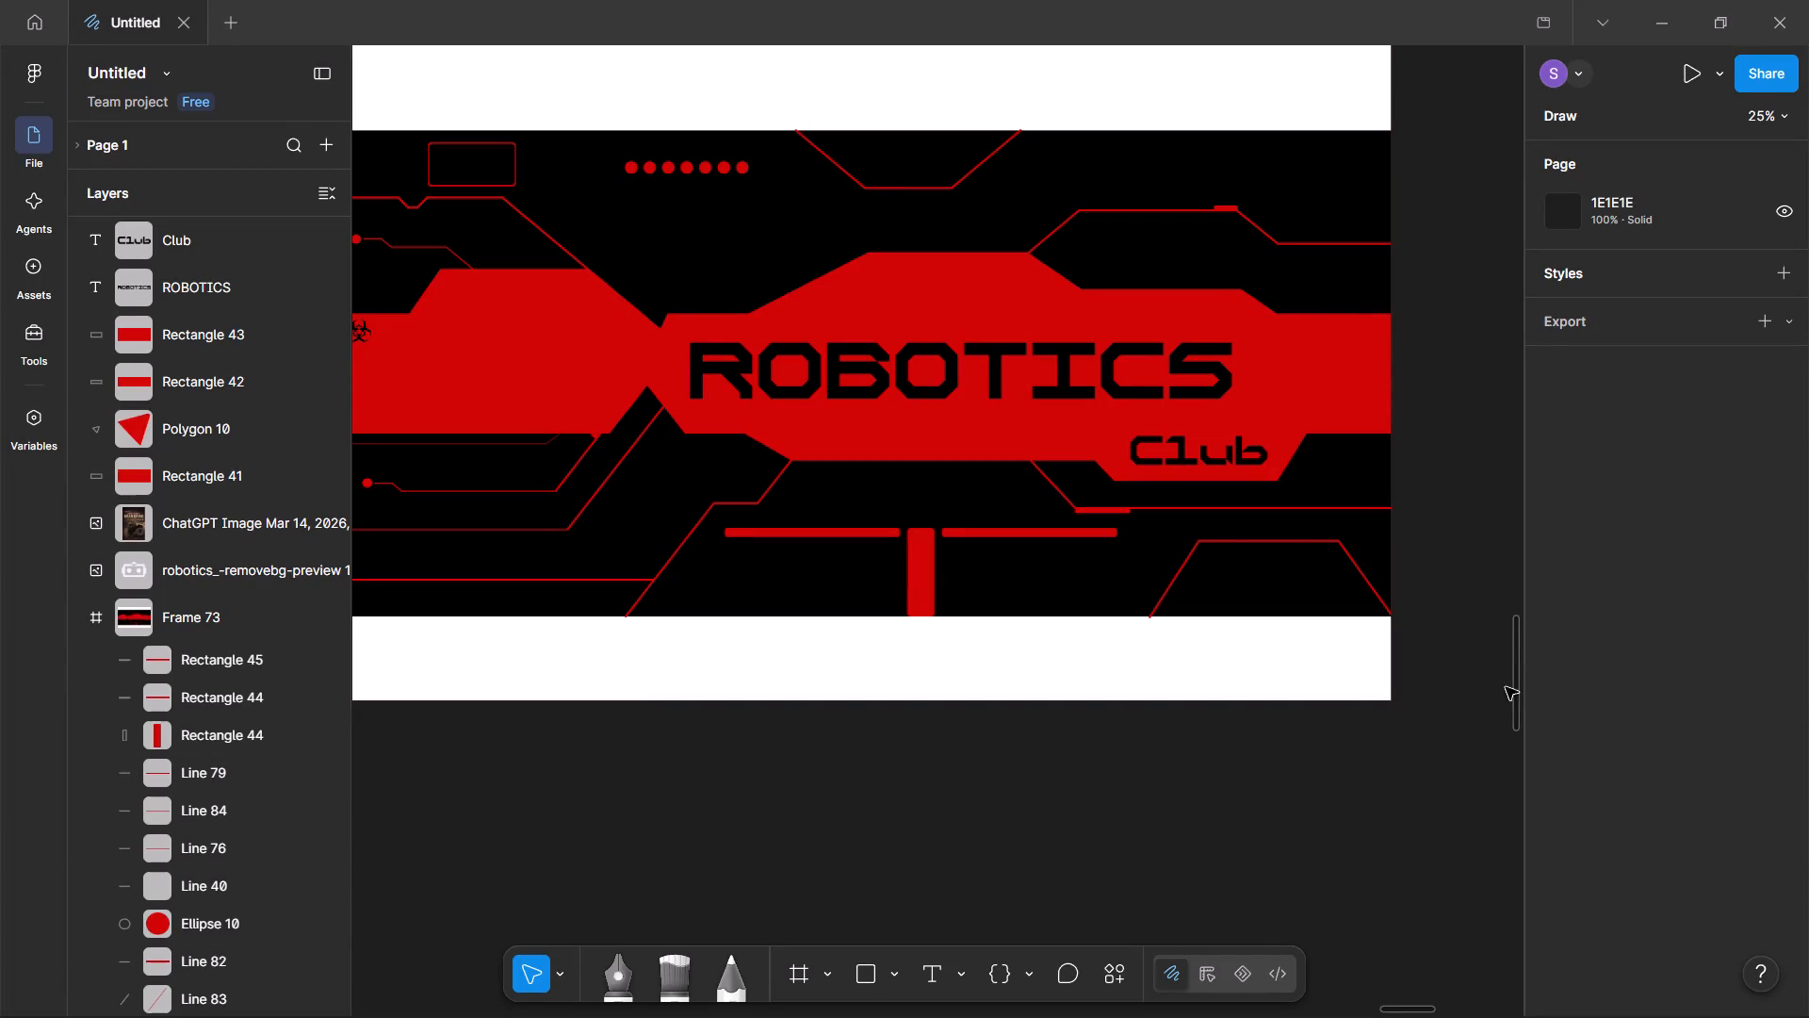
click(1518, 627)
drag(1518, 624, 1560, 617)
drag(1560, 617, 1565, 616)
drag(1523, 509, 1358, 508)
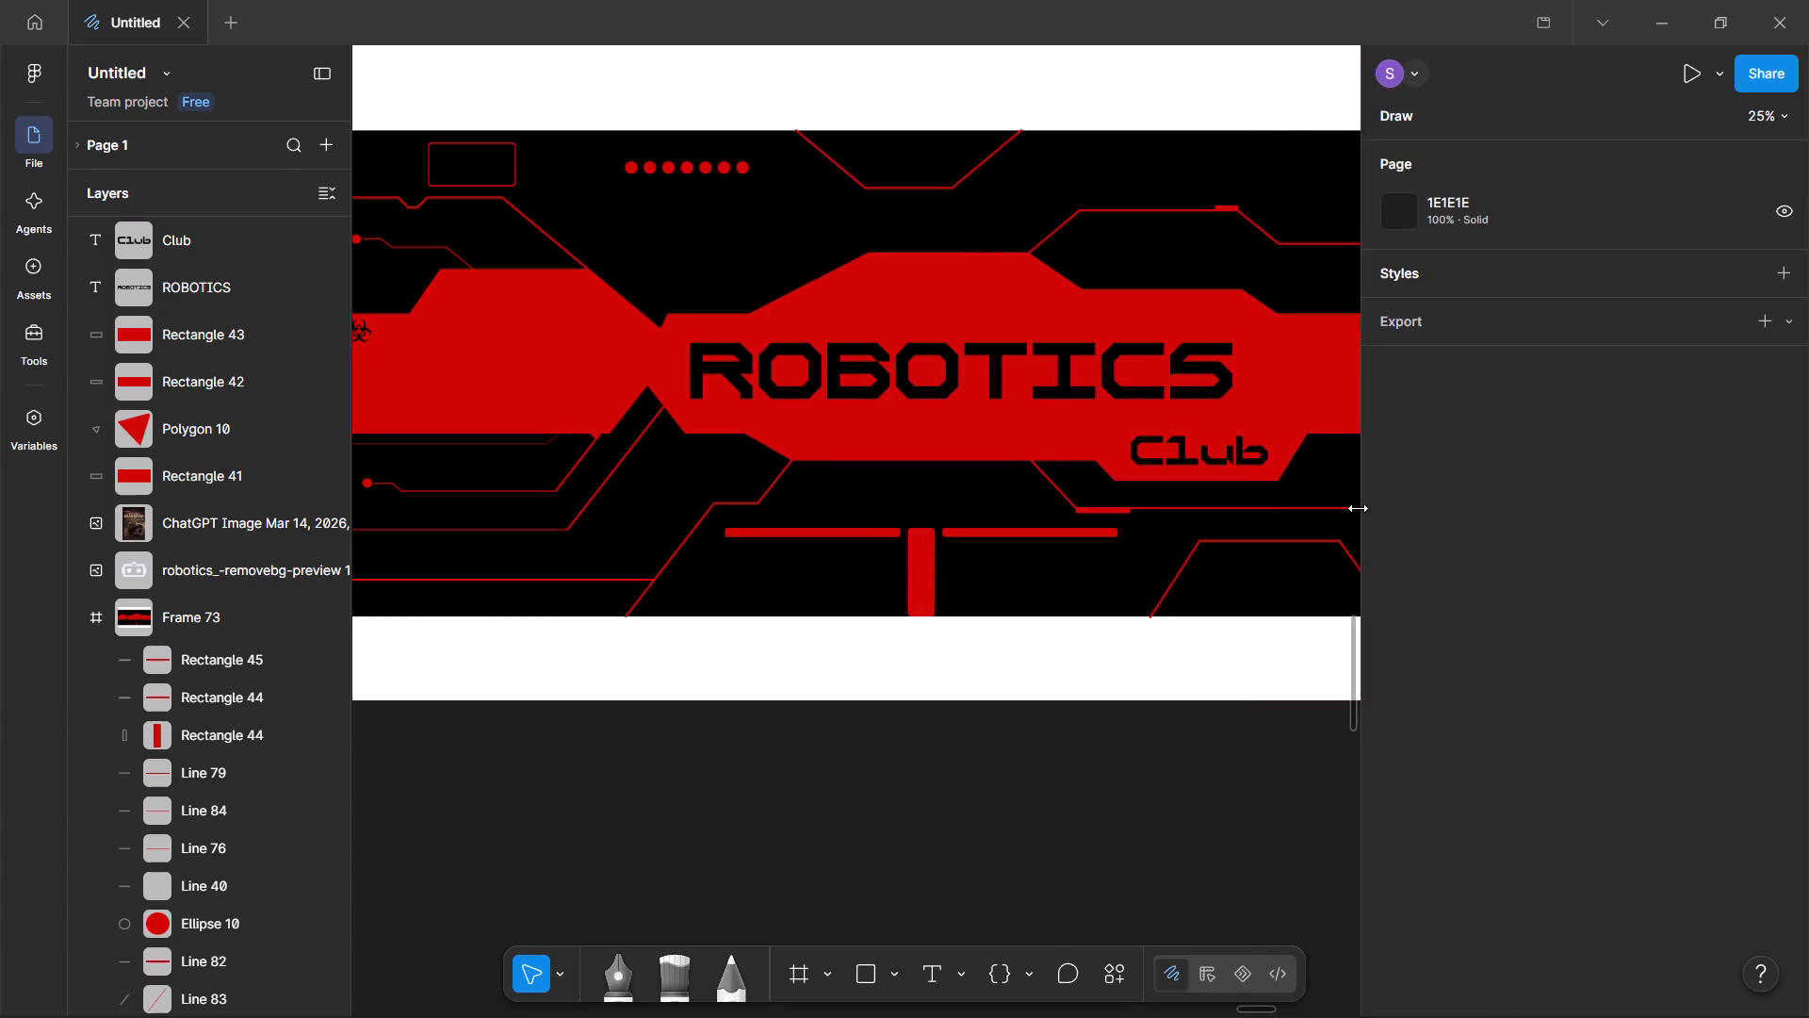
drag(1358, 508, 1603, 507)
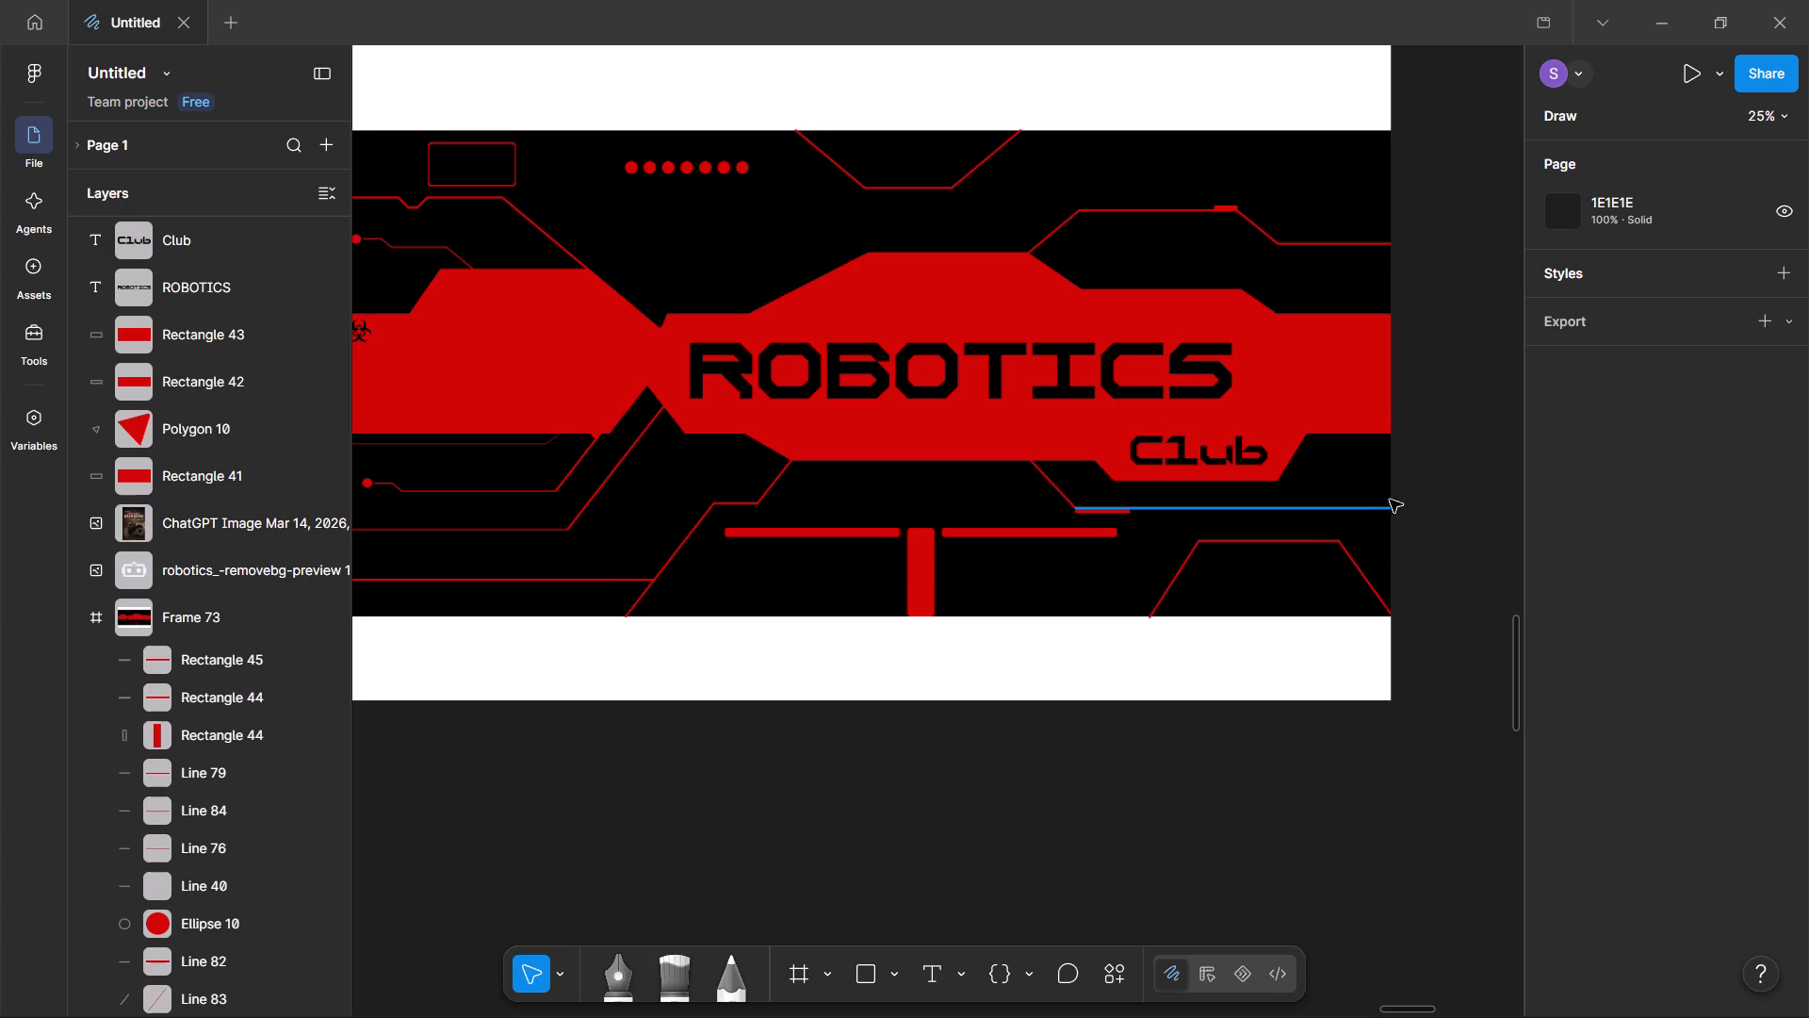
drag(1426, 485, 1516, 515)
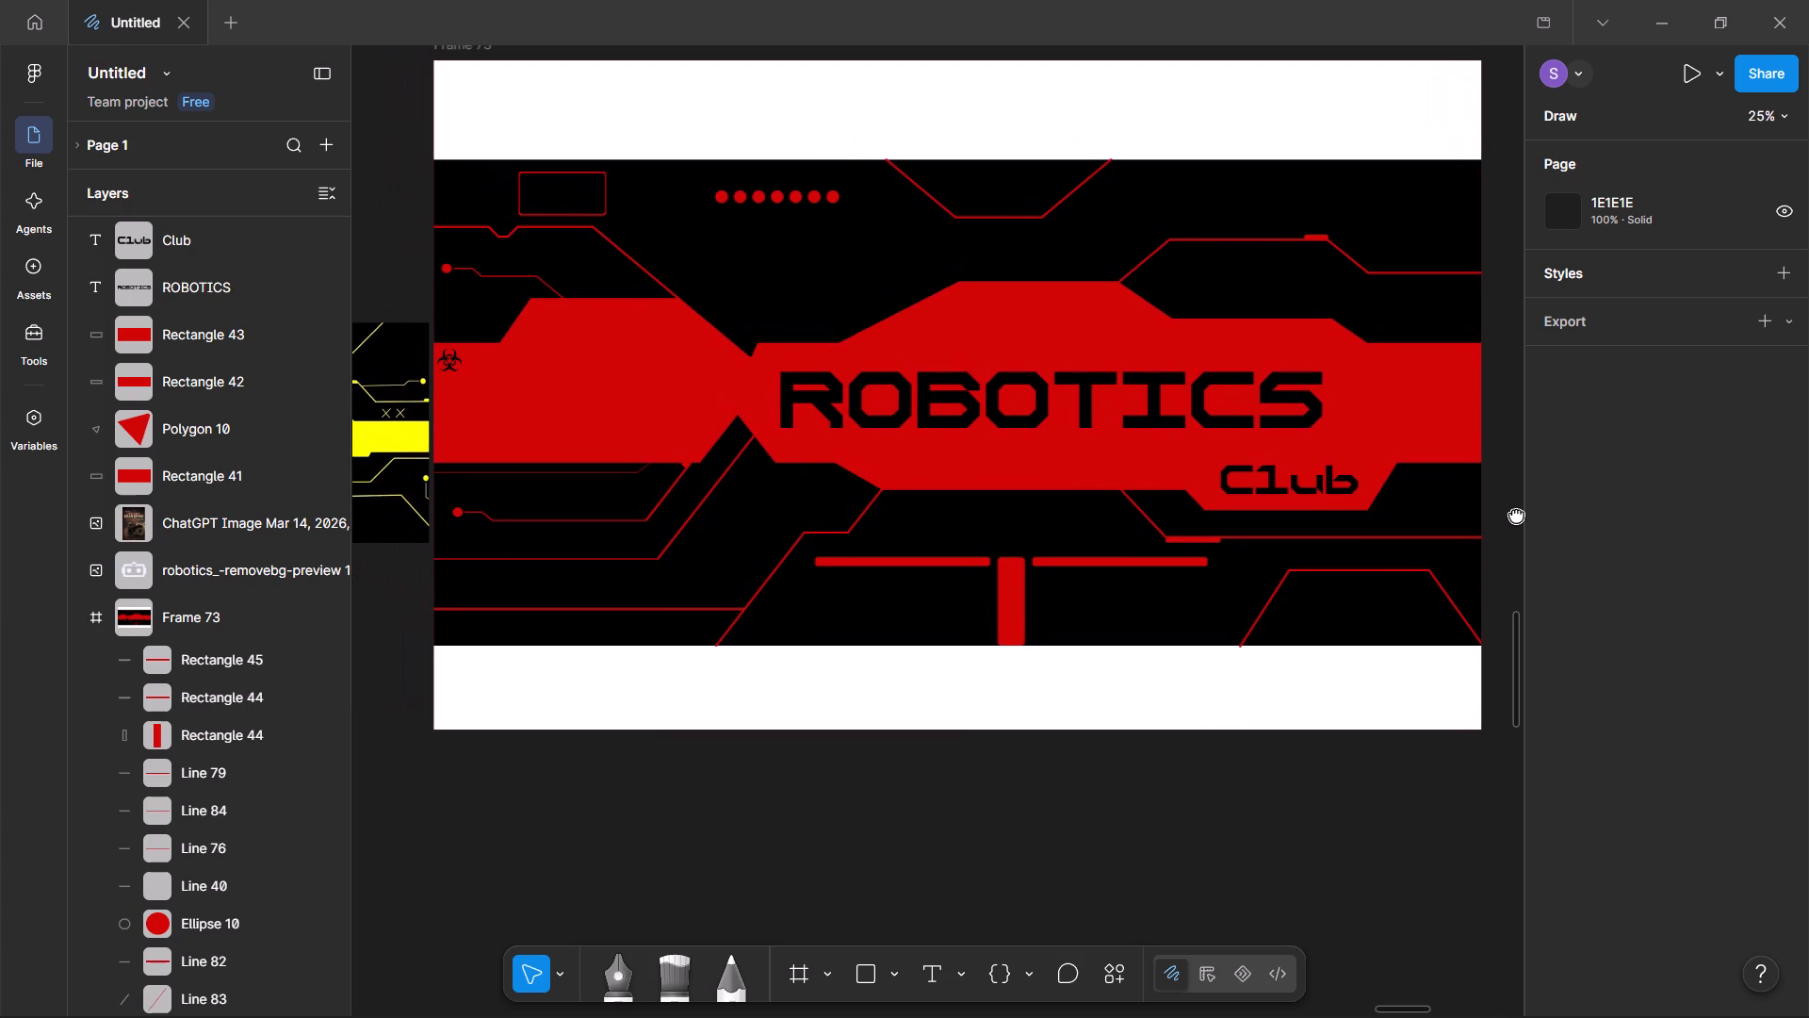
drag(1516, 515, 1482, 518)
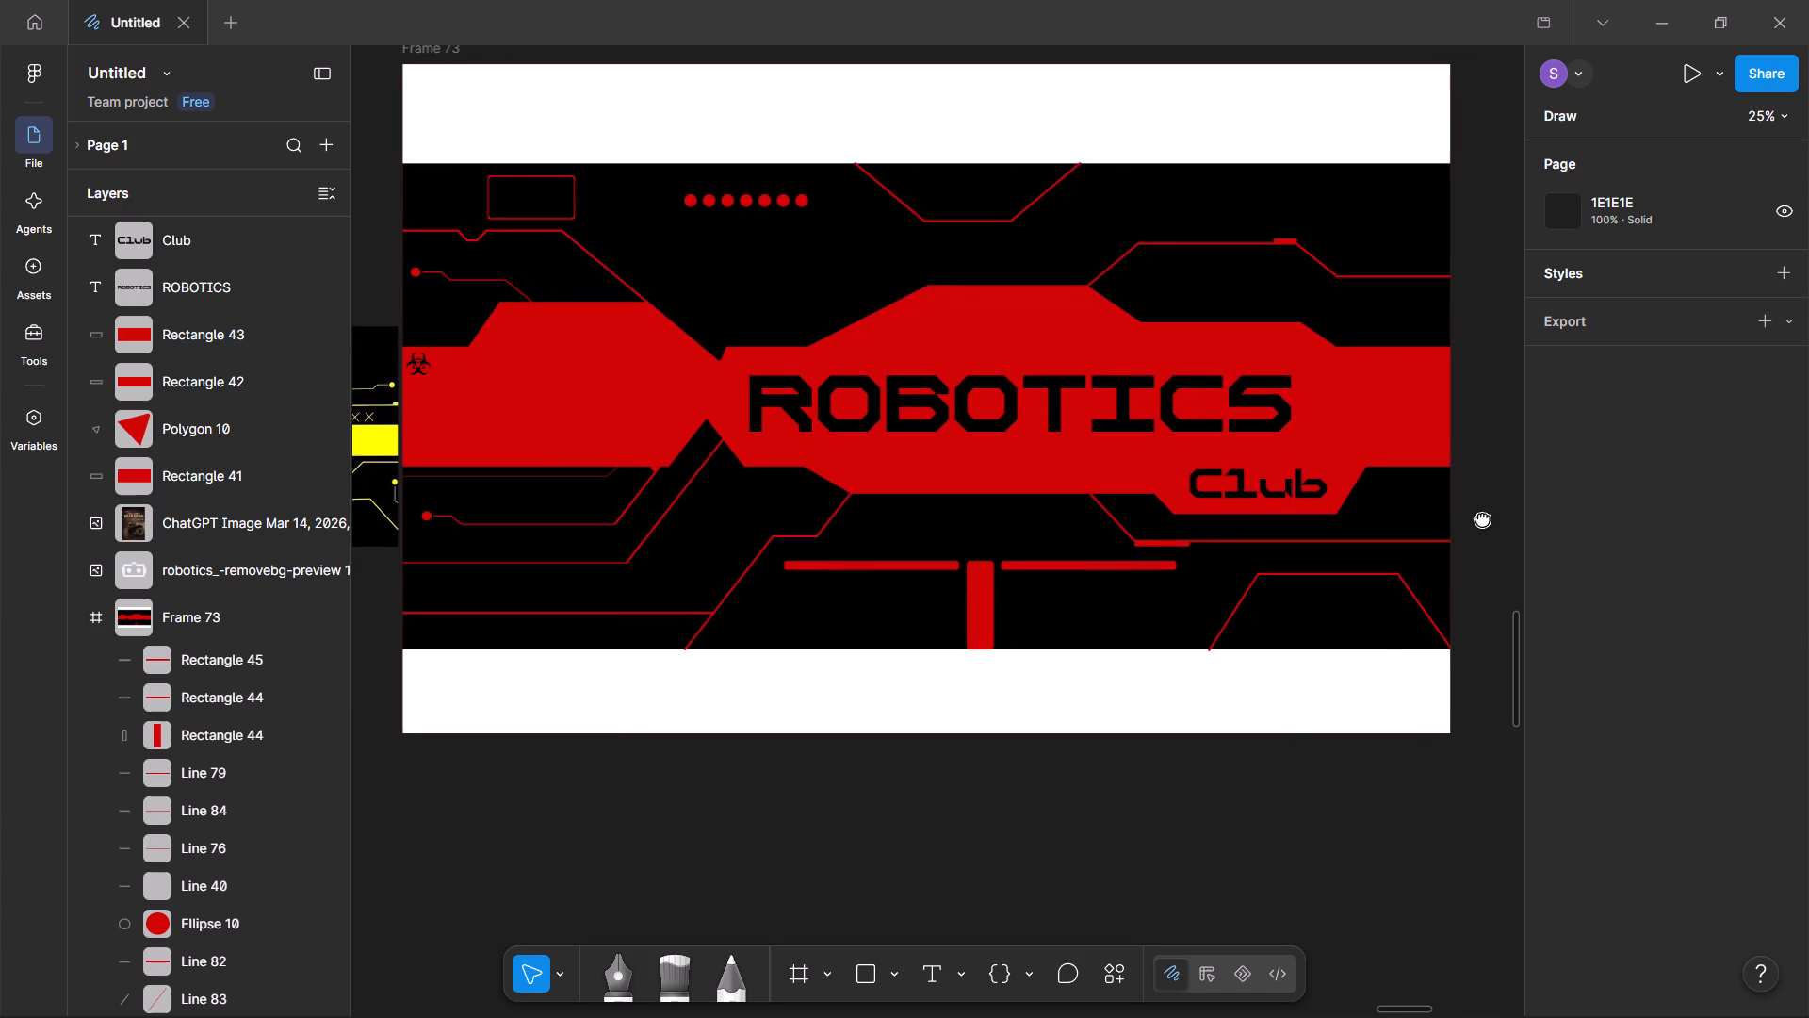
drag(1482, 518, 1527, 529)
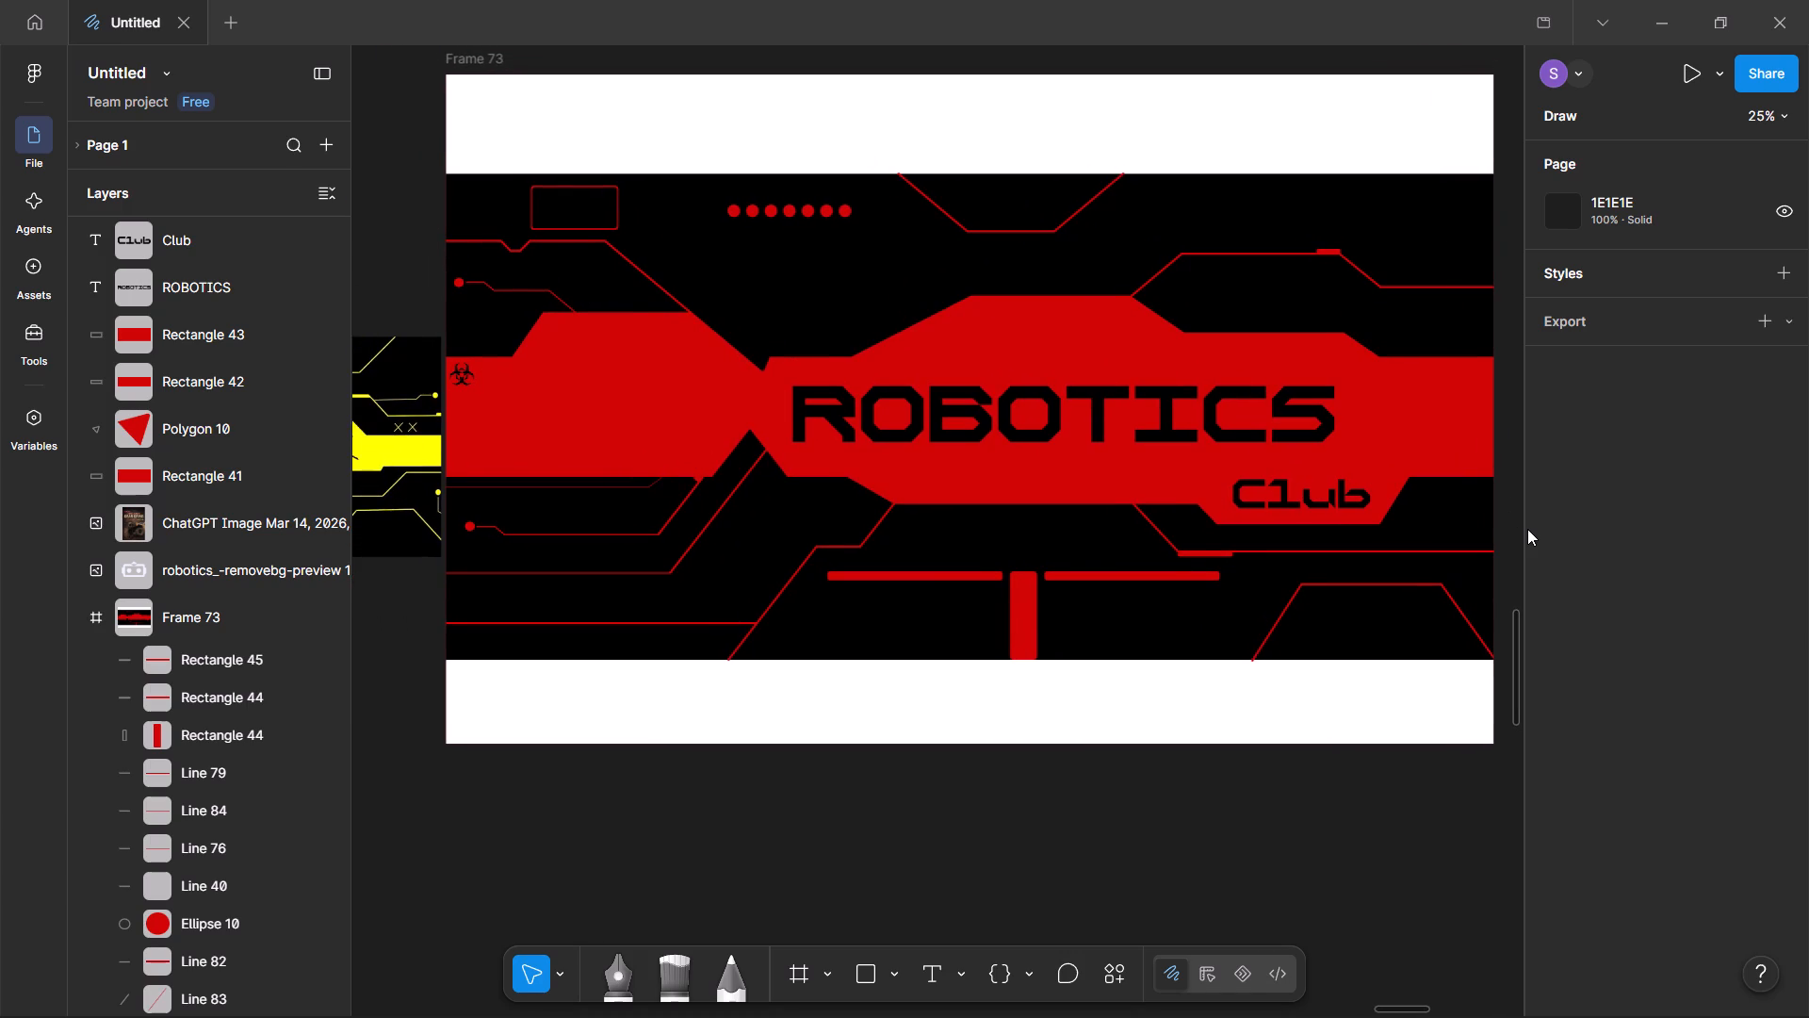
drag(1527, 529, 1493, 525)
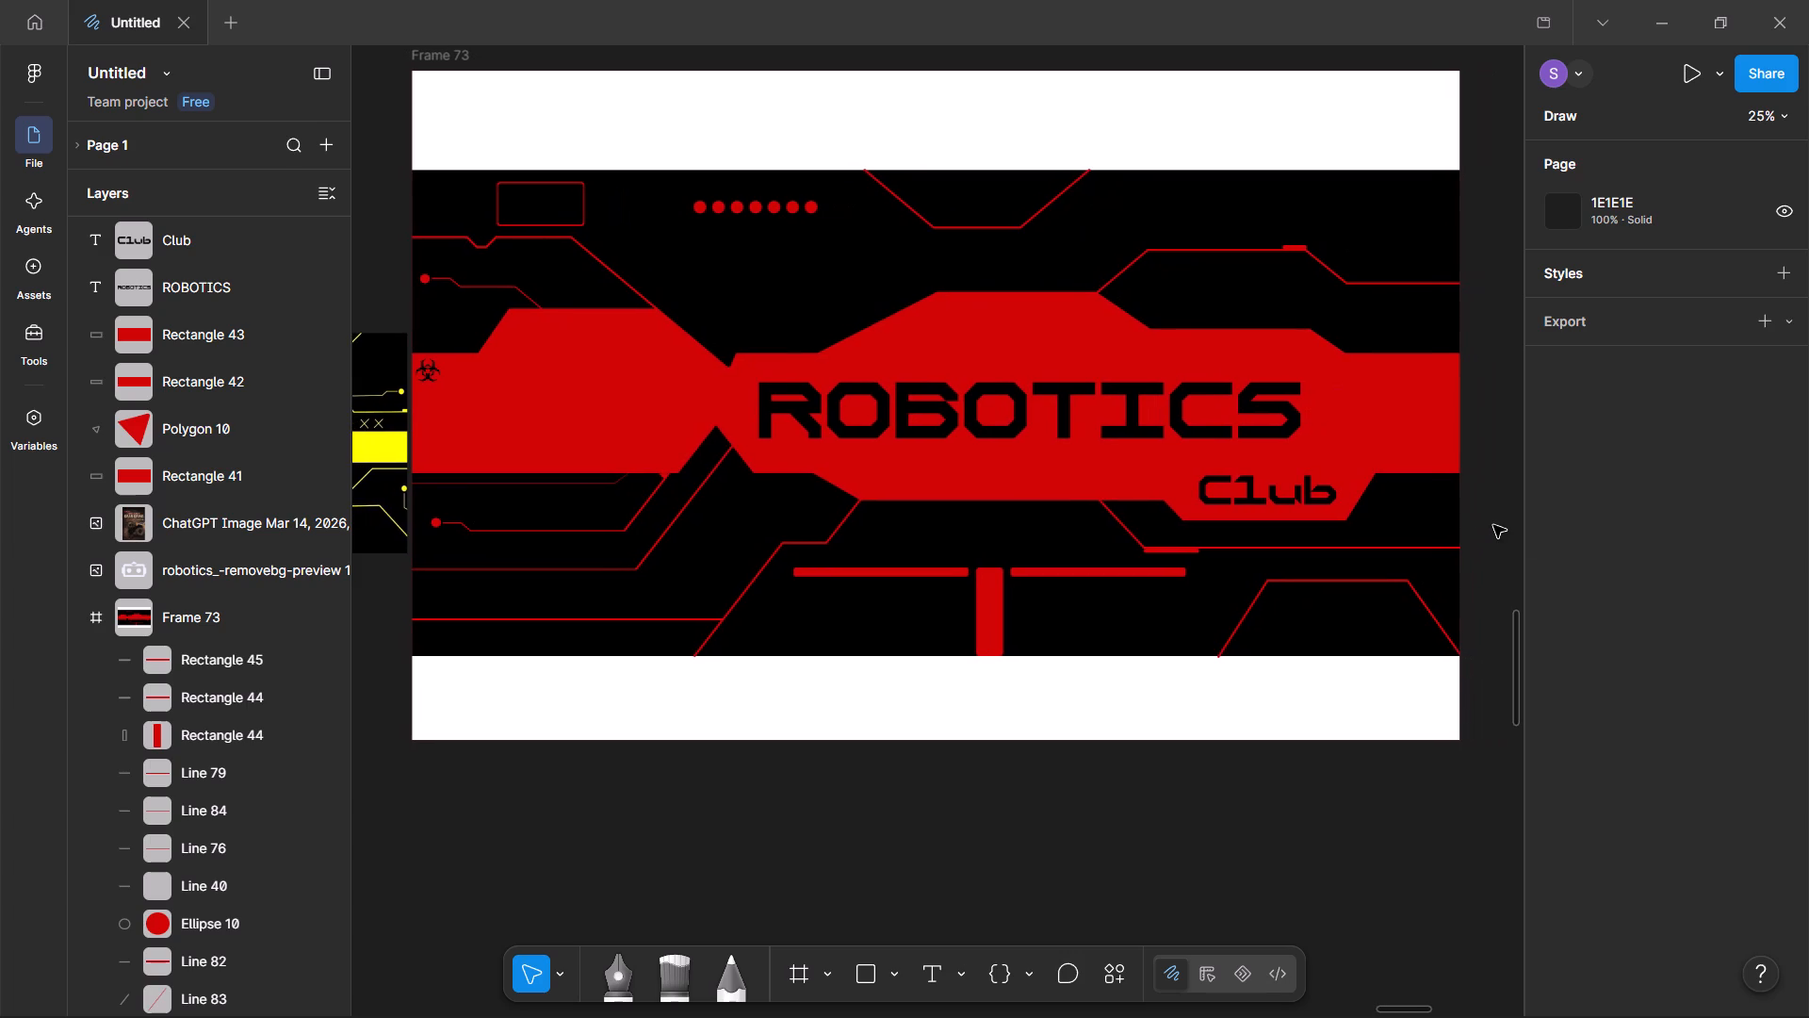
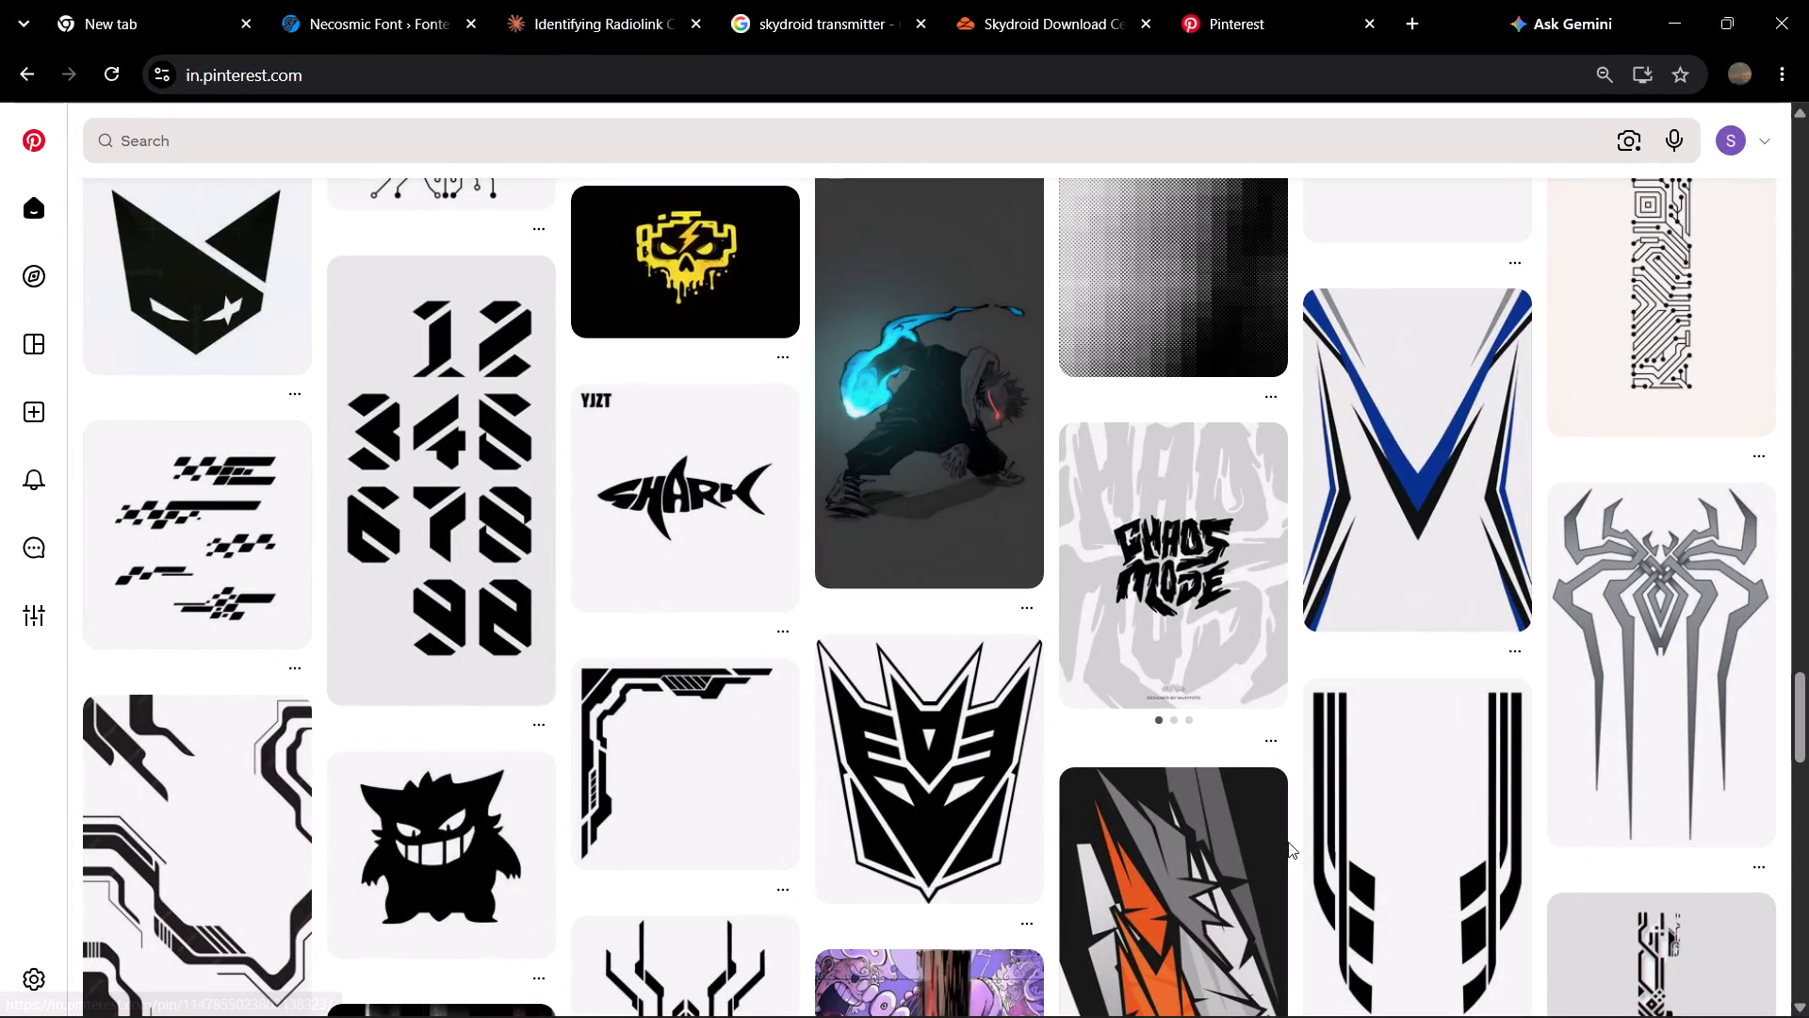
Open the black angular corner-frame pin from the Pinterest feed and bring up its additional actions.
key(alt+Tab)
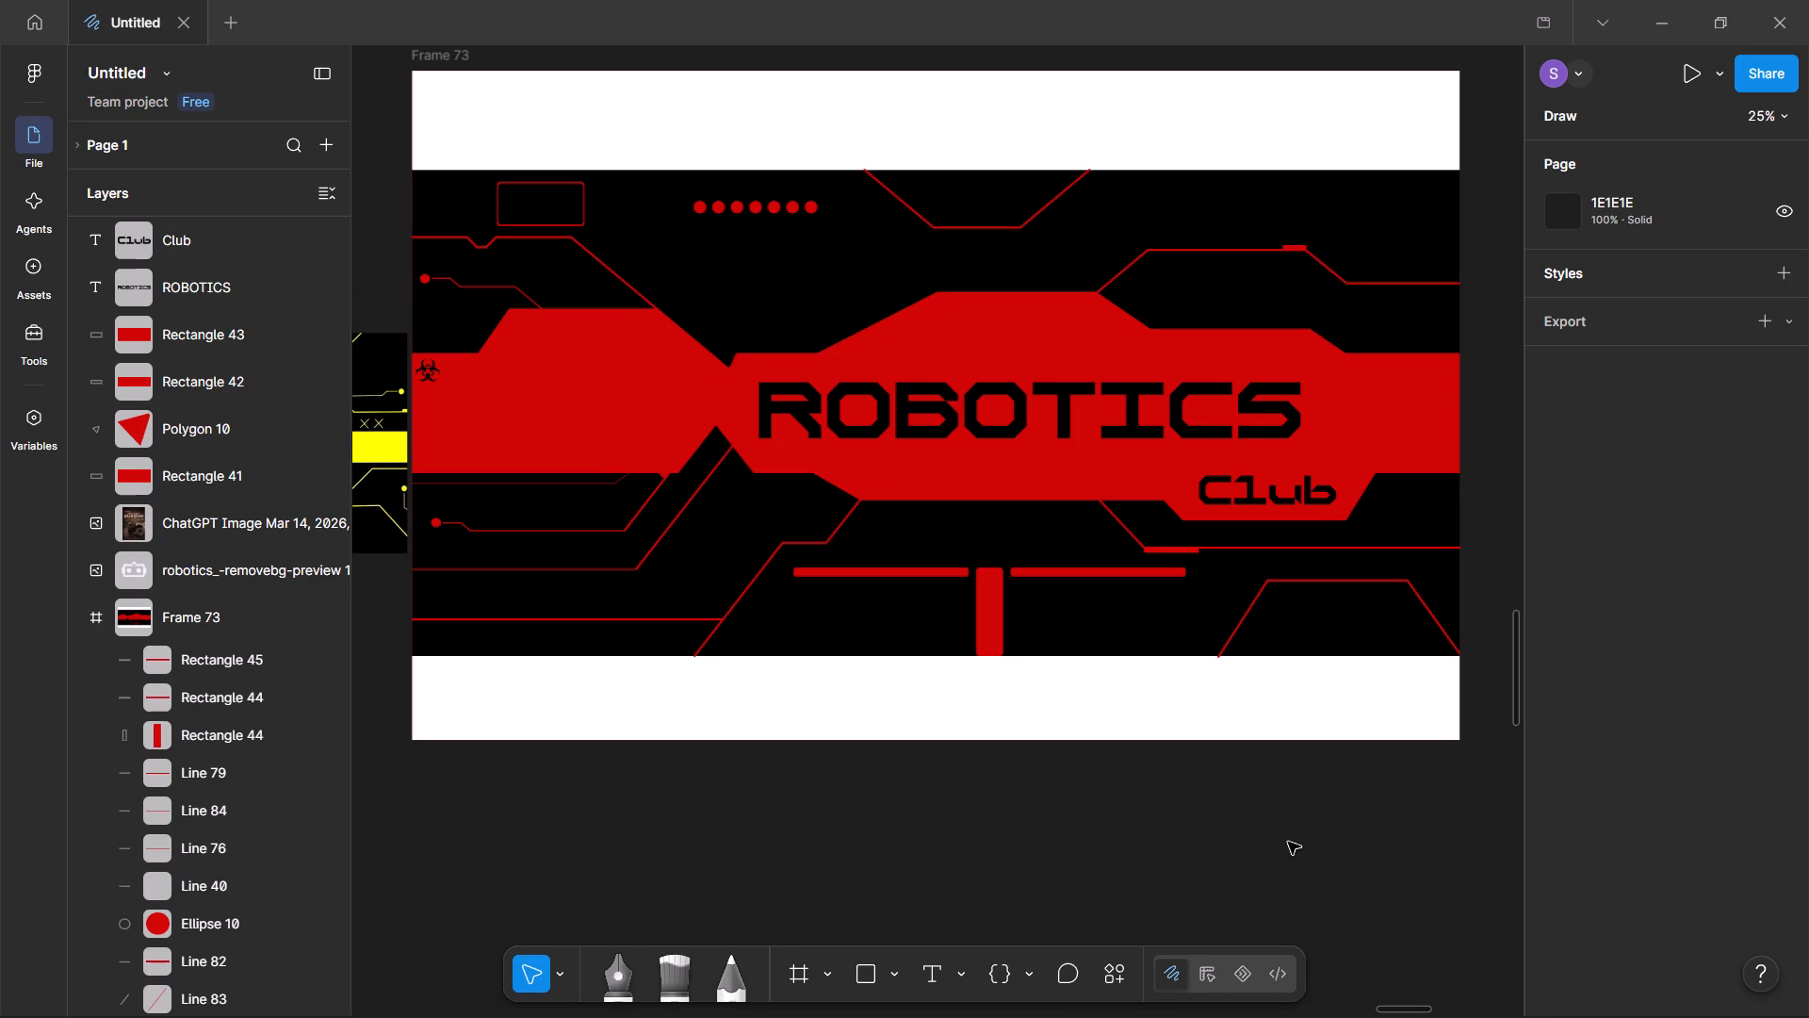
key(alt+Tab)
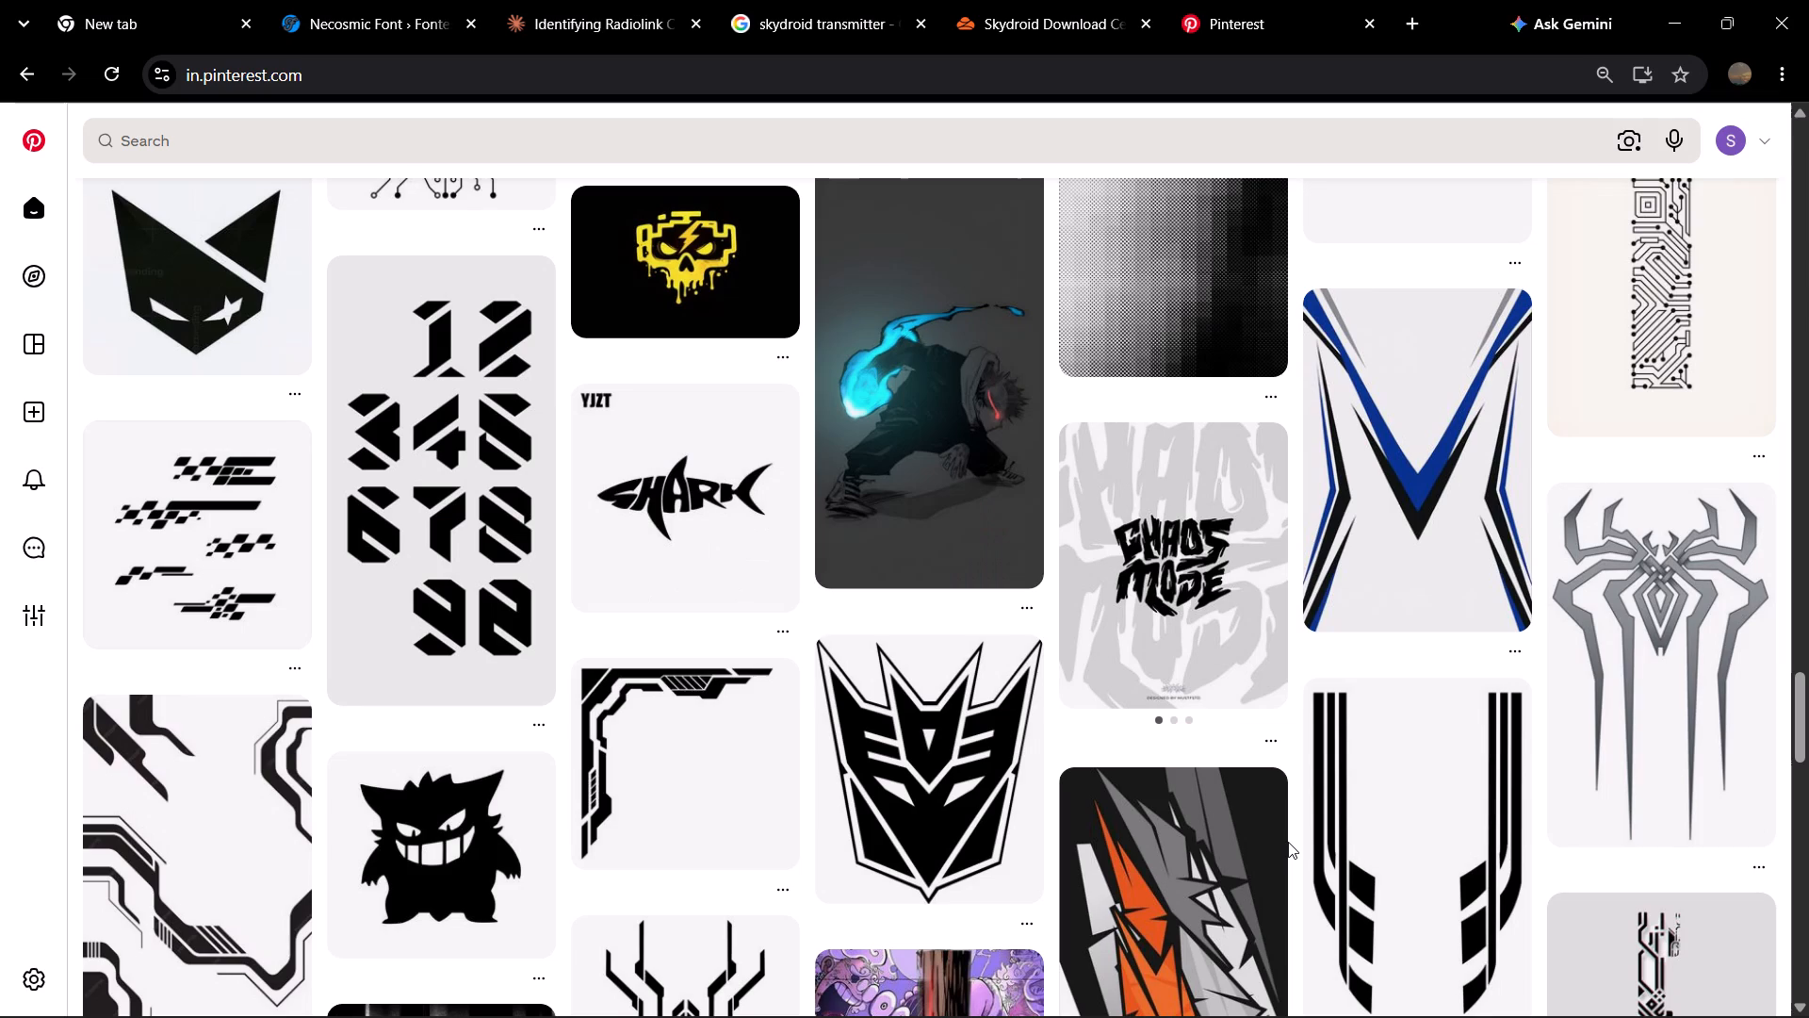
scroll(1288, 842, down, 2)
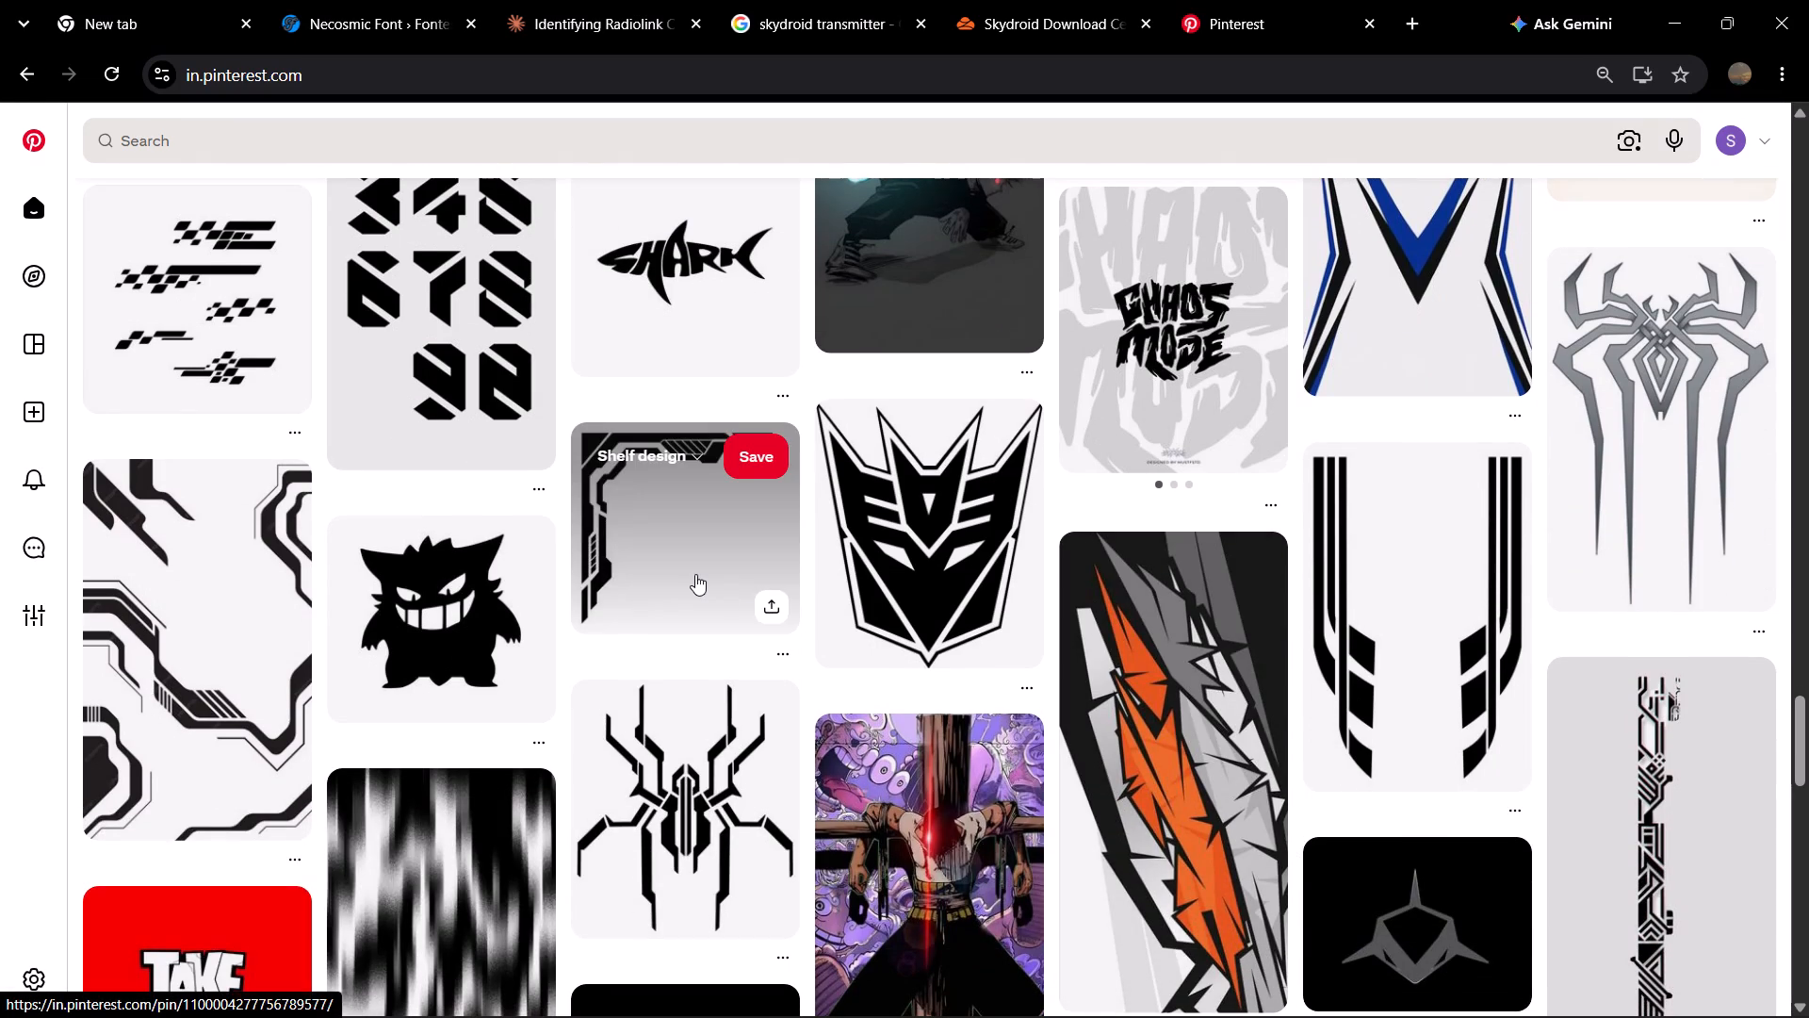
click(678, 563)
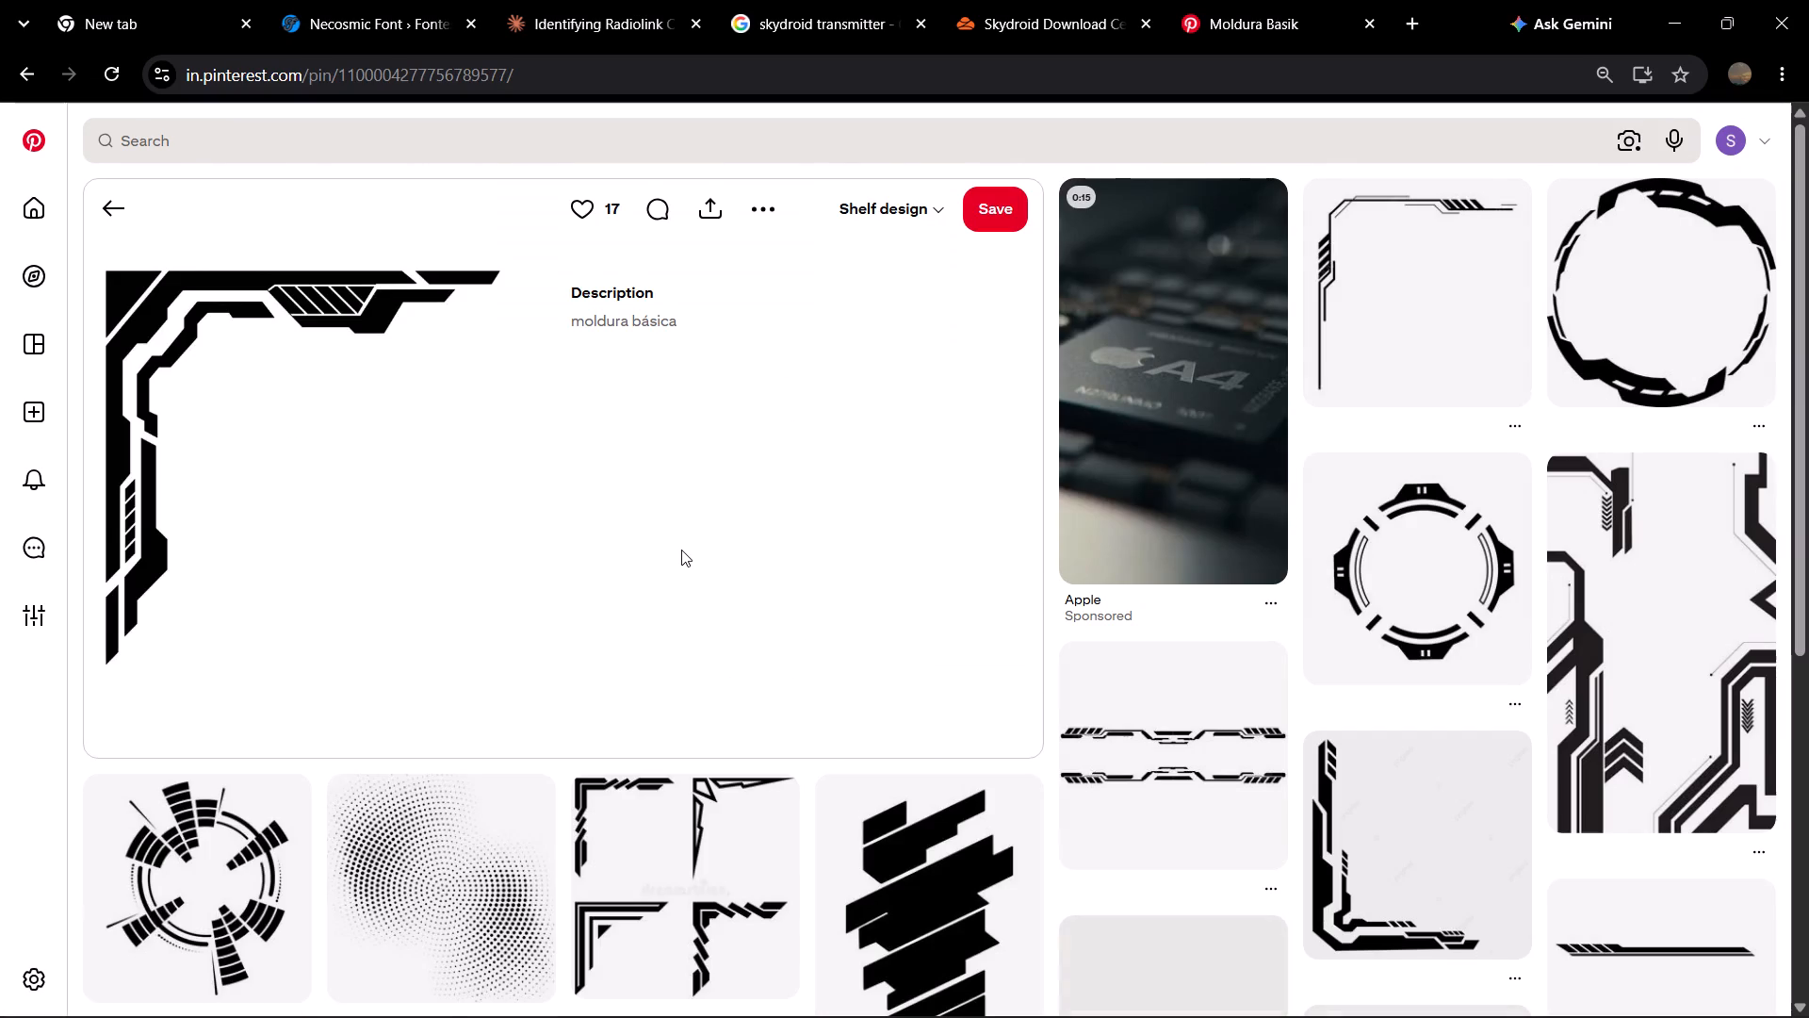
key(alt+Tab)
key(alt+Tab)
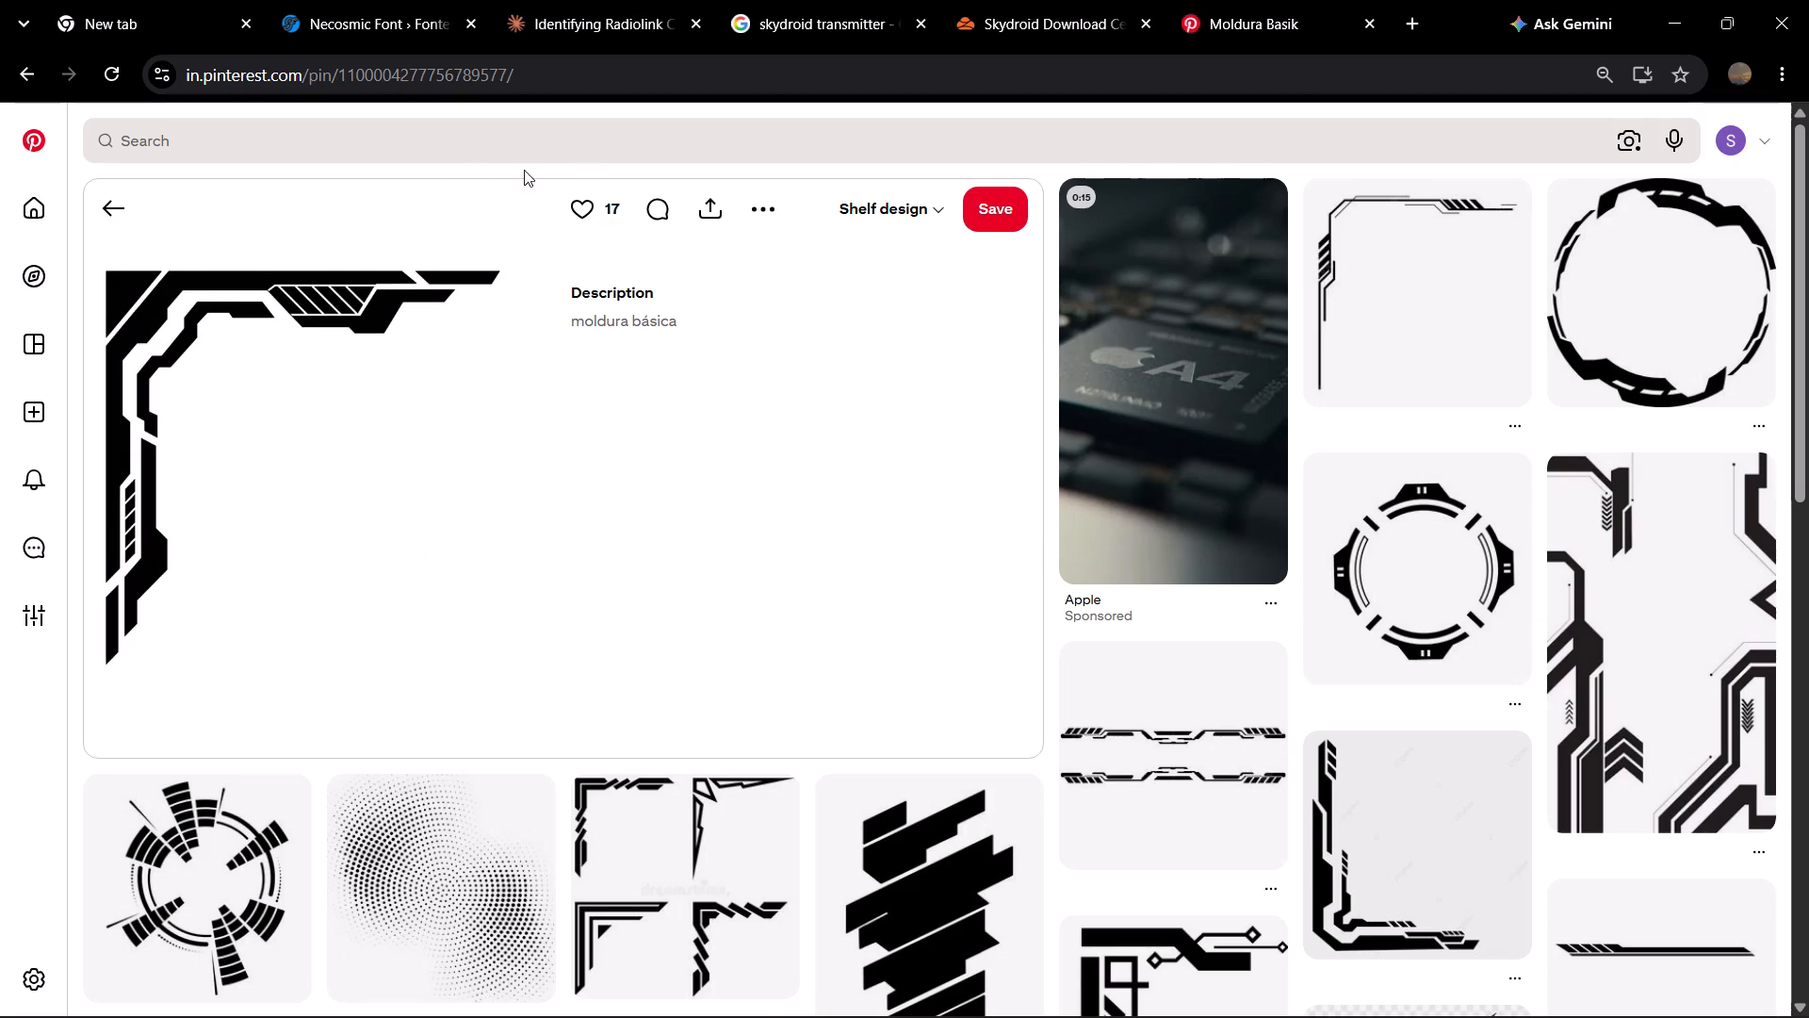
click(758, 205)
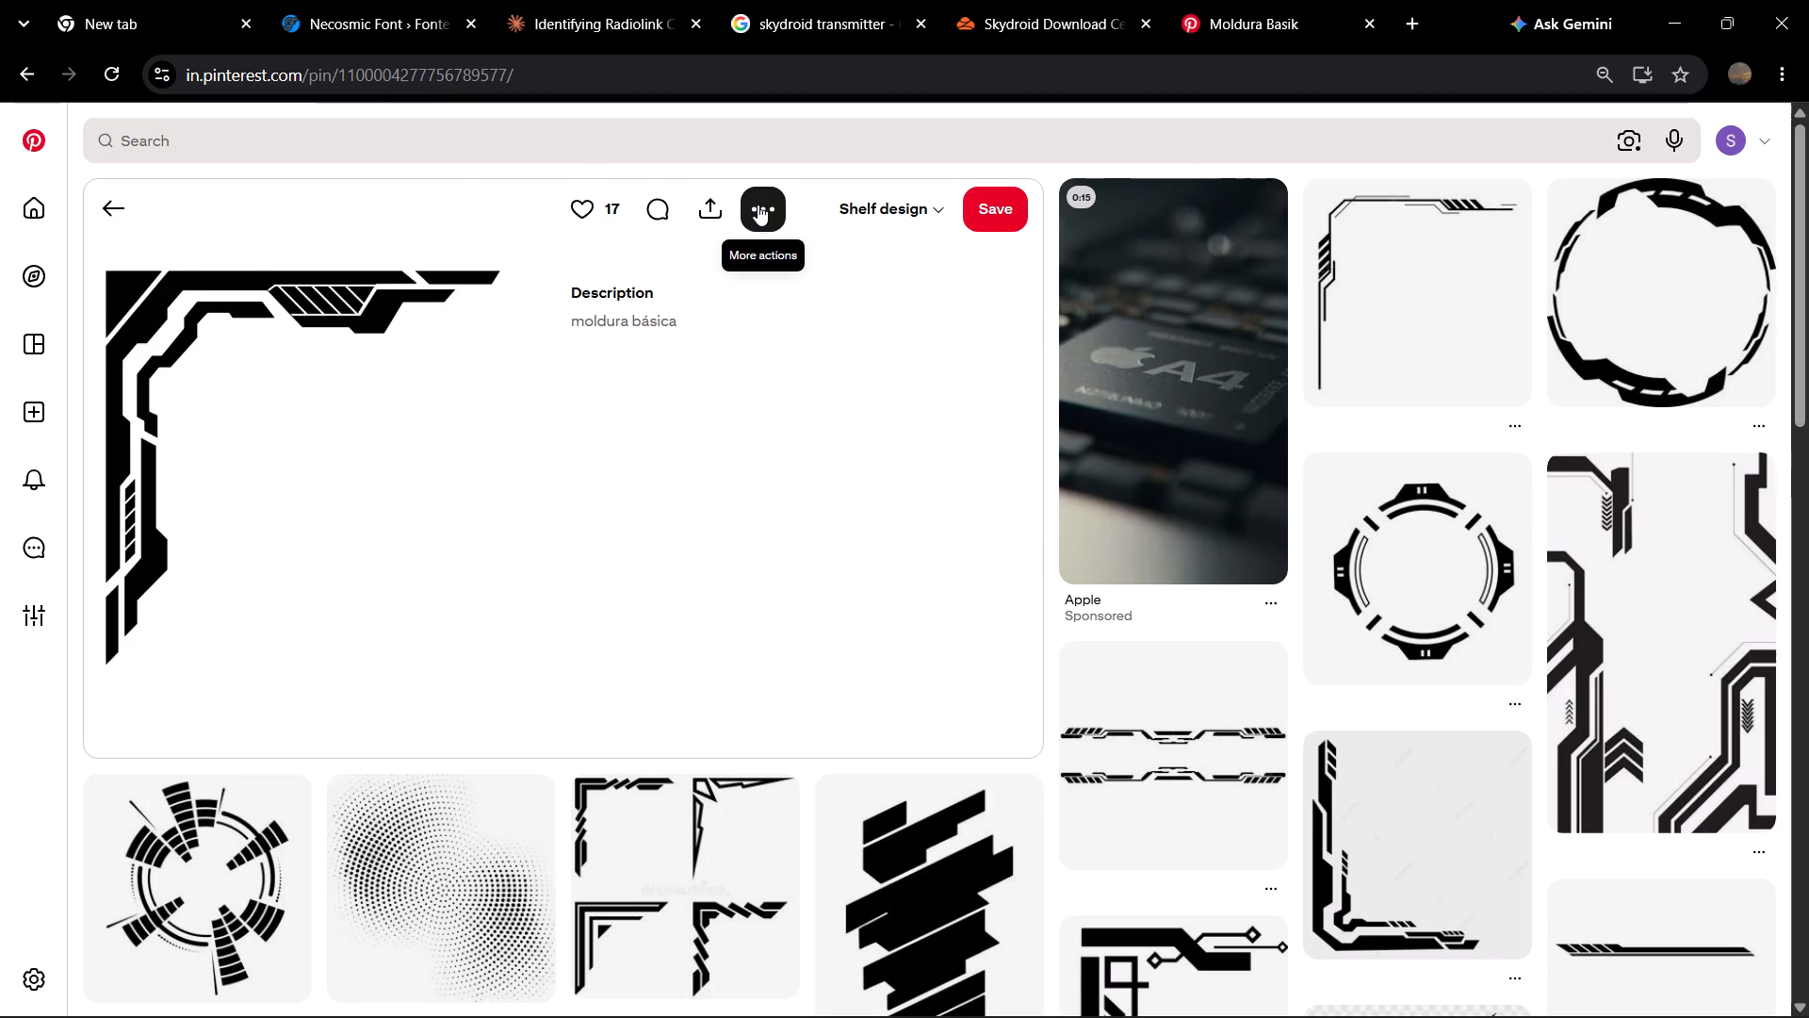
click(761, 214)
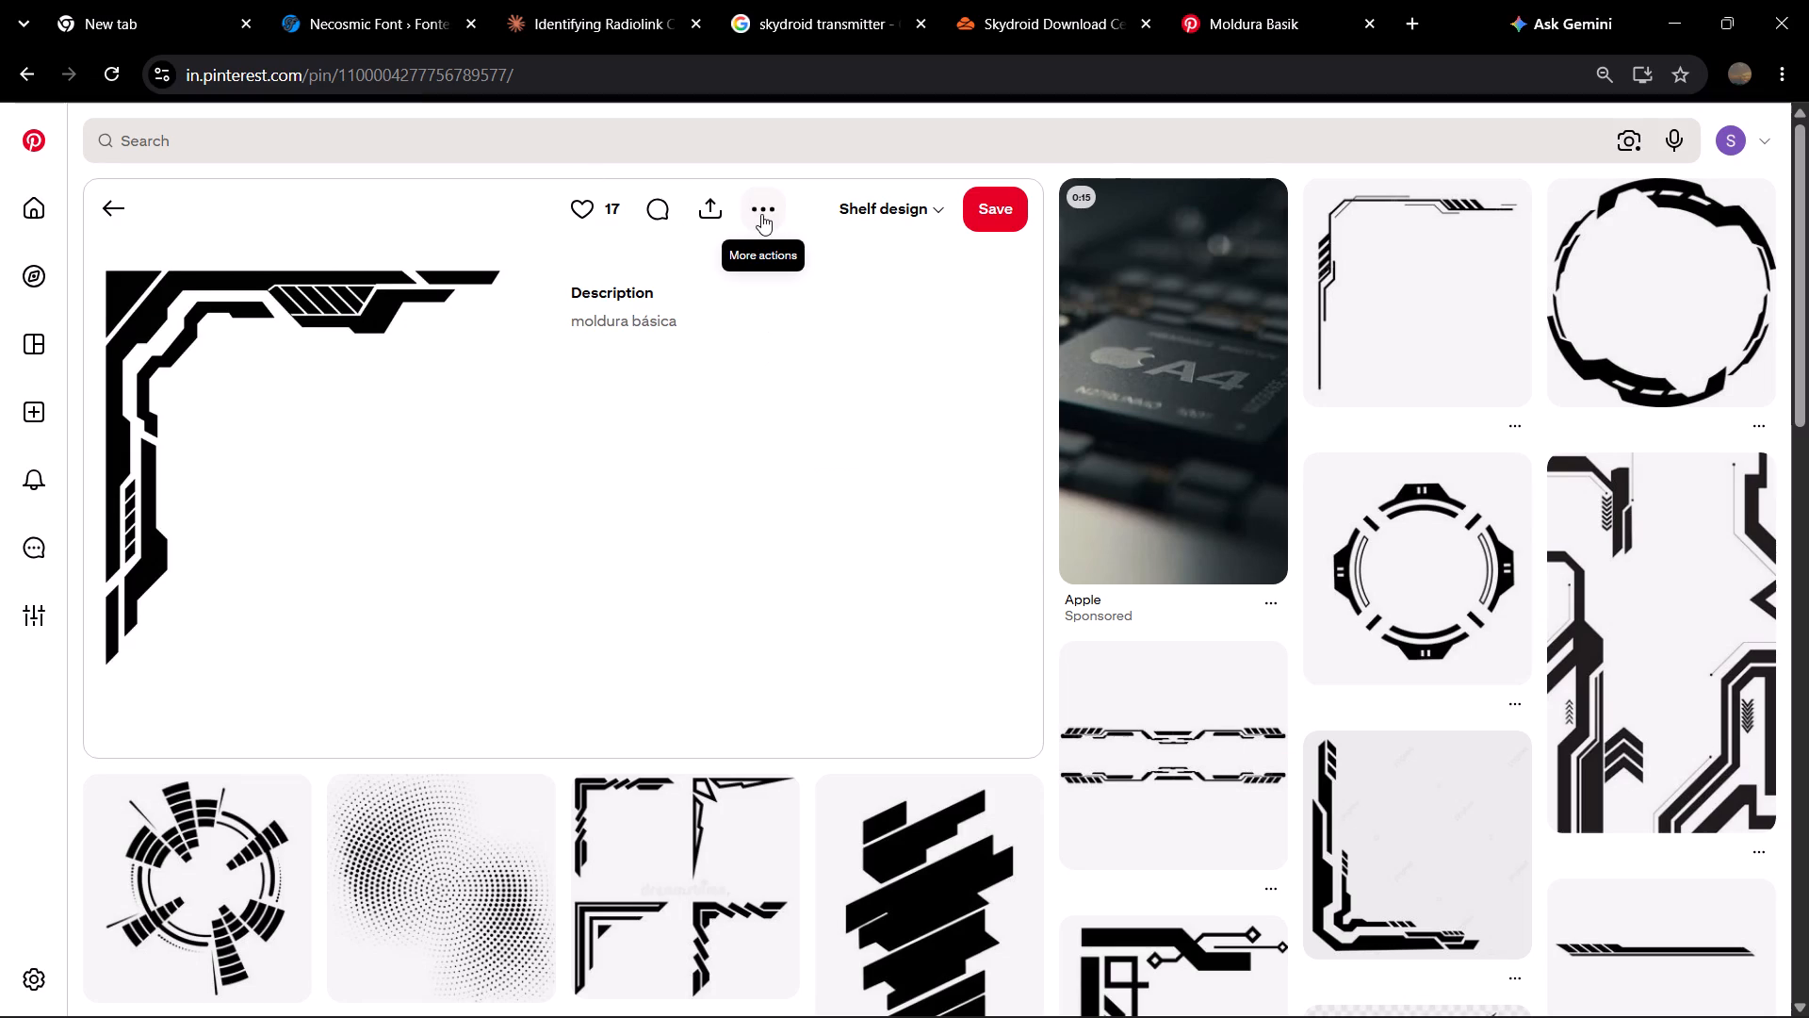
click(761, 214)
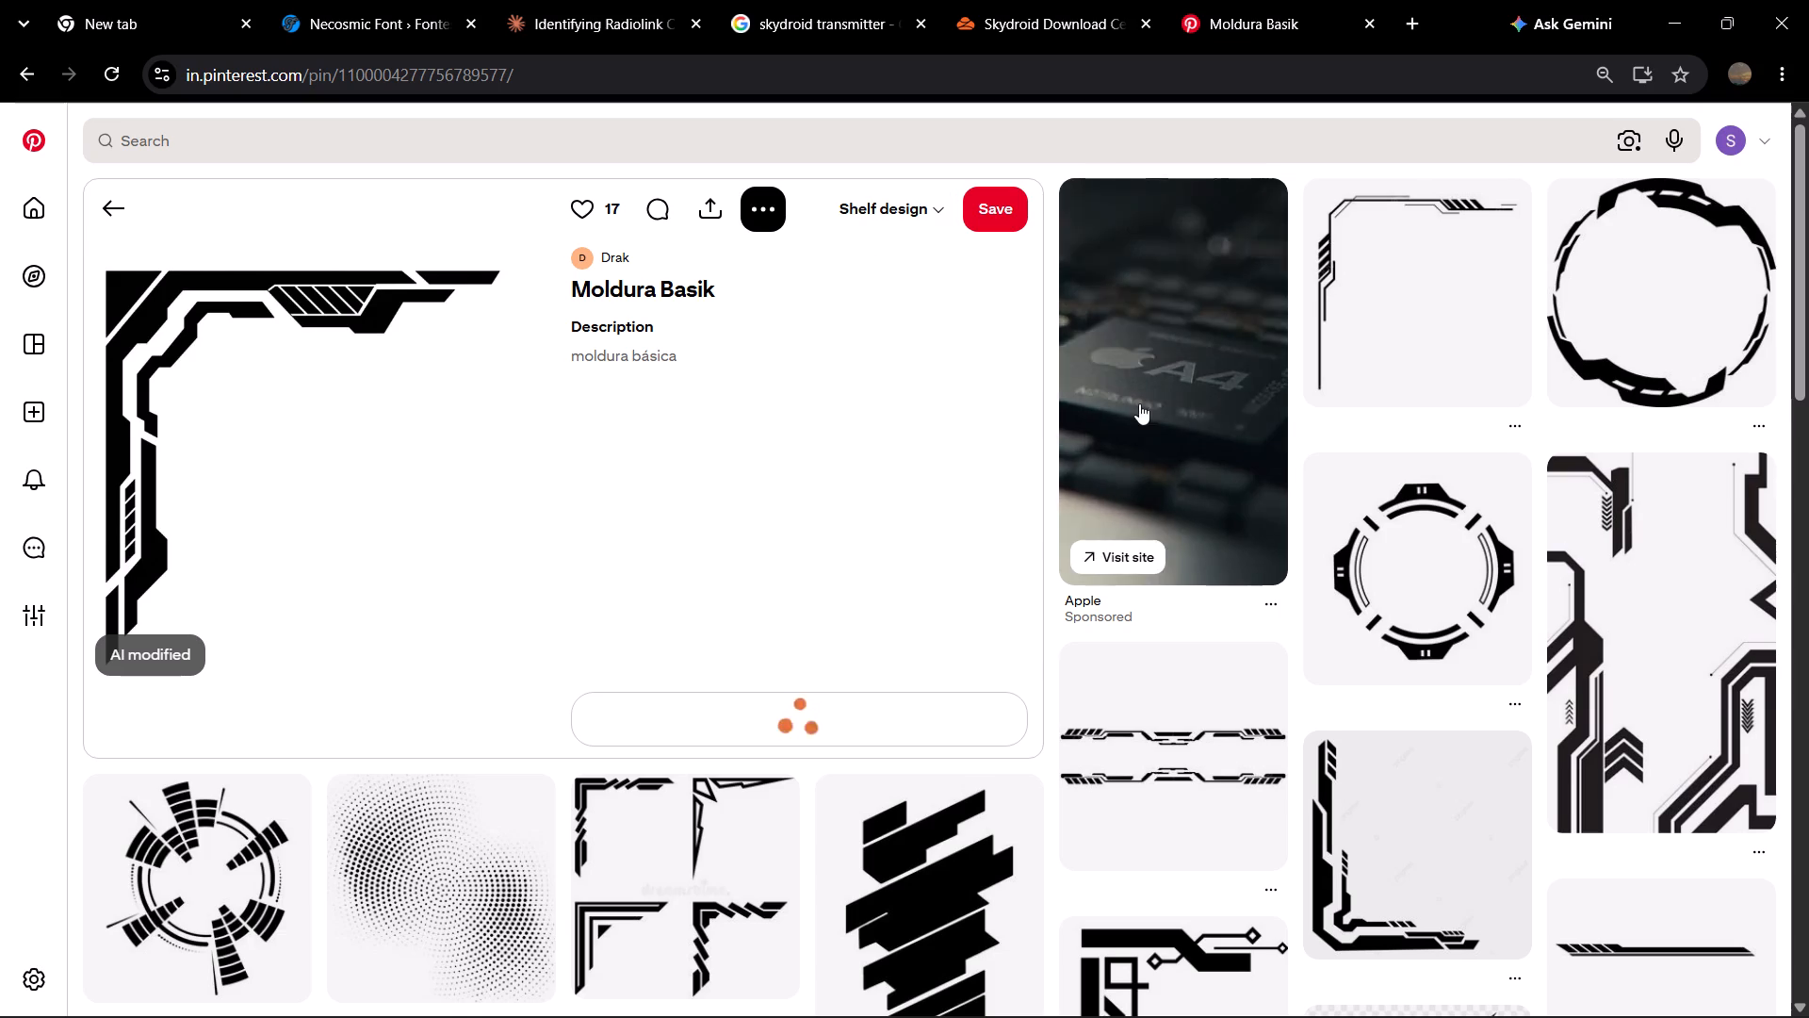
Browse the pins related to the corner frame for more cyberpunk frame and border ideas.
scroll(1139, 403, down, 3)
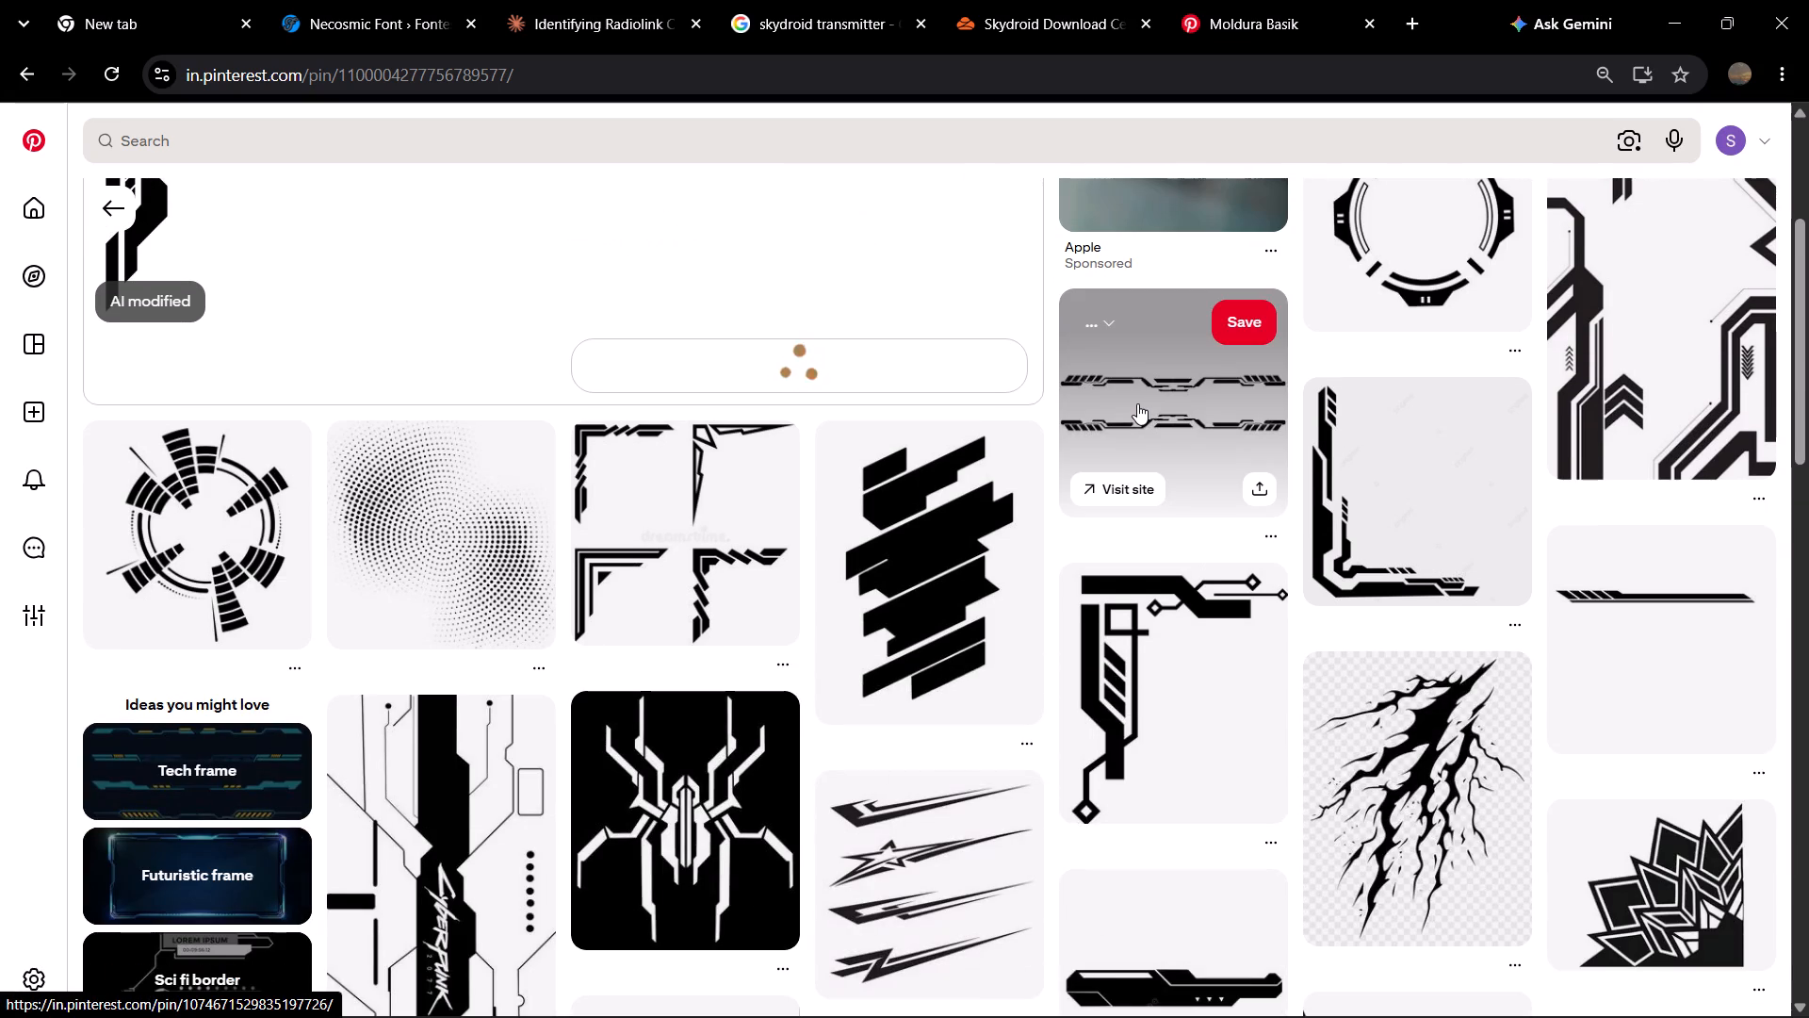
scroll(1116, 497, down, 1)
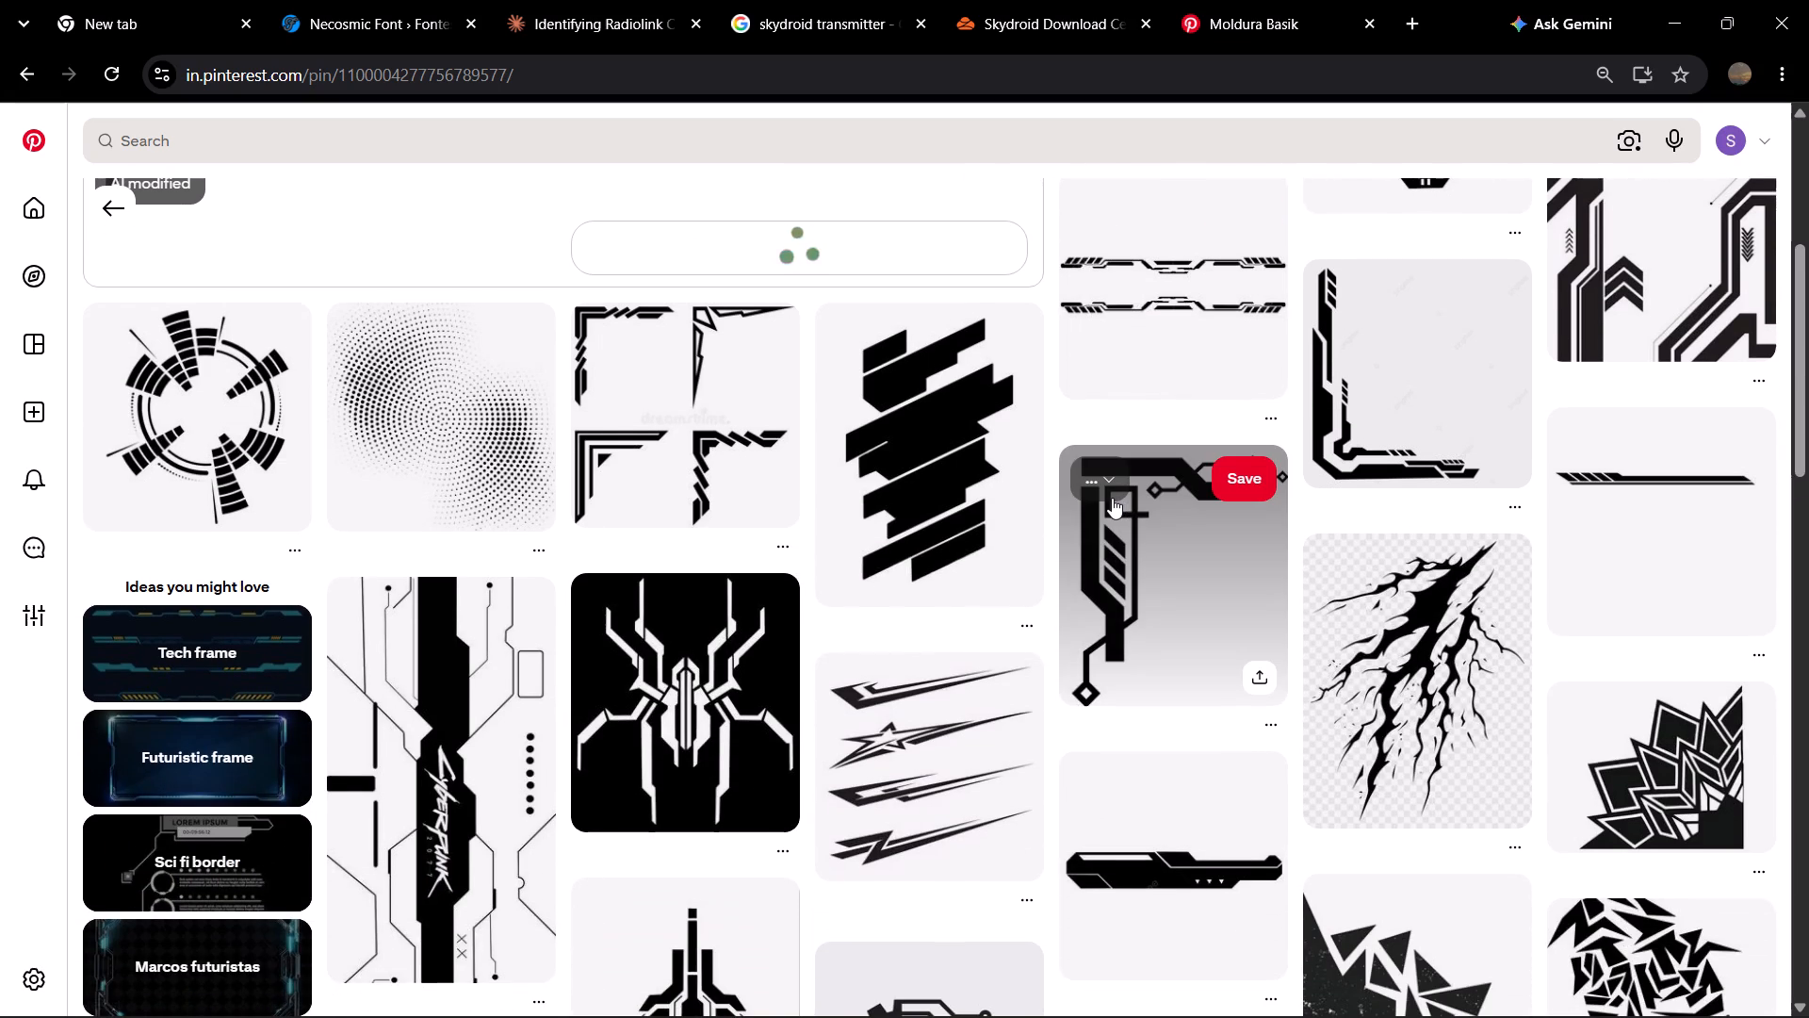
scroll(1112, 498, down, 3)
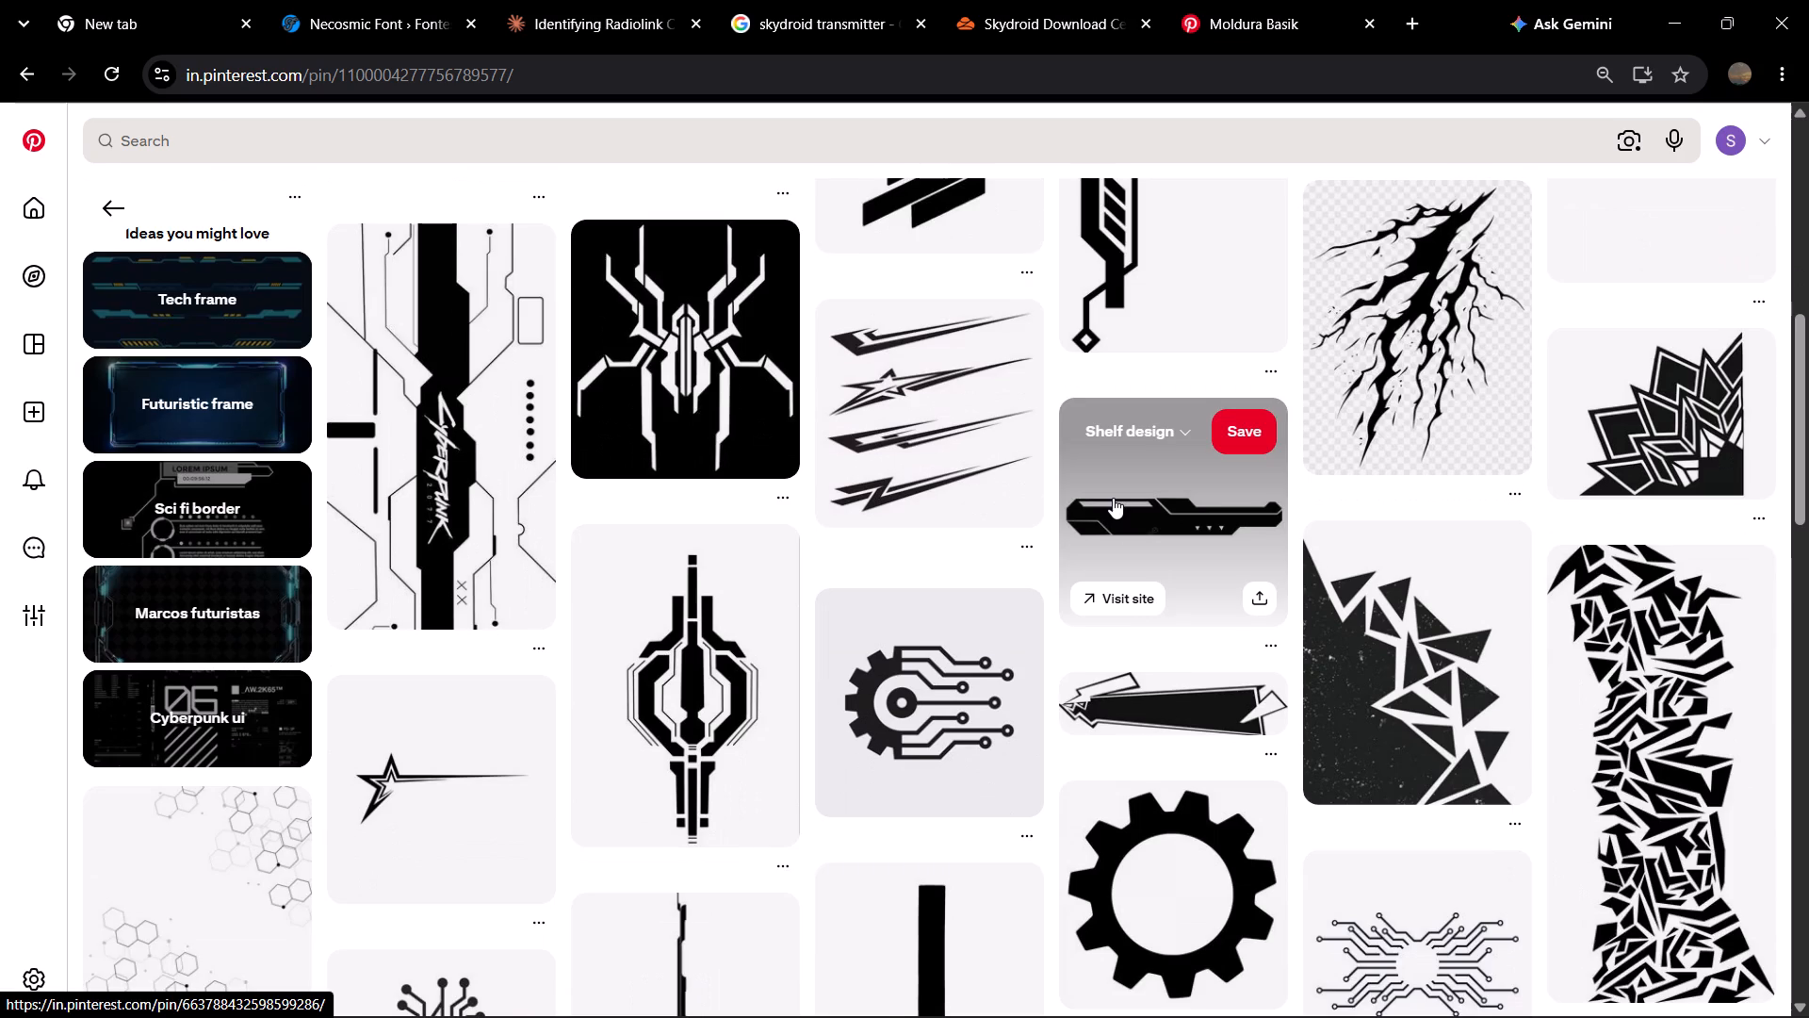
scroll(1113, 498, down, 3)
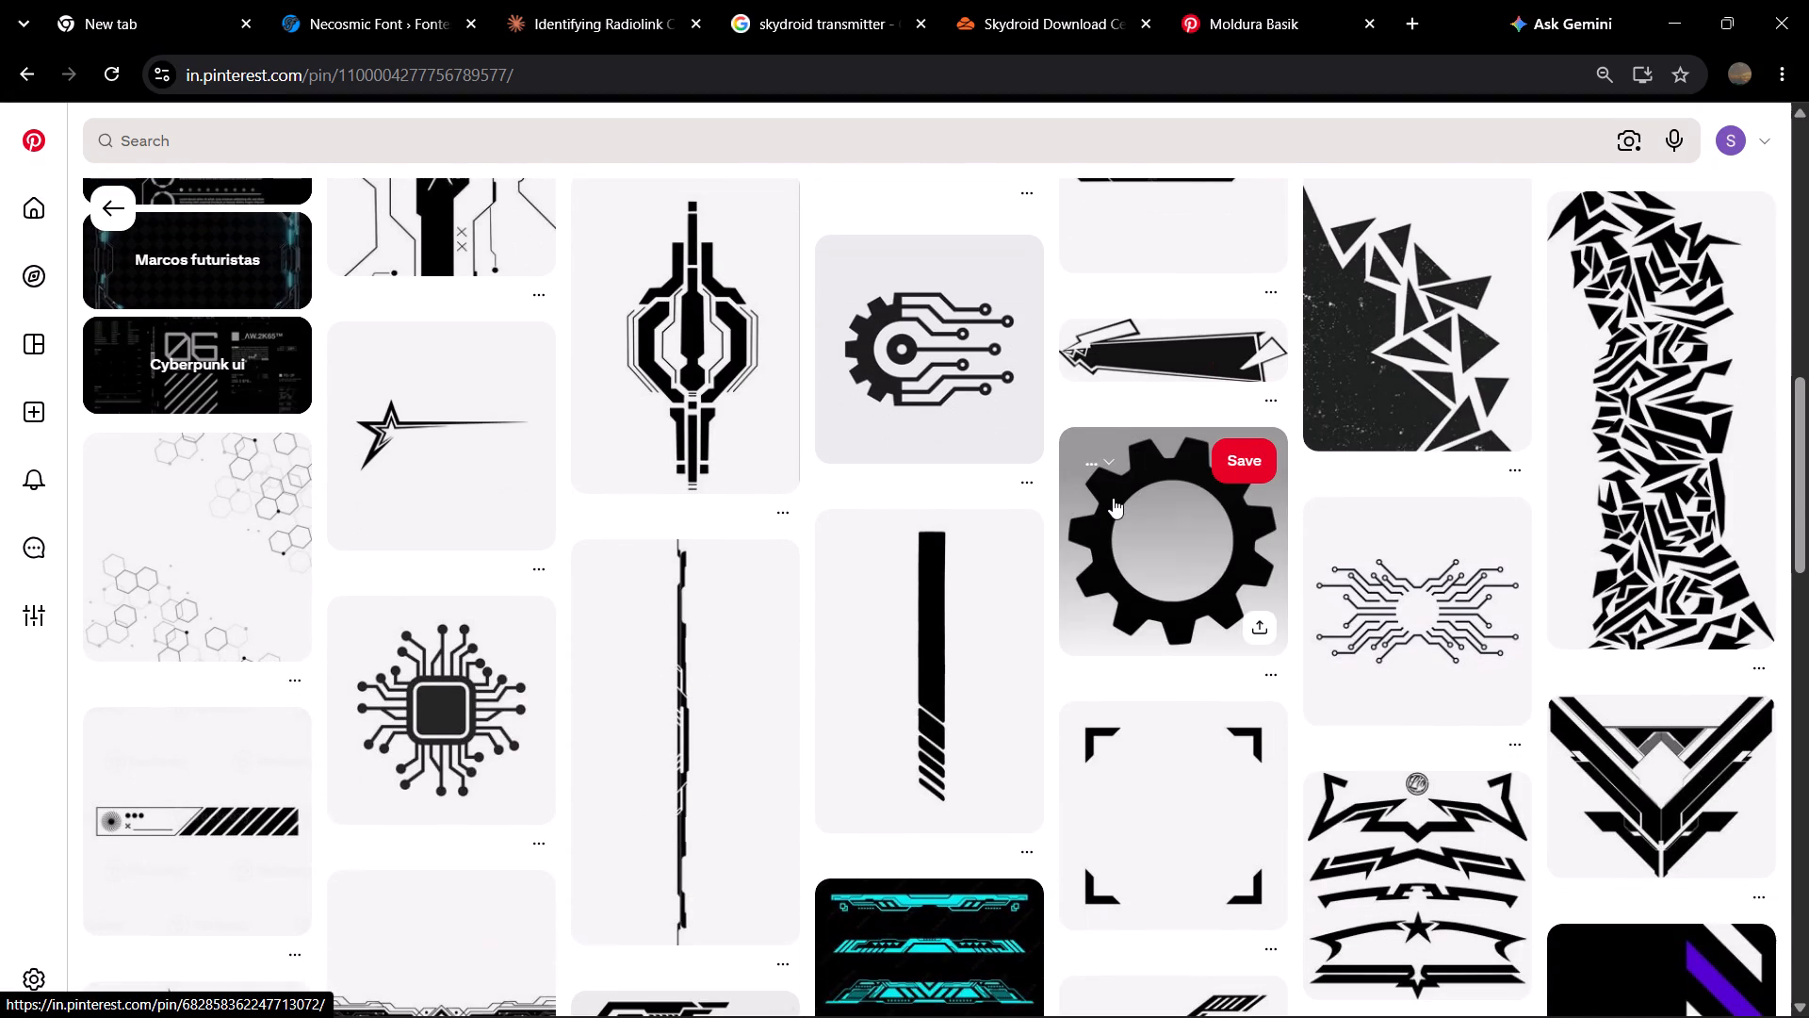
scroll(1113, 498, down, 3)
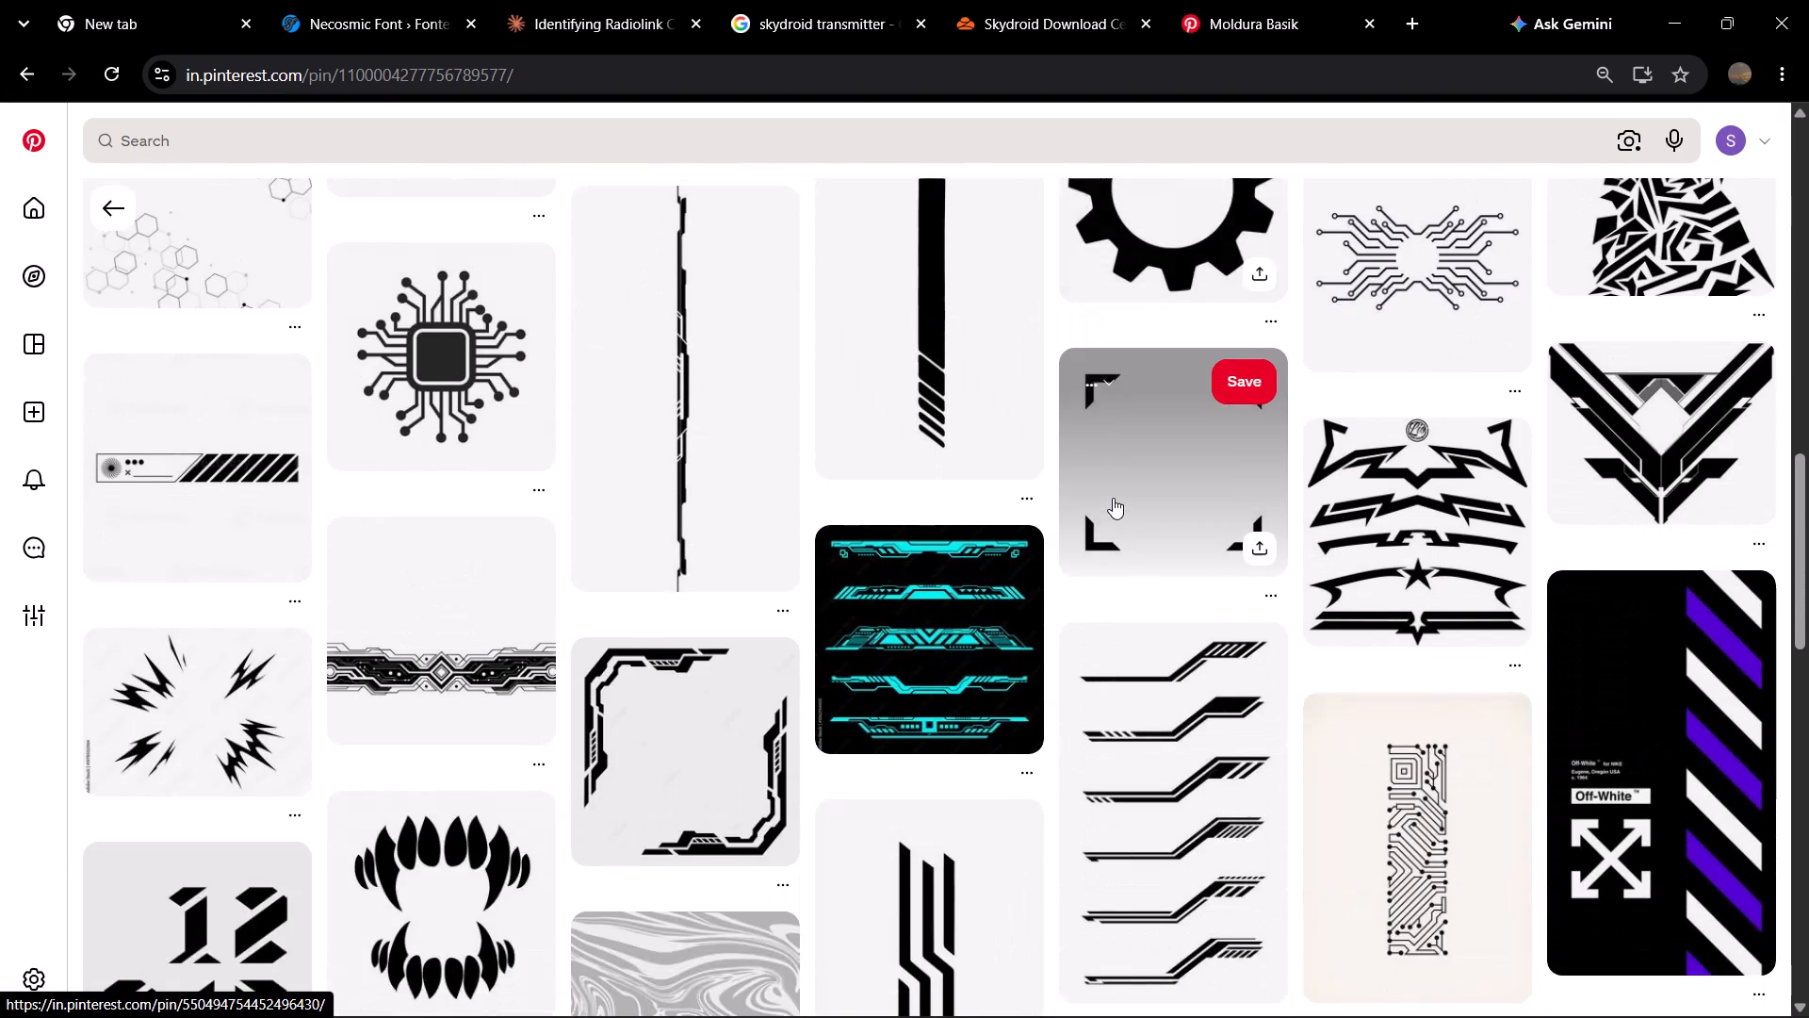
scroll(1113, 498, down, 3)
scroll(1113, 498, up, 2)
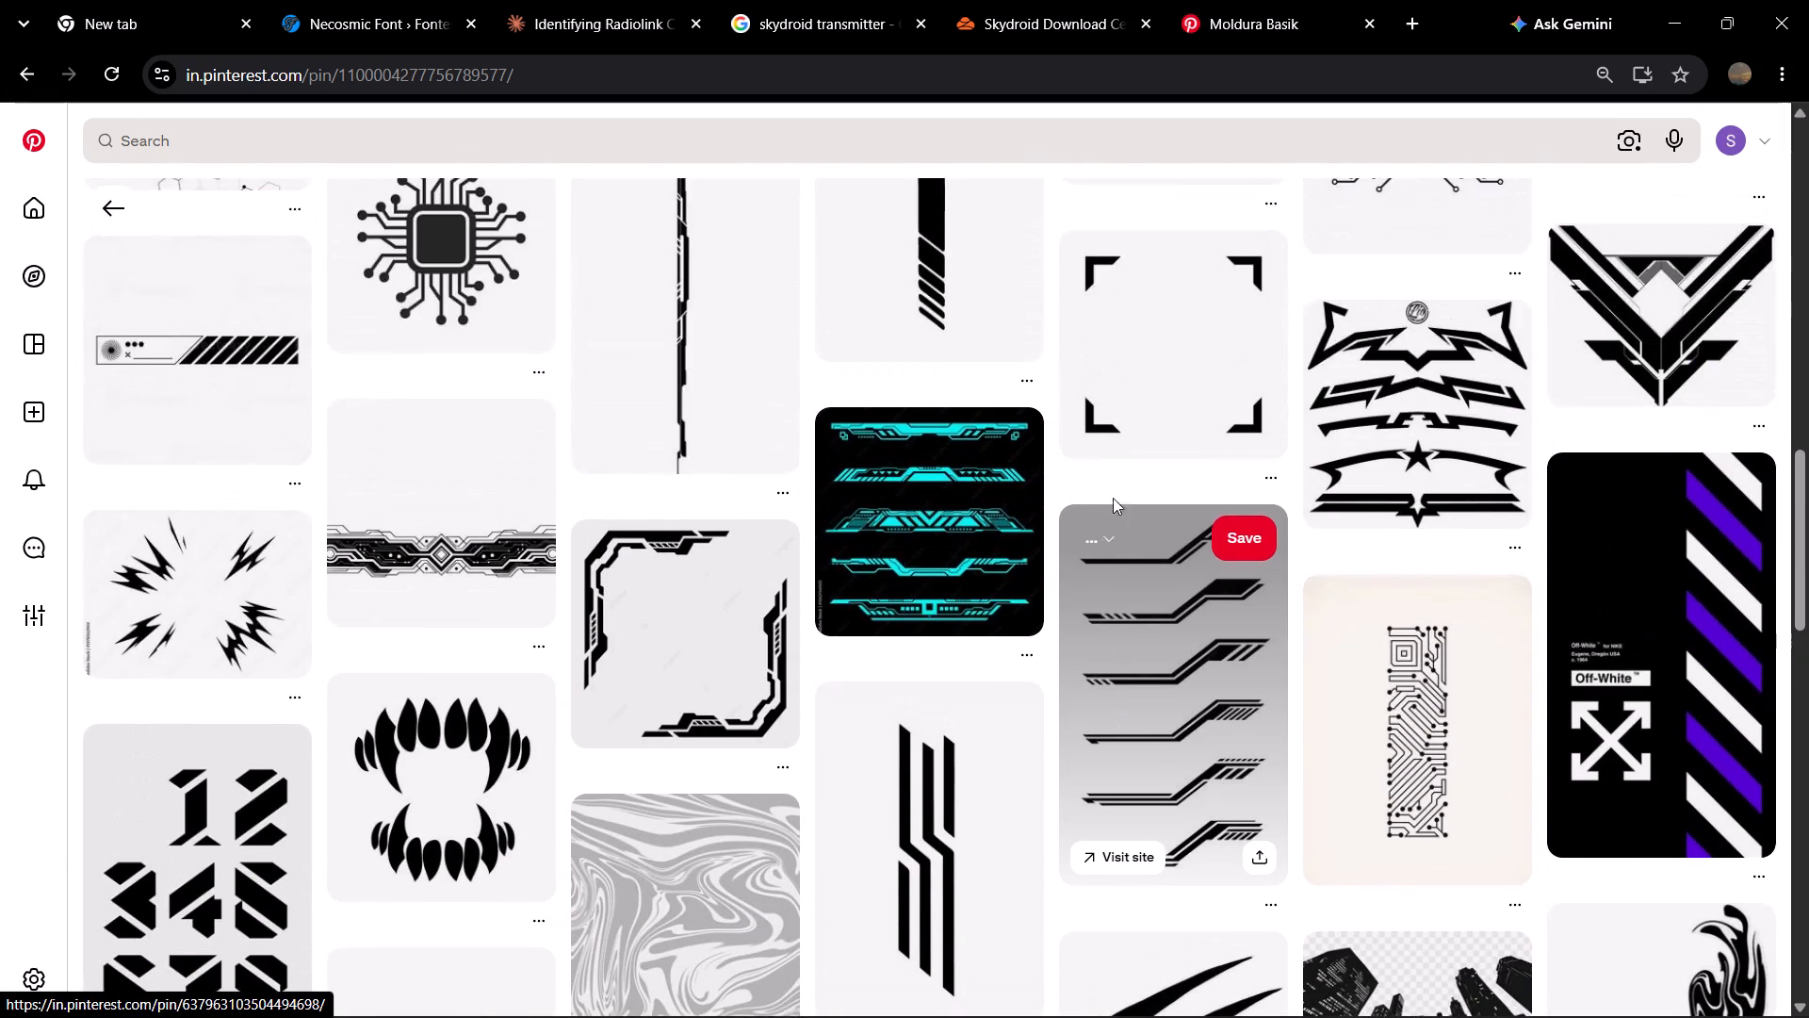
scroll(1113, 498, up, 3)
Download the image of the Moldura Basik corner-frame pin.
scroll(1113, 498, up, 15)
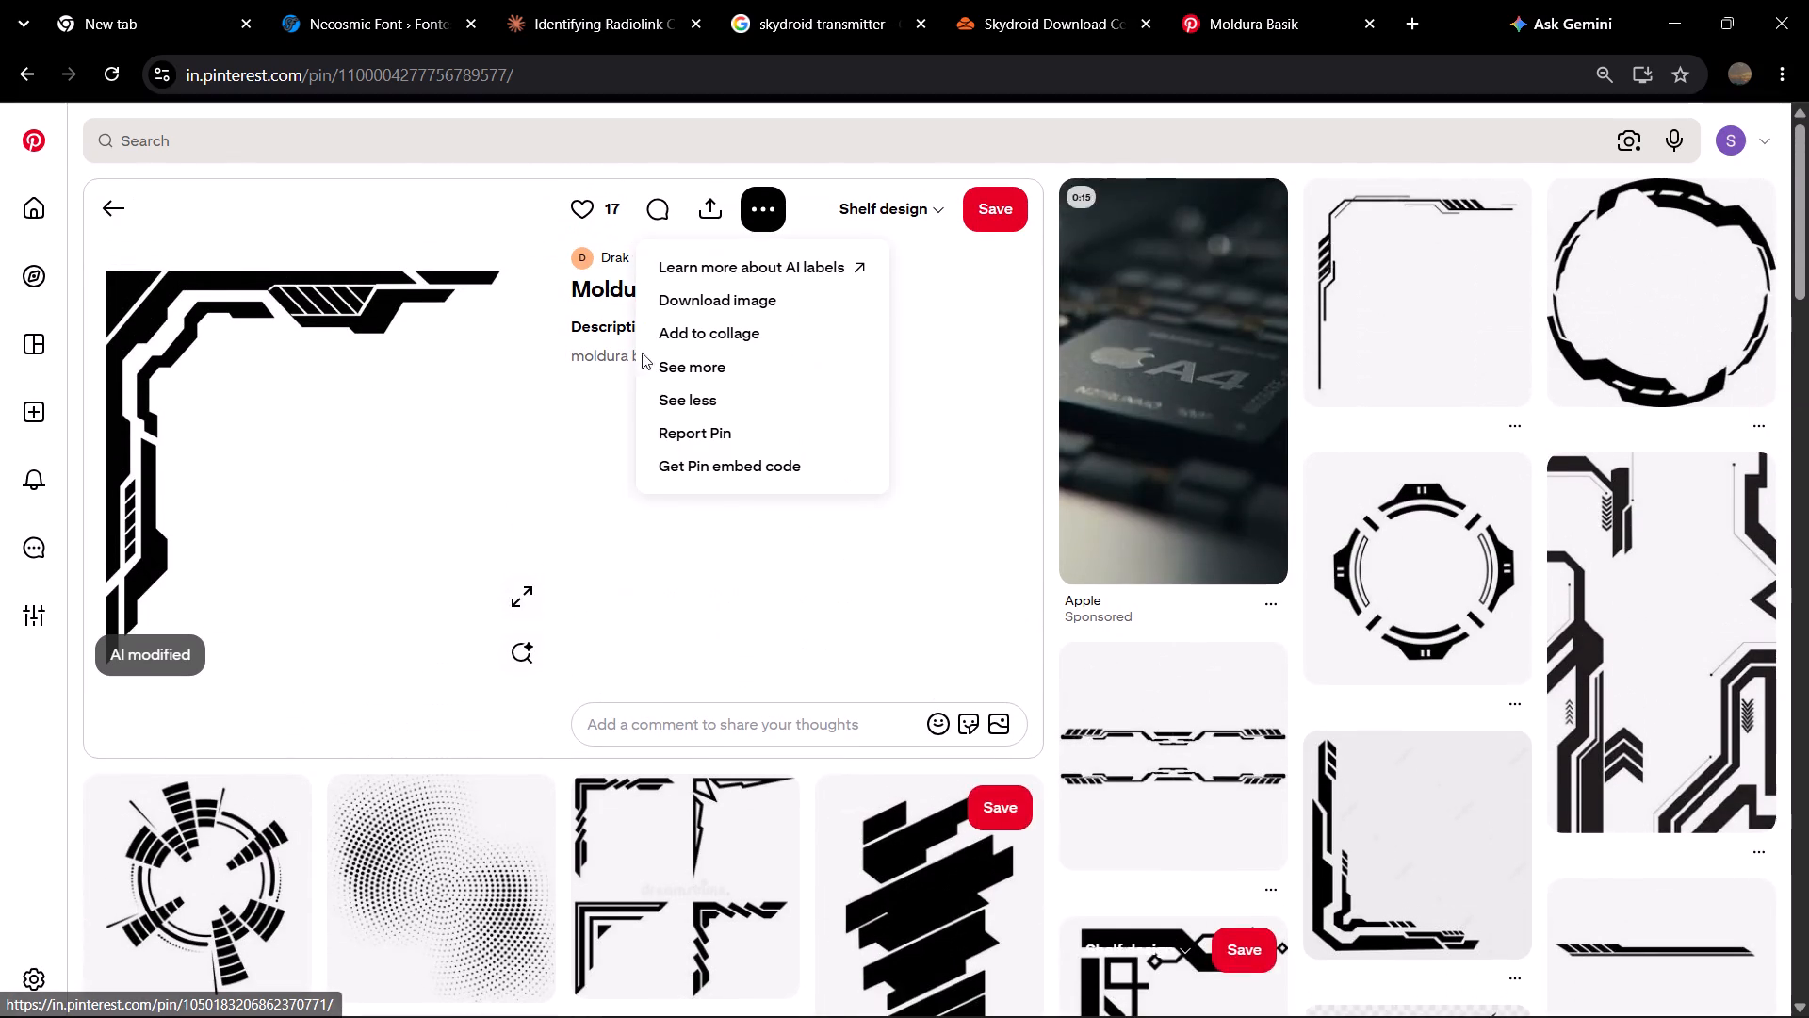
click(748, 302)
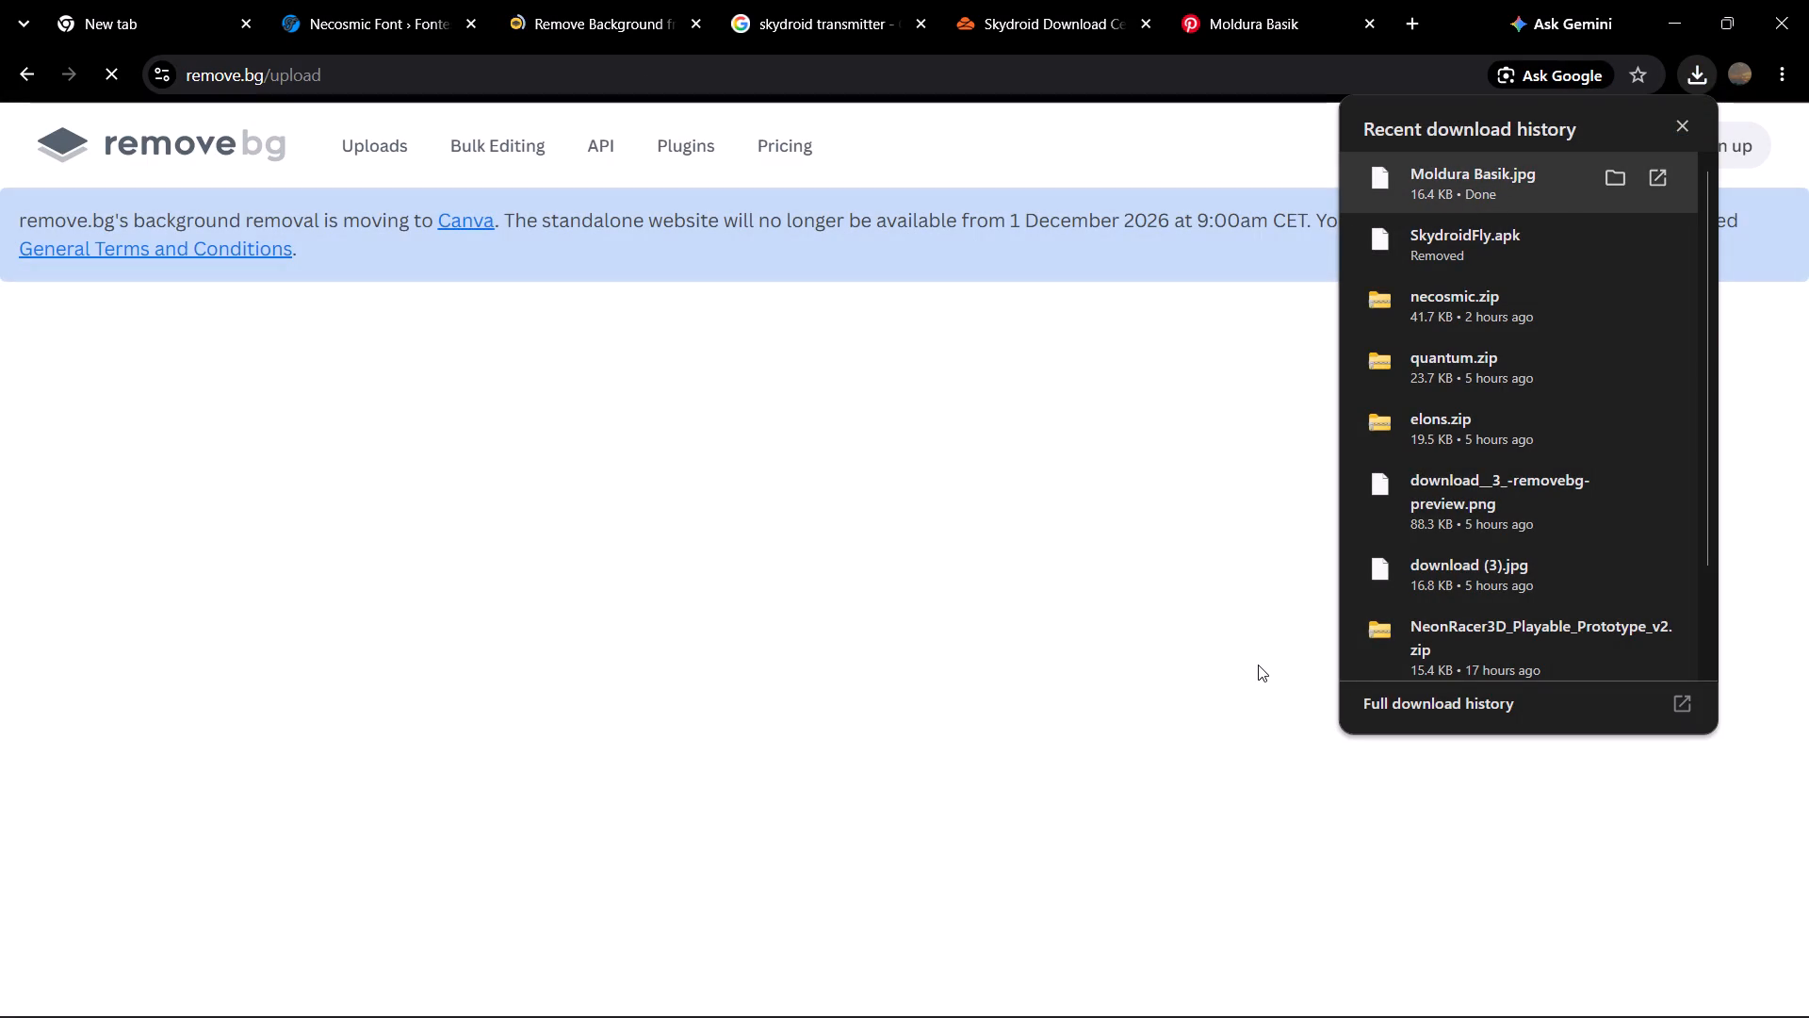
click(1788, 489)
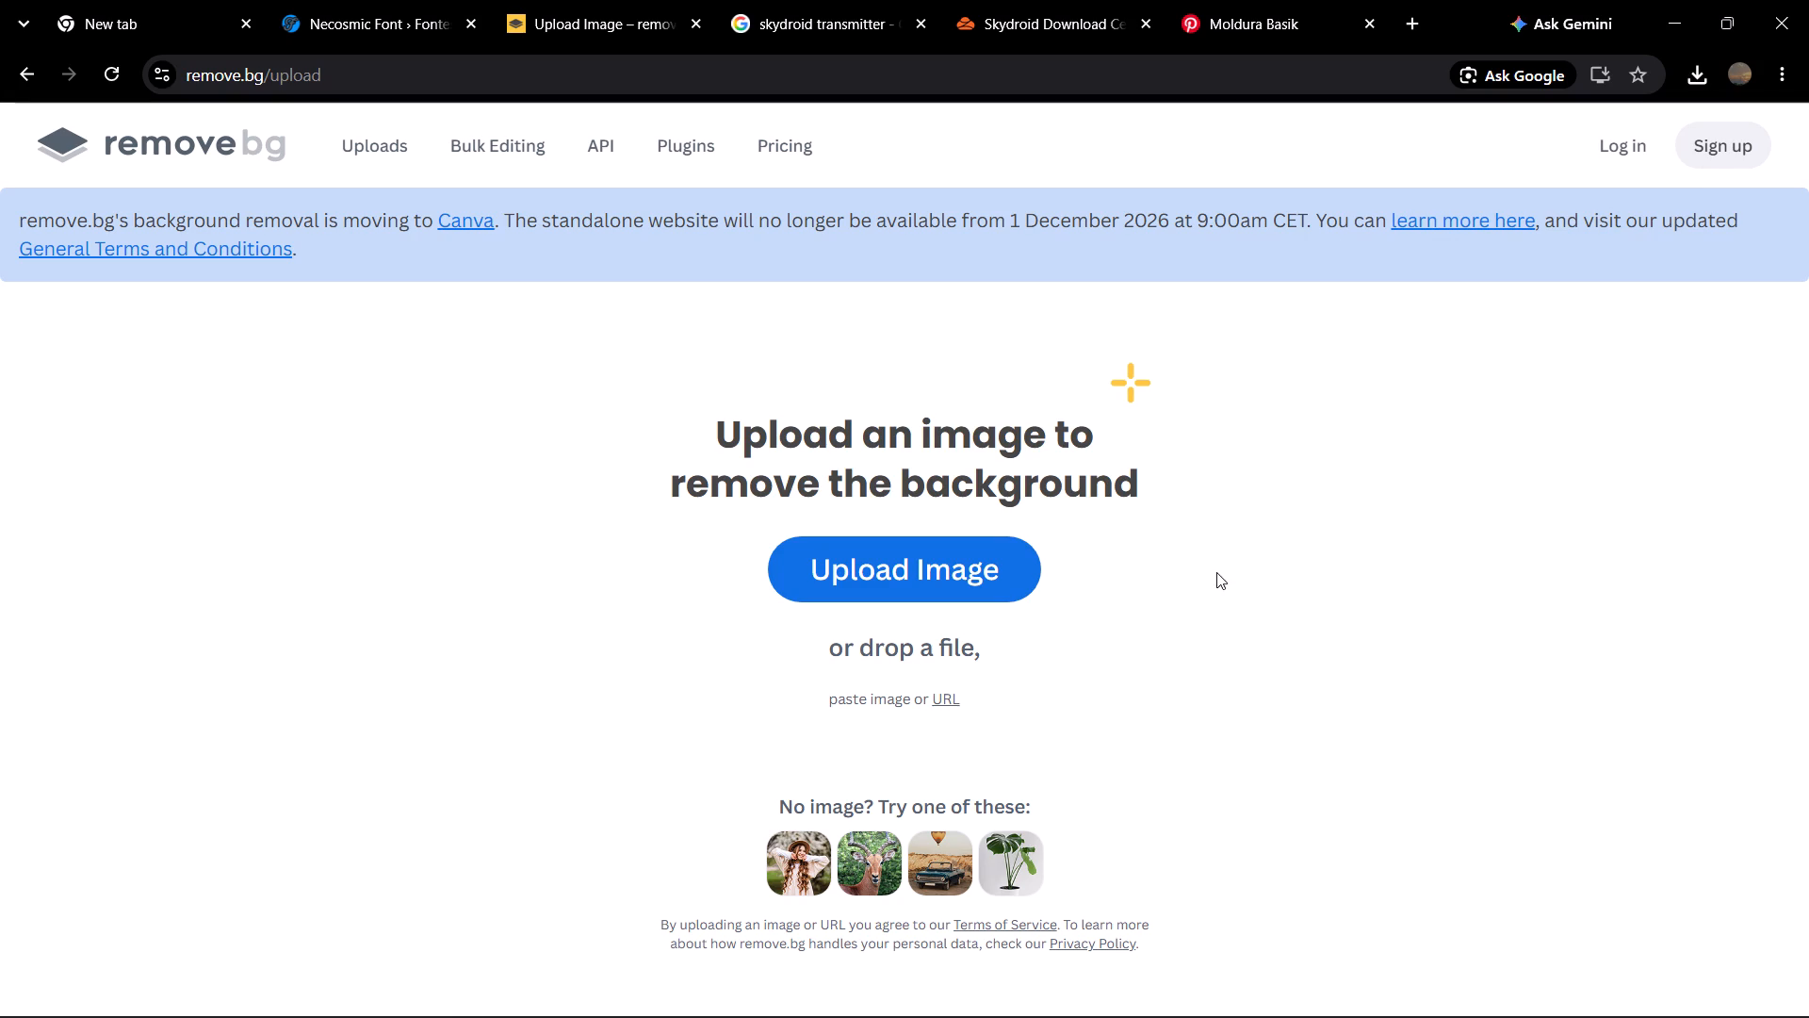
click(1702, 68)
drag(1460, 188, 970, 545)
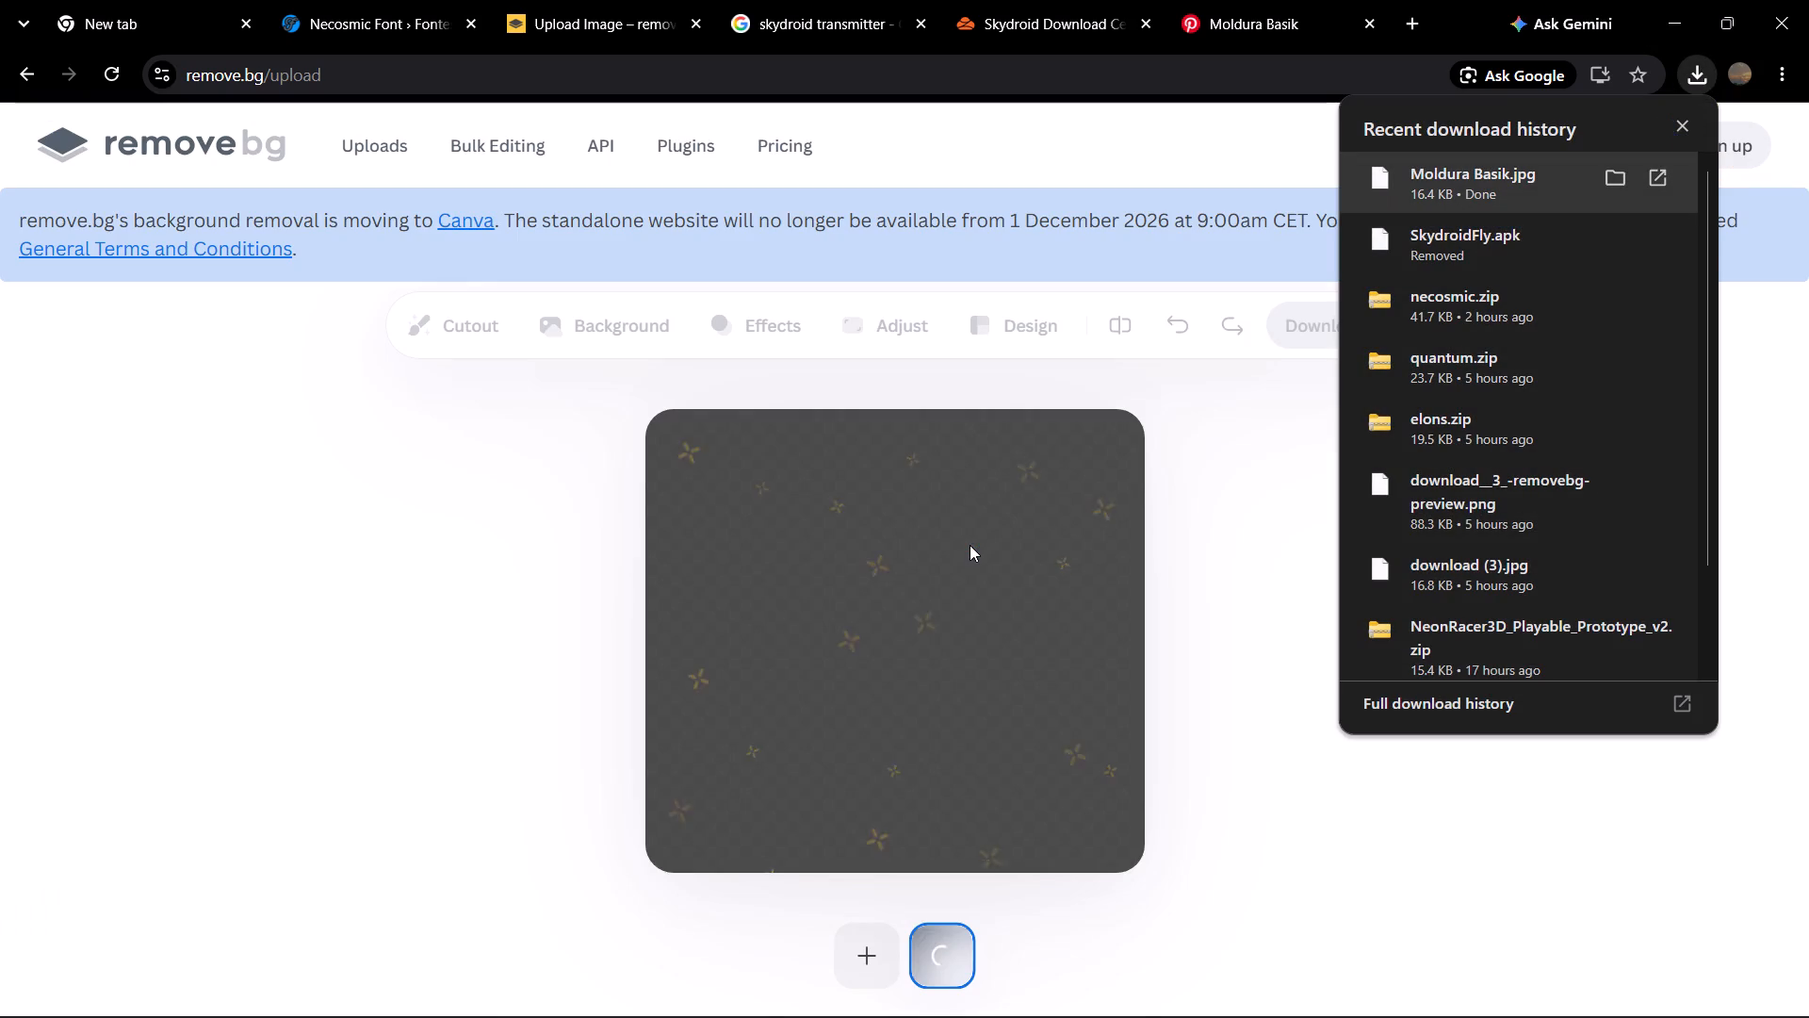
click(1747, 447)
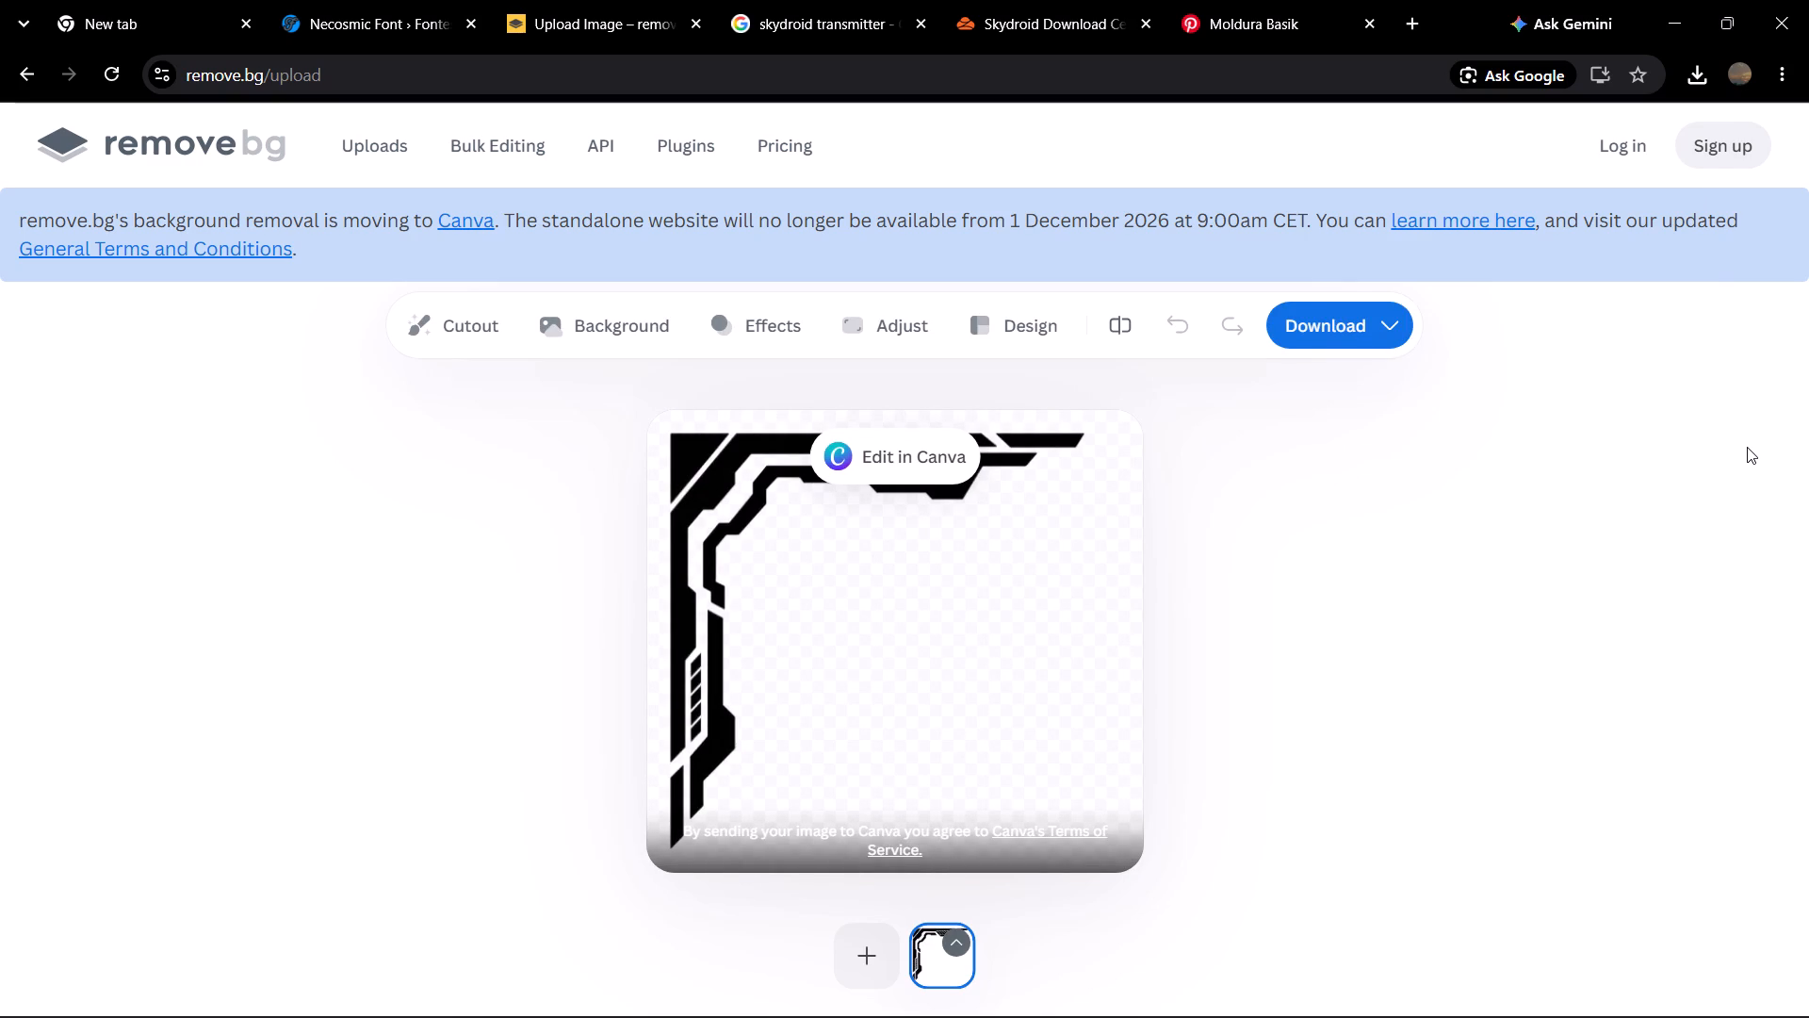
Download the background-free corner frame as the free 518 x 482 preview.
click(1346, 331)
click(1283, 386)
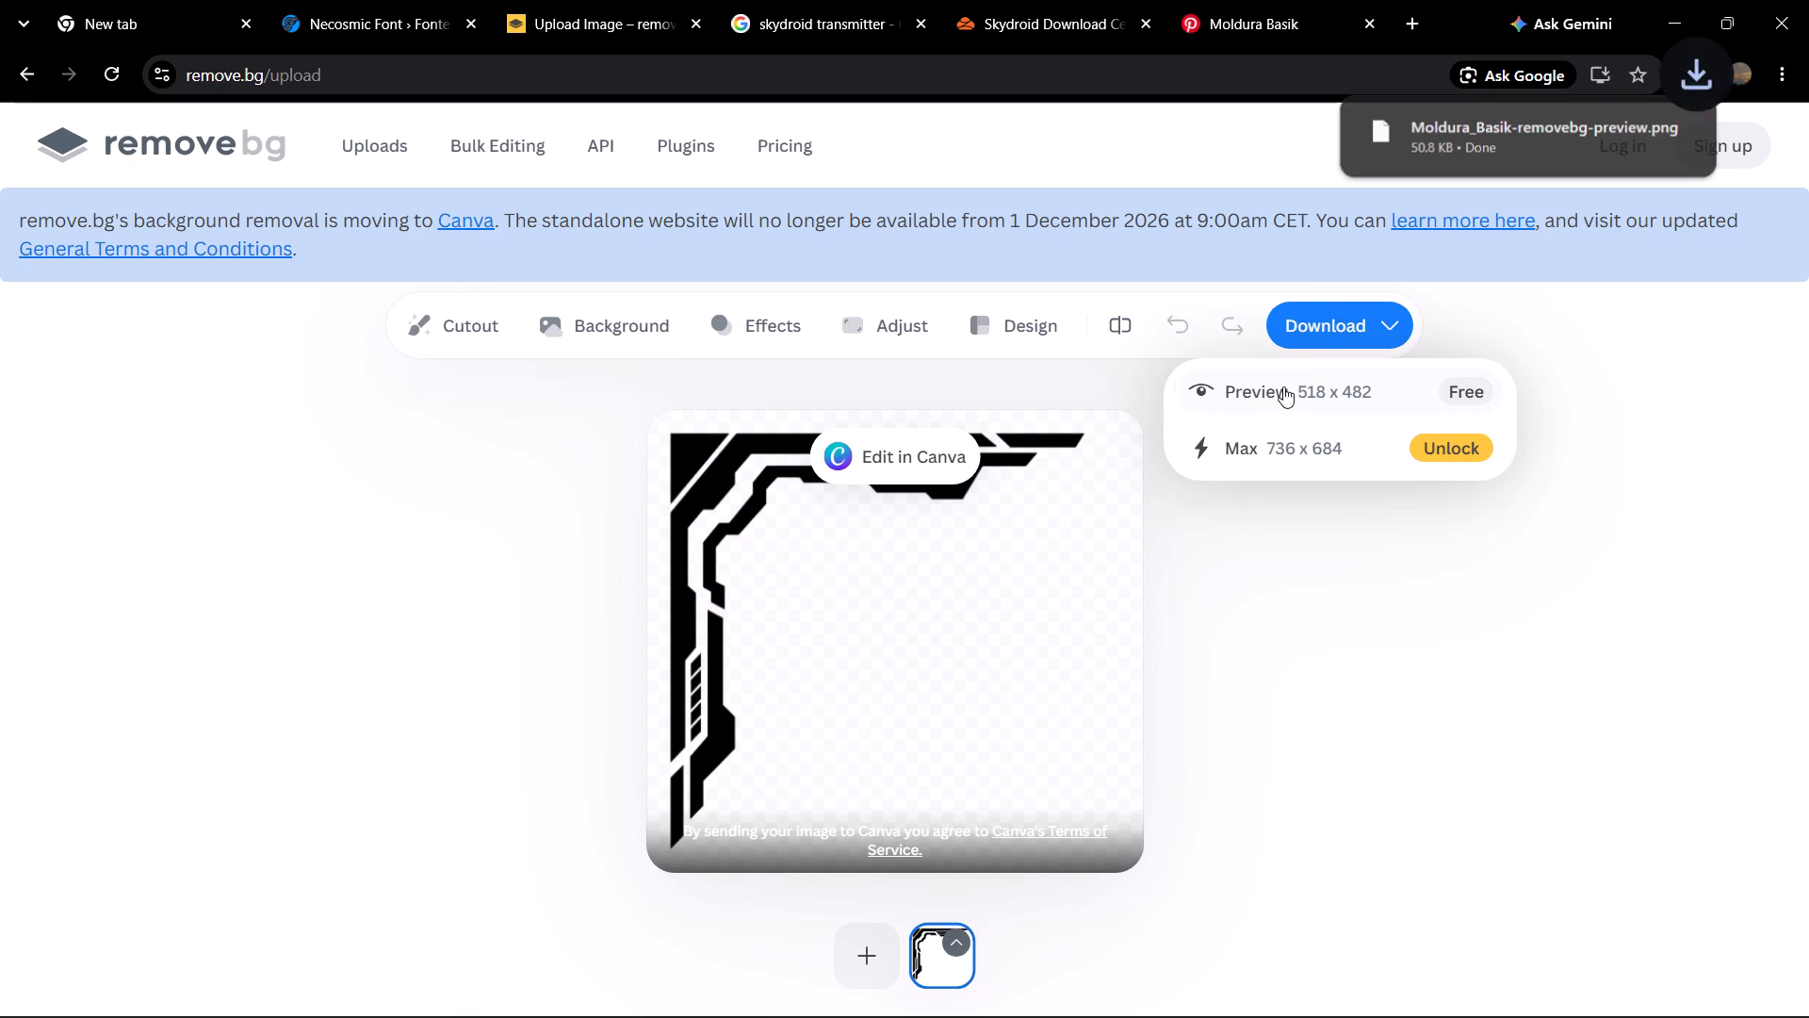
Bring the downloaded transparent corner frame into the Figma banner and position it over the red shape left of the ROBOTICS title.
drag(1528, 132, 1488, 179)
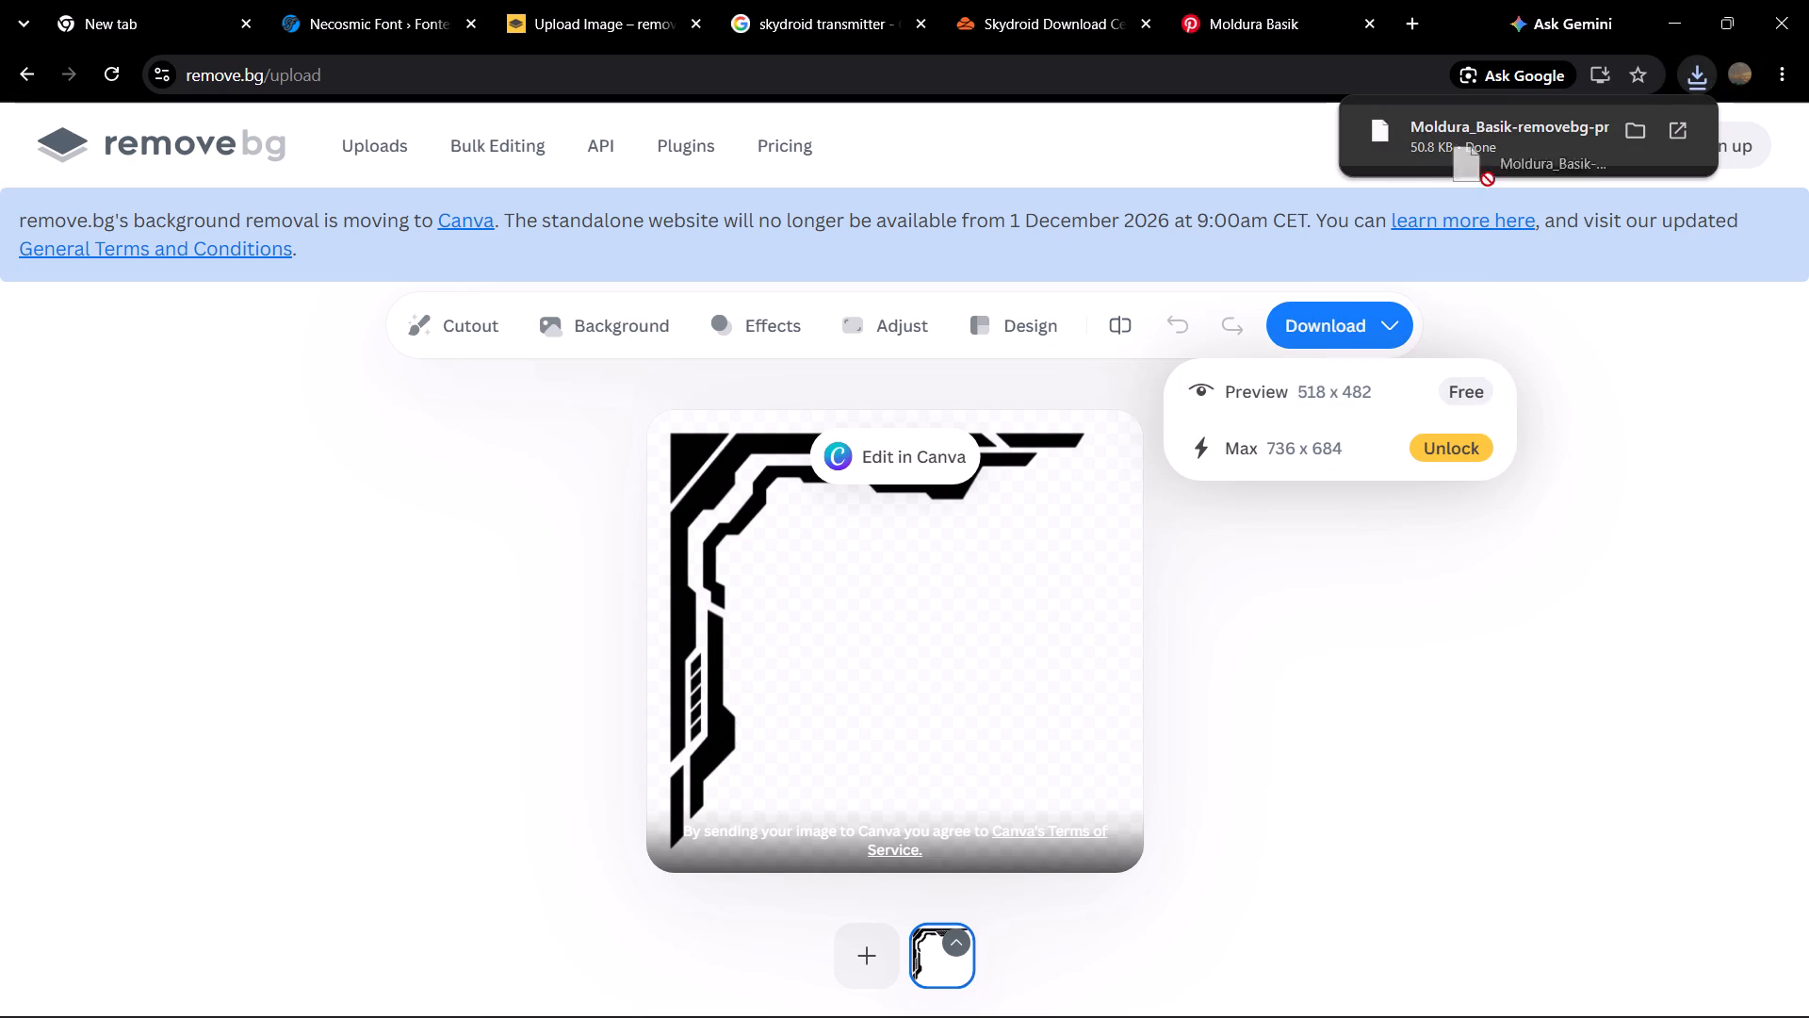
drag(1488, 179, 1255, 172)
key(alt+Tab)
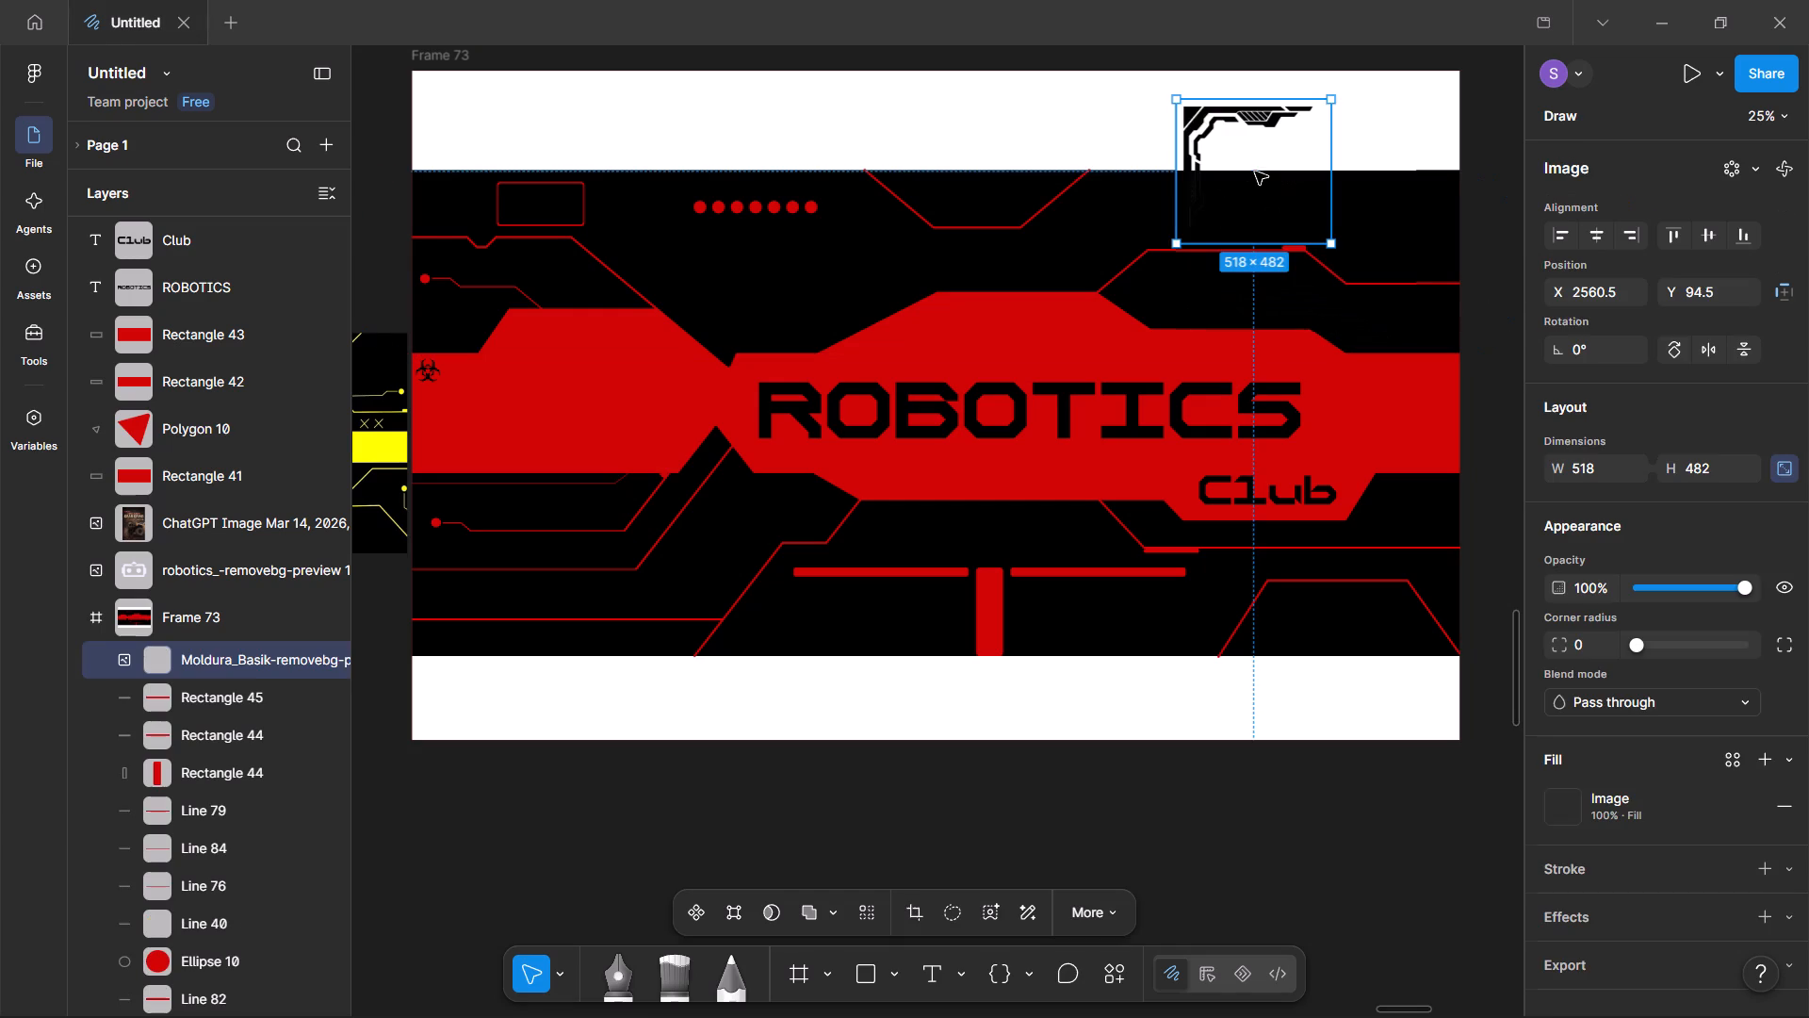
drag(1266, 133, 1018, 401)
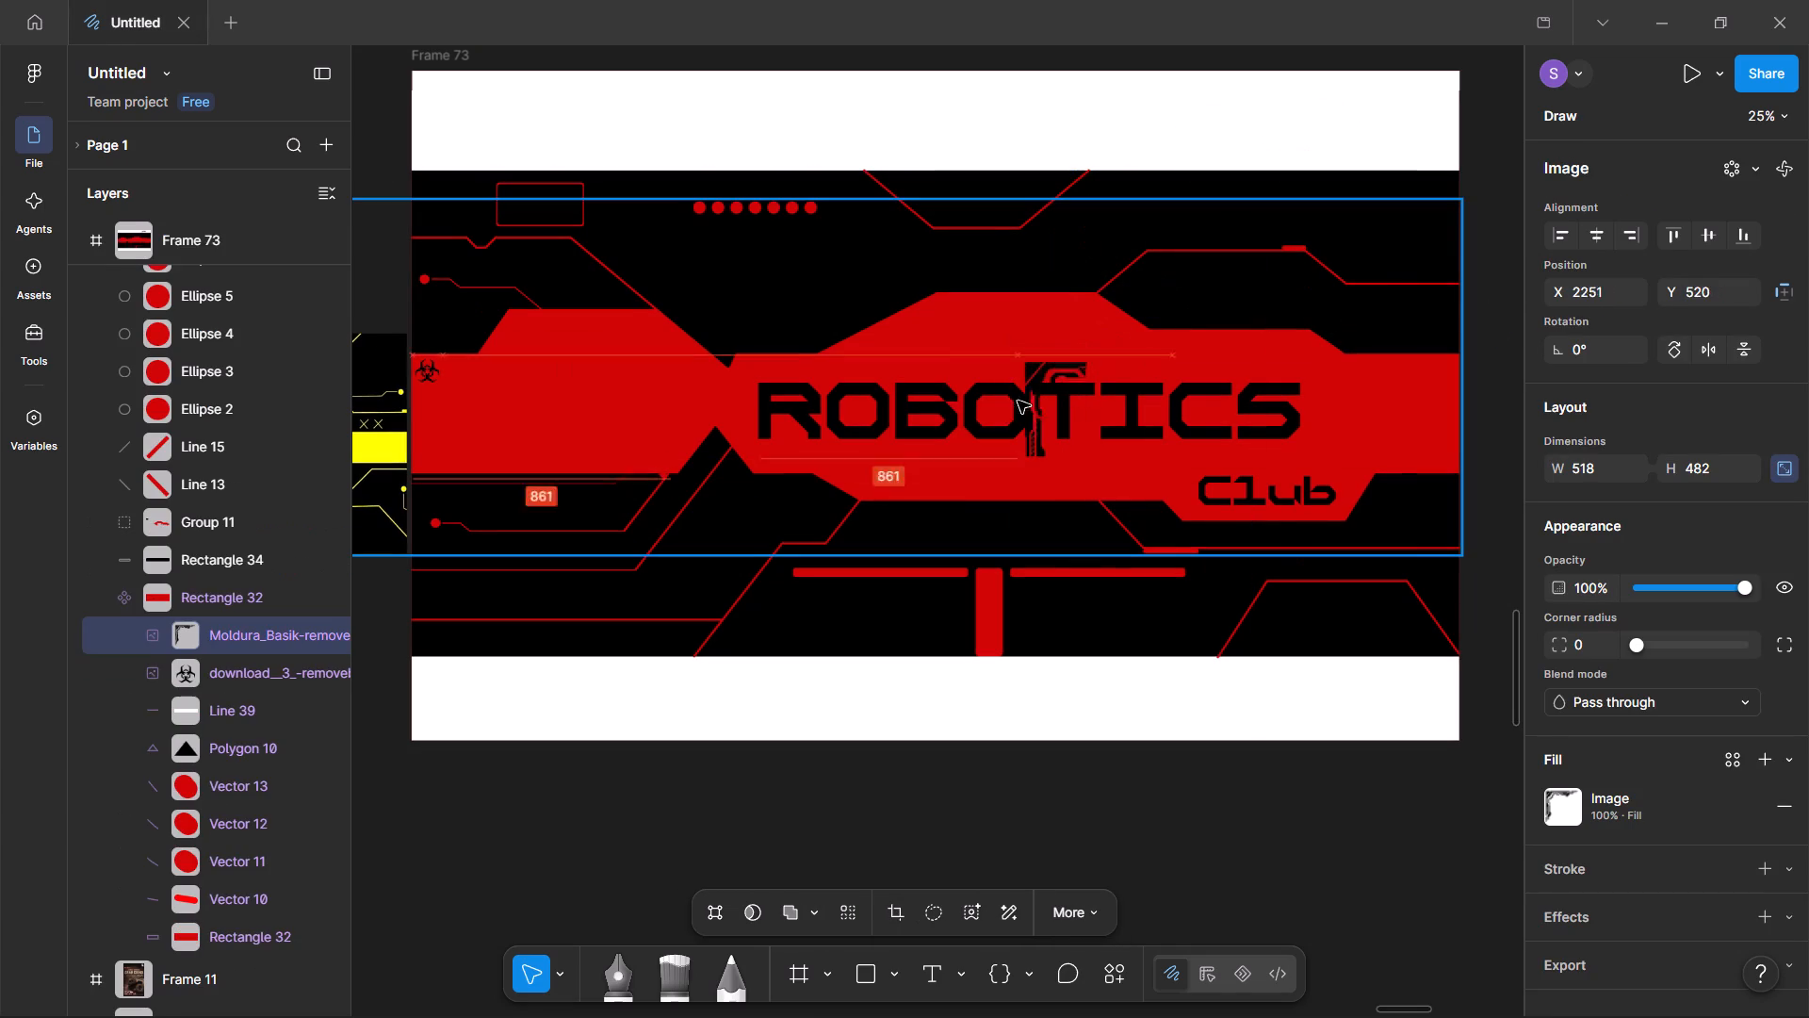
drag(1018, 401, 595, 388)
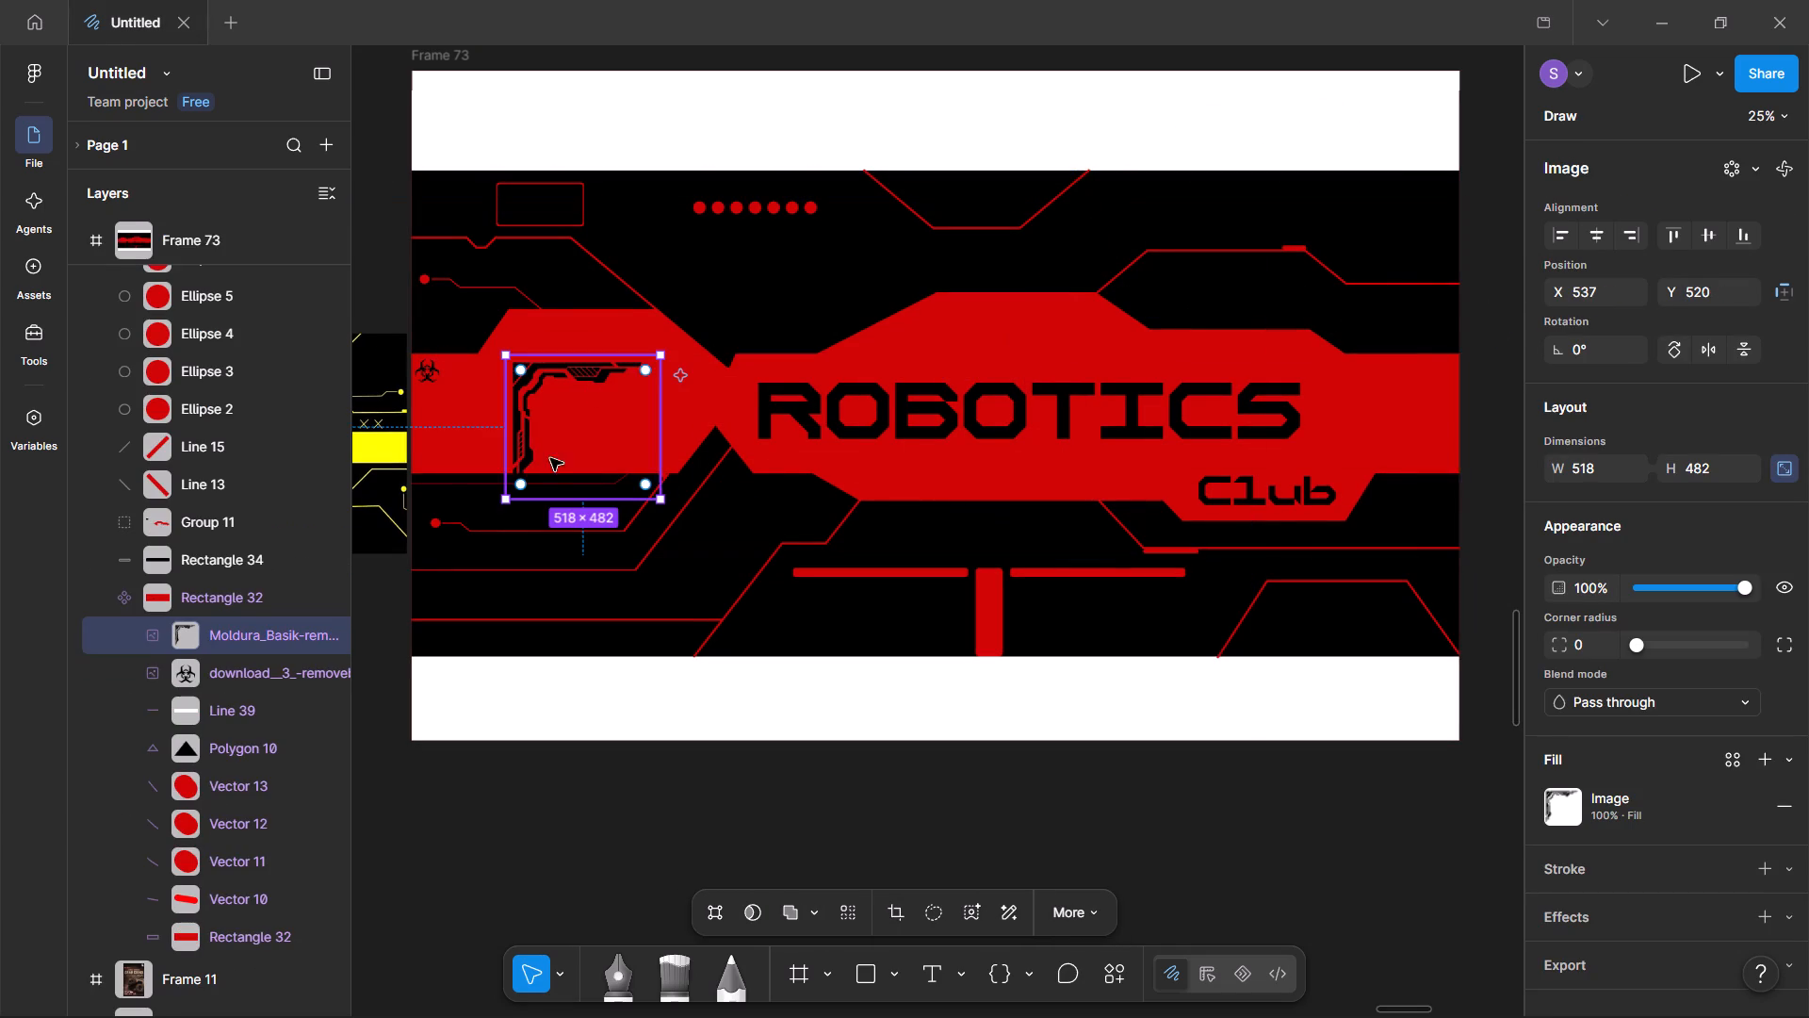
Scale the corner frame down to about 254 × 236 and place it near the red band's left end, beside the biohazard symbol.
drag(508, 503, 586, 421)
drag(616, 392, 475, 421)
click(579, 393)
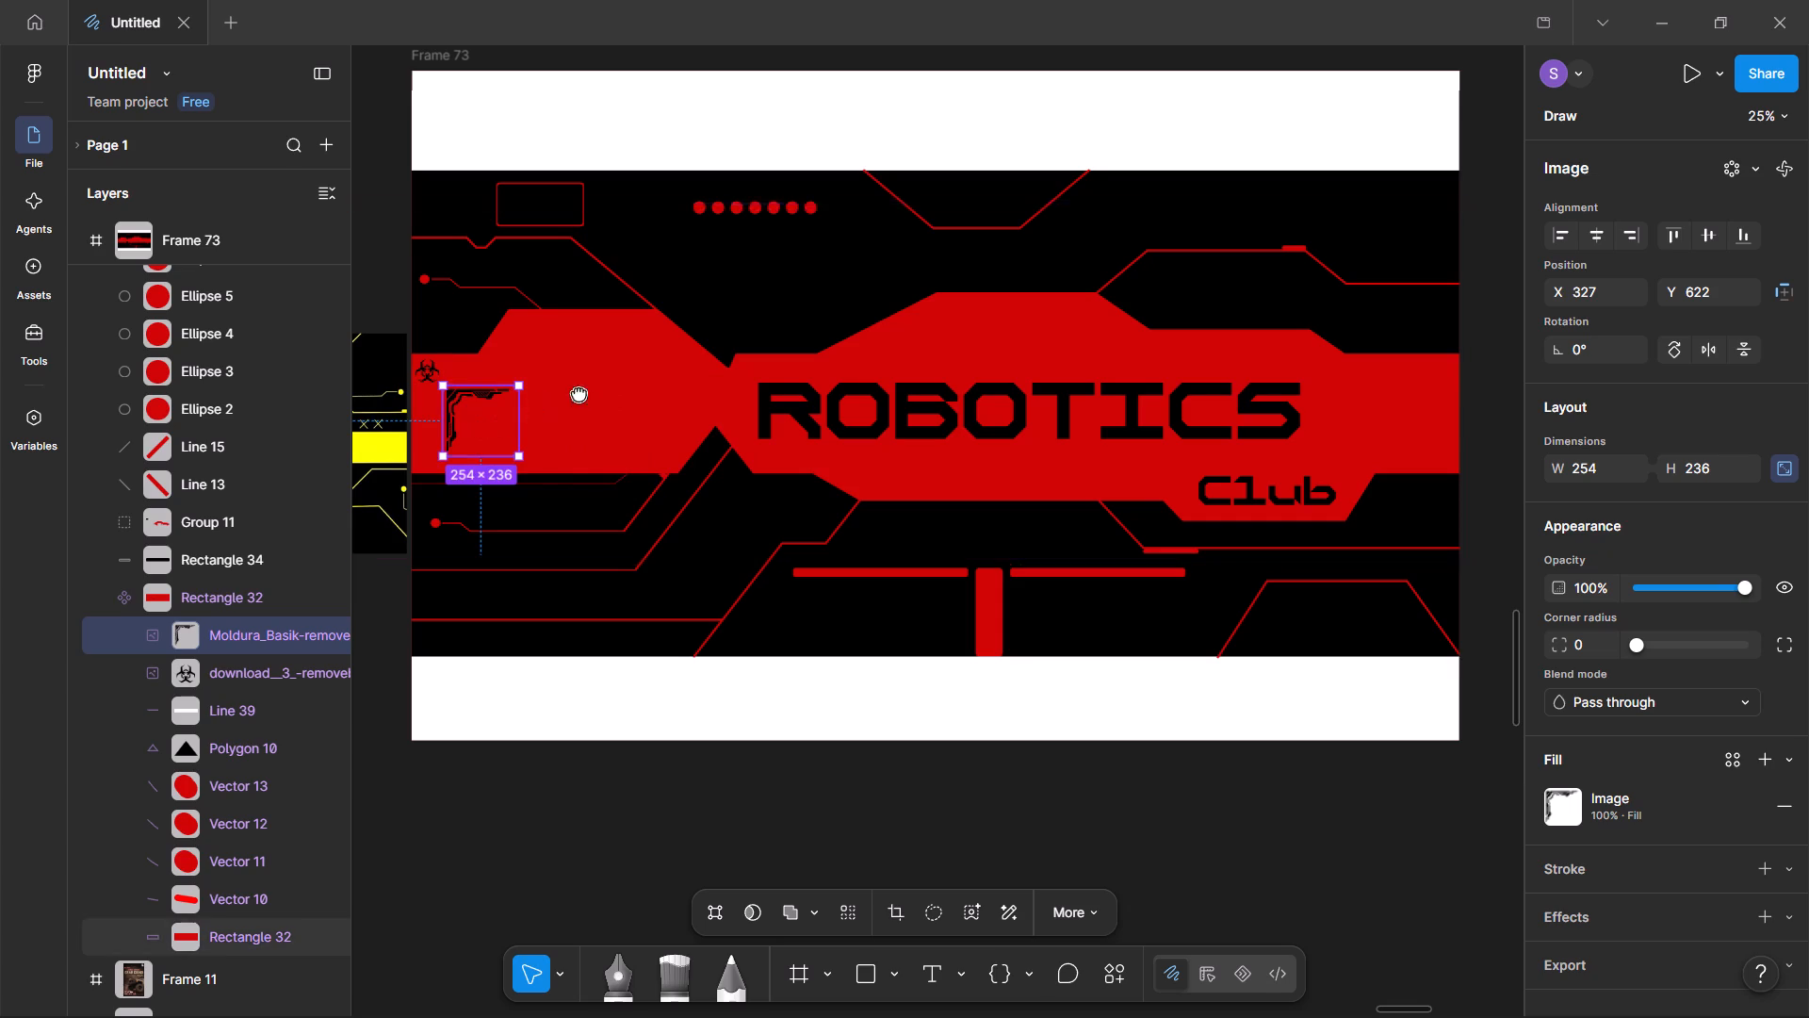
drag(677, 410, 984, 453)
click(984, 453)
scroll(777, 439, up, 2)
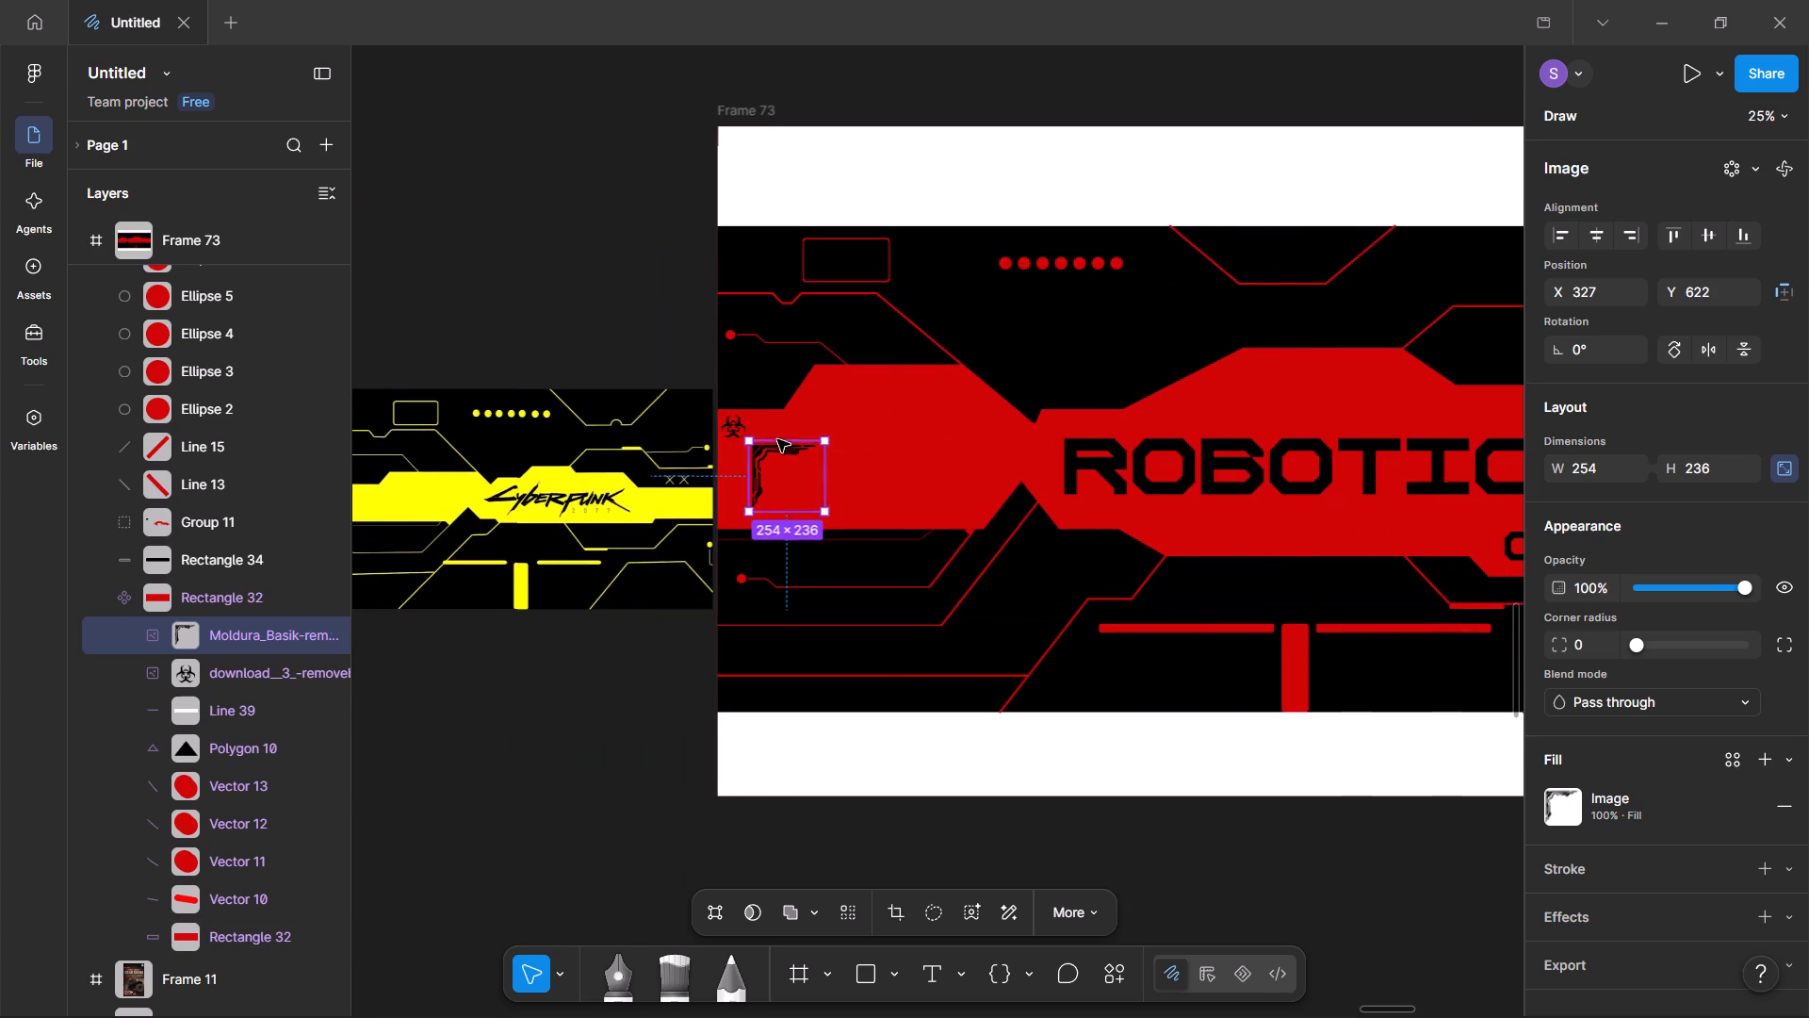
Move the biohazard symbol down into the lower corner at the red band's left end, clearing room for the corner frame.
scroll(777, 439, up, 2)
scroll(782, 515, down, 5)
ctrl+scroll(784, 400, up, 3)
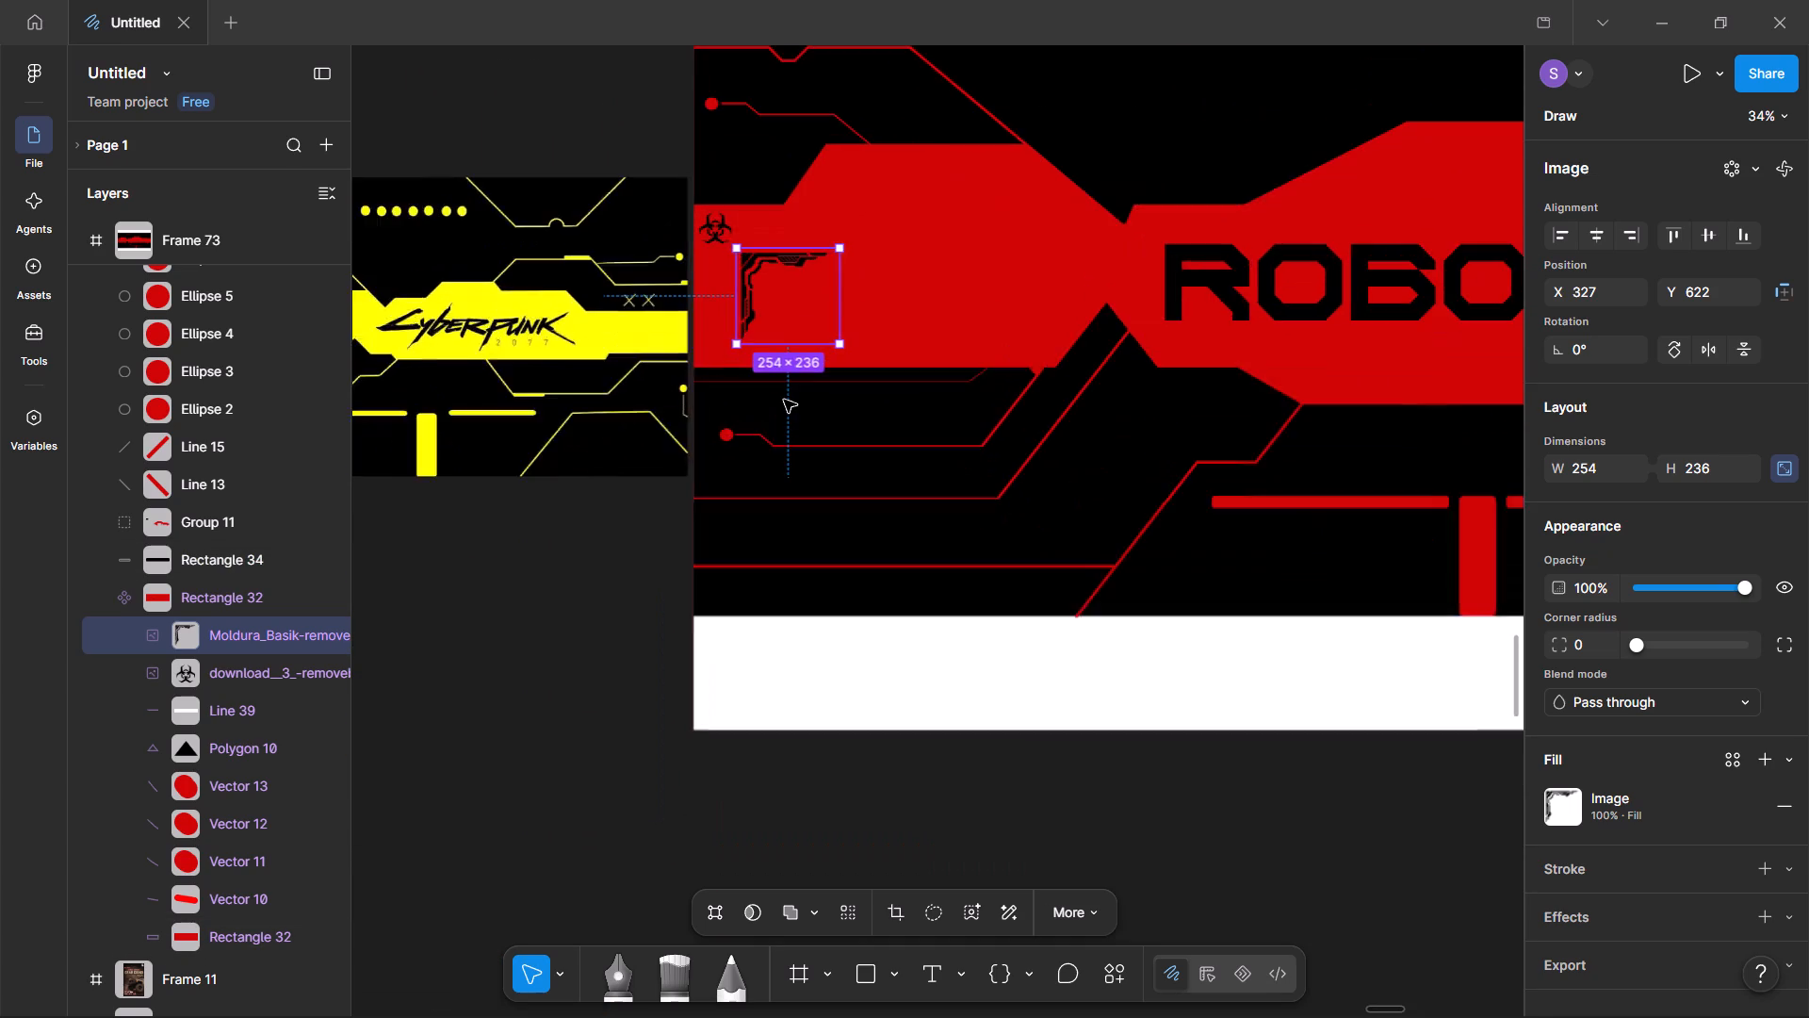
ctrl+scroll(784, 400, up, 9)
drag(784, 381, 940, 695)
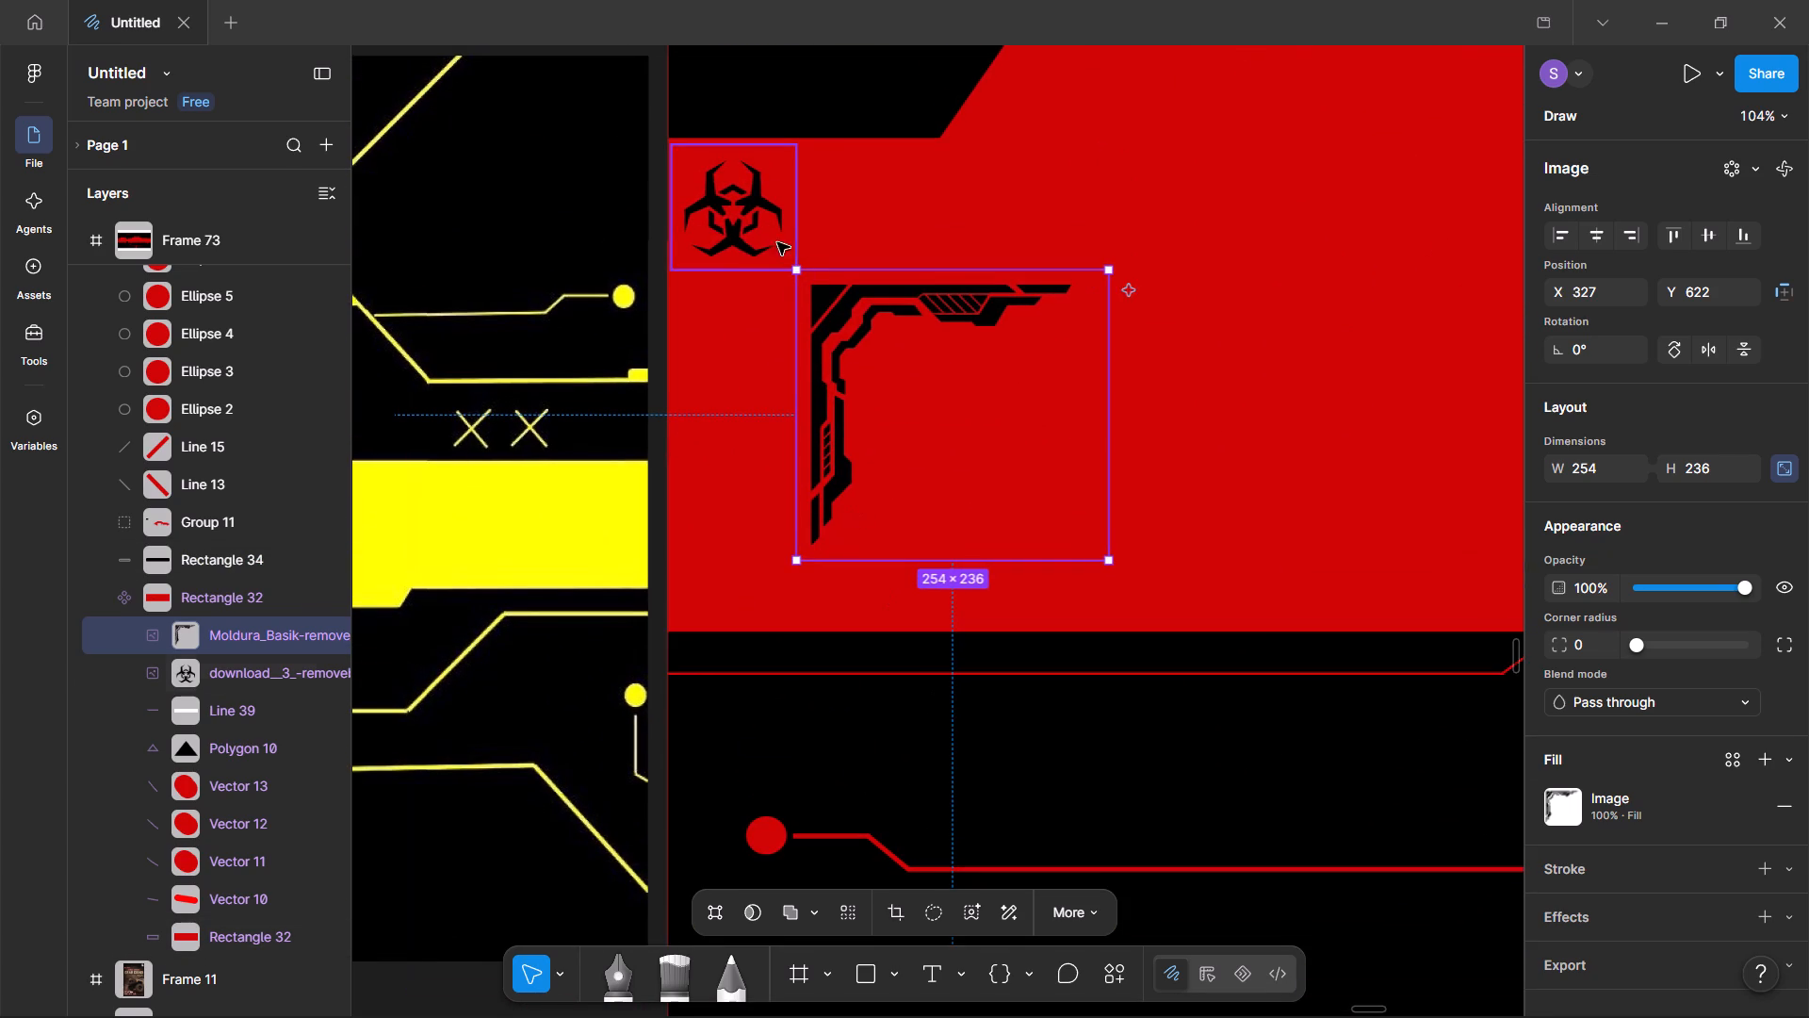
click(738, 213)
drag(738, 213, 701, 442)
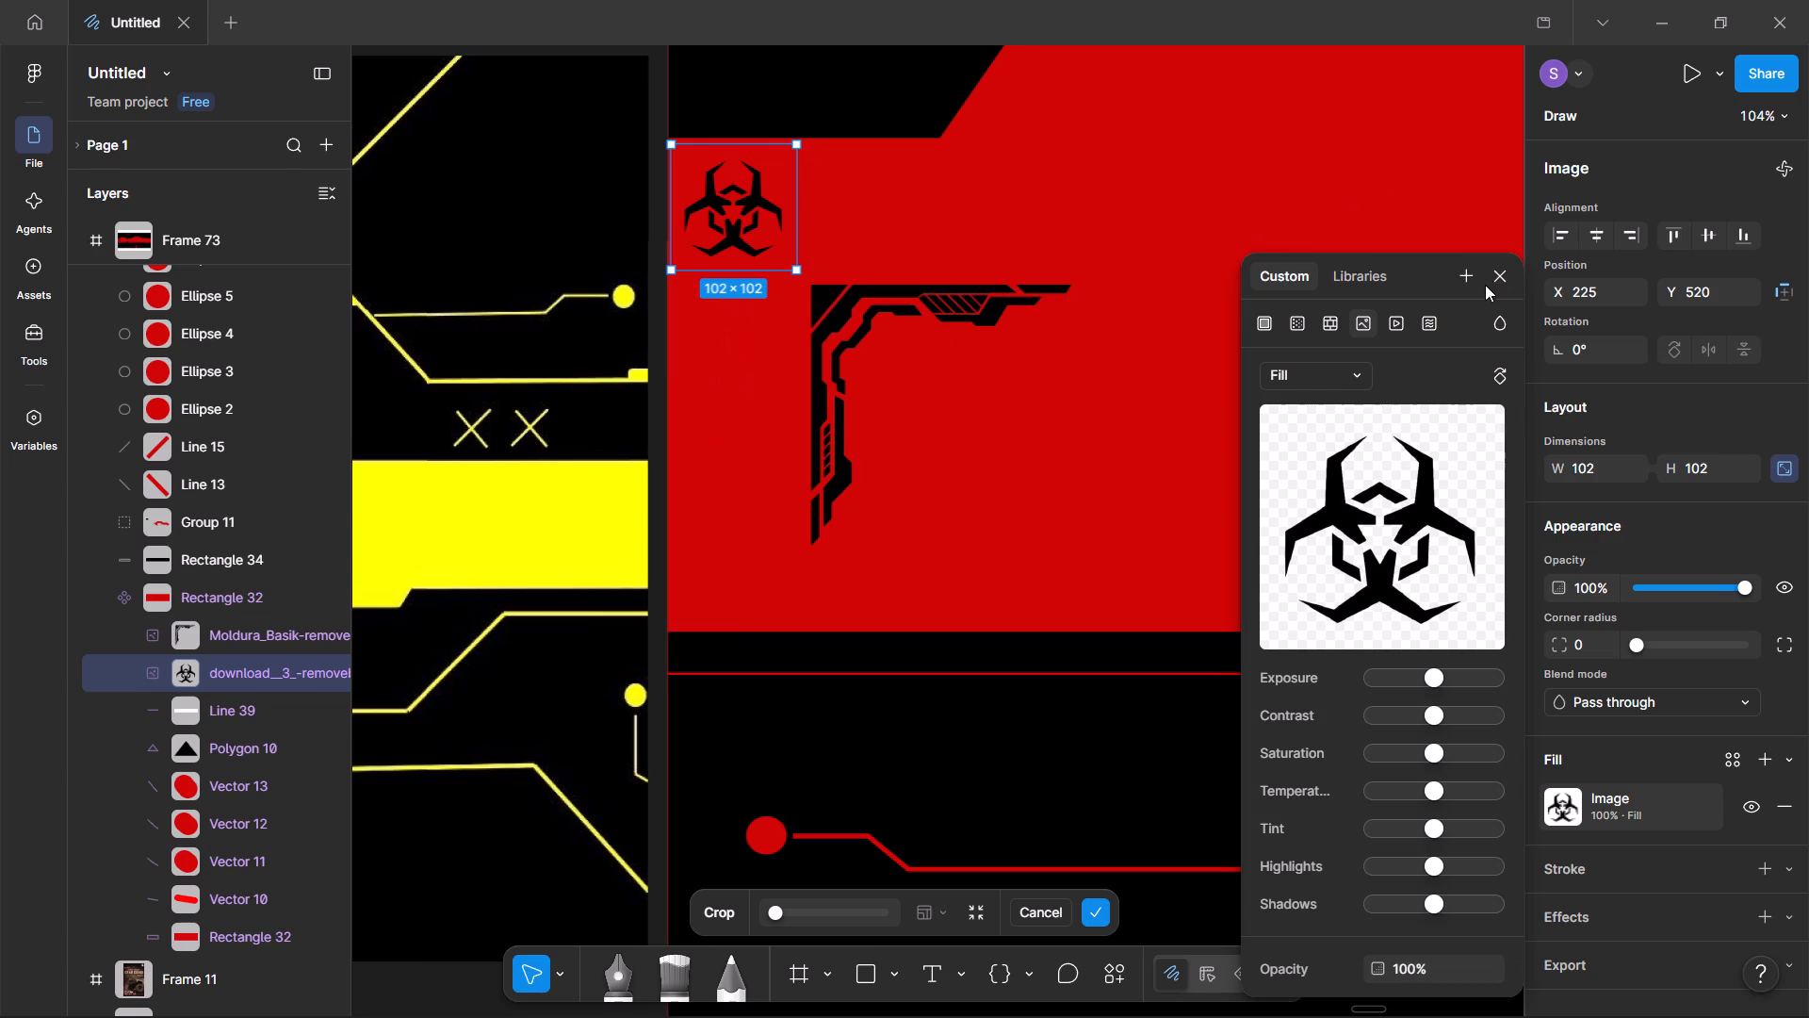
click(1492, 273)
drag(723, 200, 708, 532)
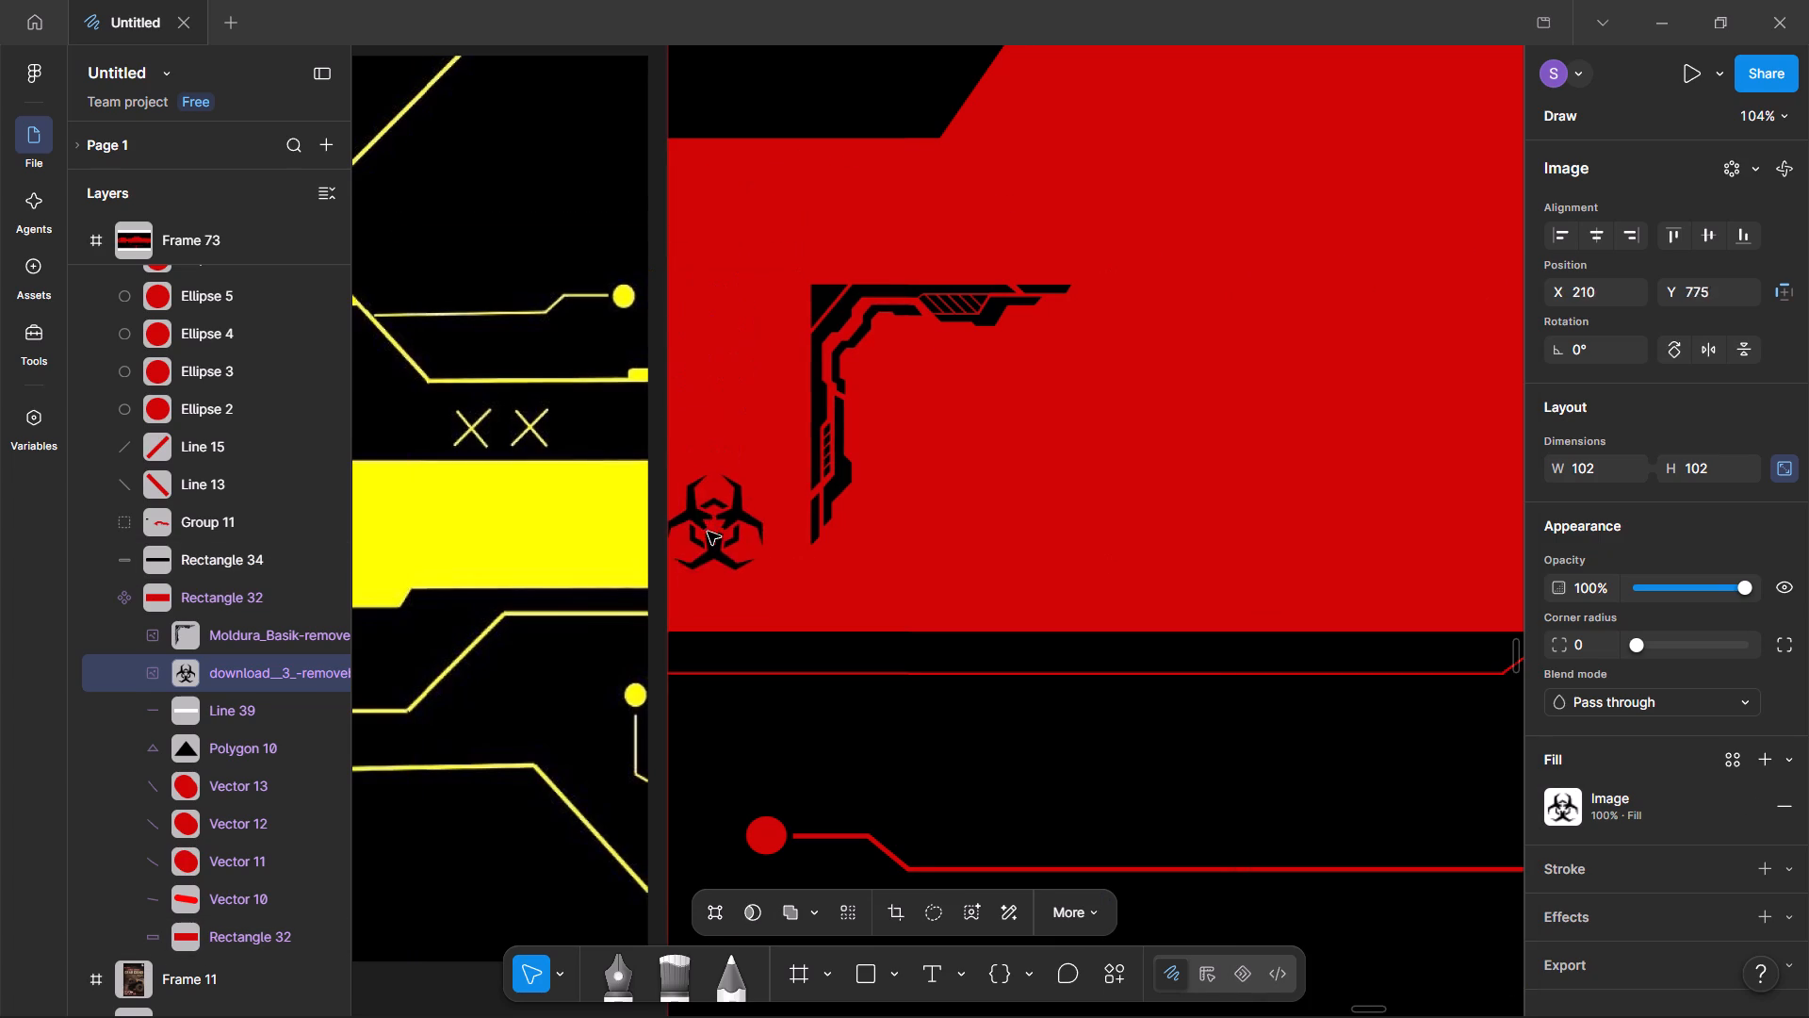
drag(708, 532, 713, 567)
Fit the corner frame tightly into the upper corner at the red band's left end, at X 213, Y 505.
drag(920, 338, 783, 201)
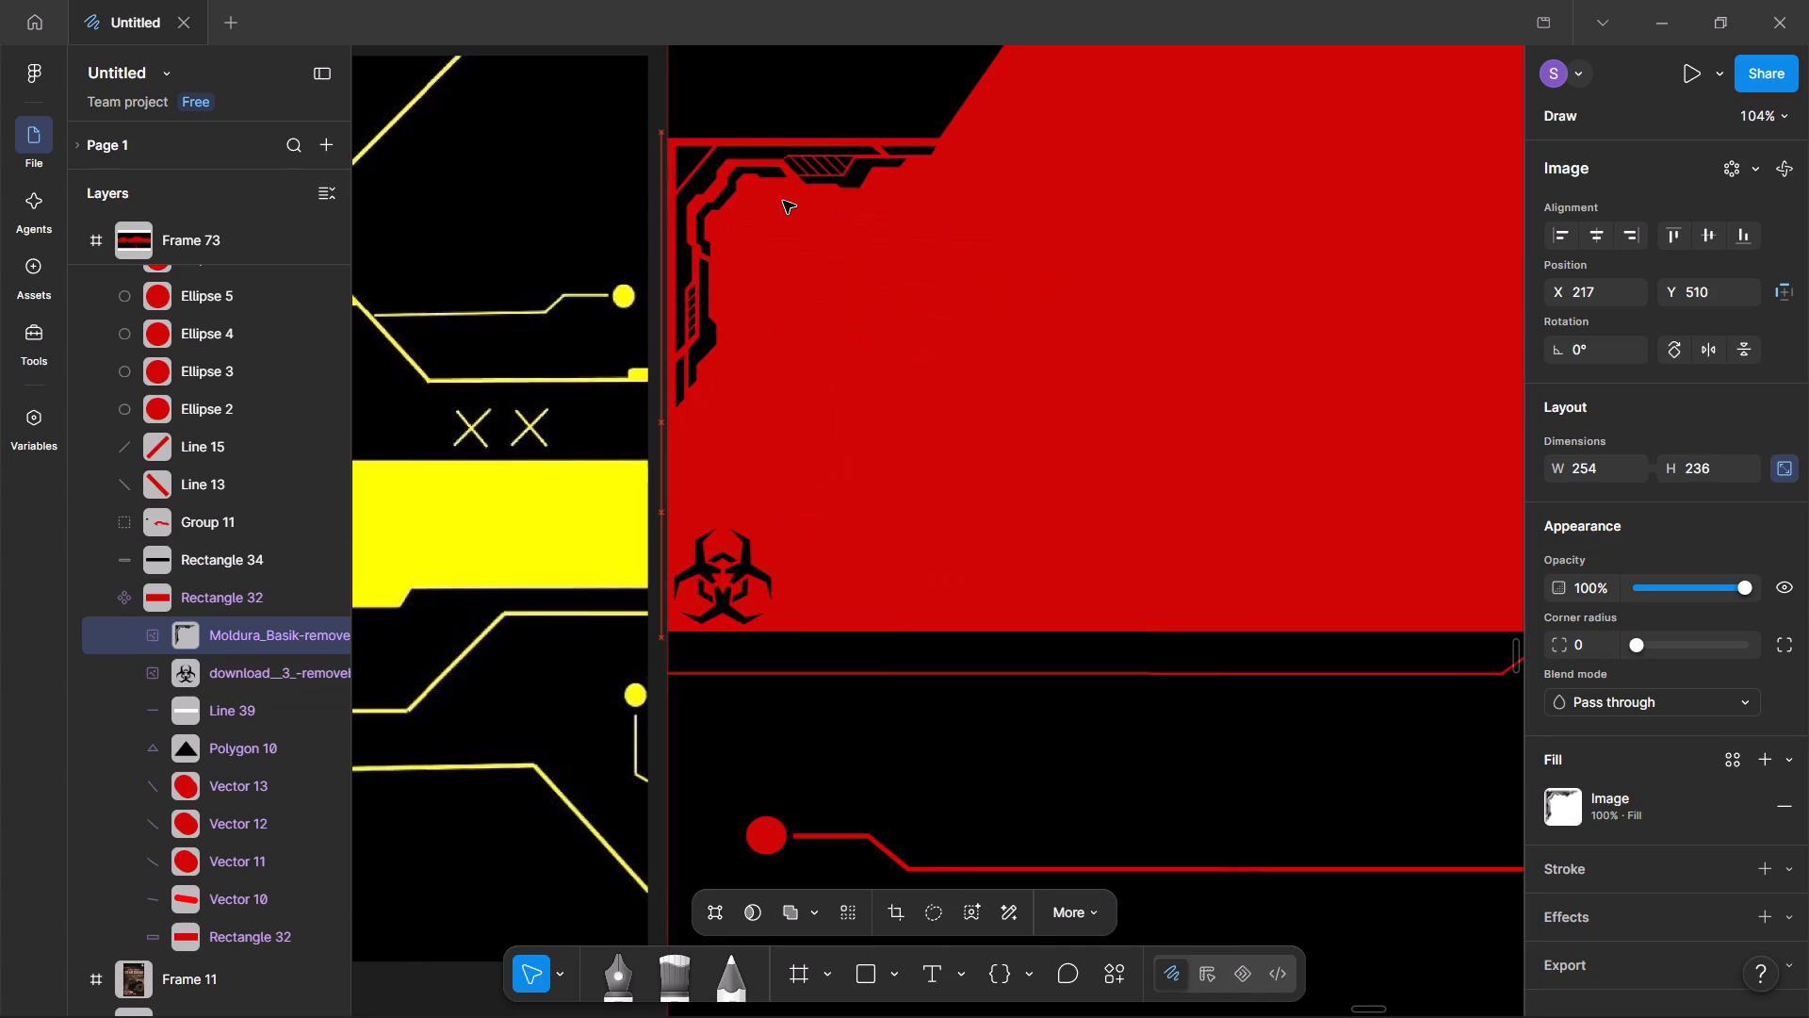
drag(783, 201, 774, 195)
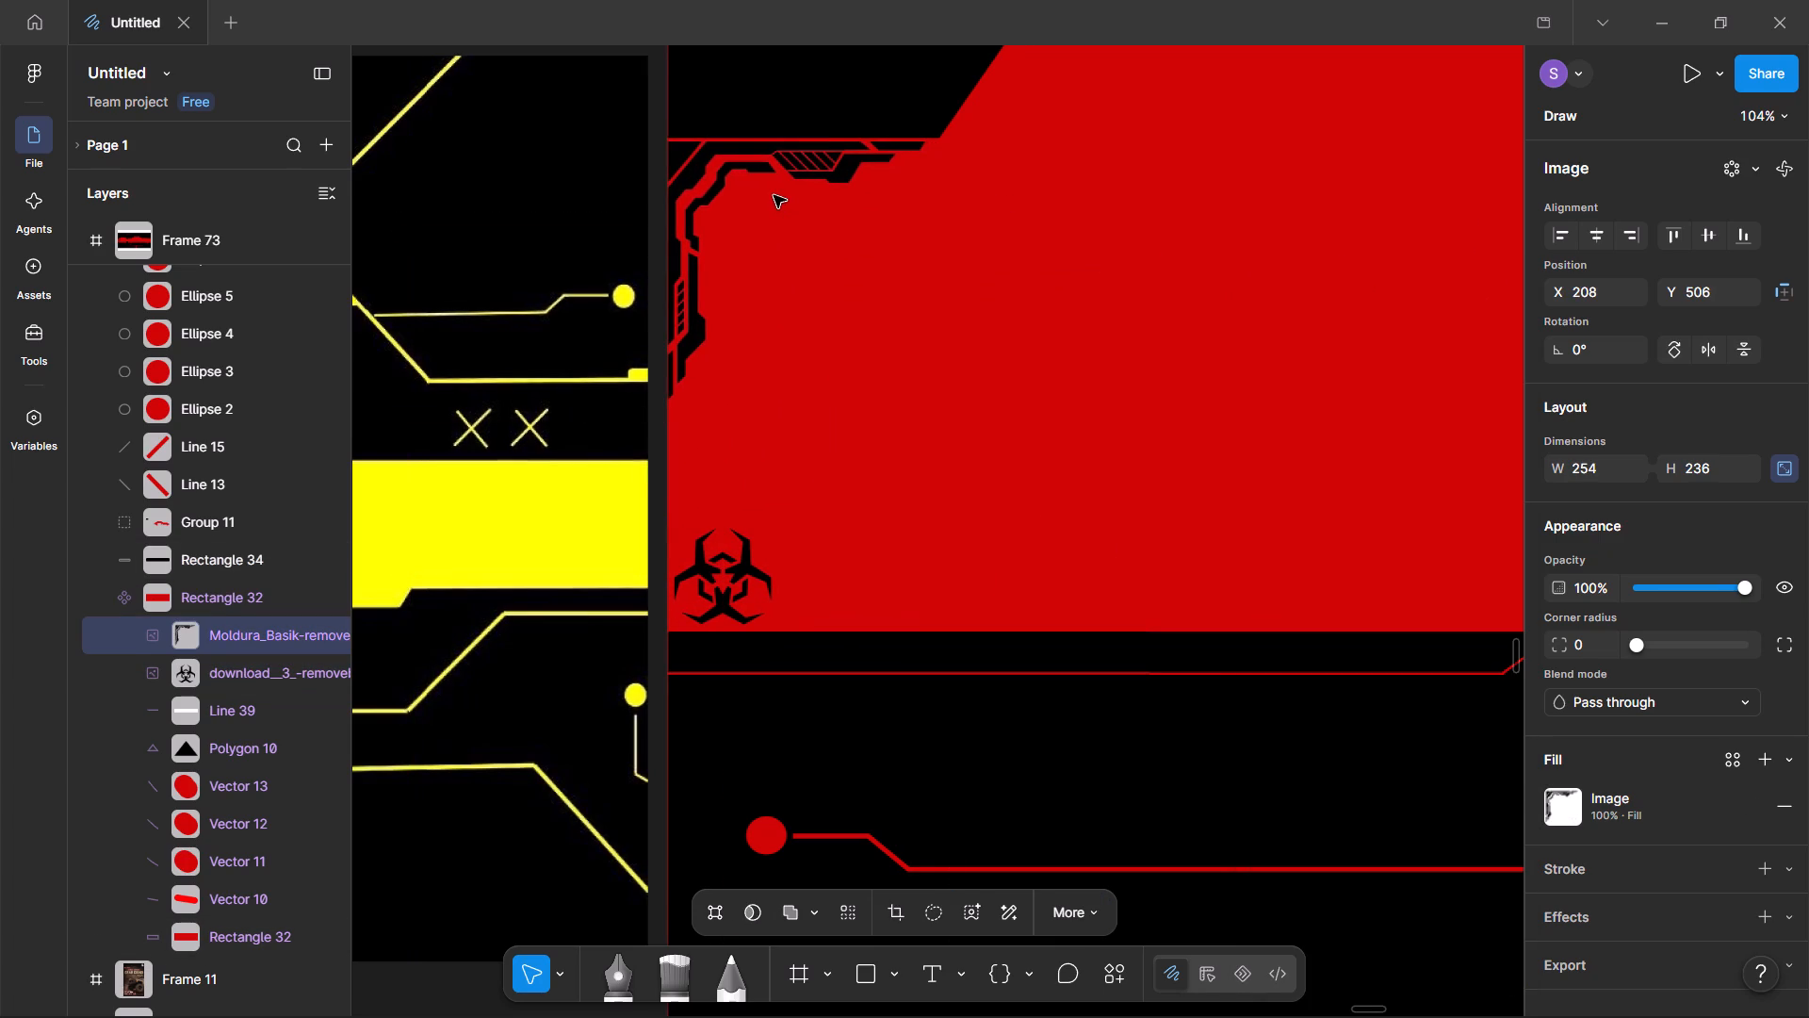
drag(774, 195, 778, 196)
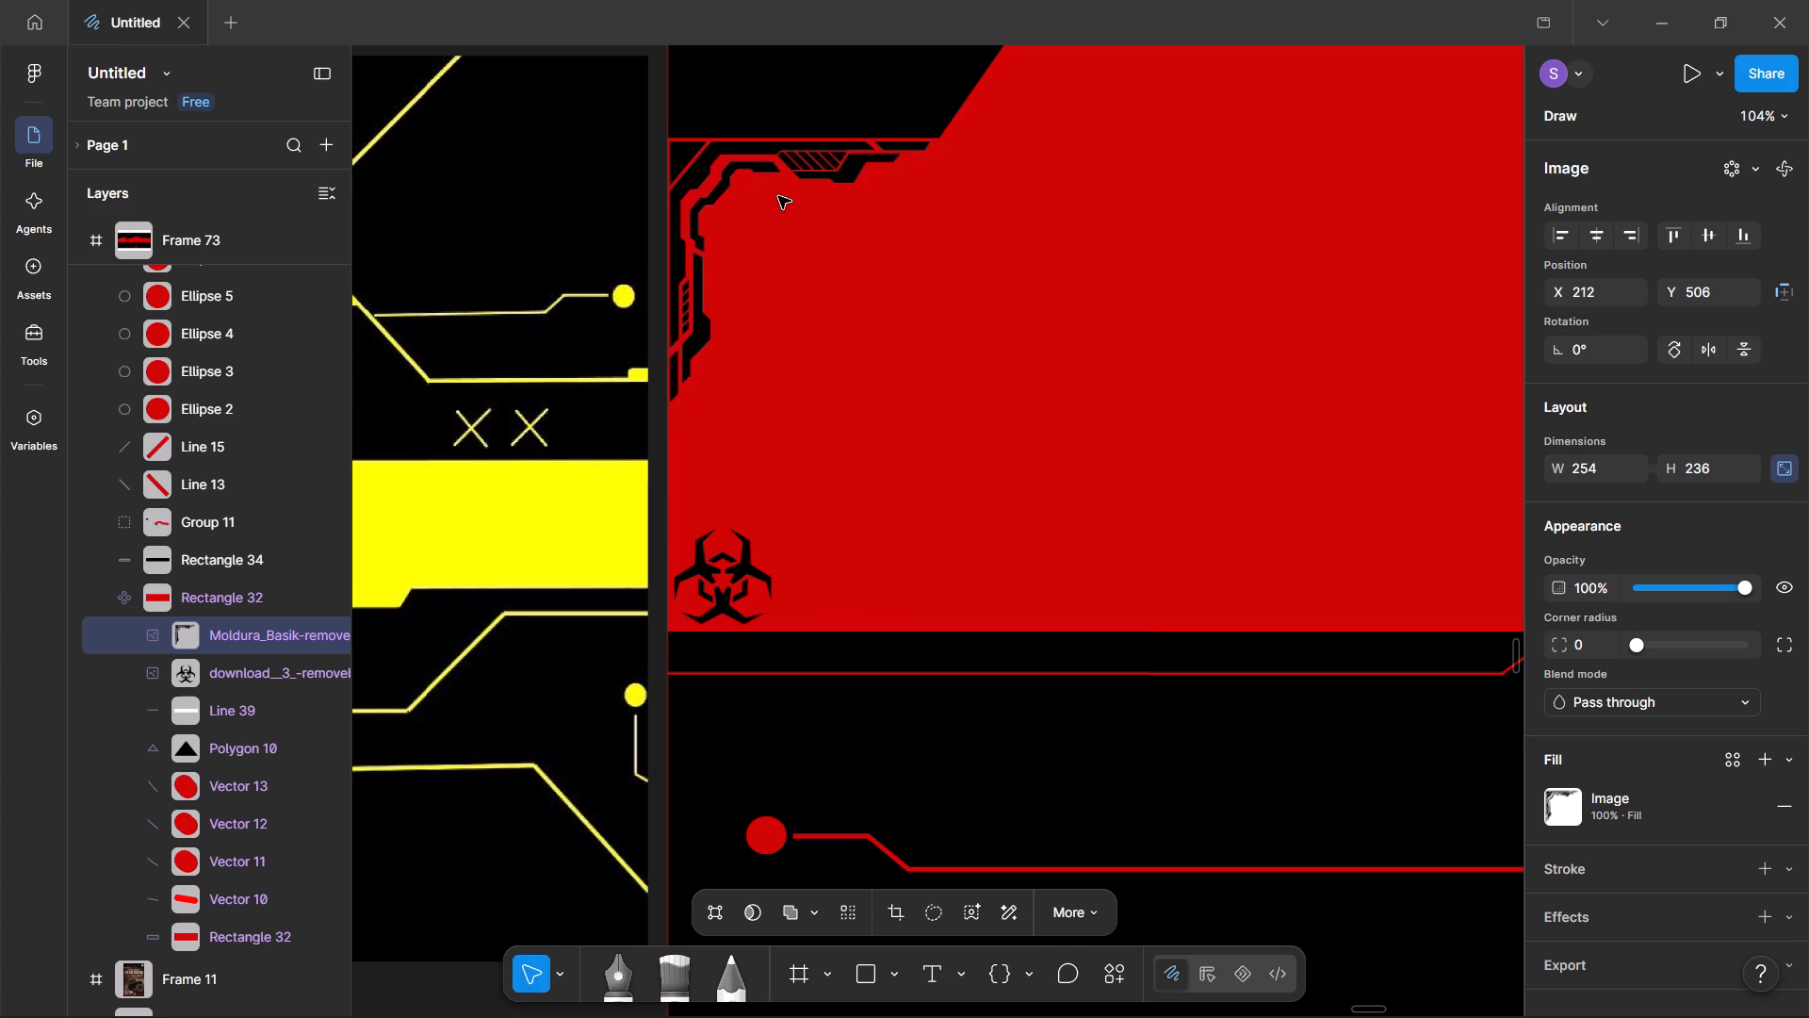
drag(778, 196, 781, 197)
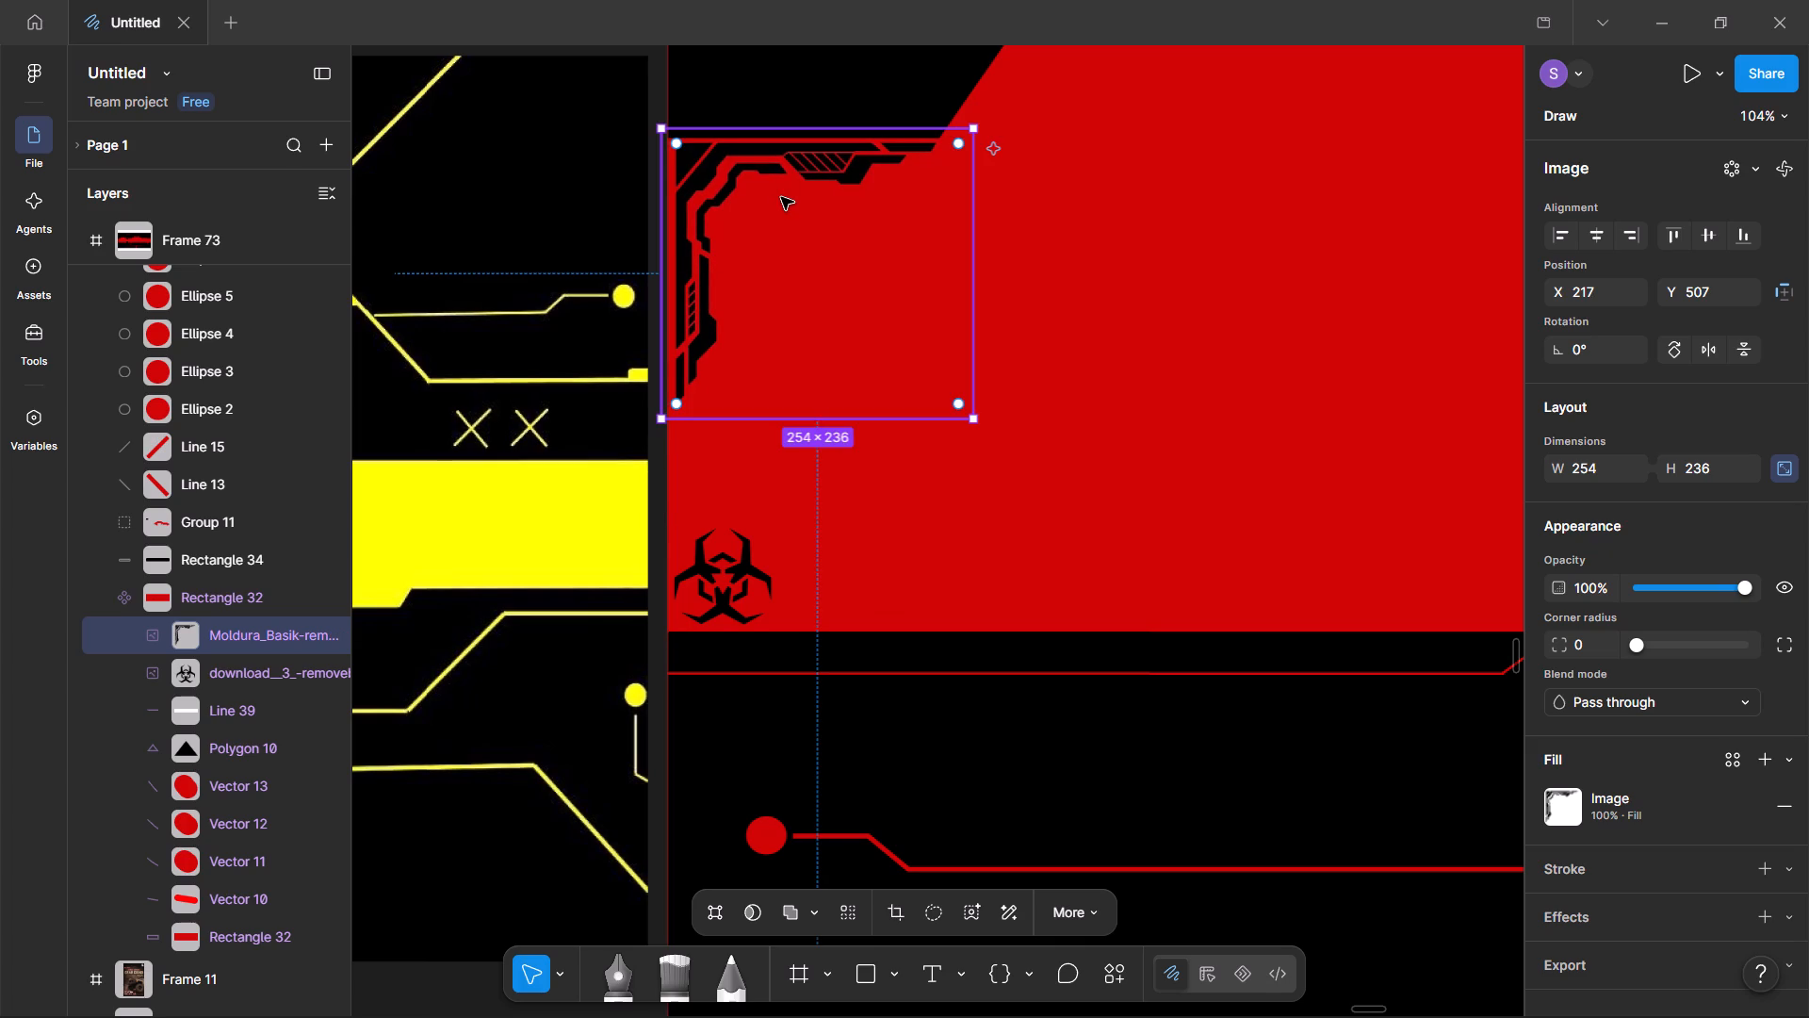
key(Left)
key(Left)
key(Left)
key(Up)
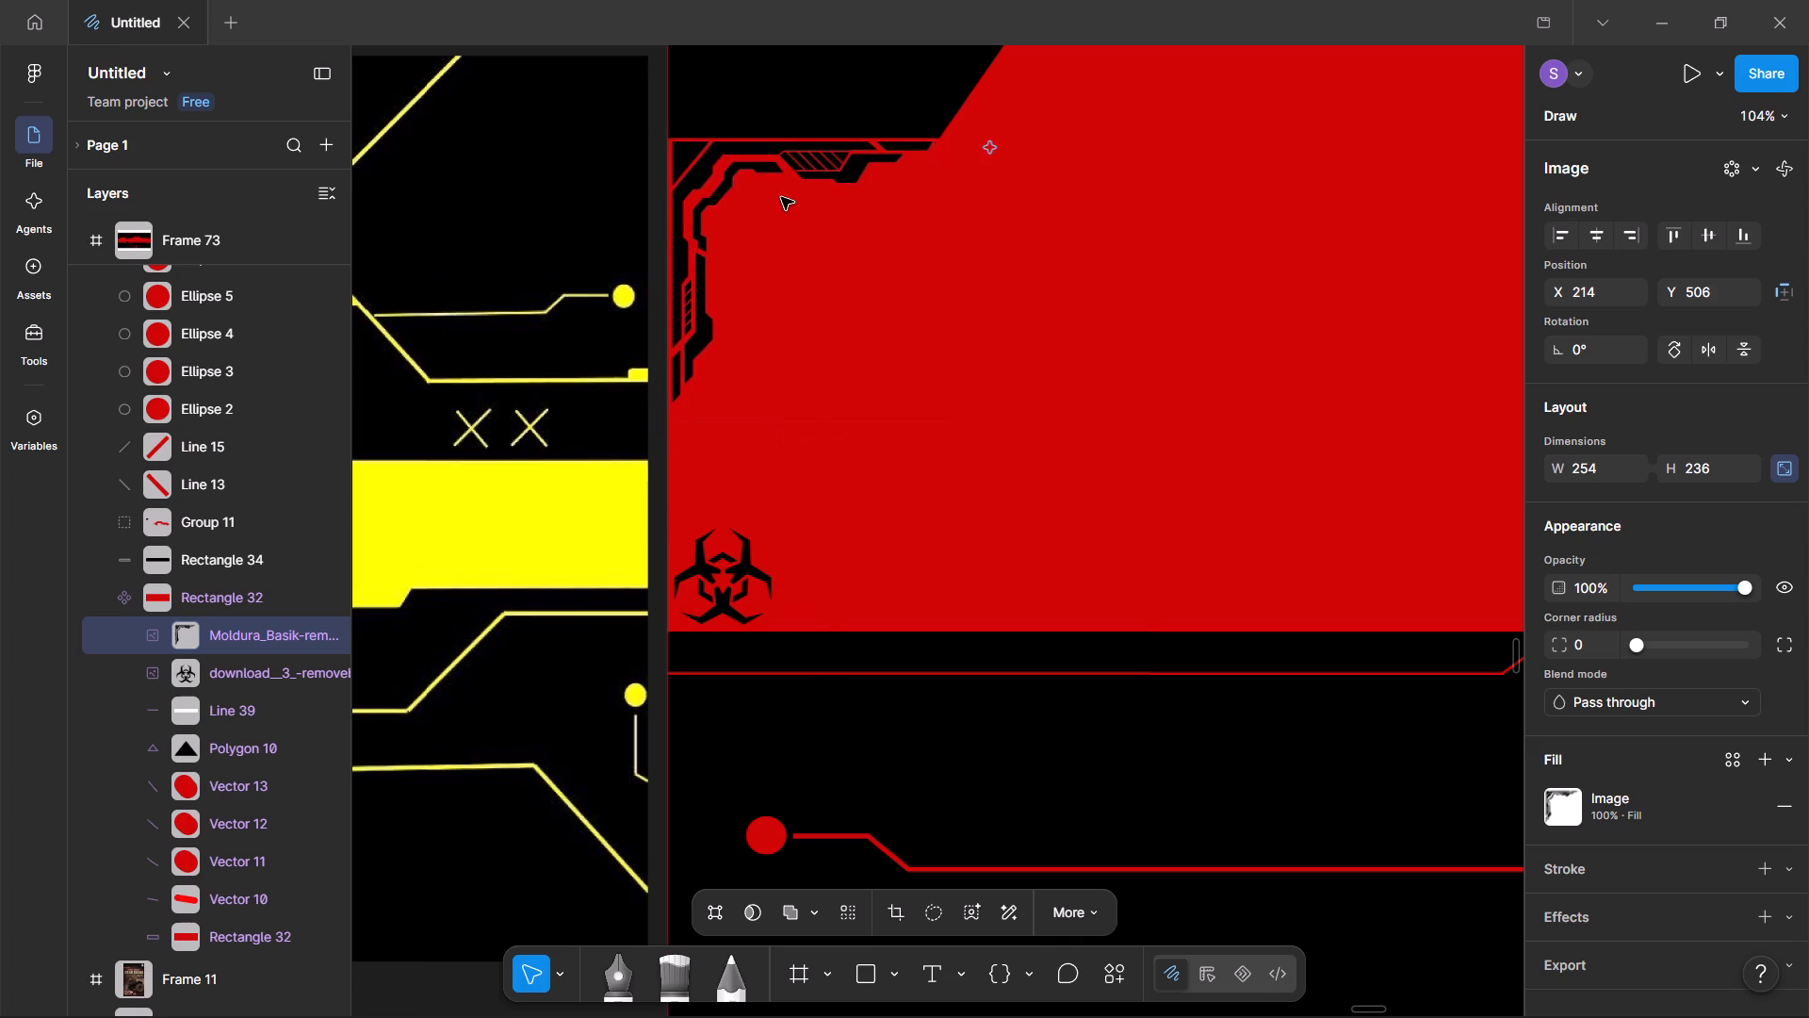
key(Left)
key(Up)
key(Up)
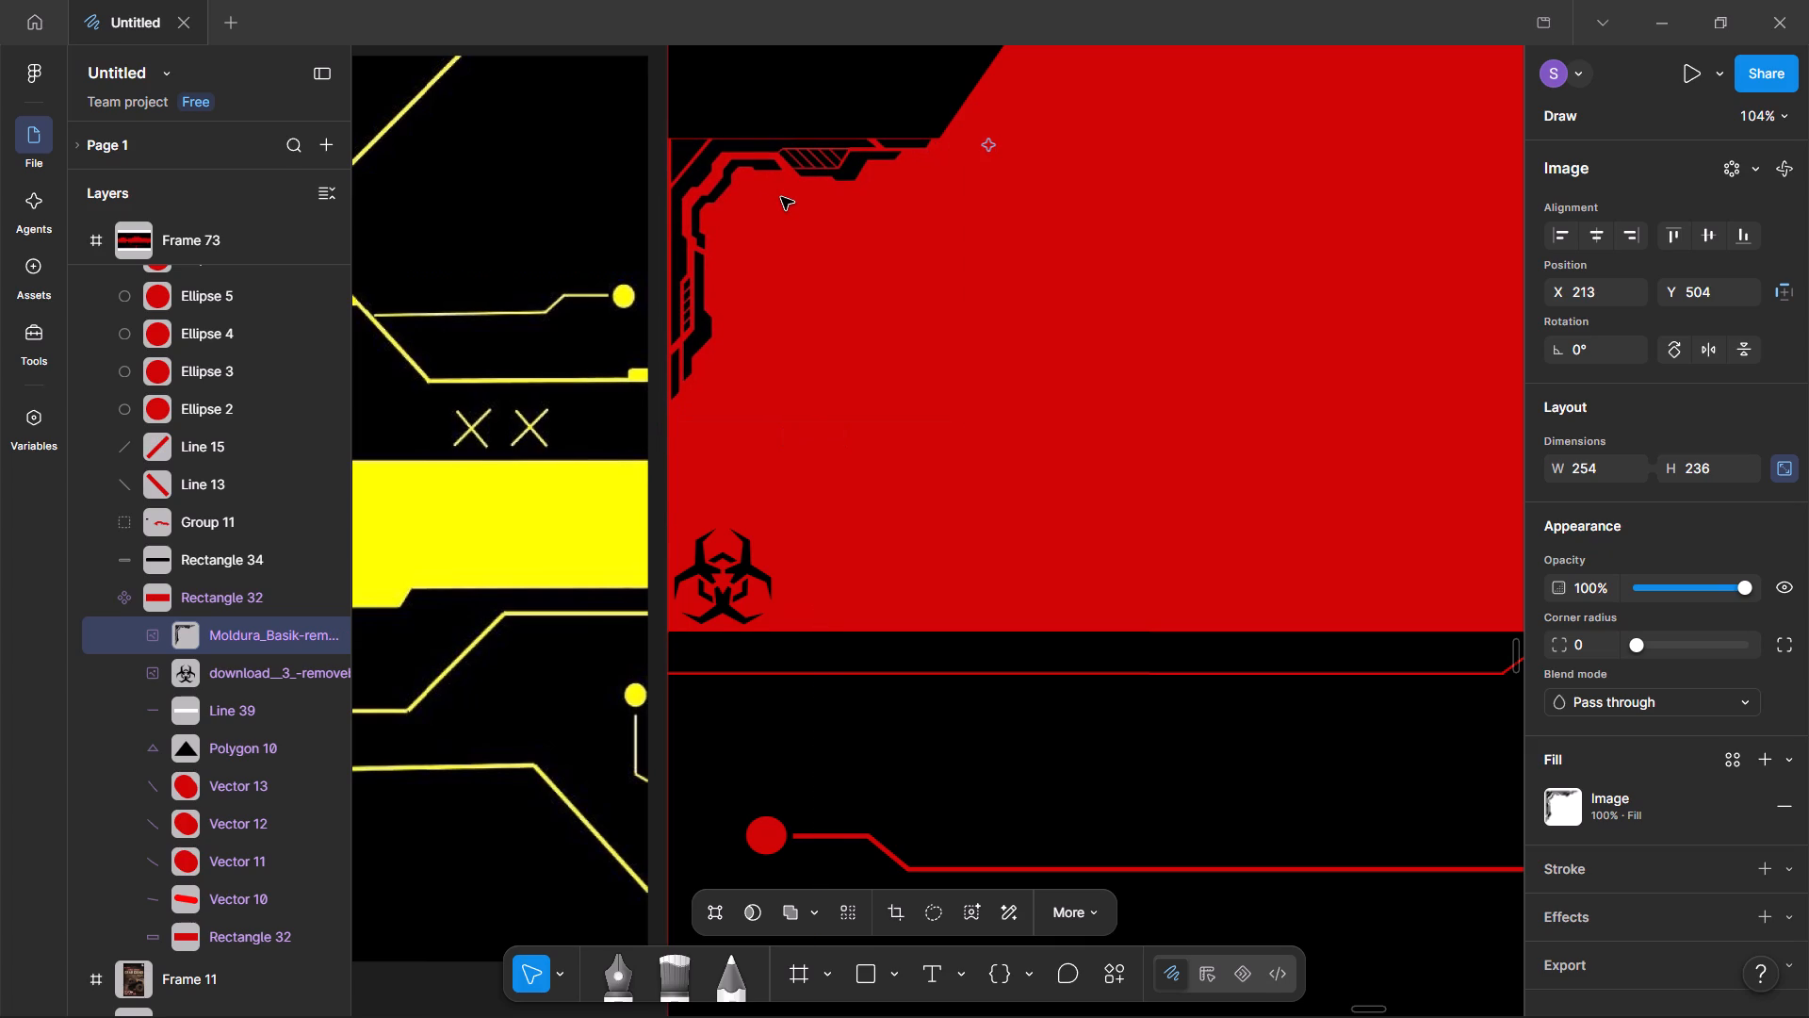
key(Down)
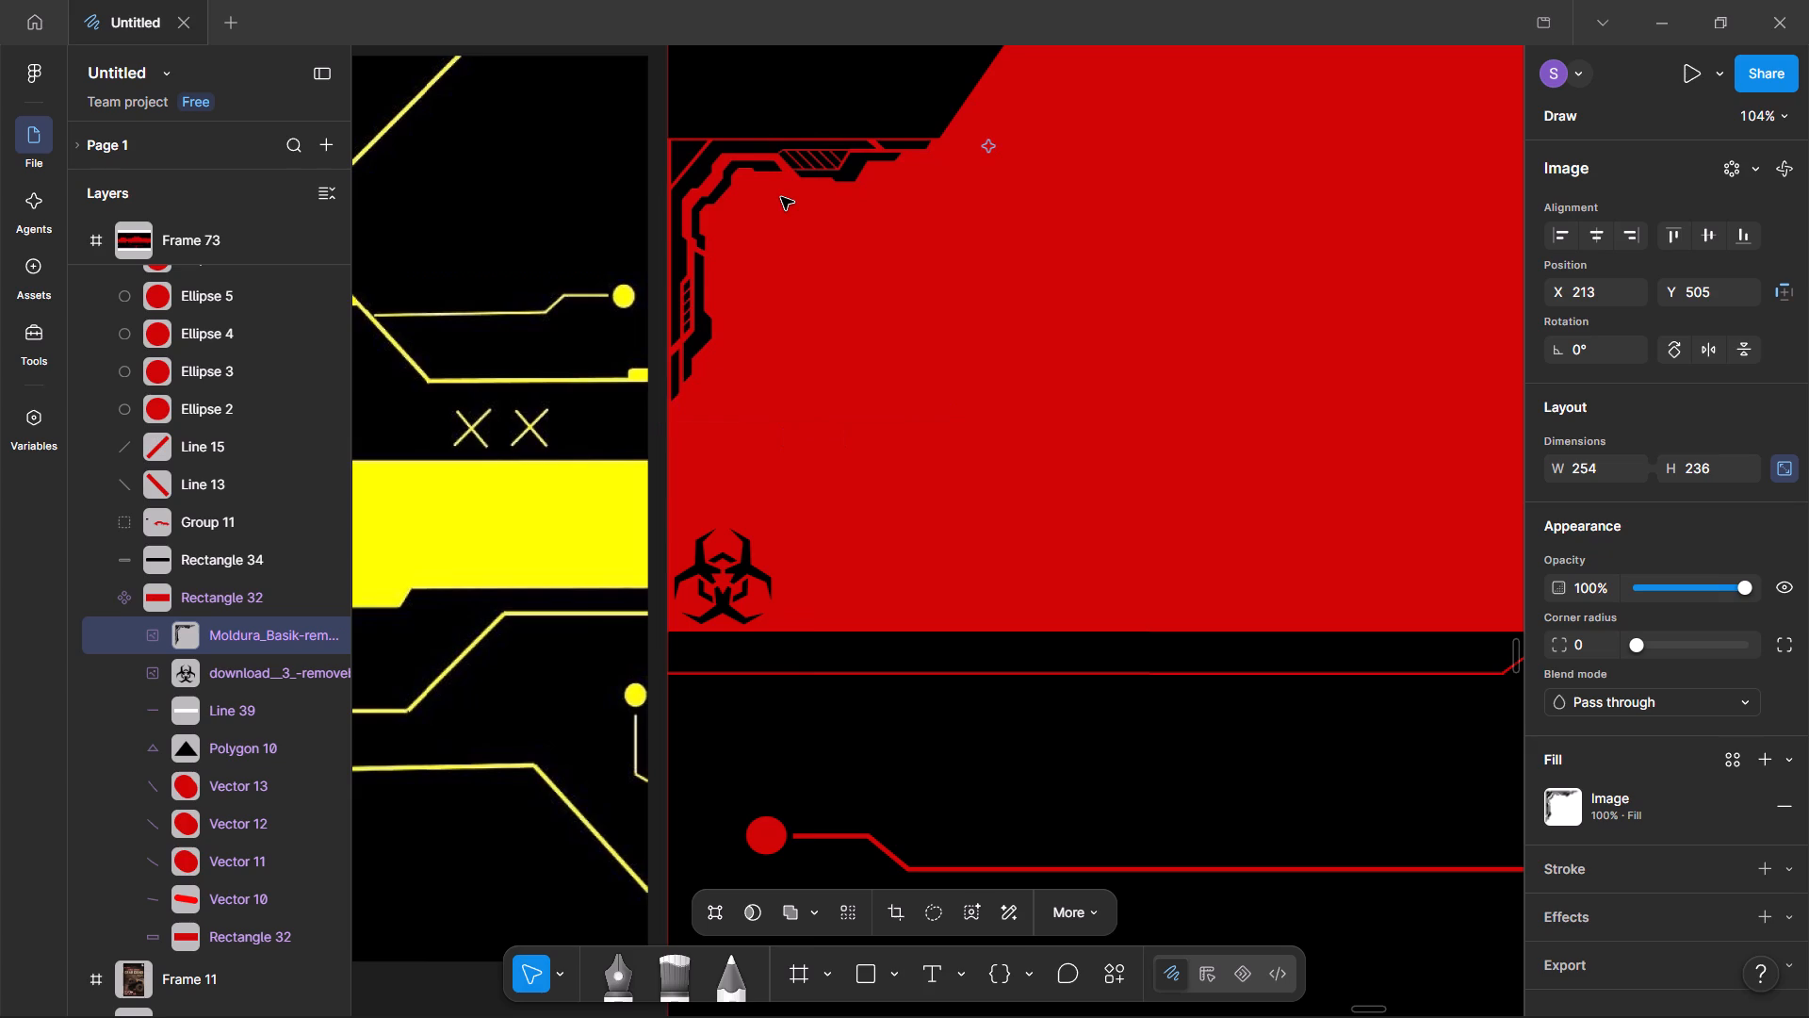
click(1127, 279)
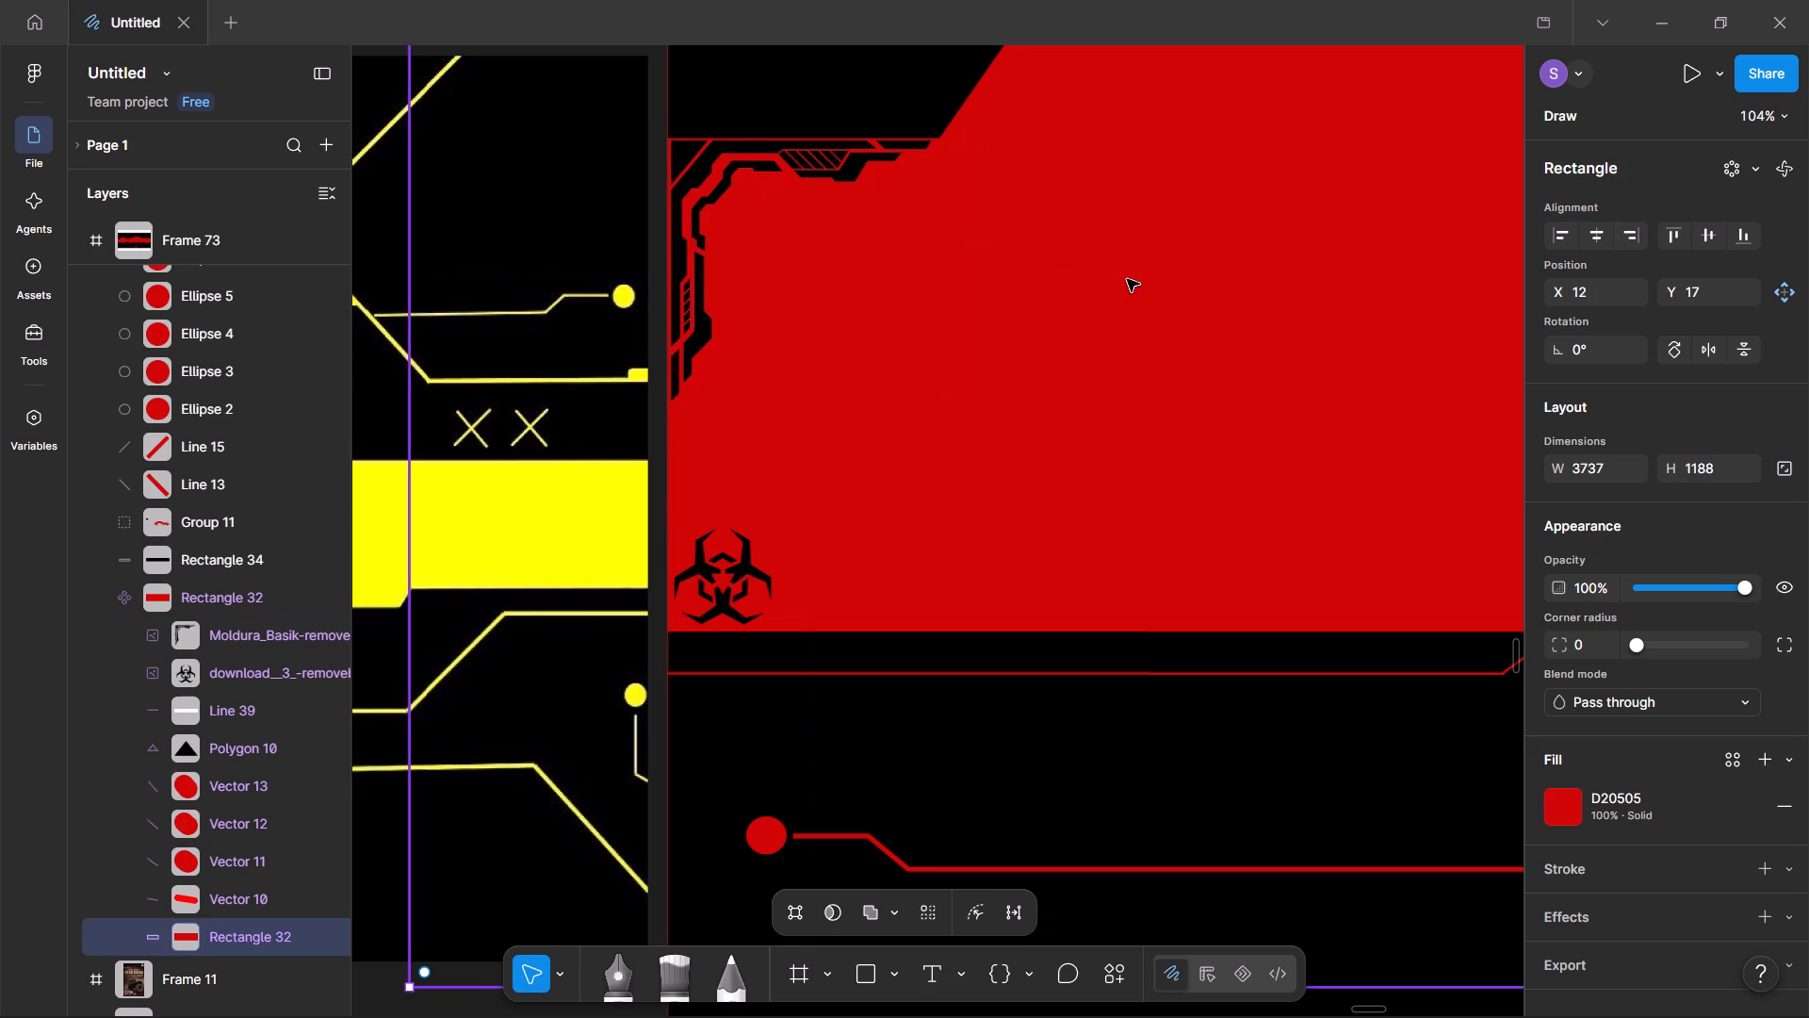
Move the biohazard symbol away from the band's edge to the middle of the red shape left of the ROBOTICS title.
drag(740, 569, 923, 404)
click(739, 565)
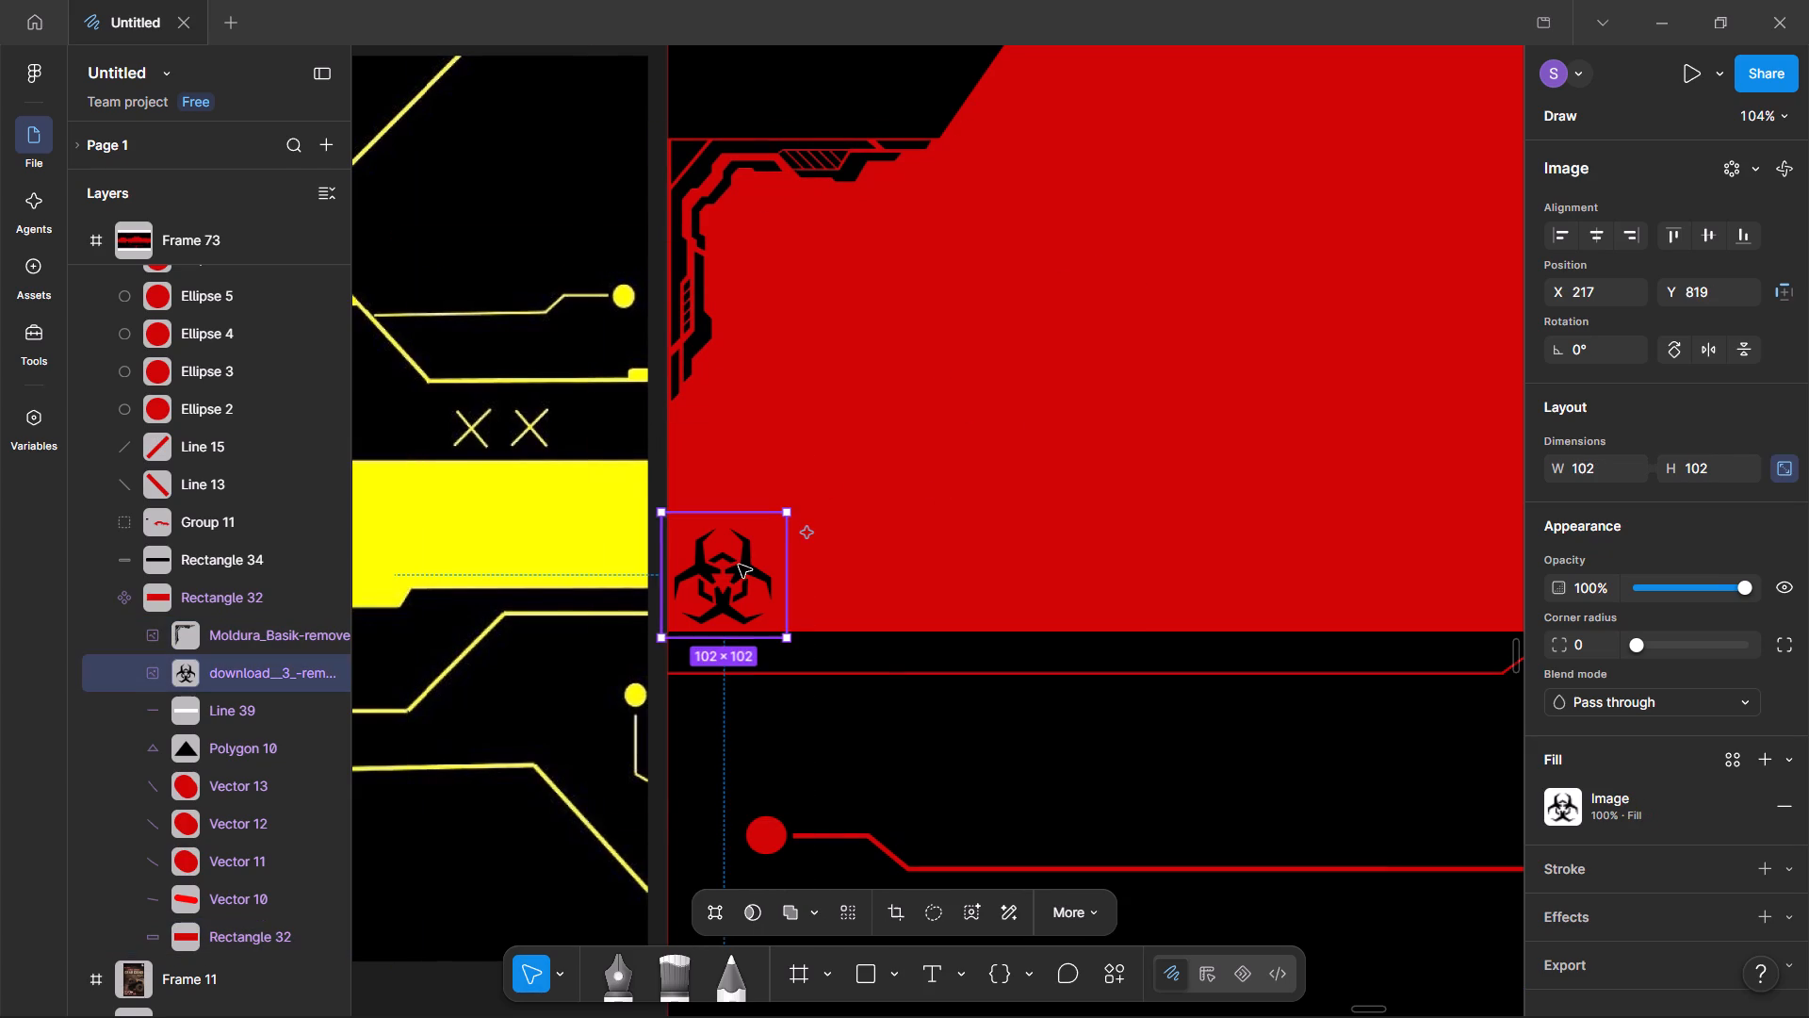
drag(739, 565, 1166, 346)
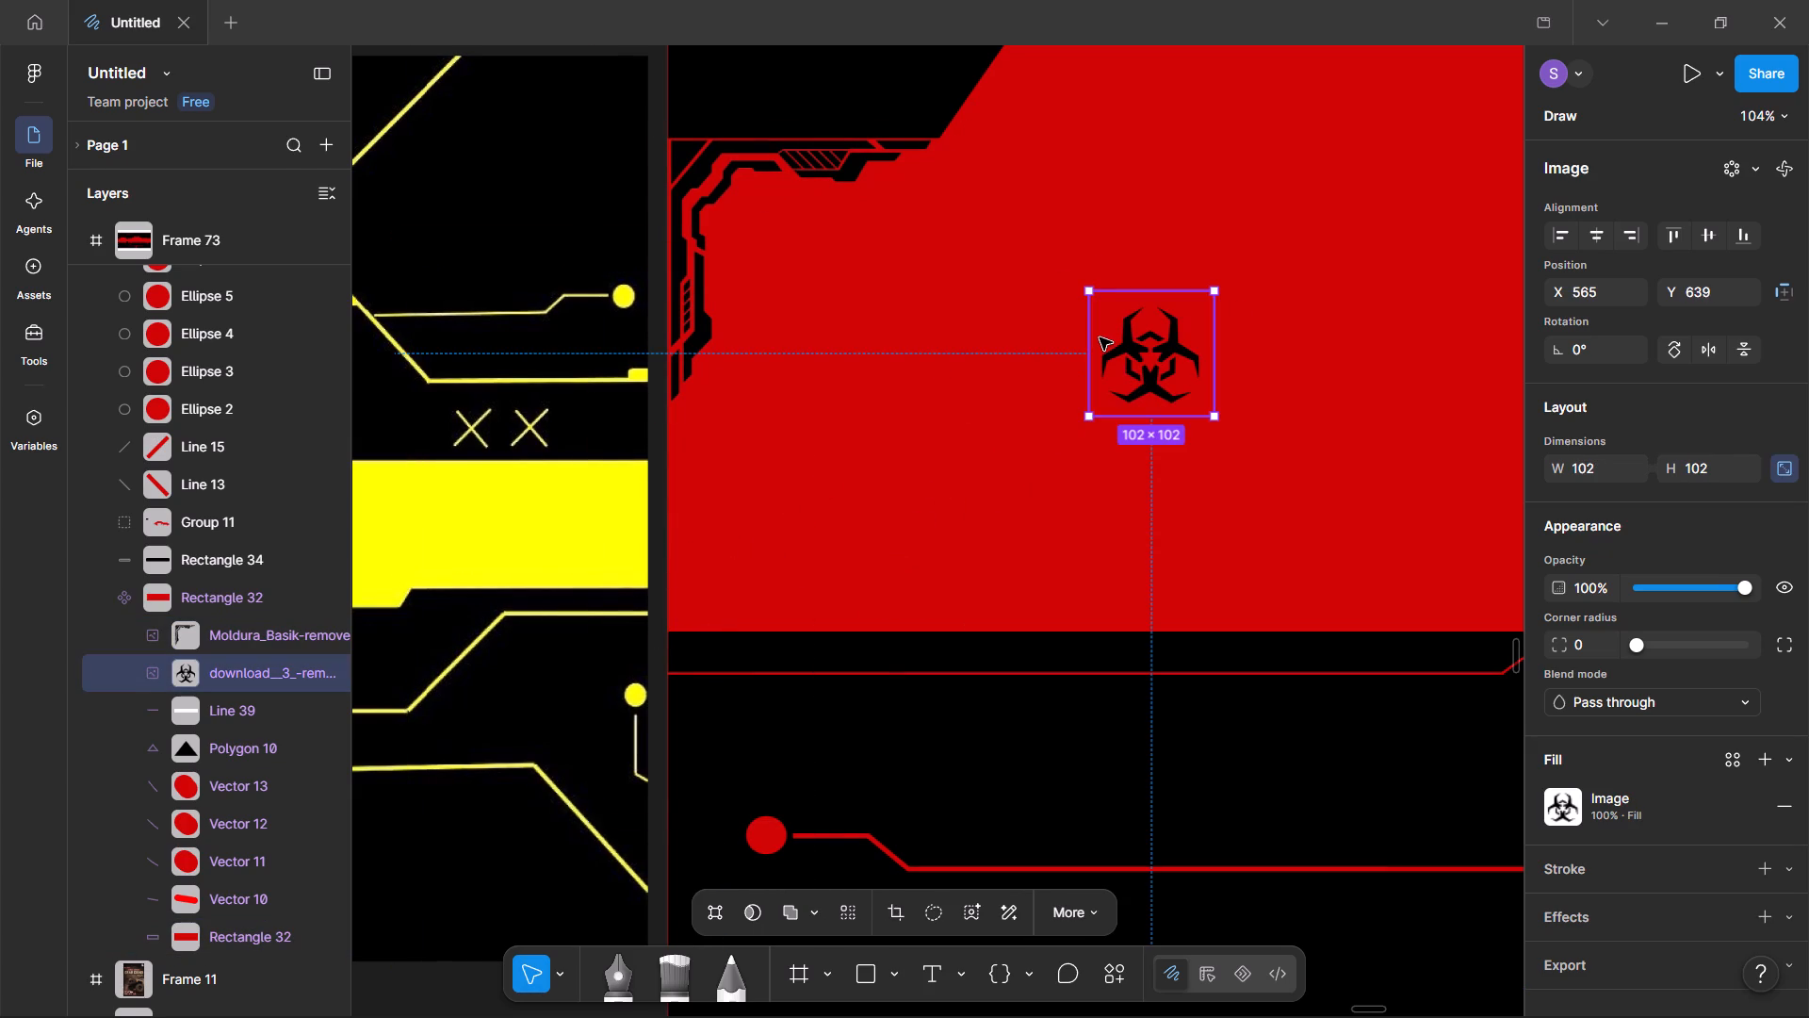
ctrl+scroll(1193, 374, down, 11)
drag(1193, 374, 881, 459)
Duplicate the corner frame and place the copy at the red band's right end, beside the ROBOTICS title, at X 3388, Y 638.
click(786, 431)
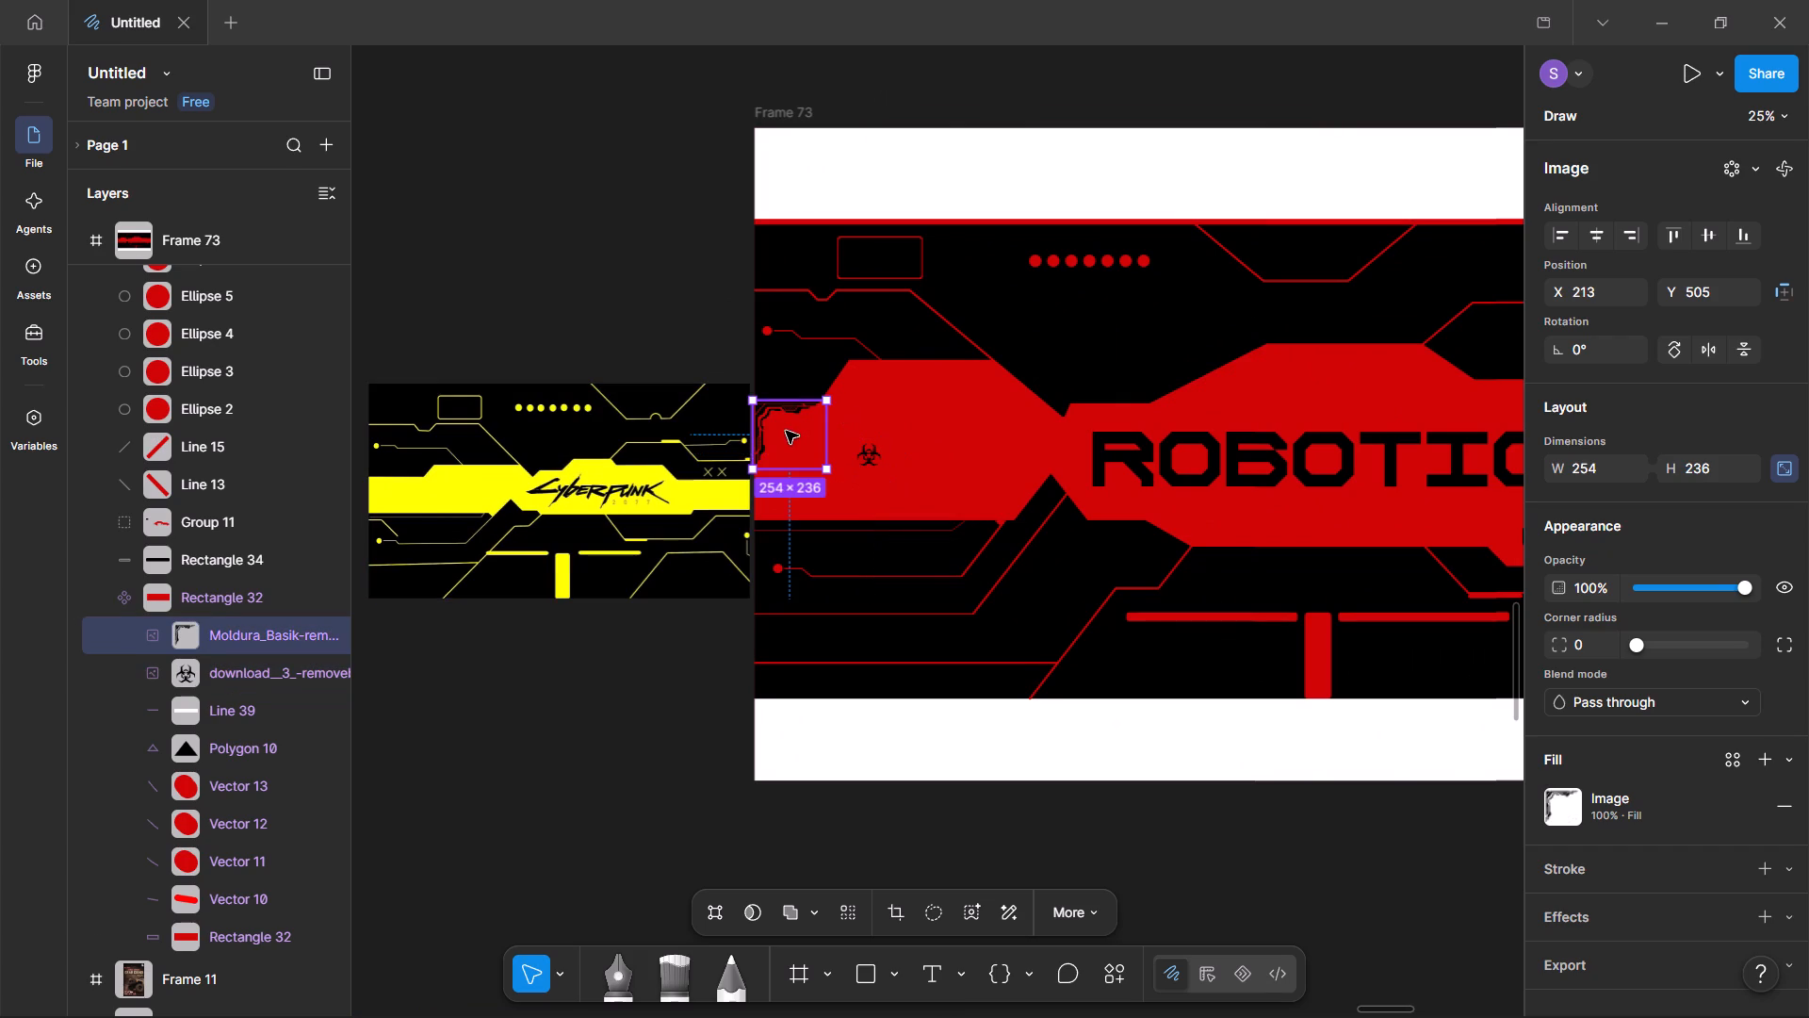
key(ctrl+d)
drag(786, 431, 1443, 470)
drag(1443, 470, 760, 441)
drag(760, 441, 1017, 447)
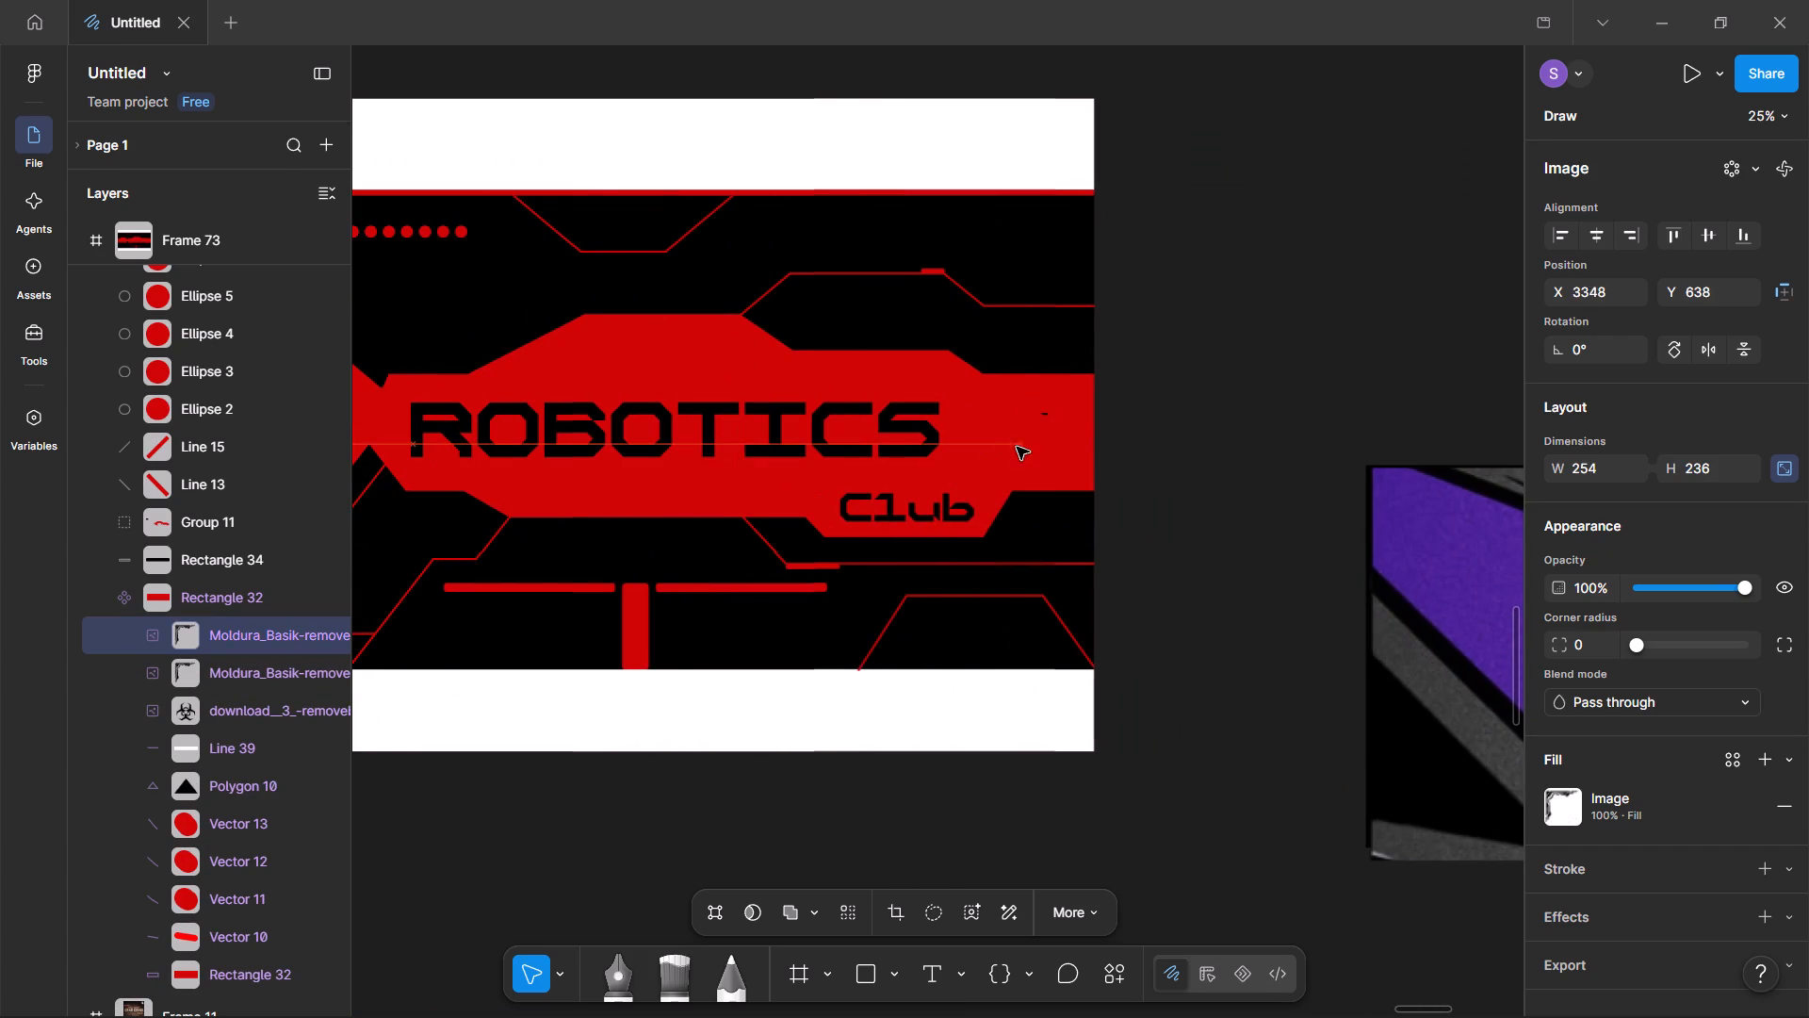
drag(1017, 447, 1028, 447)
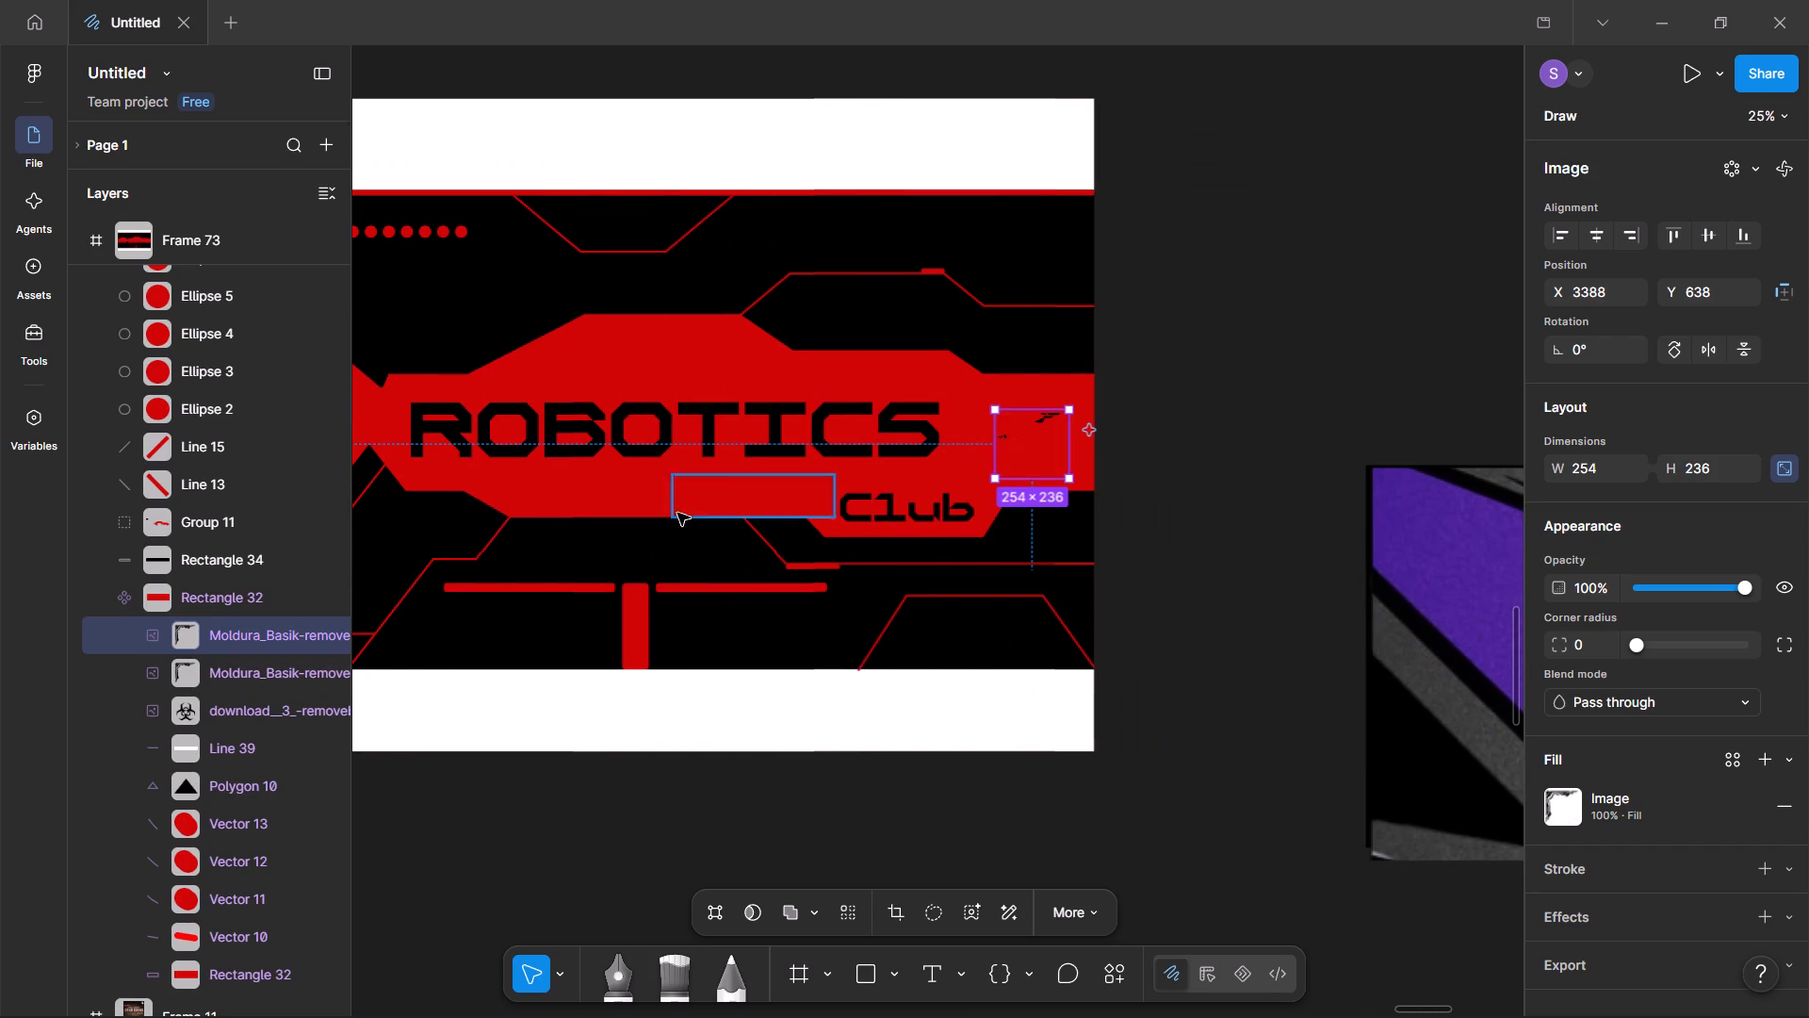
Move the duplicate frame's layer out of the Rectangle 32 mask and Frame 73 to page level, between Line 27 and Line 26.
drag(230, 638, 241, 587)
click(1016, 438)
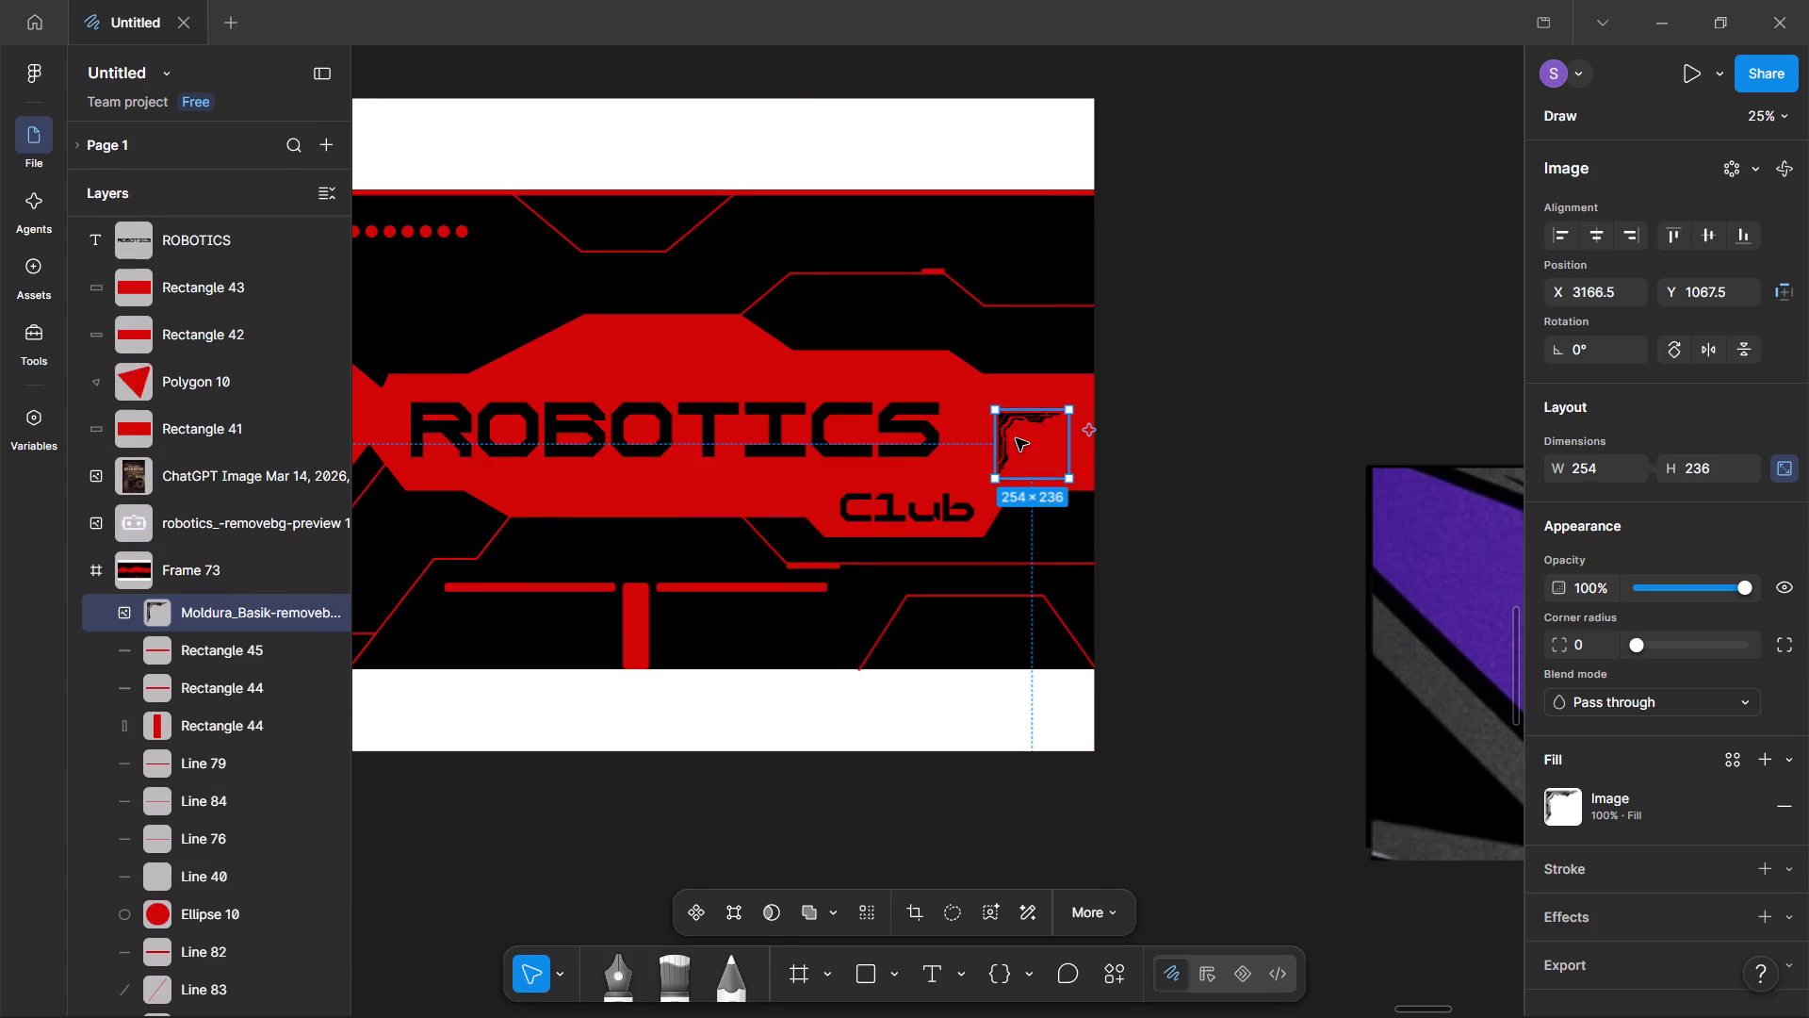
drag(215, 610, 234, 525)
scroll(236, 526, up, 3)
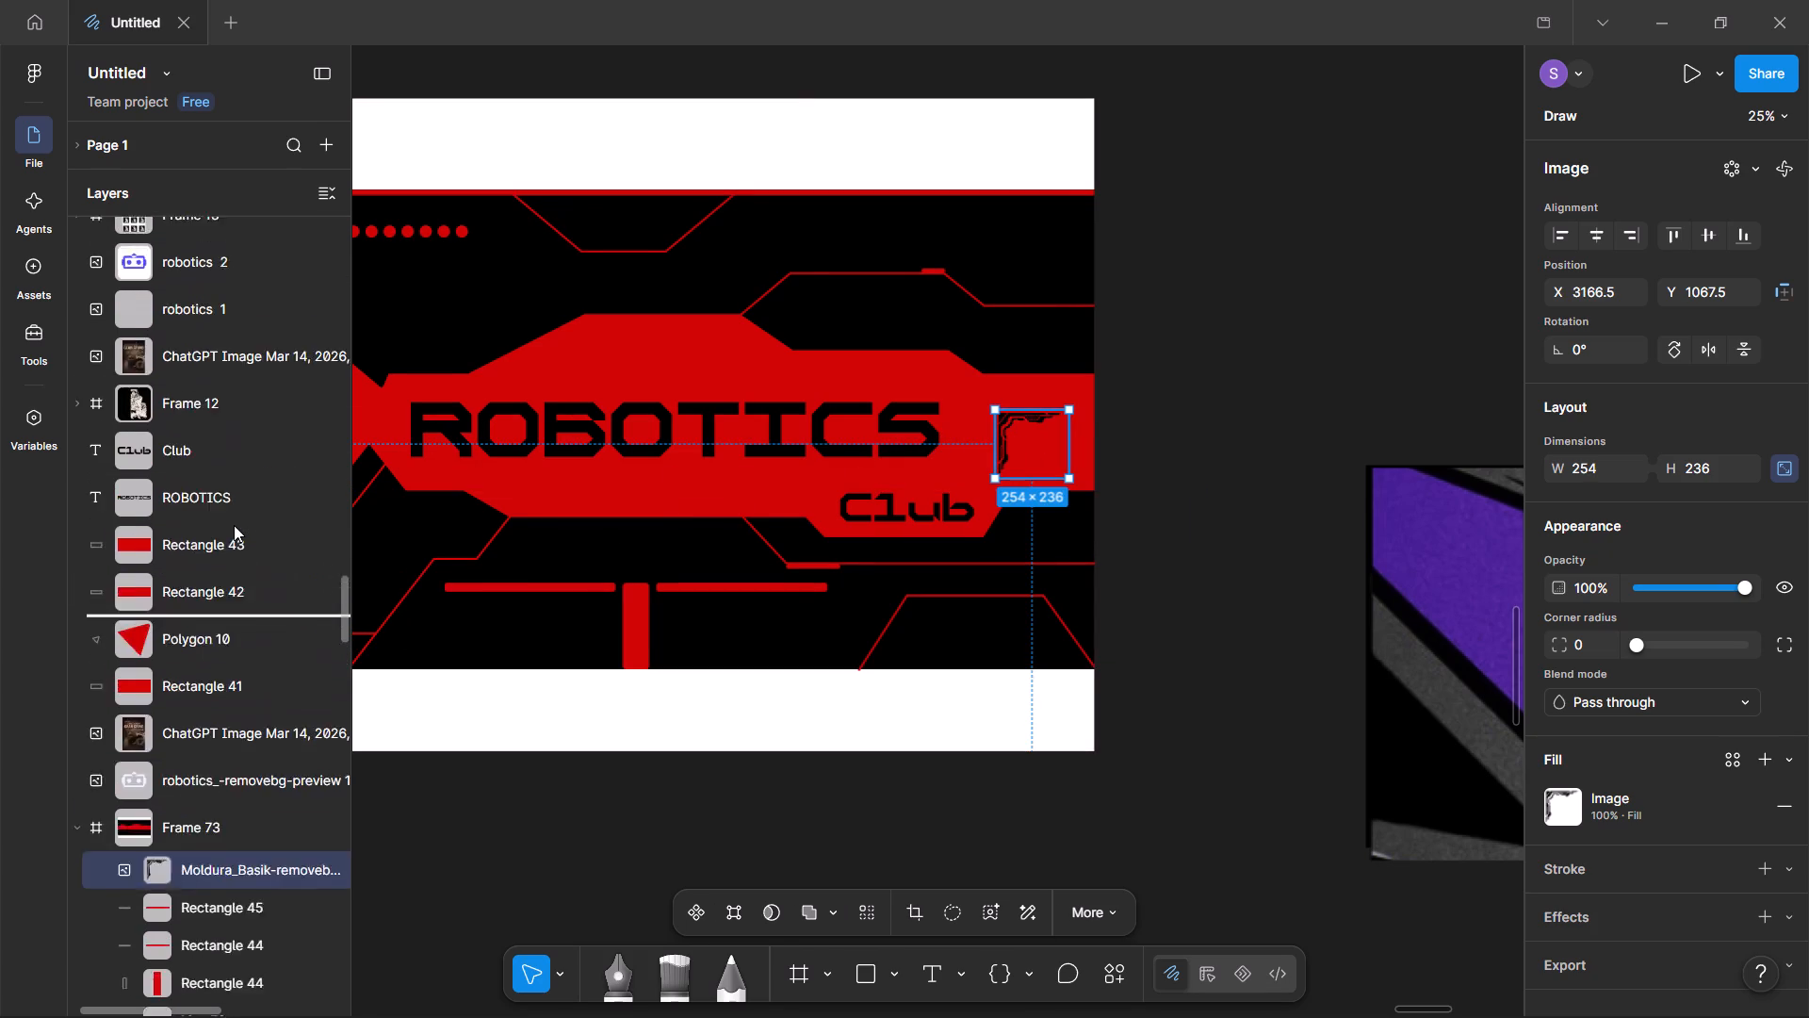
scroll(234, 525, up, 3)
drag(234, 525, 235, 501)
scroll(234, 525, up, 7)
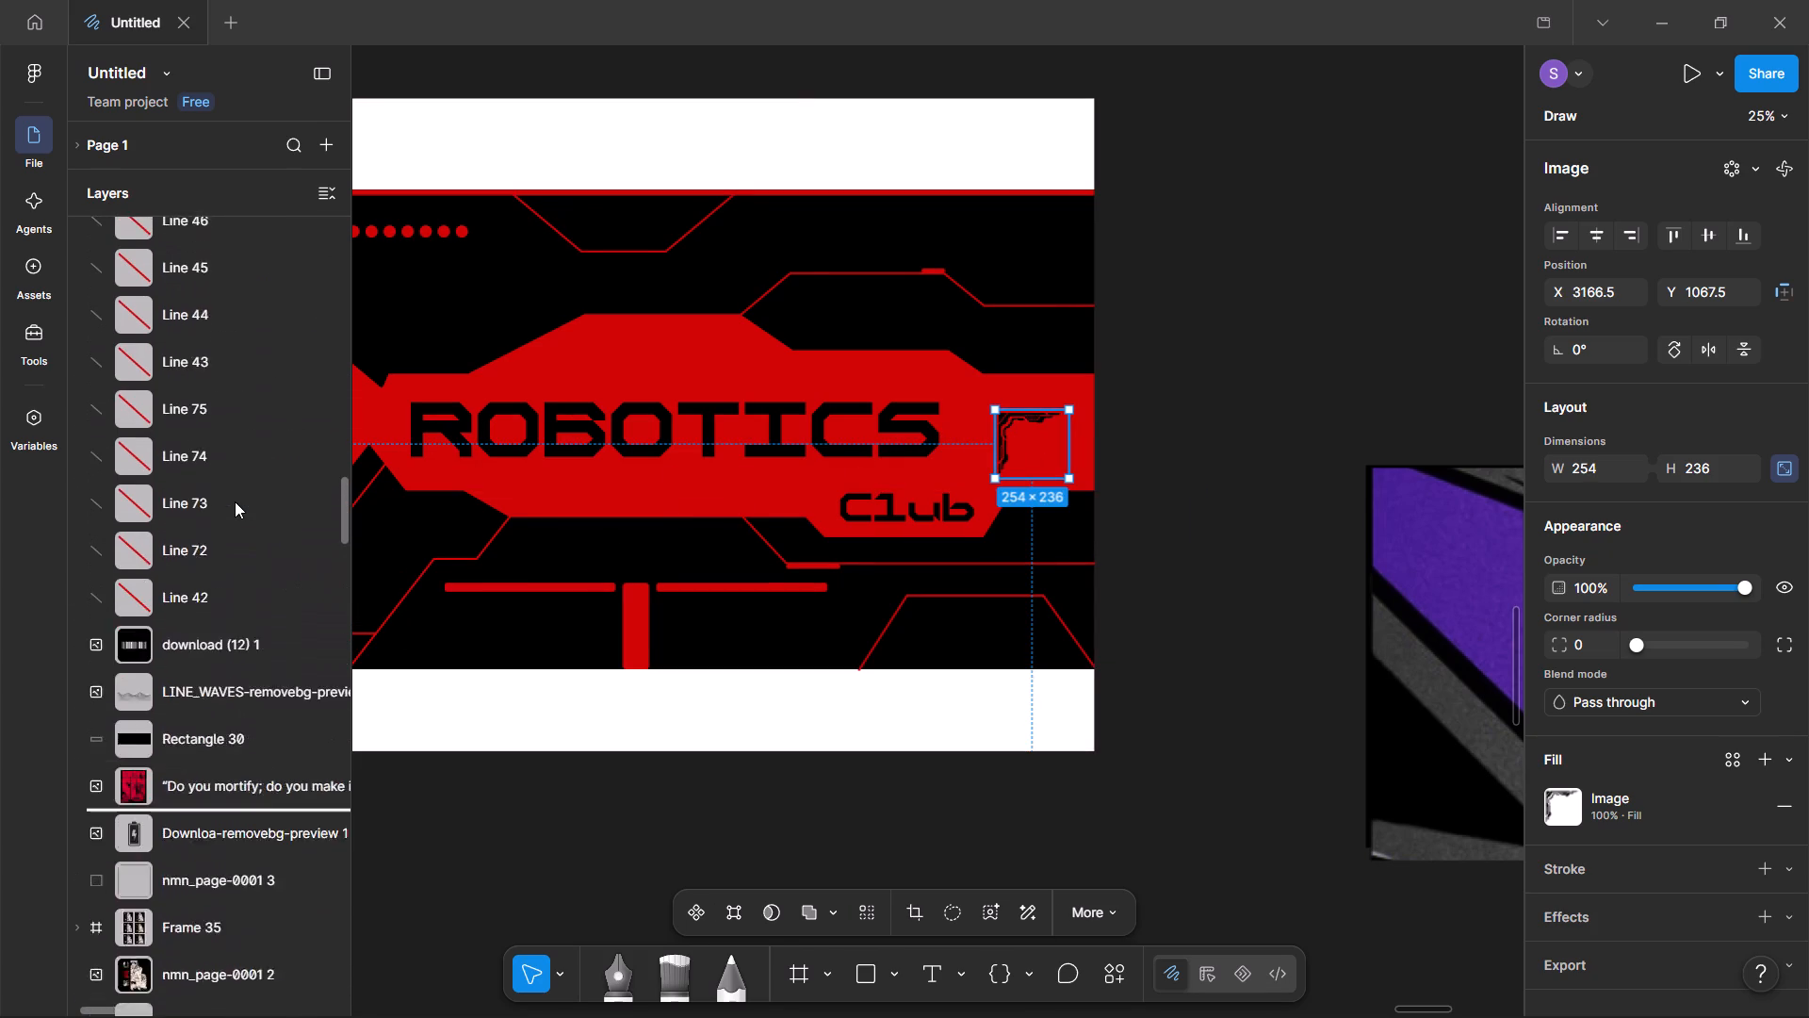
drag(235, 501, 231, 501)
scroll(235, 501, up, 14)
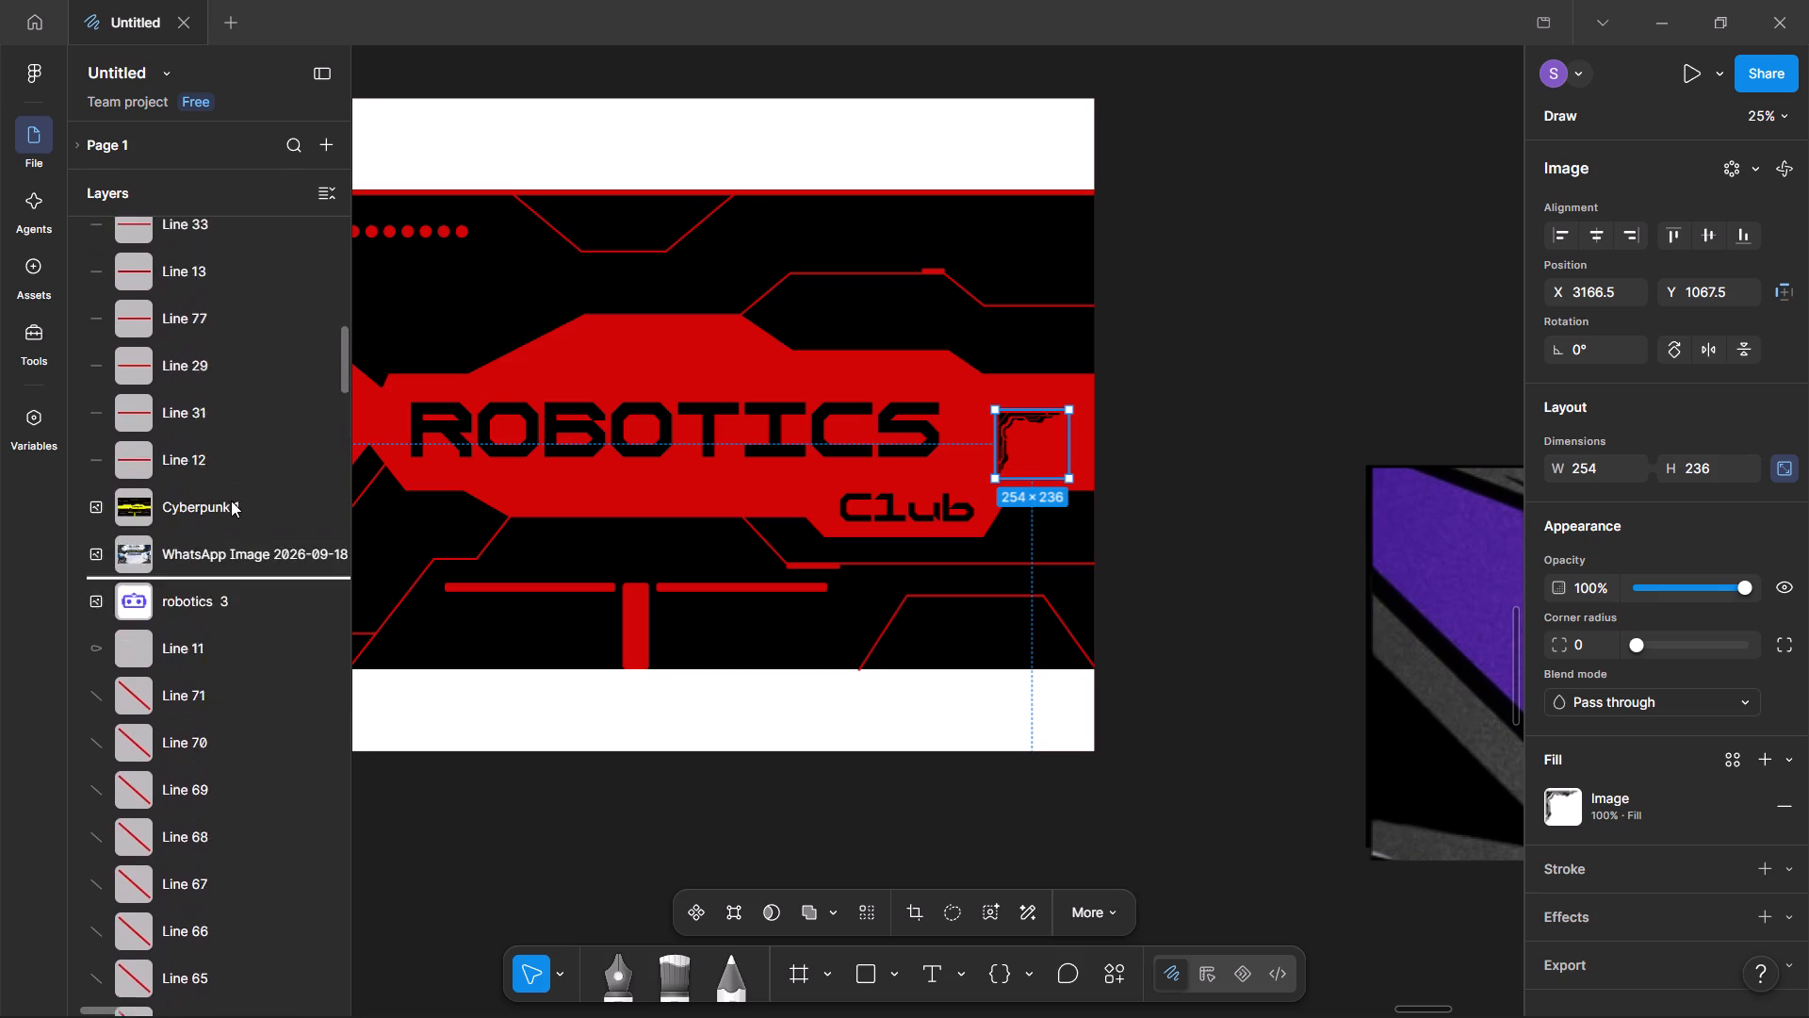
drag(231, 501, 202, 286)
scroll(231, 501, up, 11)
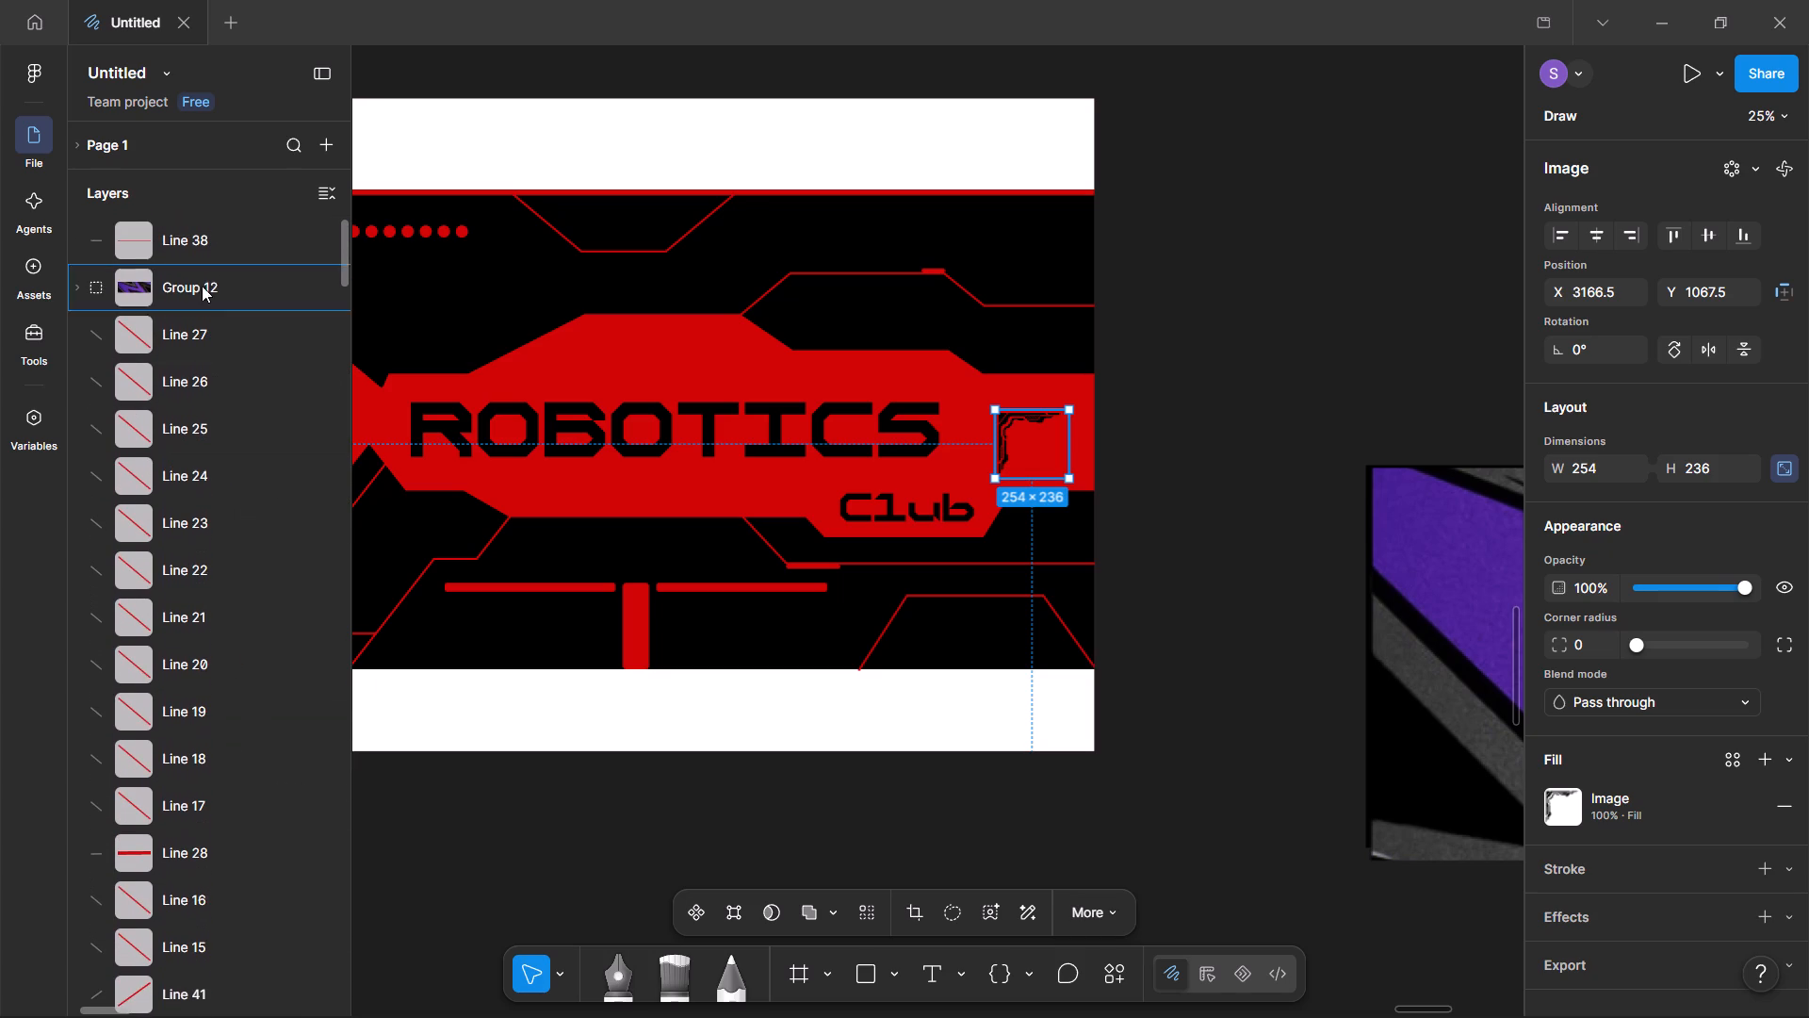
drag(202, 286, 214, 379)
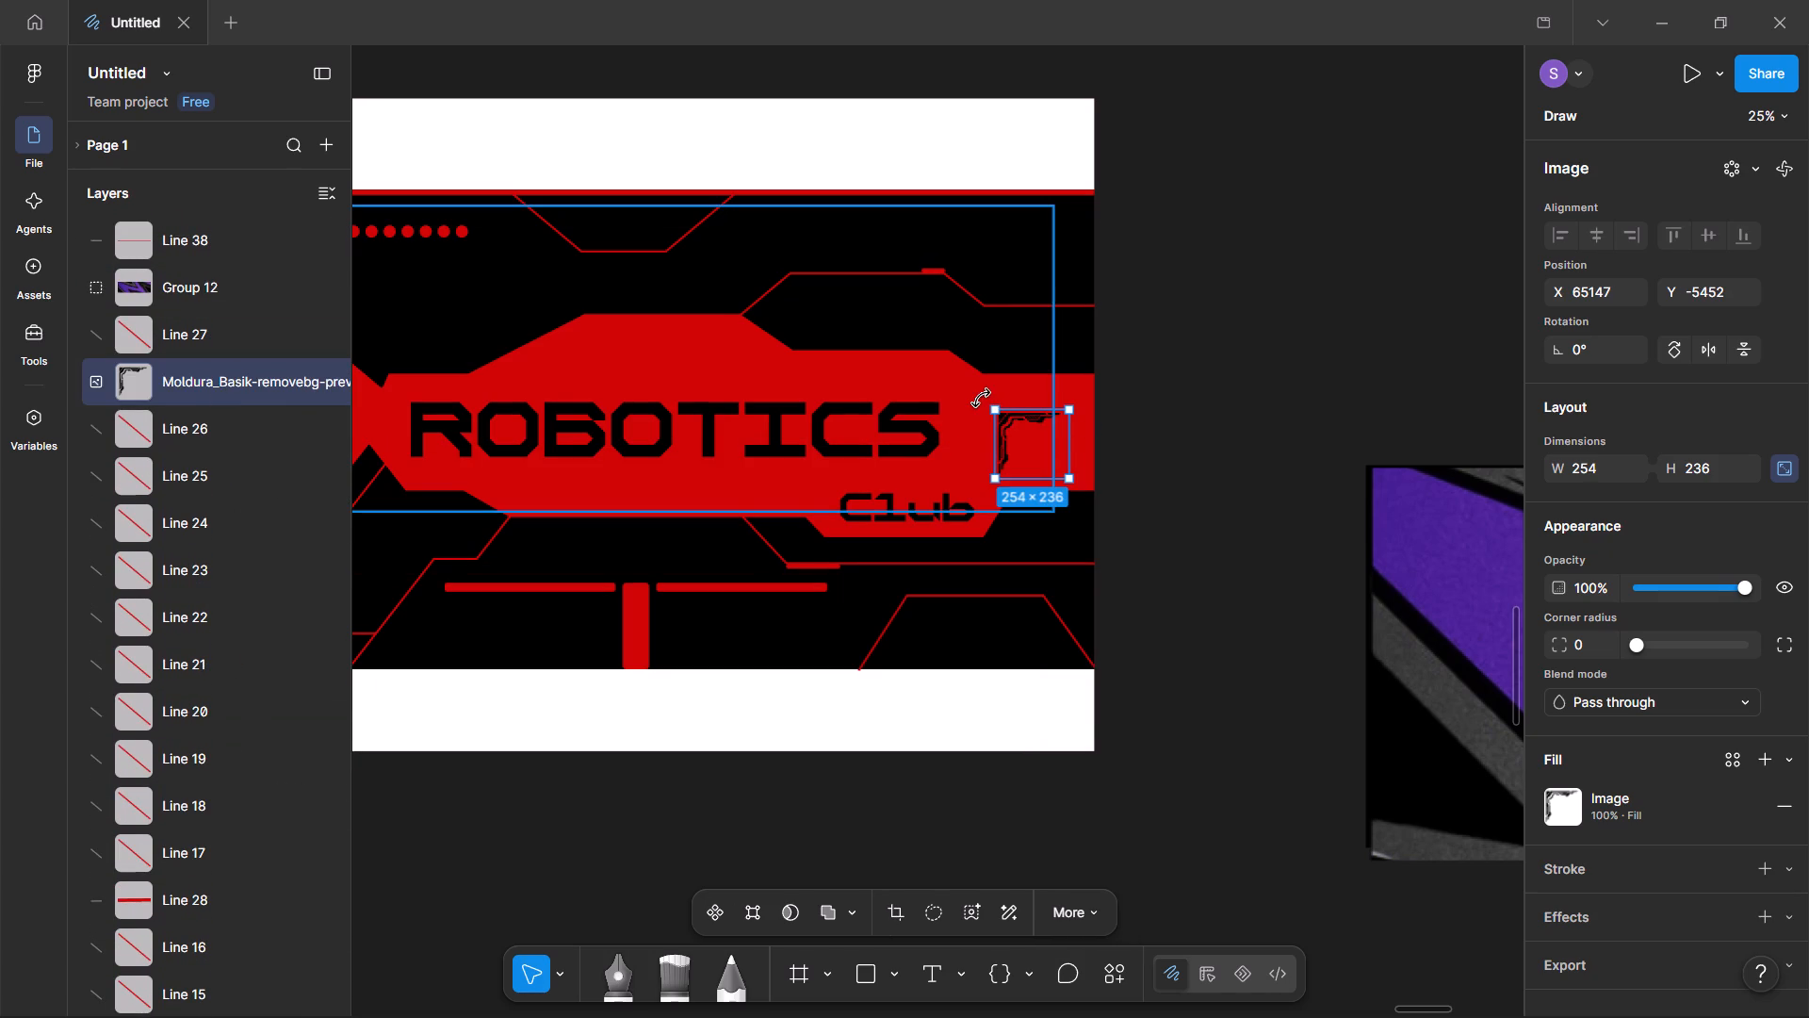
Rotate the duplicate corner frame so its corner faces lower right, setting the rotation to -180°.
drag(981, 398, 1062, 409)
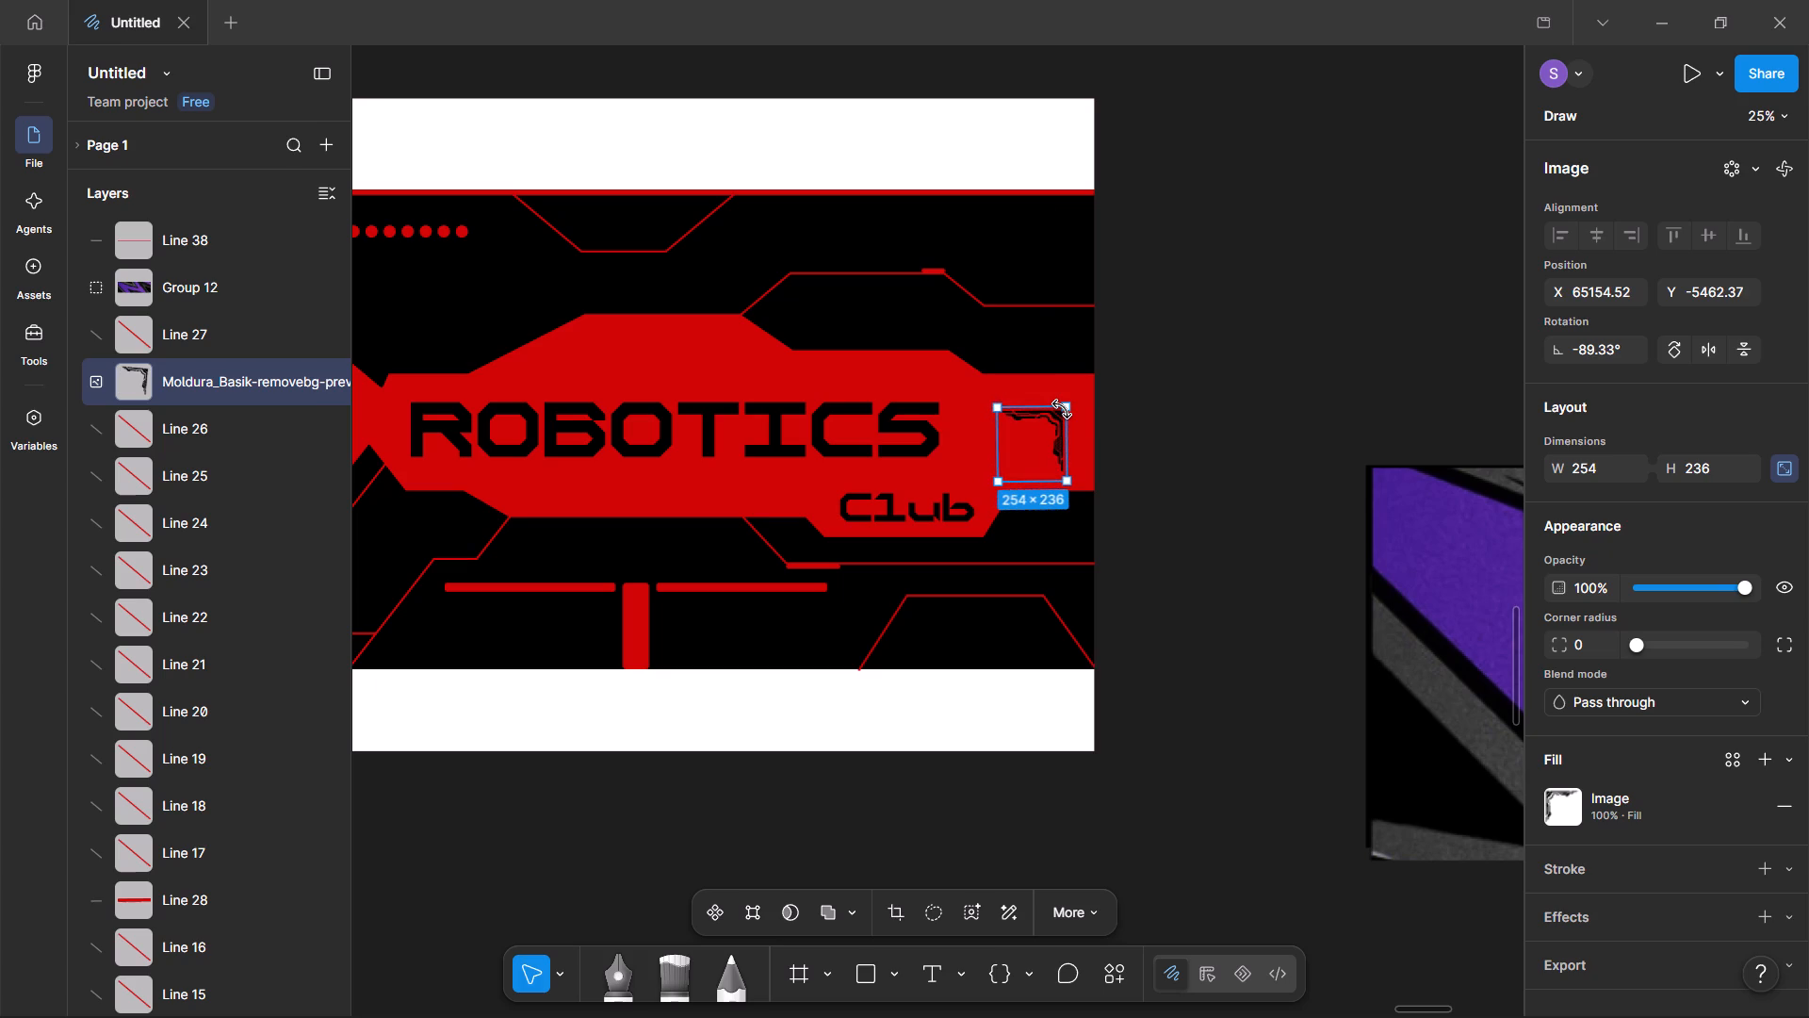
drag(1062, 409, 1102, 449)
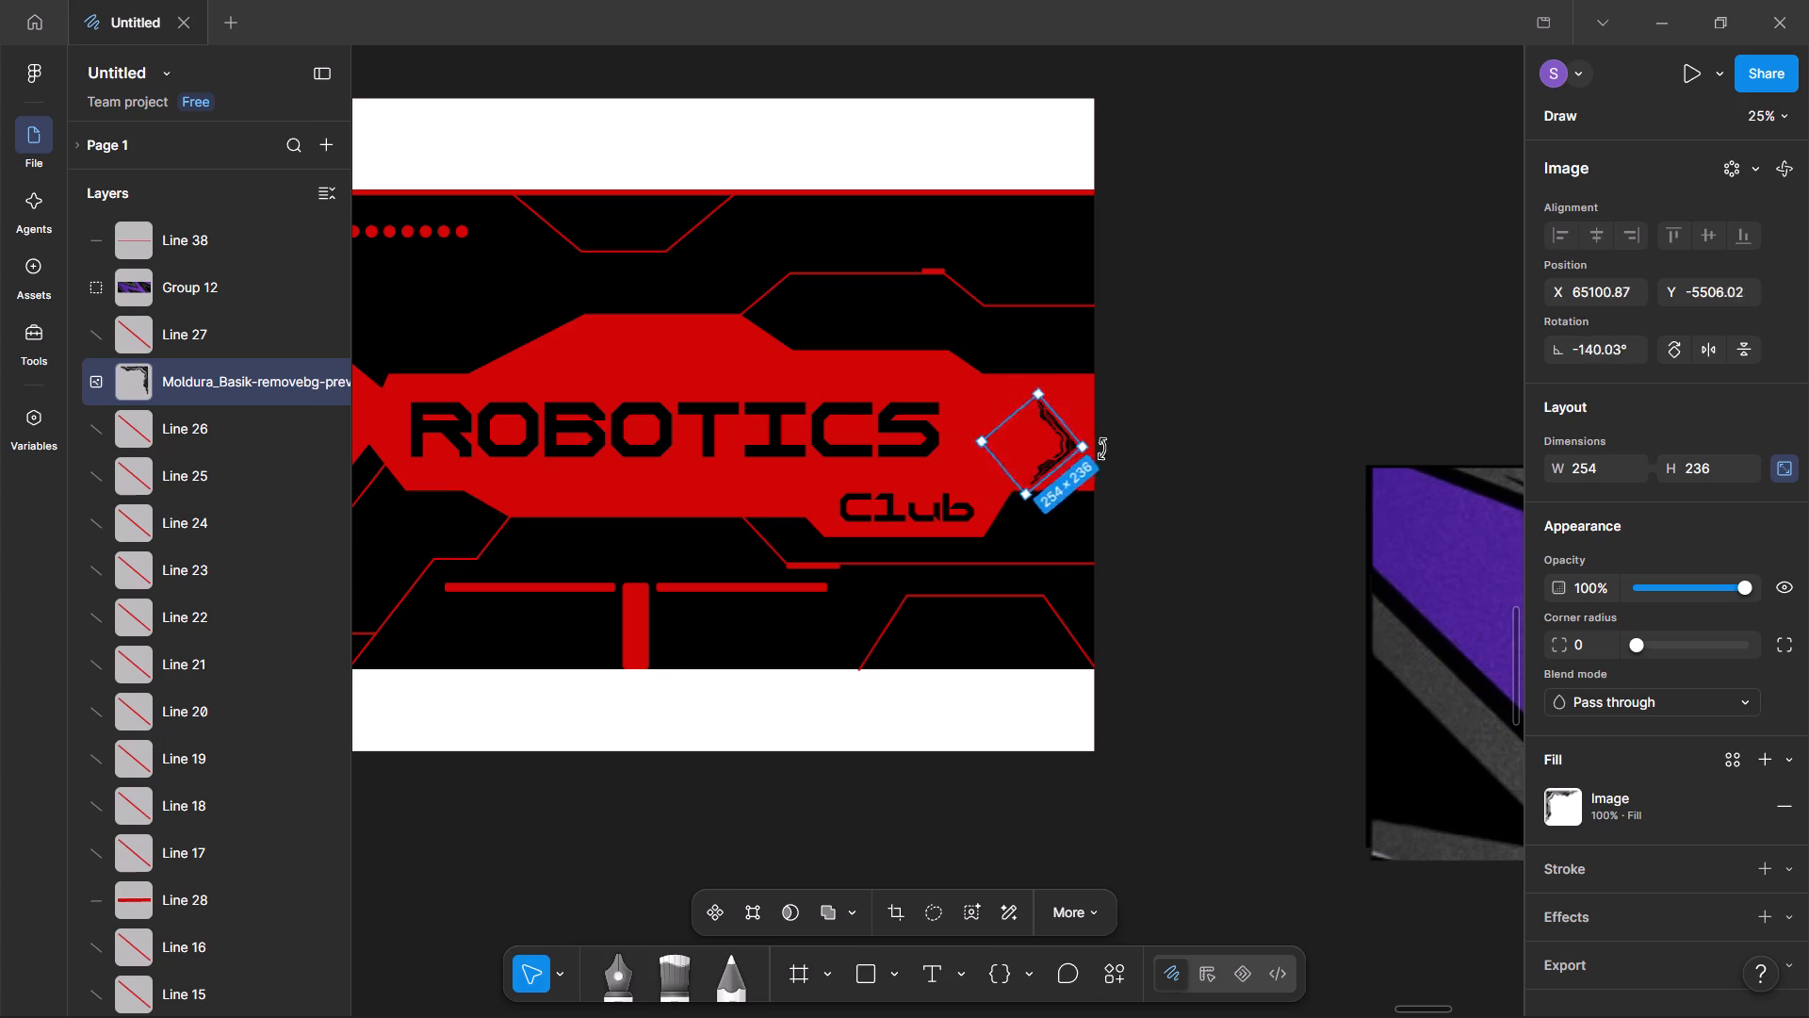
drag(1102, 449, 1110, 503)
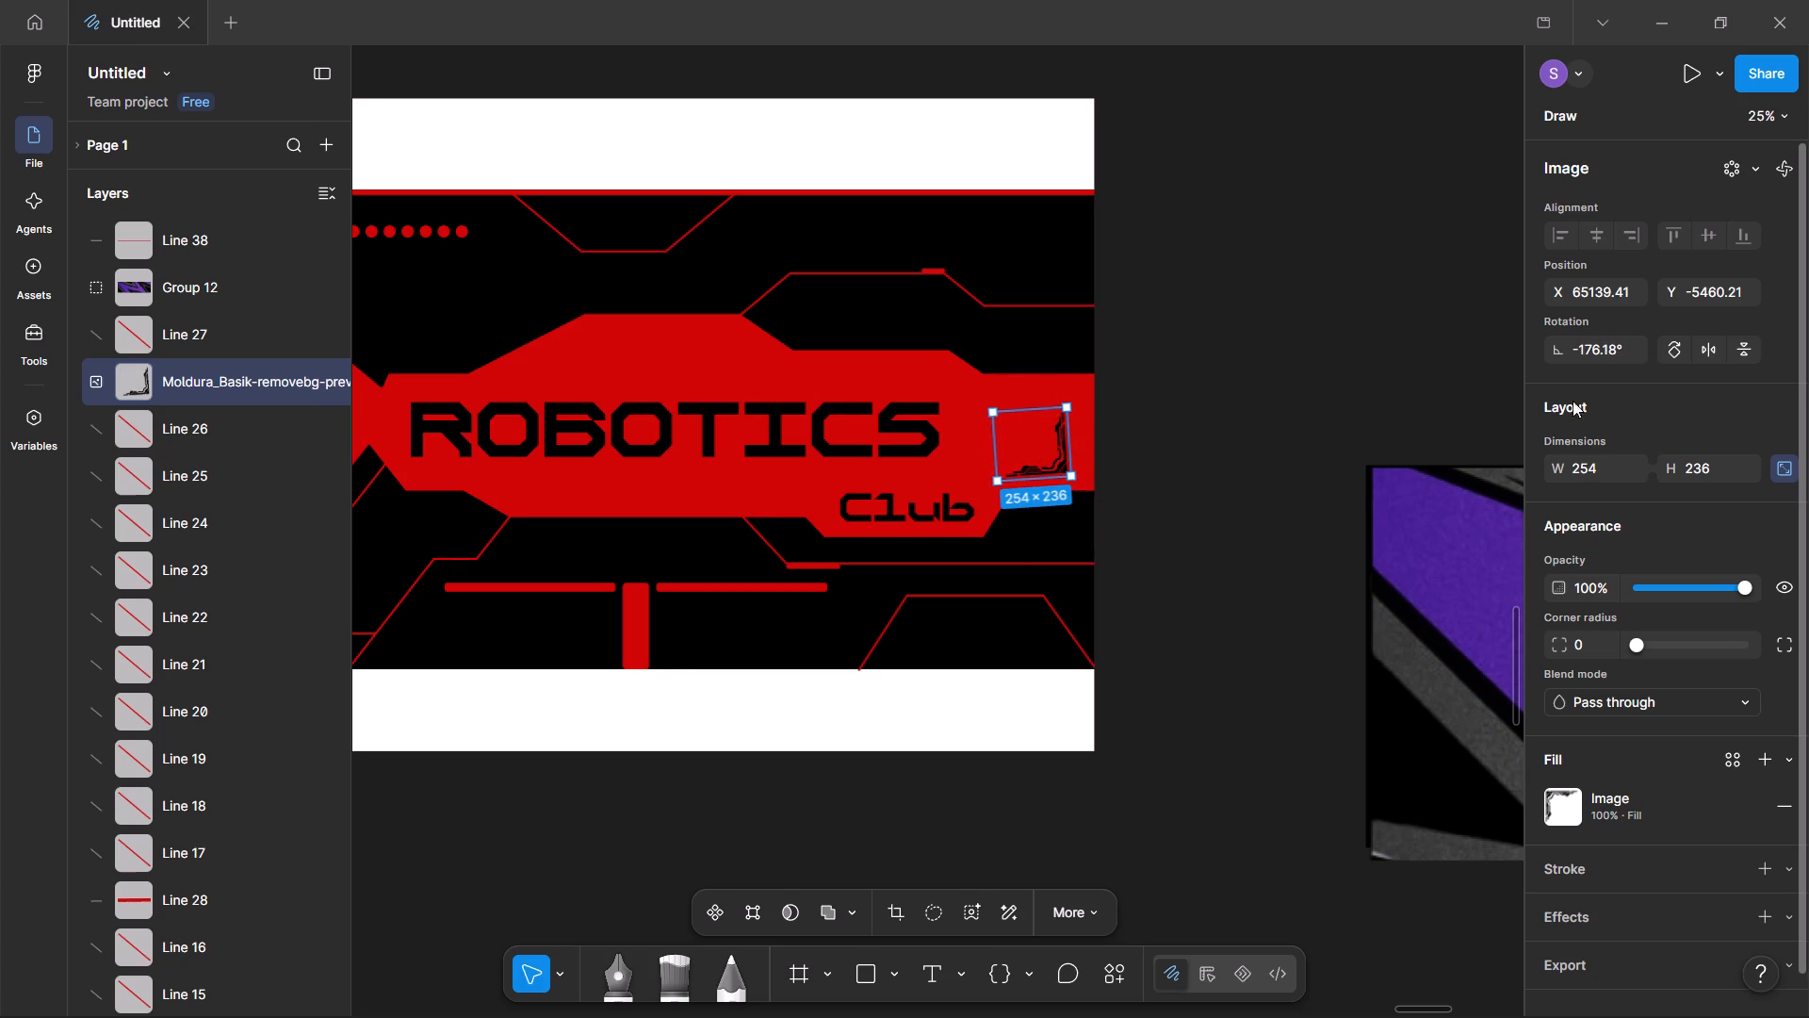
click(1608, 345)
text(-1)
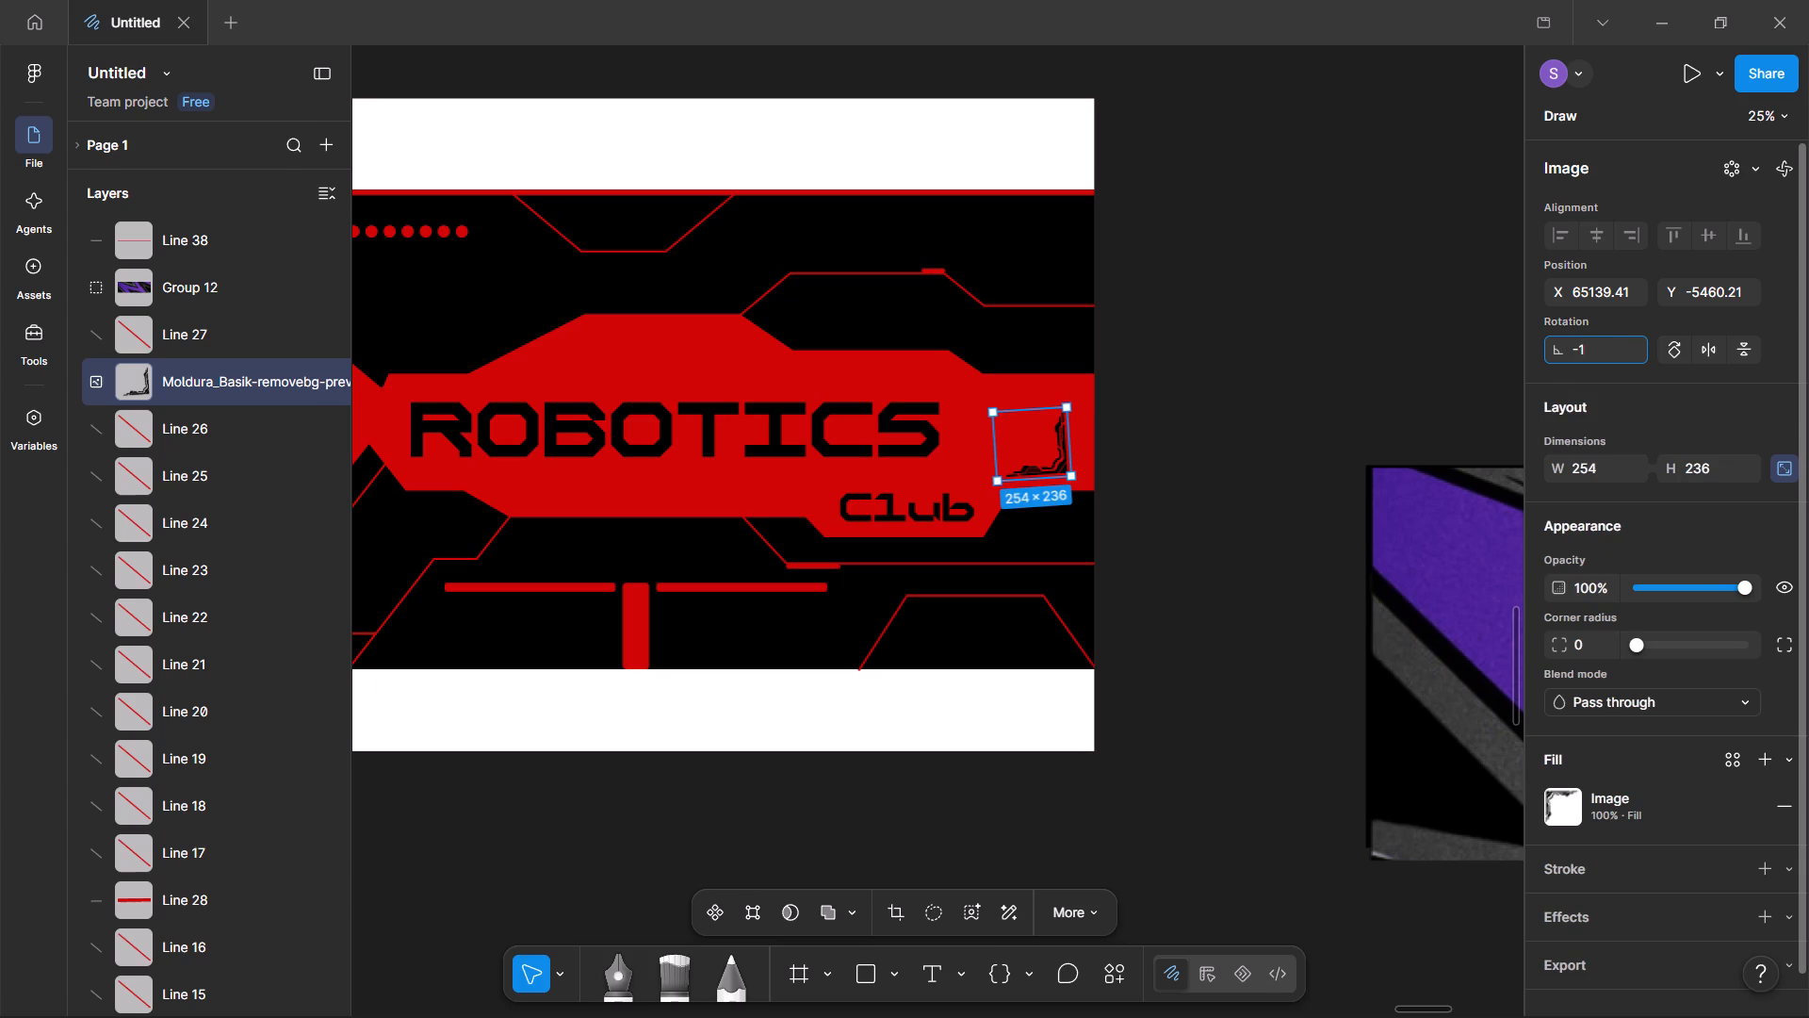
text(80)
key(Return)
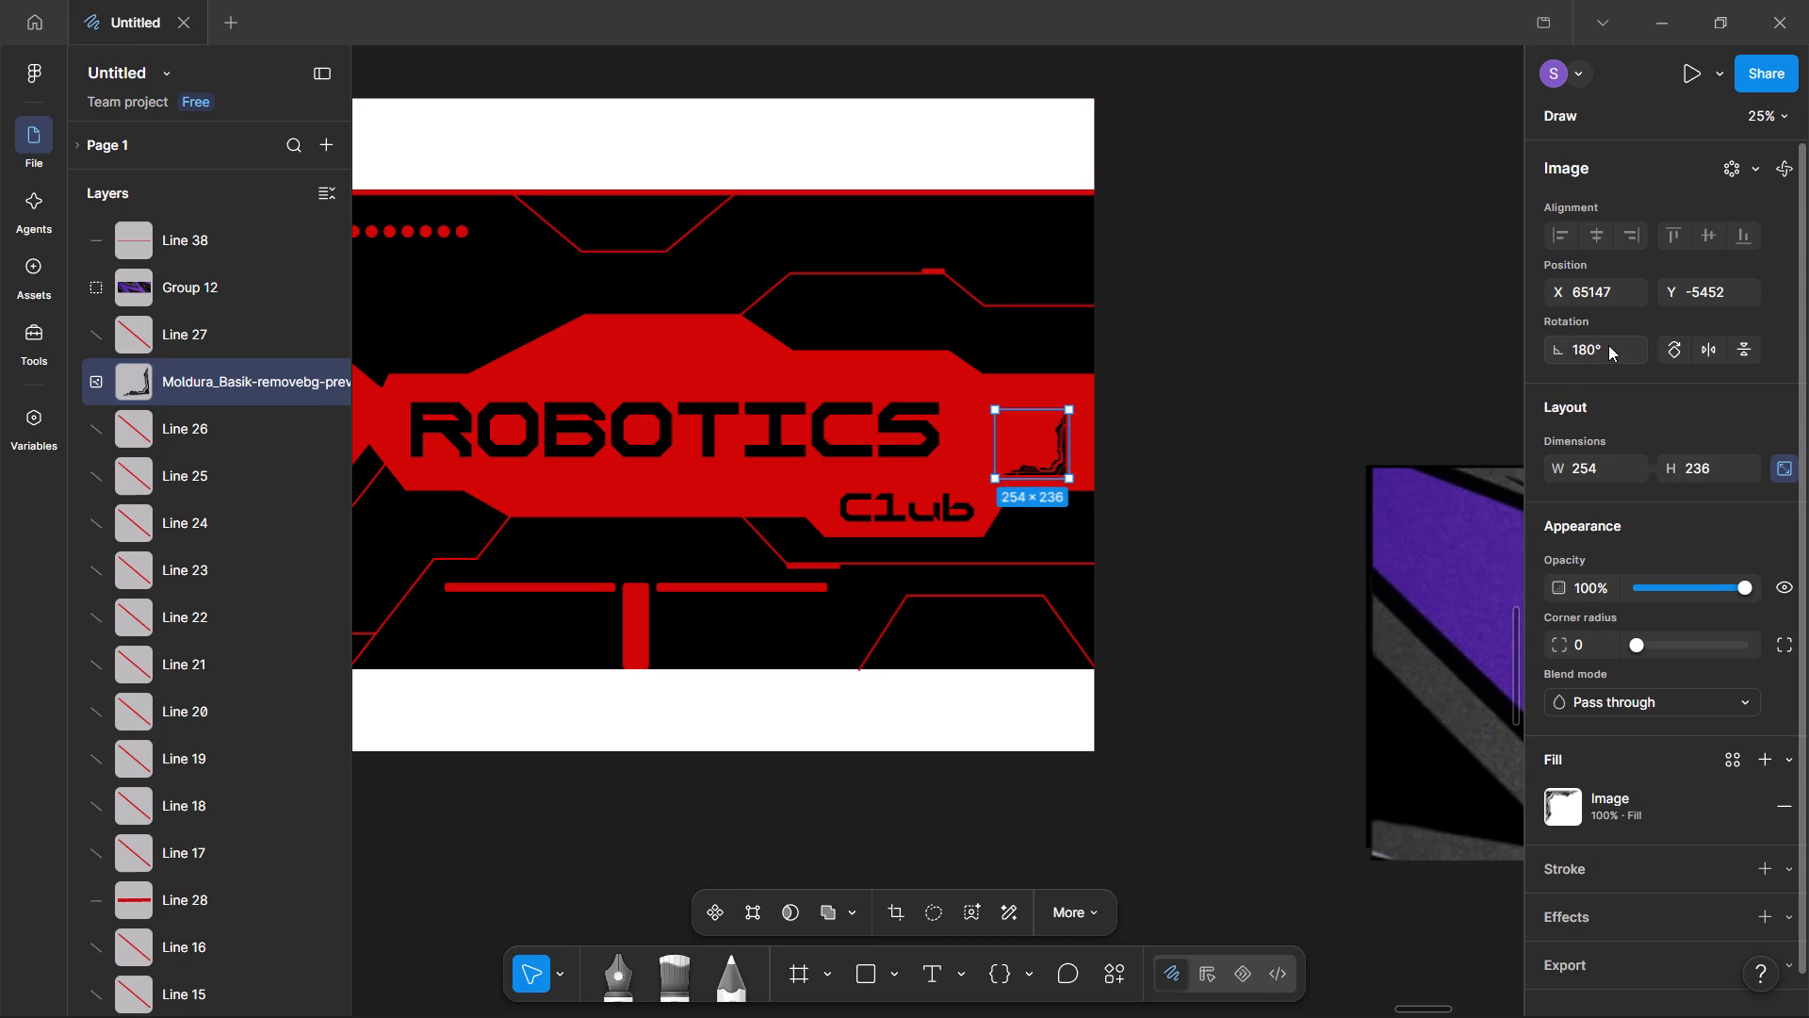
Fit the rotated corner frame tightly into the lower corner at the red band's right end, beside the Club text.
ctrl+scroll(1035, 471, up, 2)
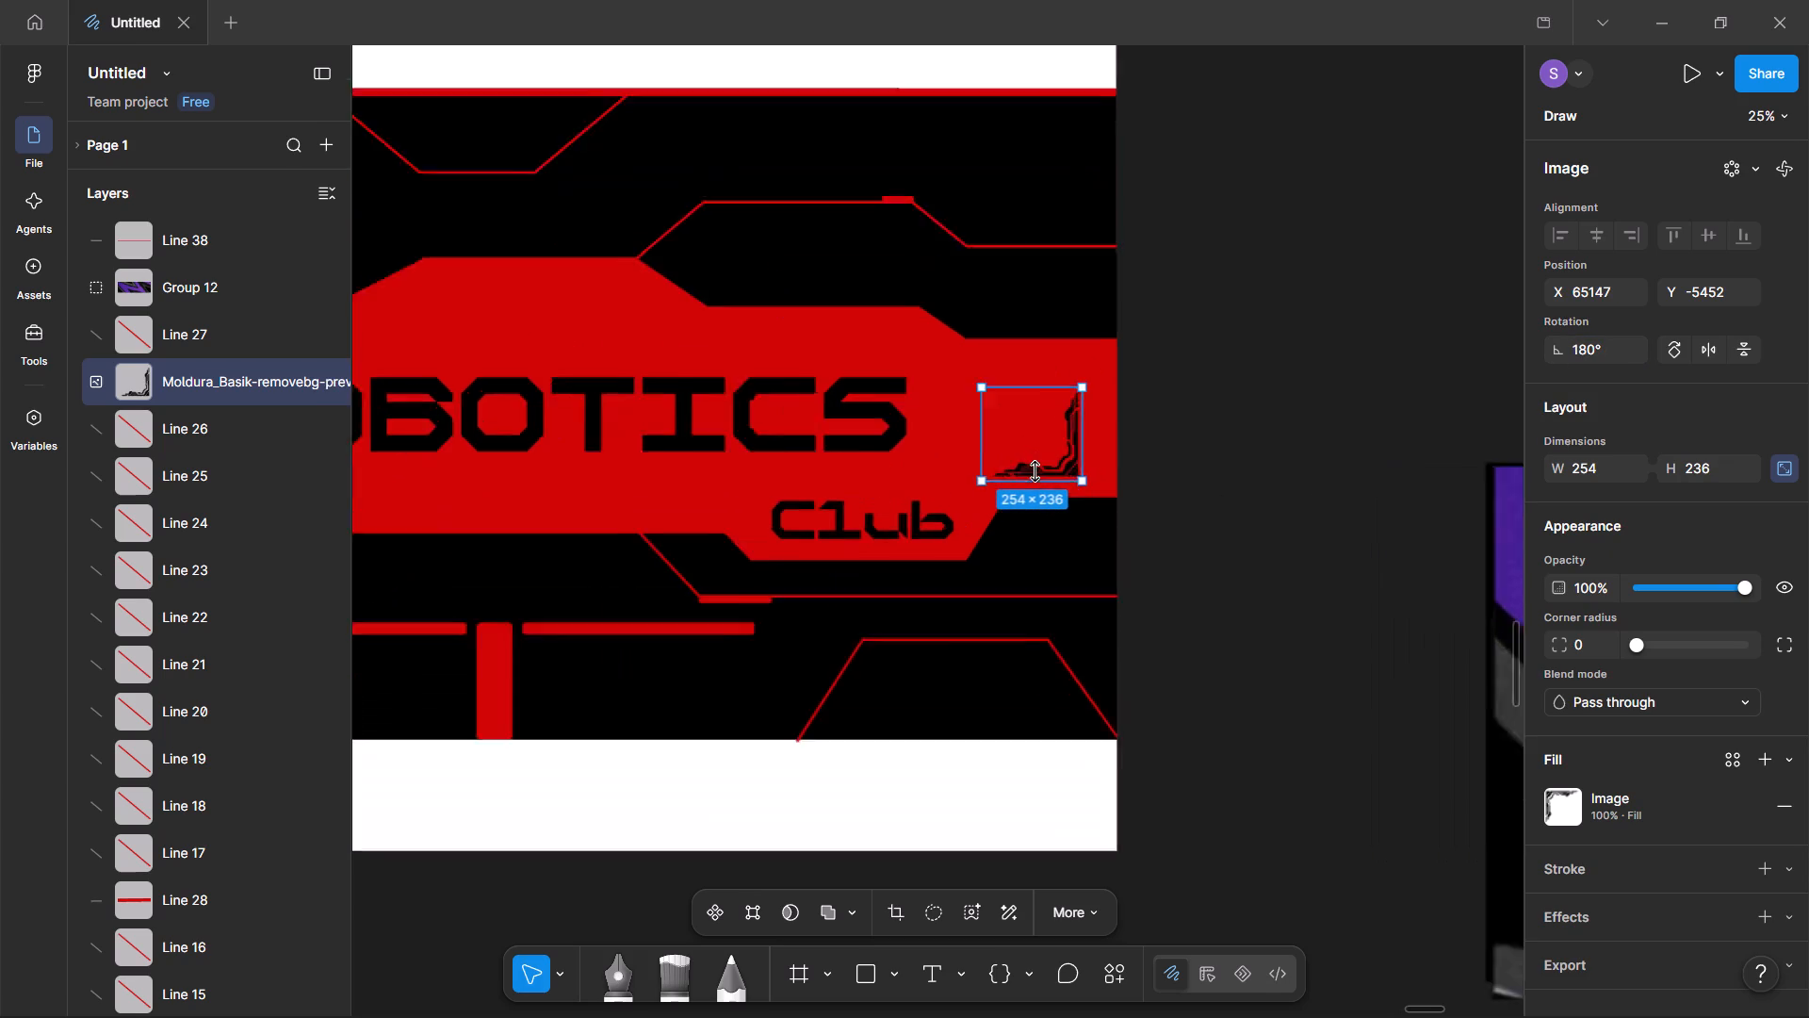
ctrl+scroll(1035, 471, up, 11)
drag(1040, 400, 1164, 469)
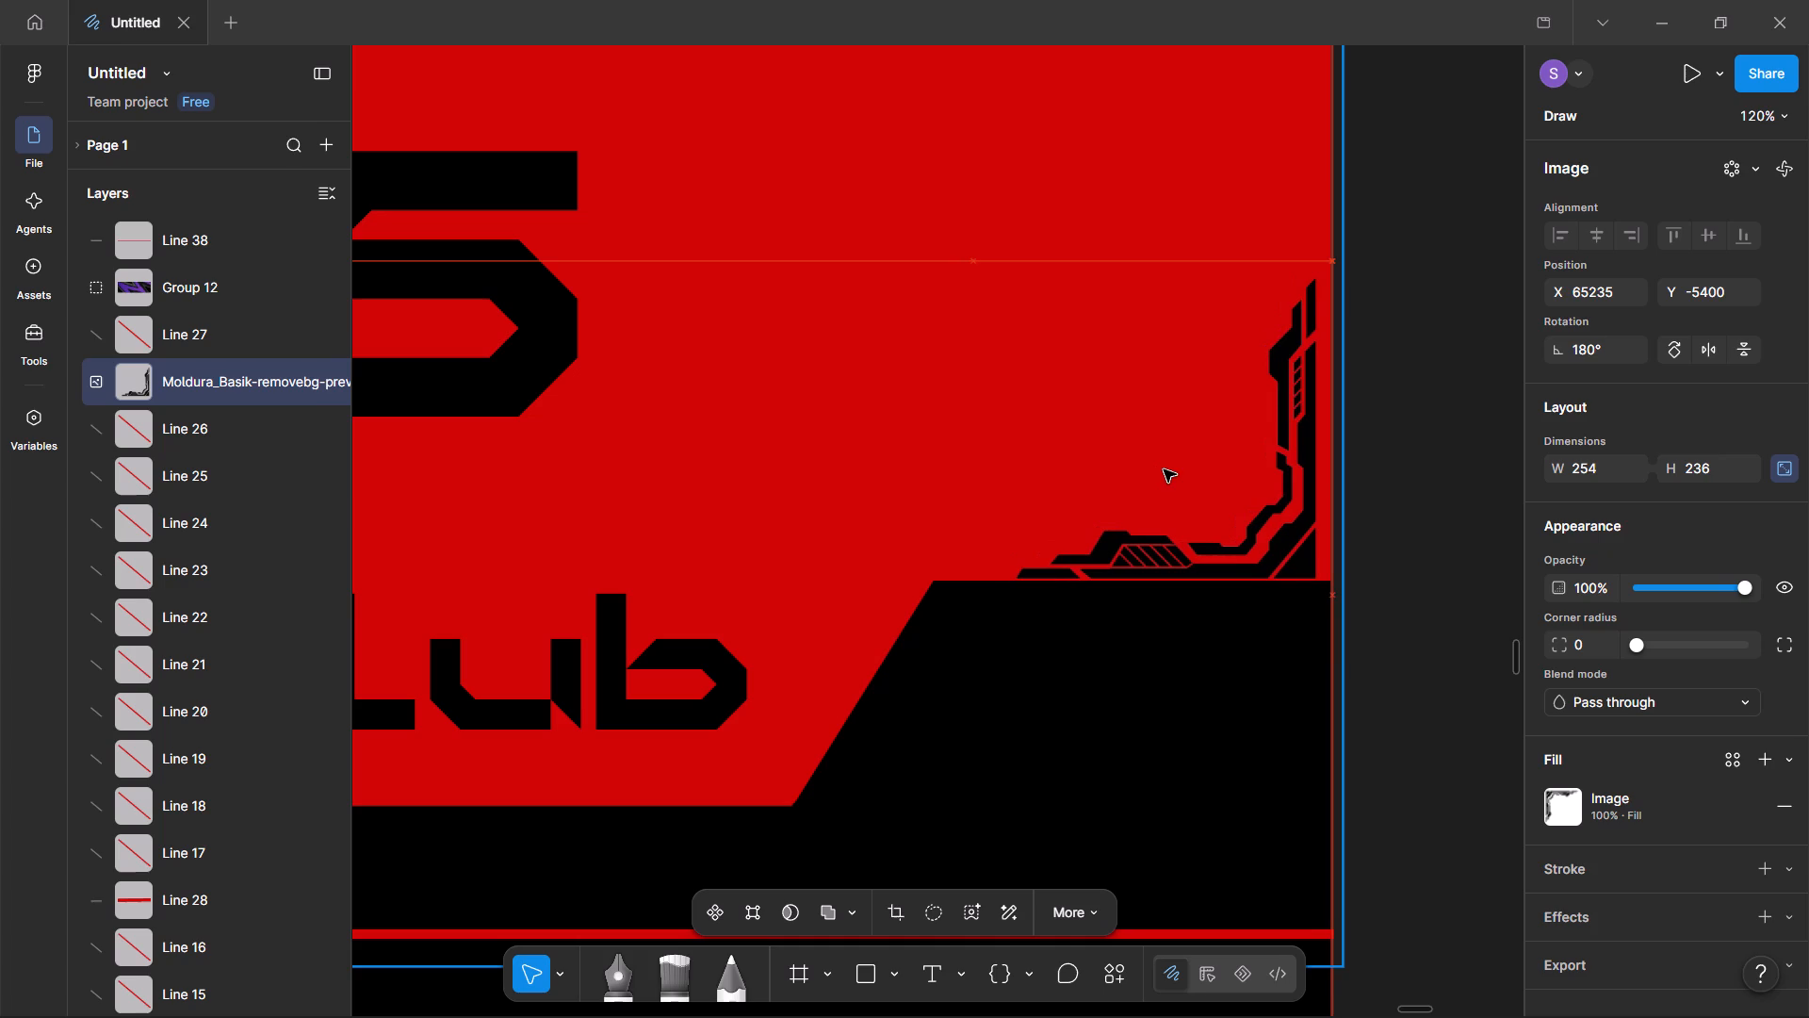
drag(1164, 469, 1176, 473)
click(1461, 474)
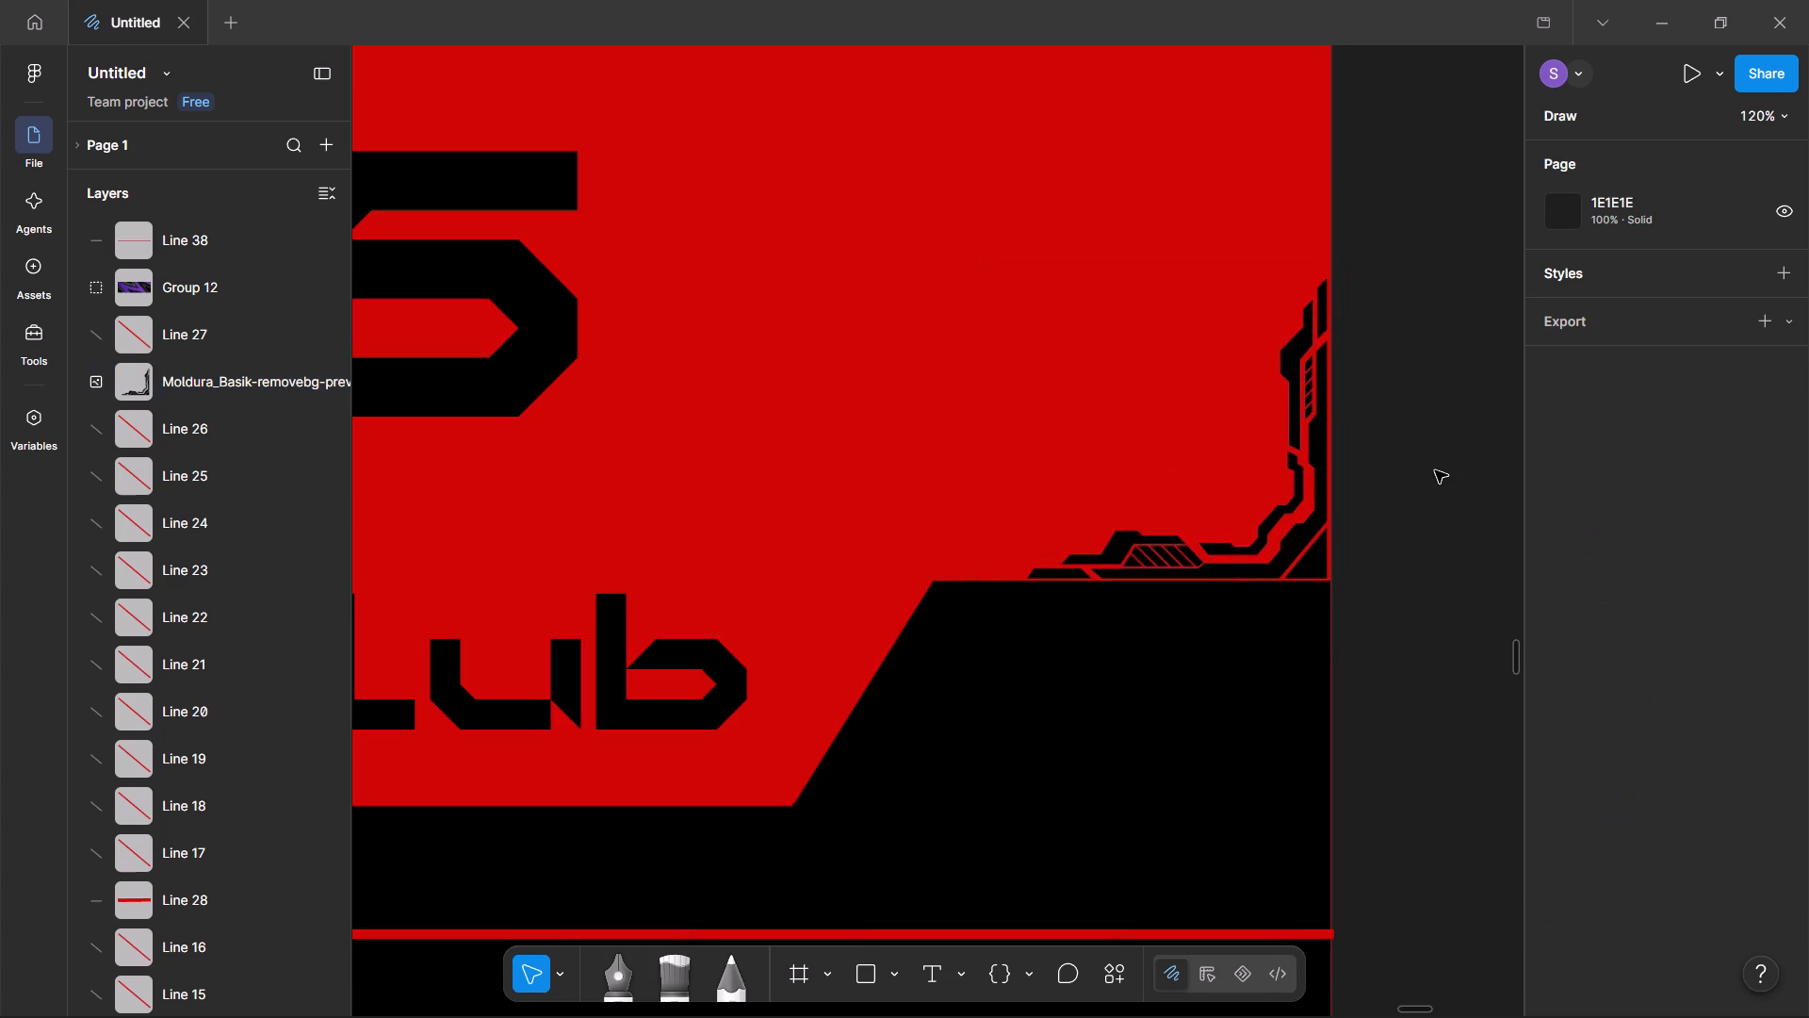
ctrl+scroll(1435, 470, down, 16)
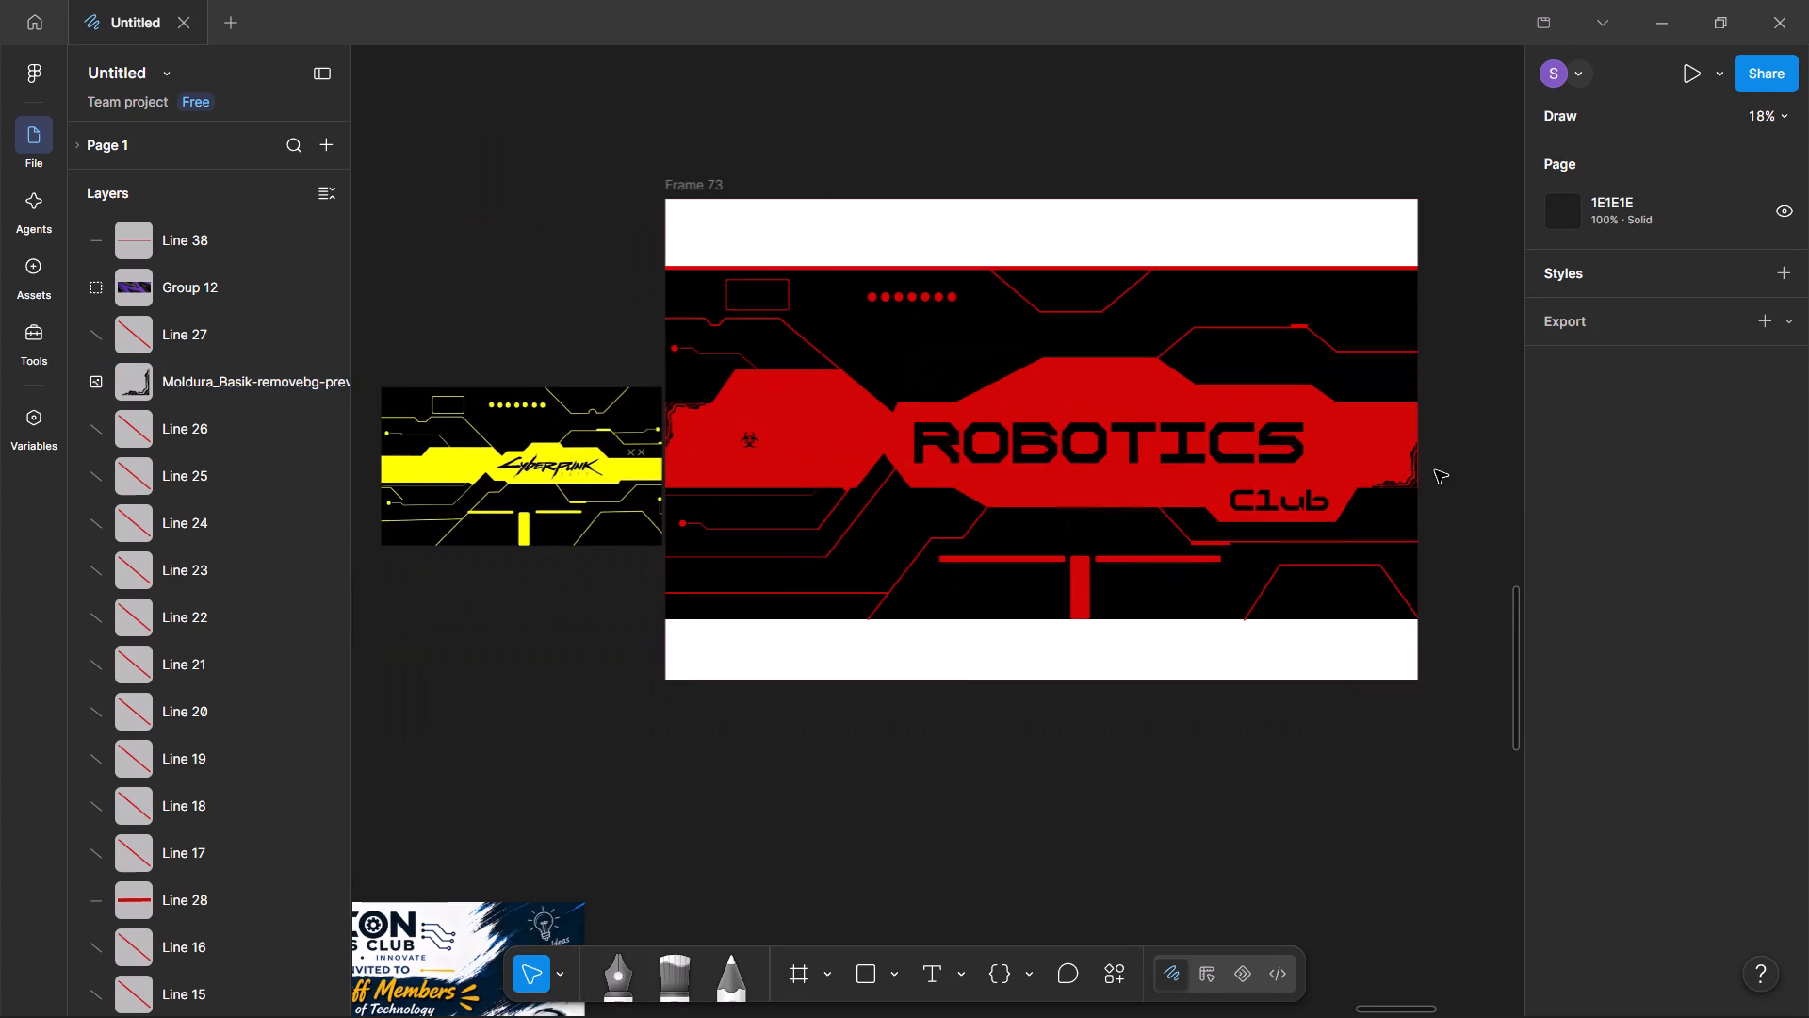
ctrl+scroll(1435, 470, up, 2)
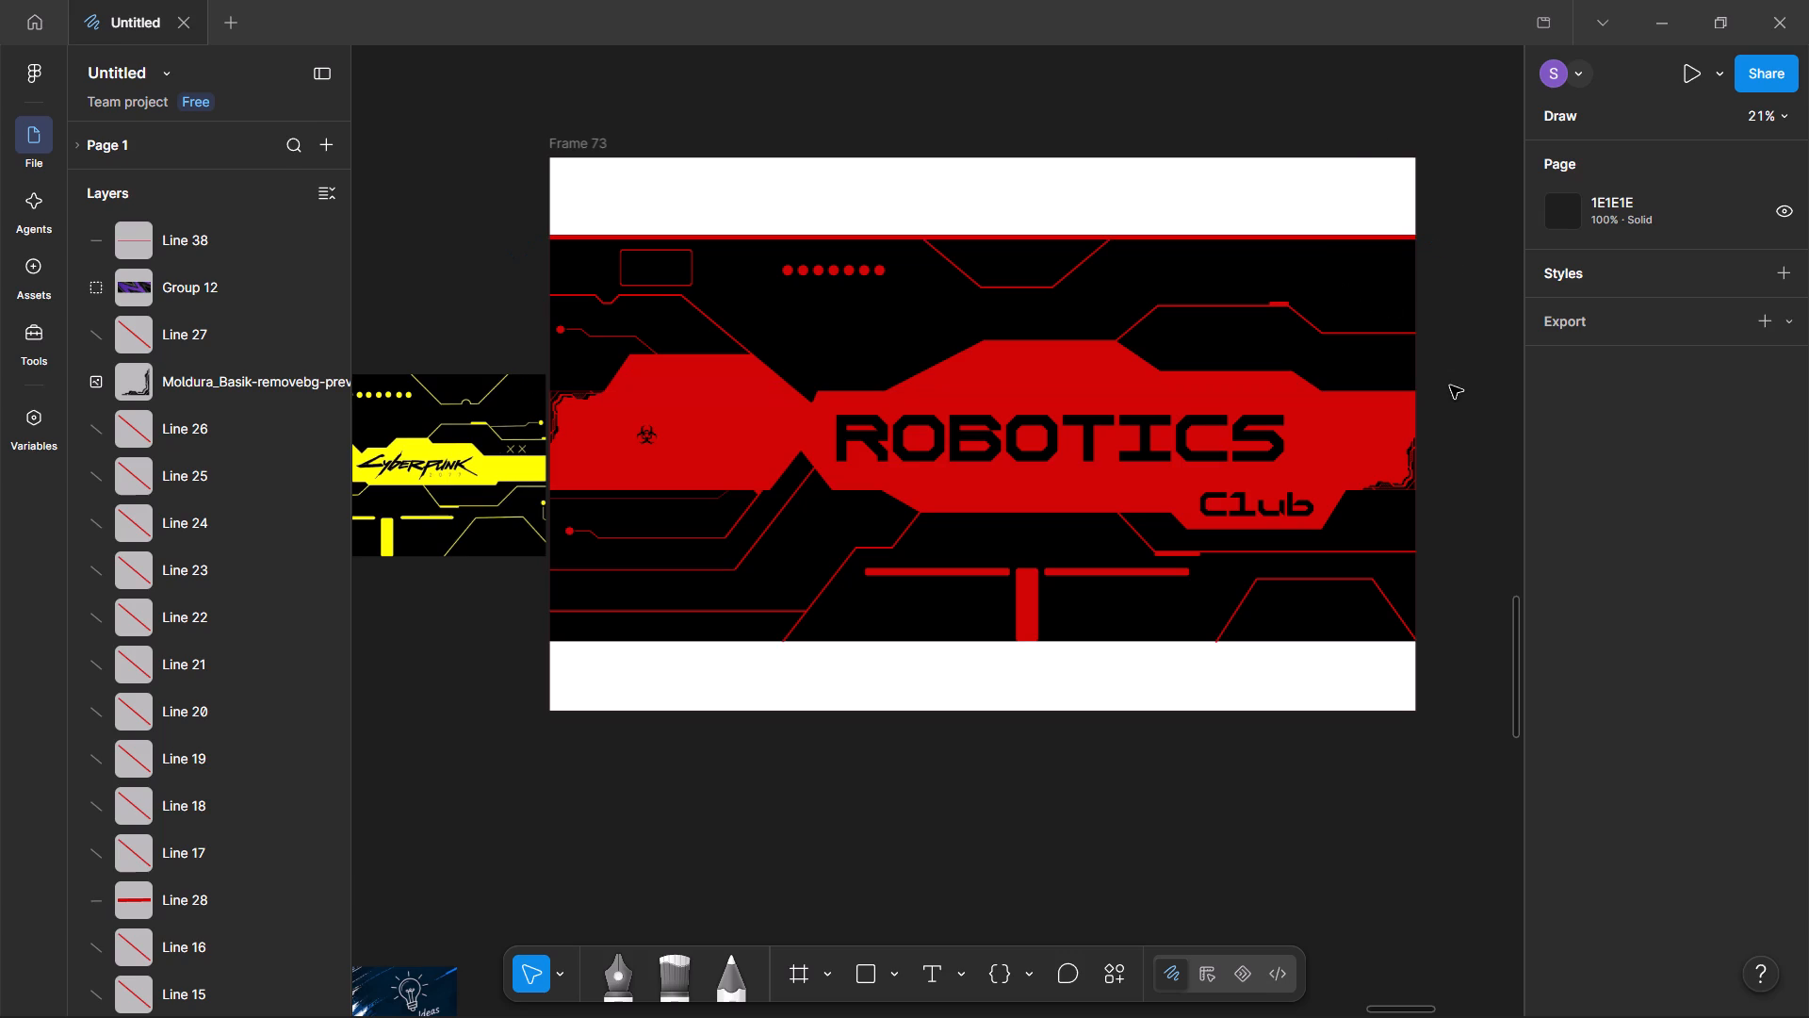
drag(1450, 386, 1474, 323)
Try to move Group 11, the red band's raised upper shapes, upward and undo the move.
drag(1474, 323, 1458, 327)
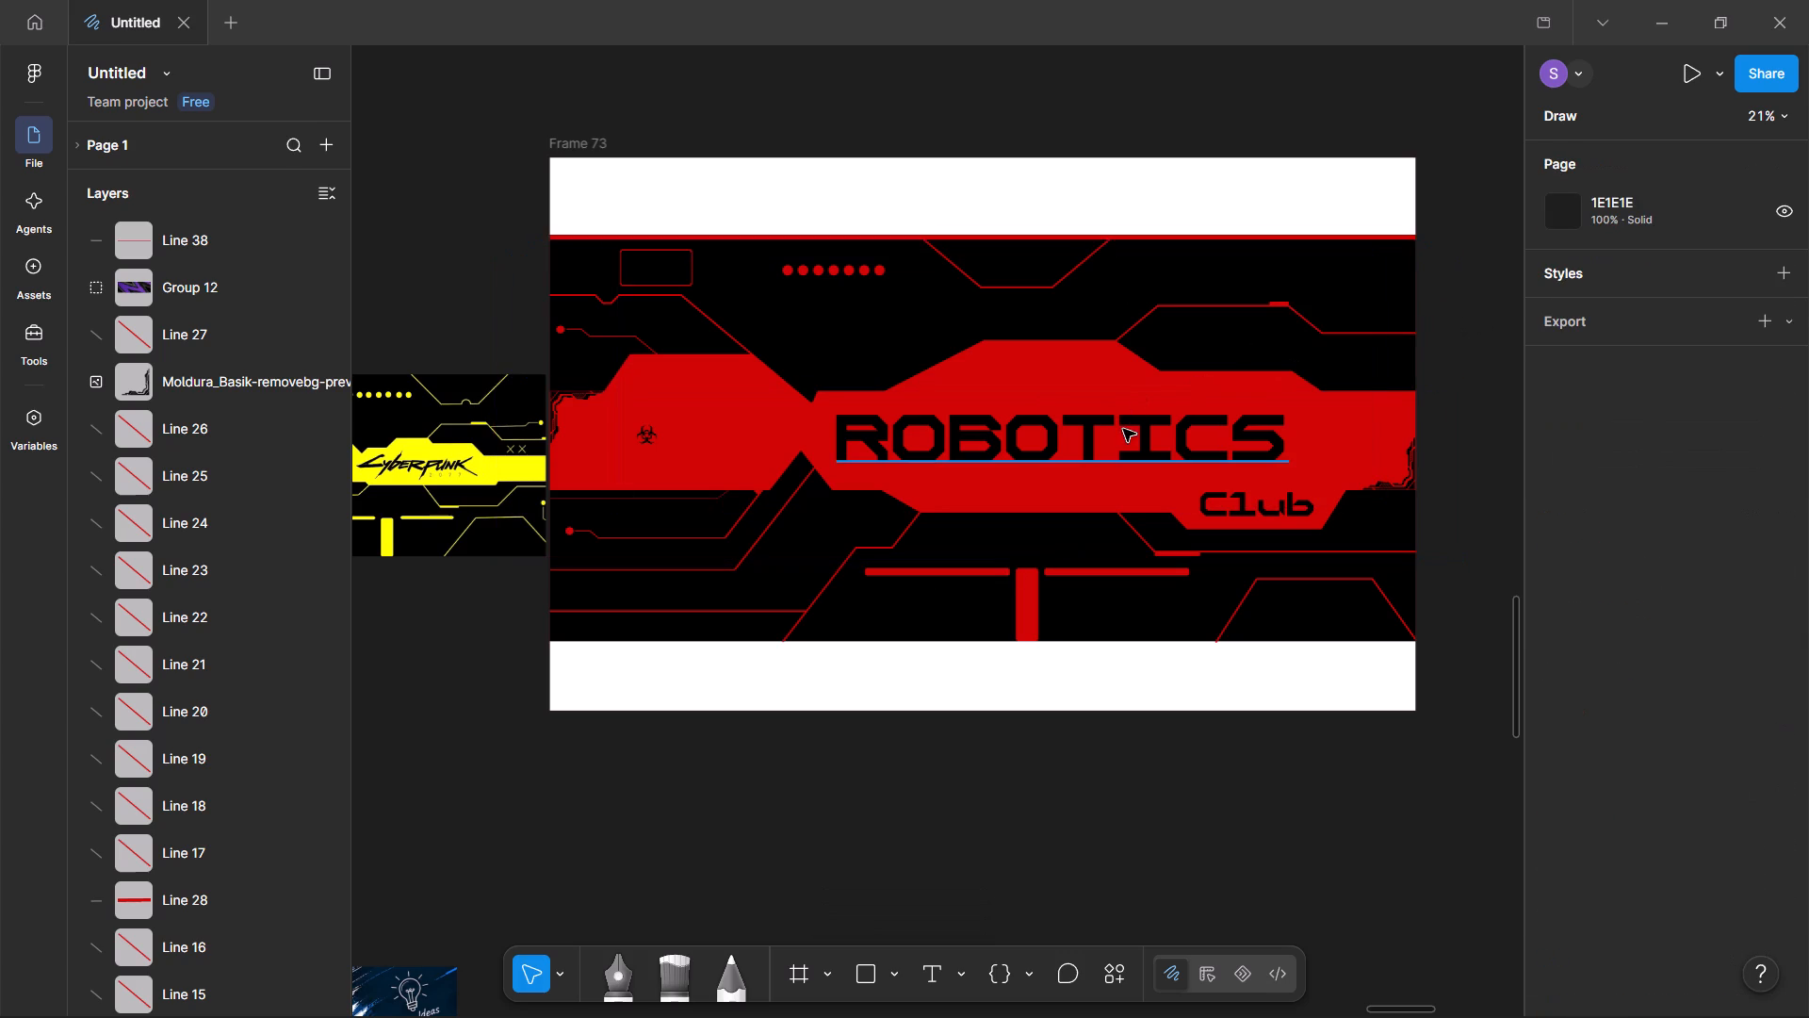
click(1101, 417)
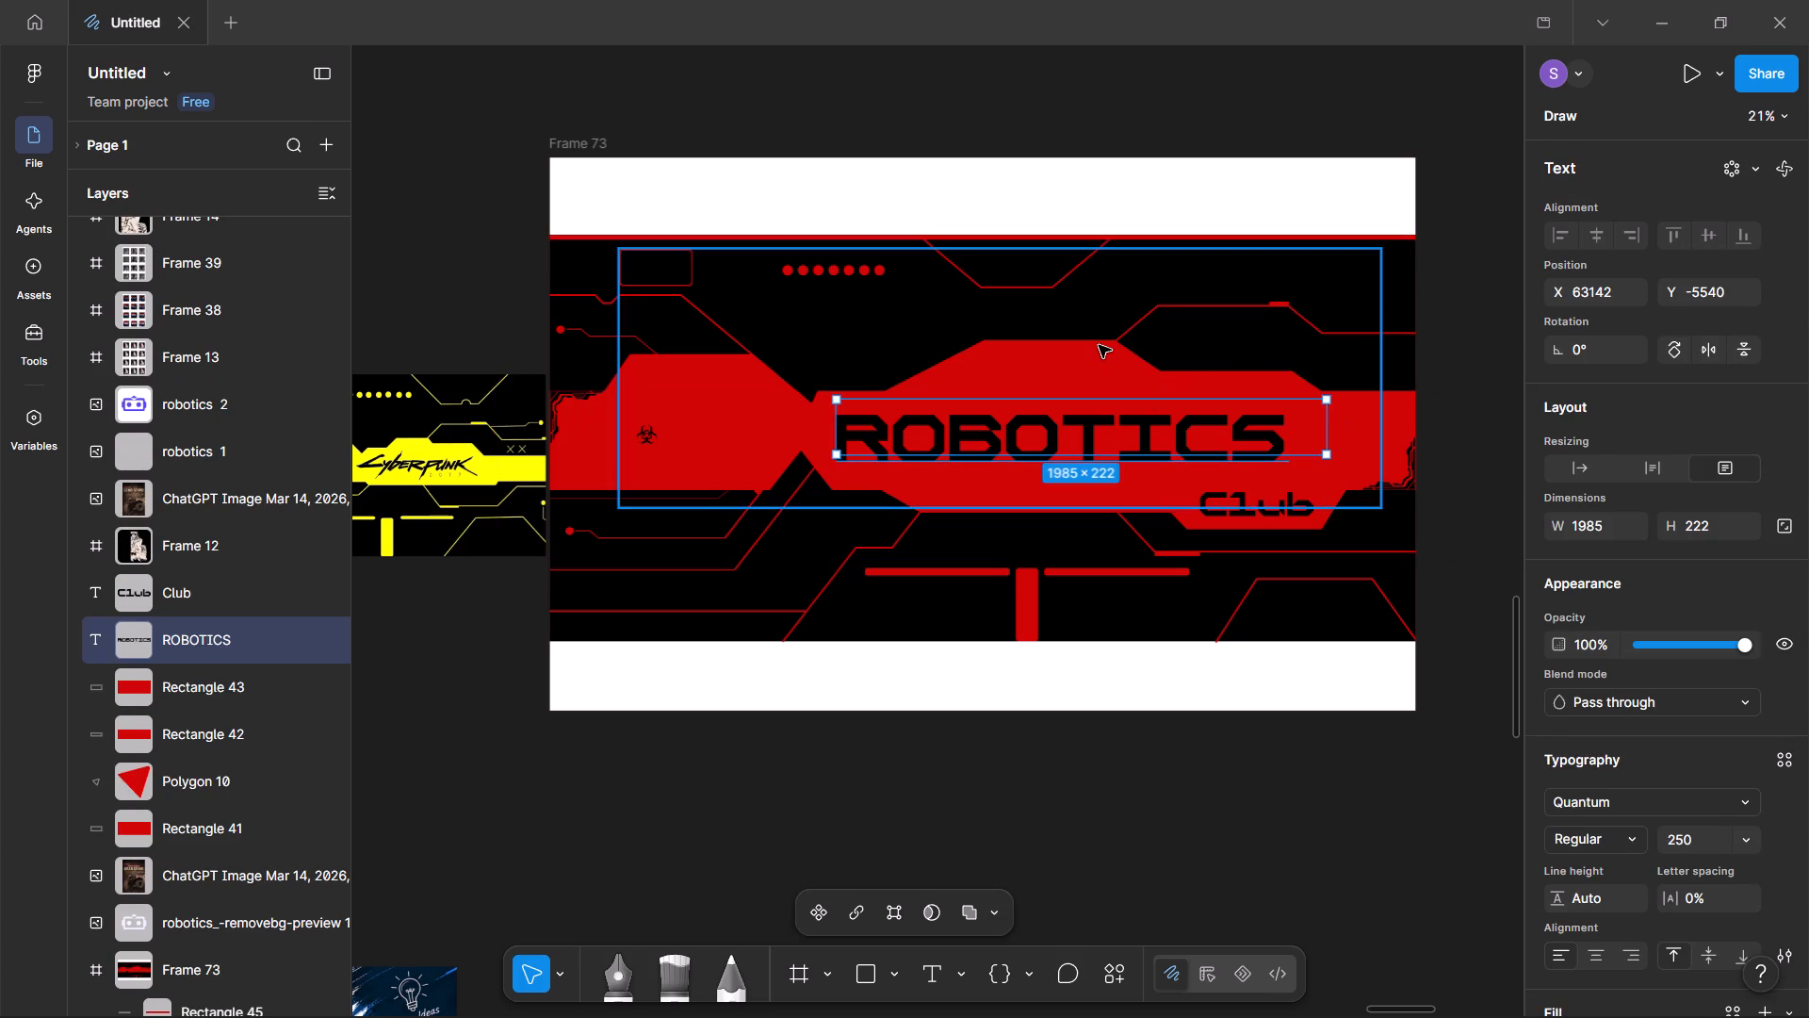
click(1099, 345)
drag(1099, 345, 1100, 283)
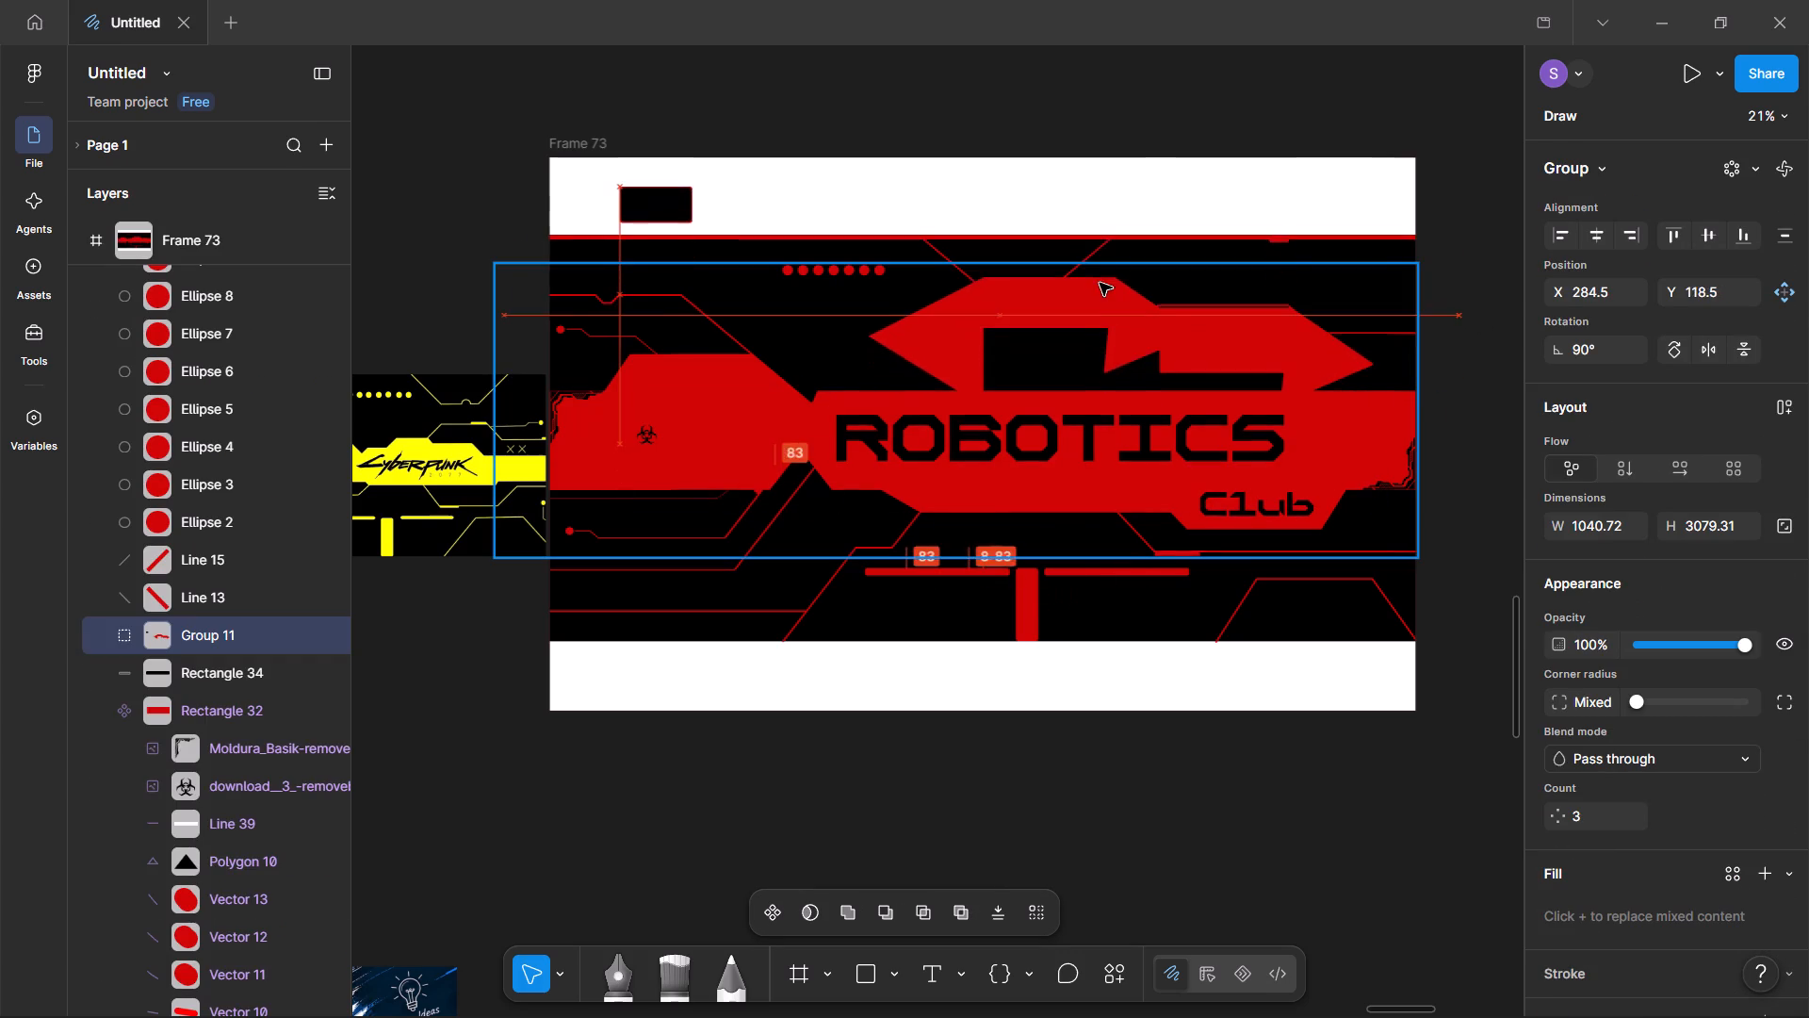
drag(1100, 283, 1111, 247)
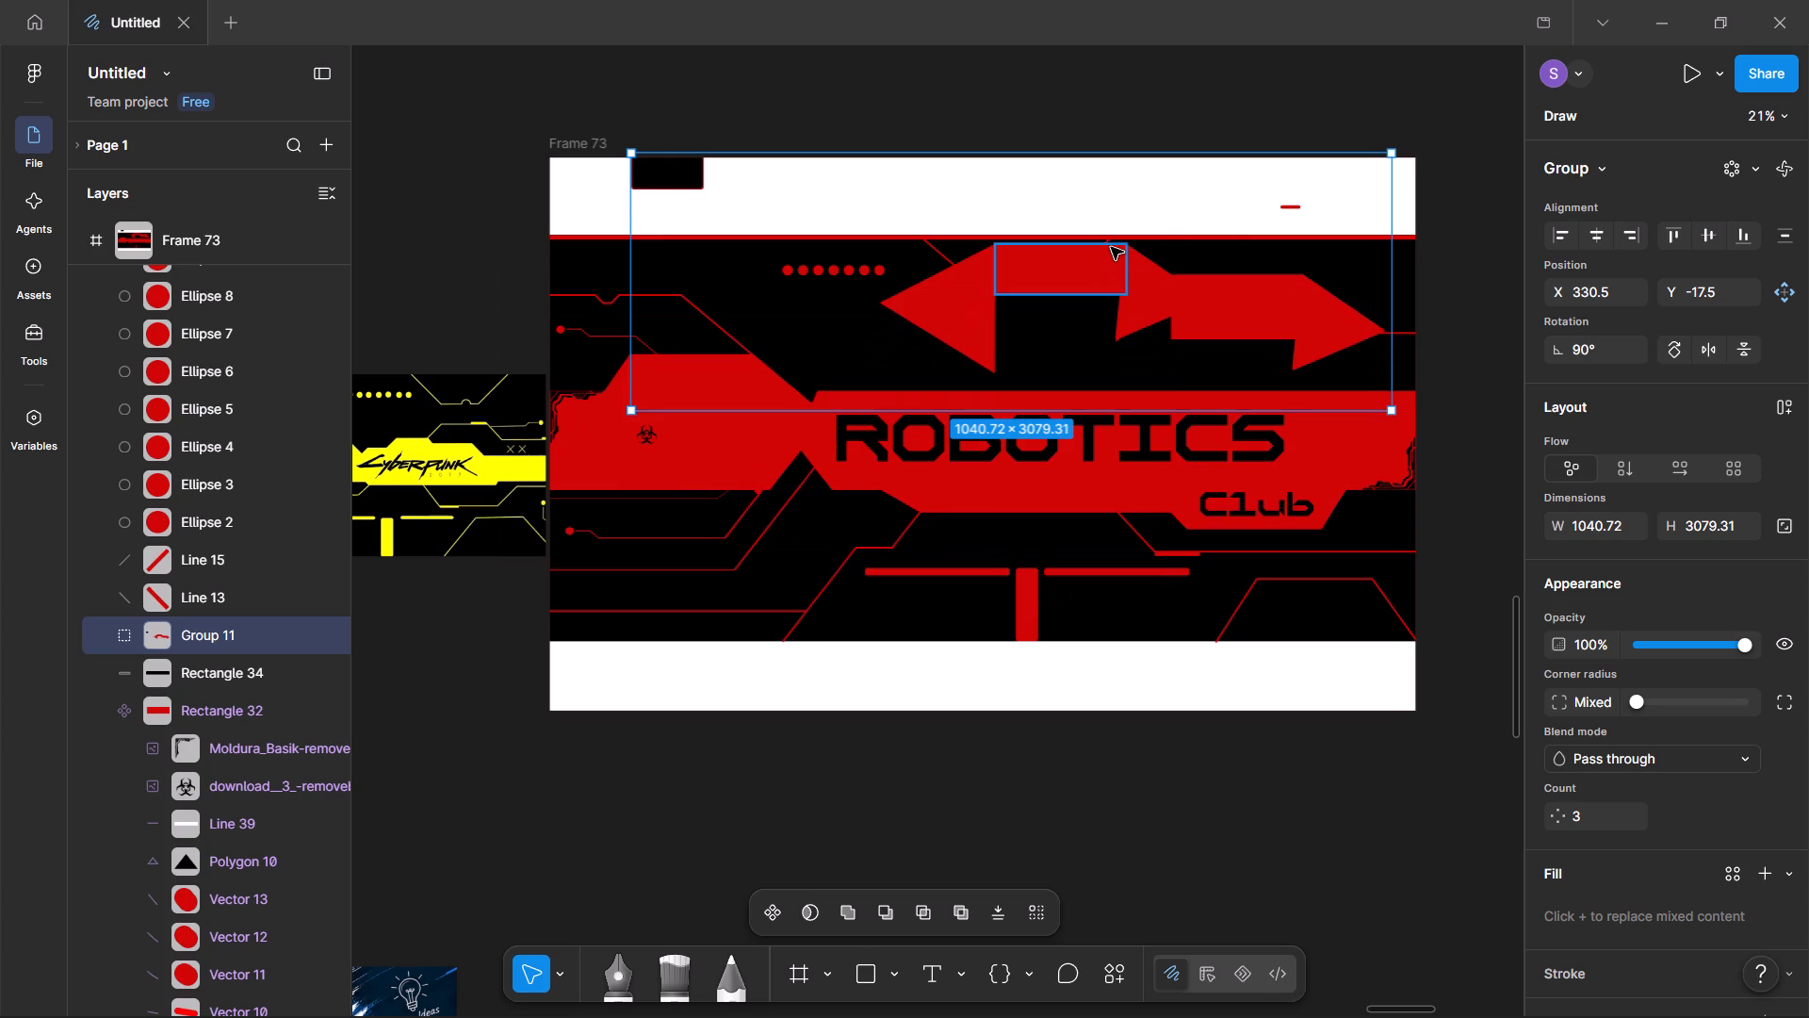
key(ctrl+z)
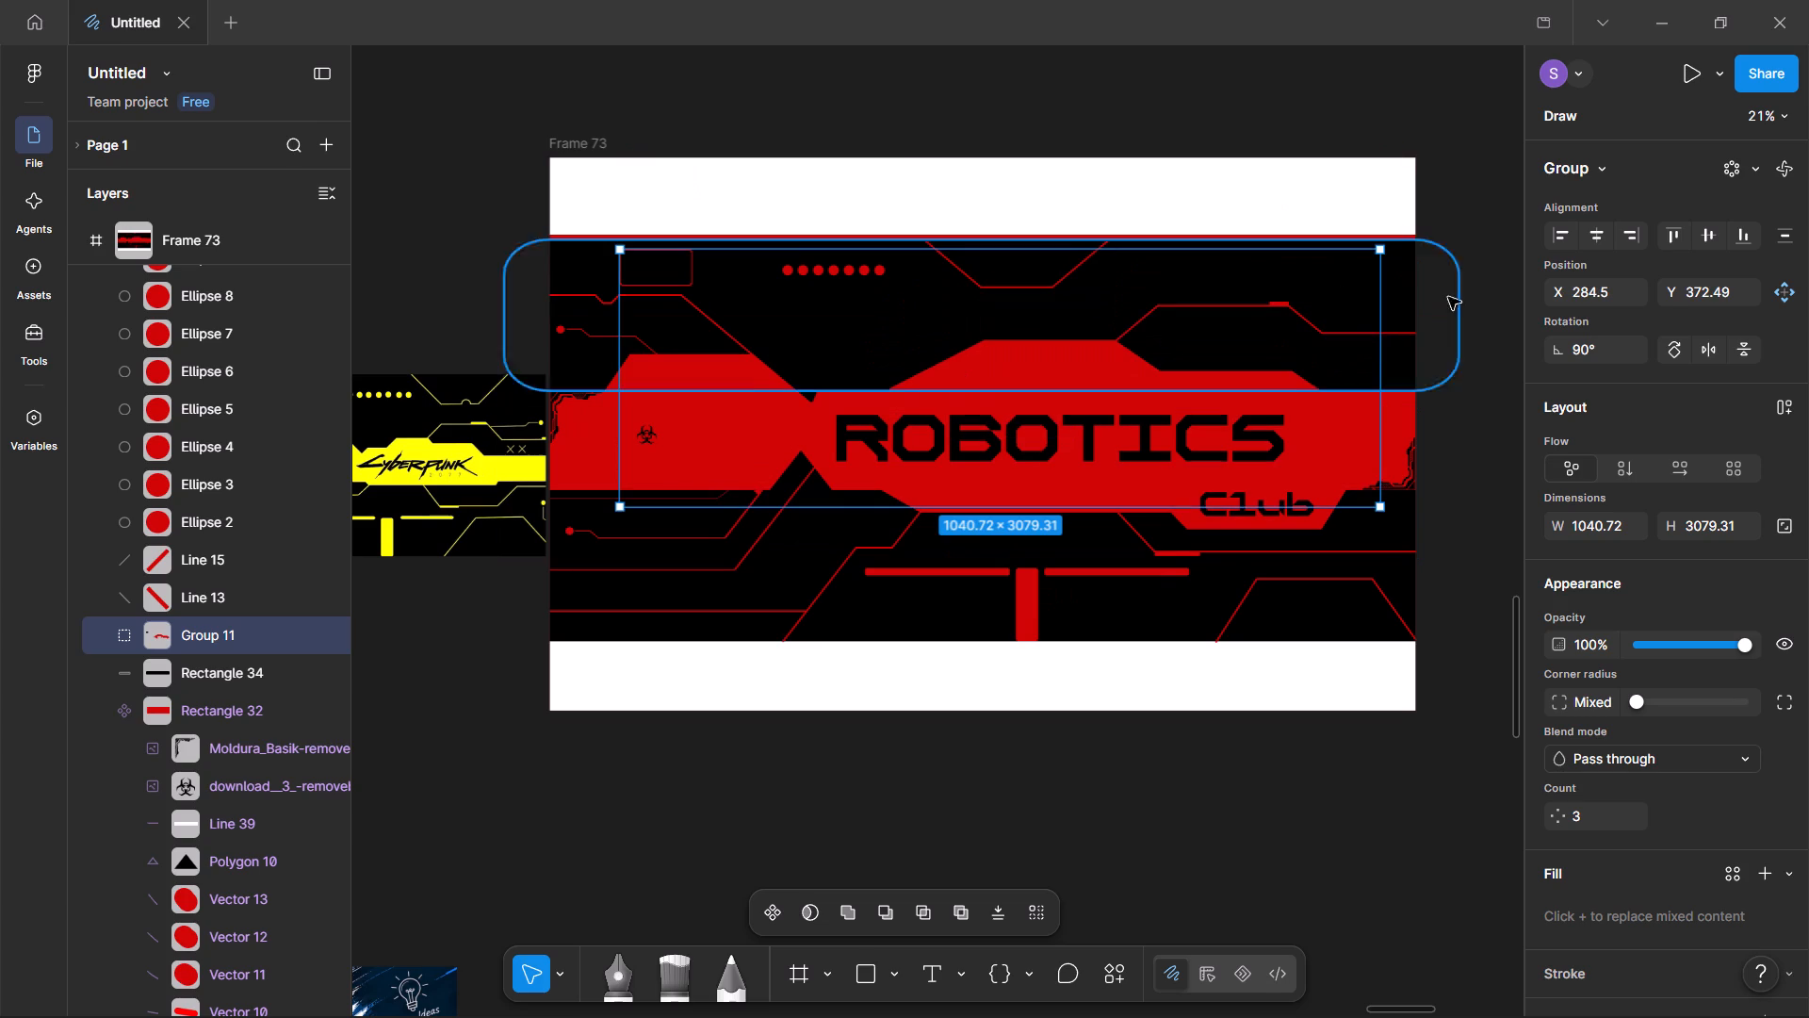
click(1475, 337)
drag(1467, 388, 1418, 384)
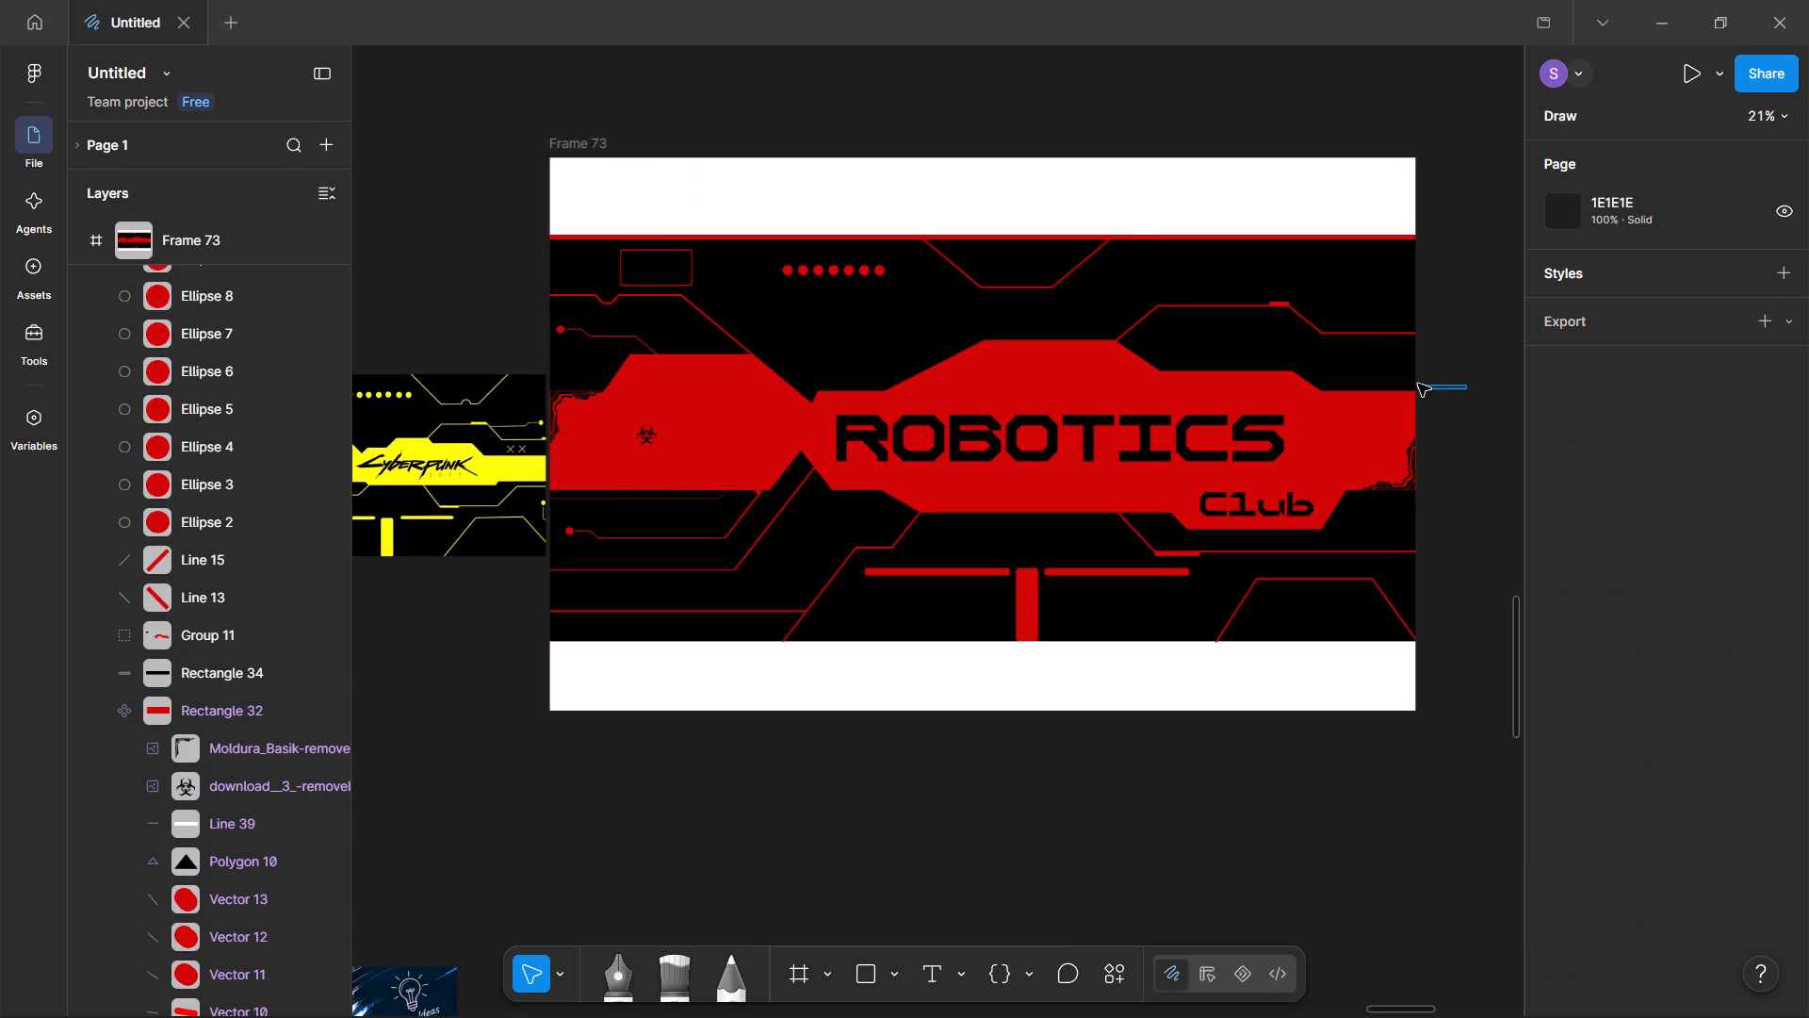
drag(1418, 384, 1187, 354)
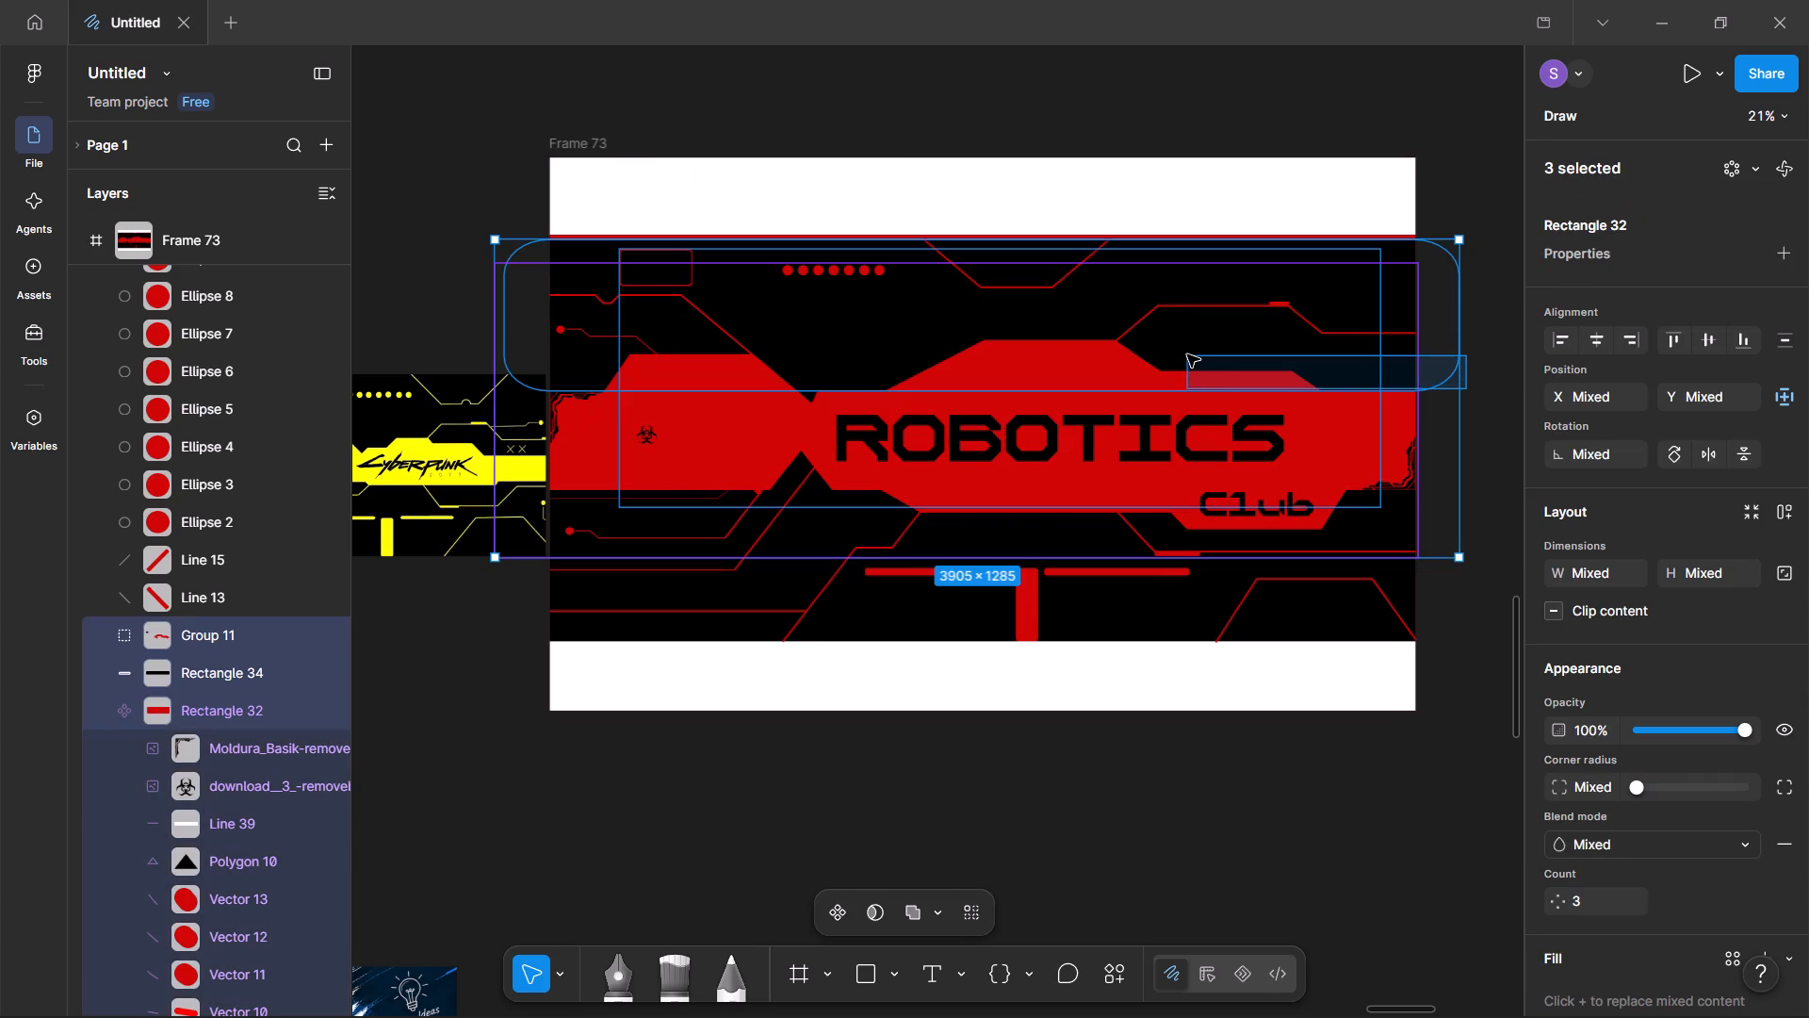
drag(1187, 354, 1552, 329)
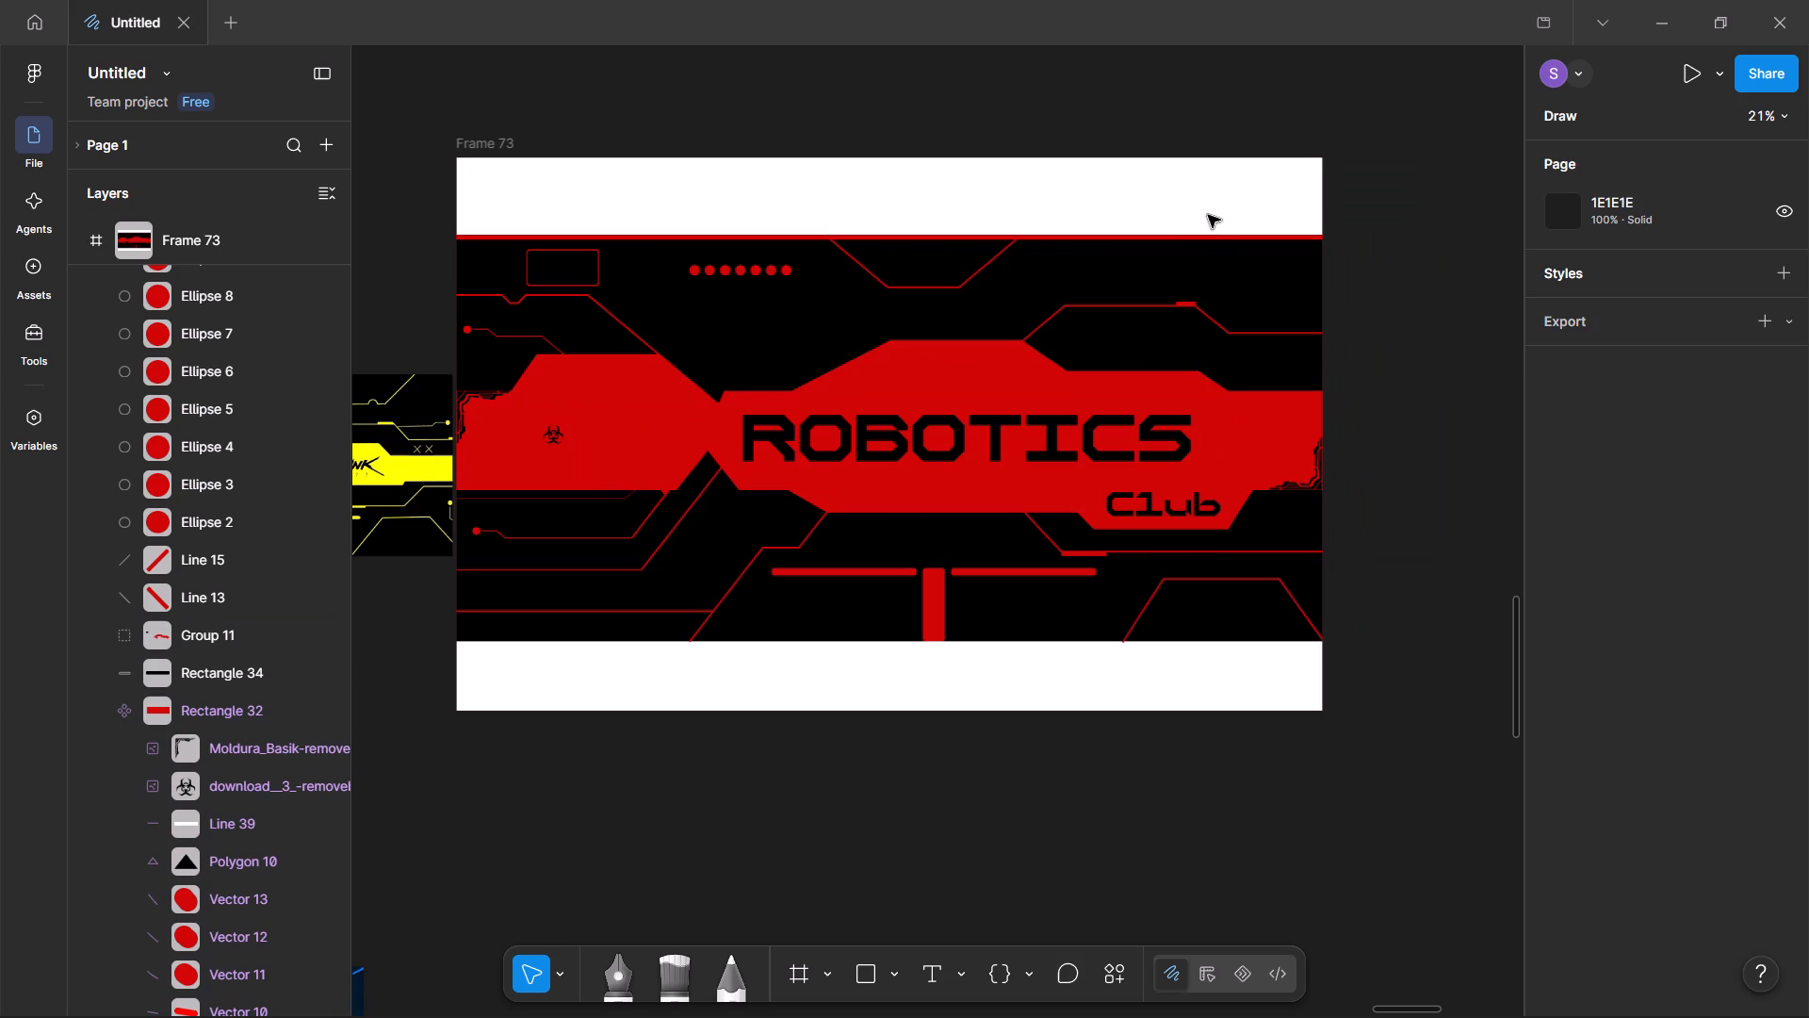
Select the artwork across Frame 73's upper half and nudge it upward, undoing the last nudges to leave only a slight shift.
drag(1209, 213, 1182, 268)
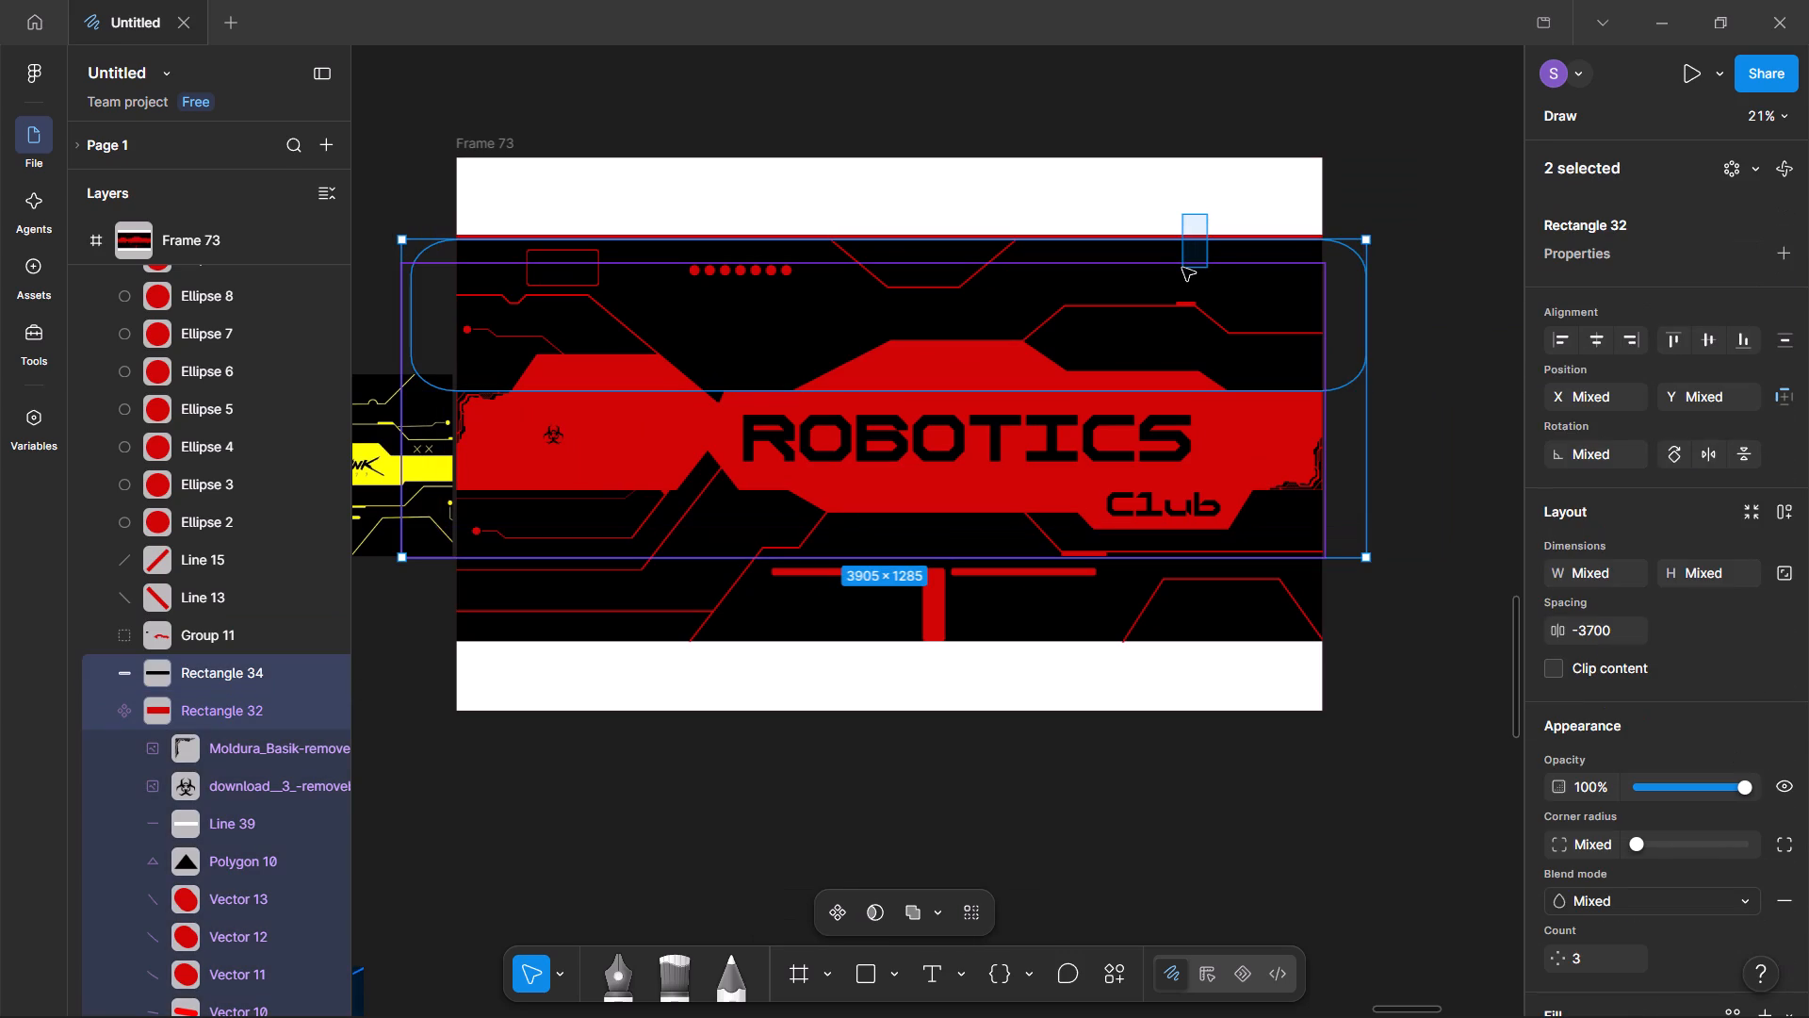
drag(1182, 268, 1182, 247)
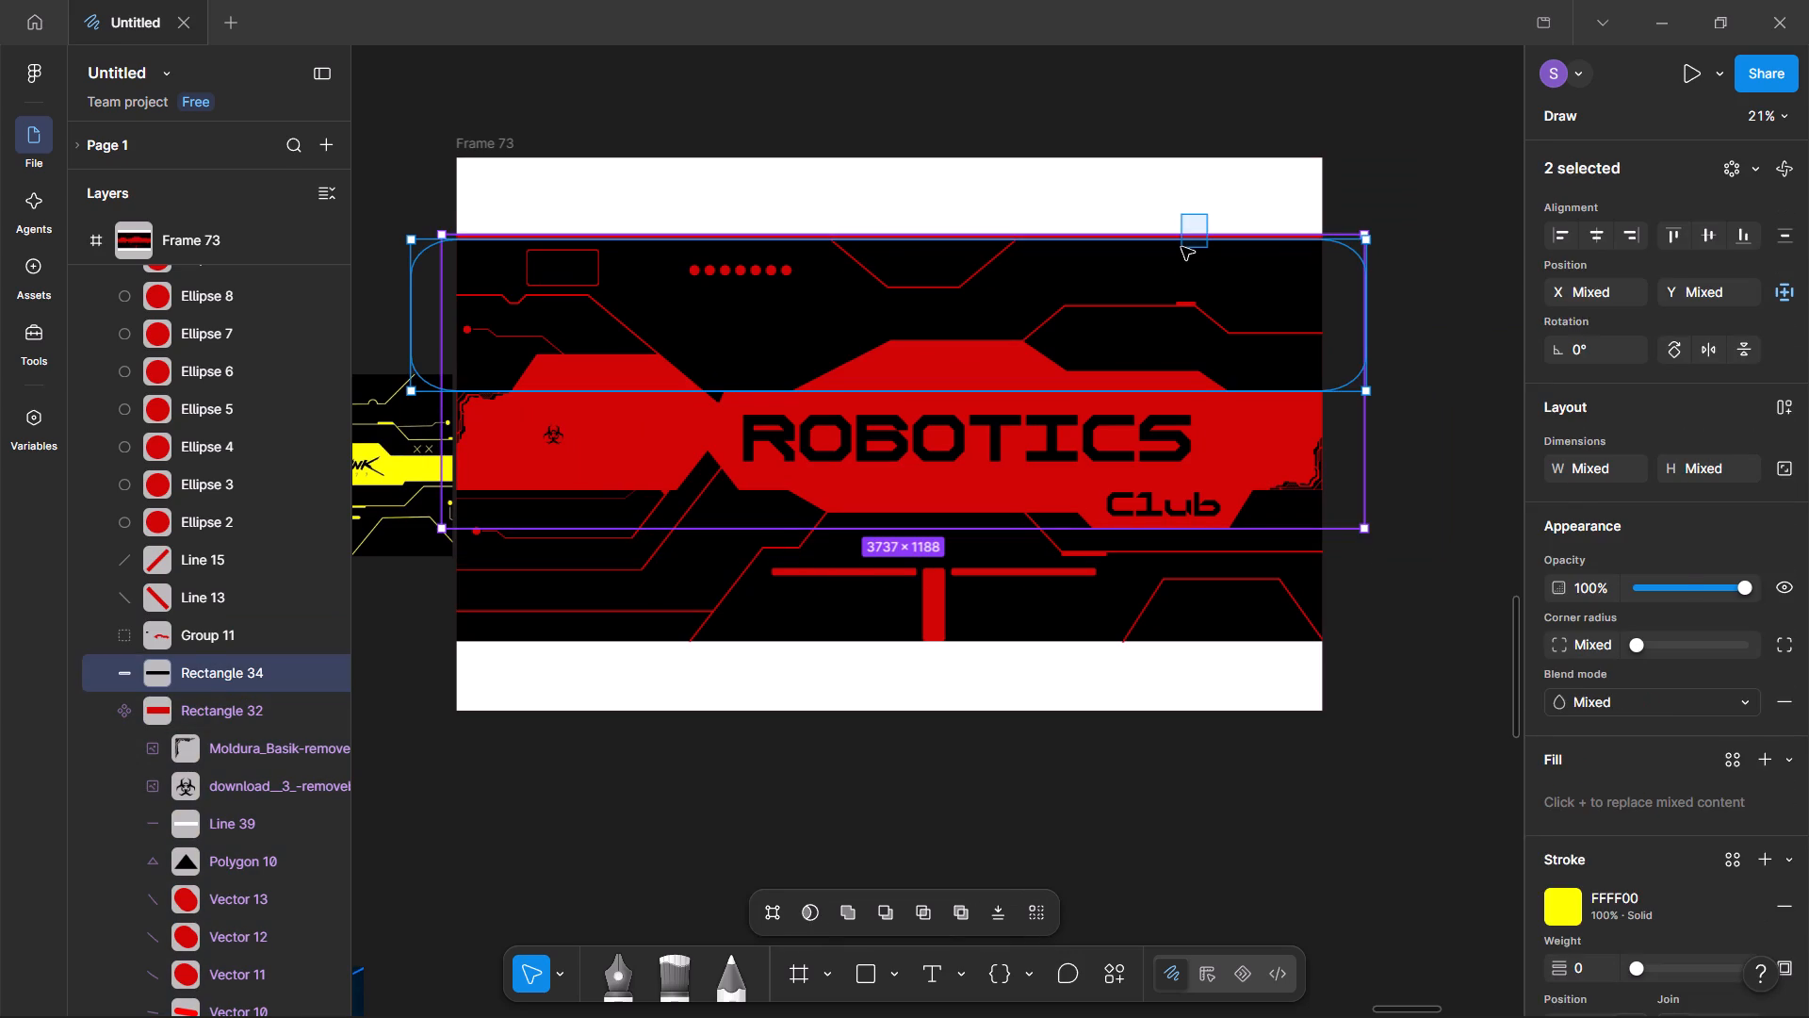
drag(1182, 247, 965, 372)
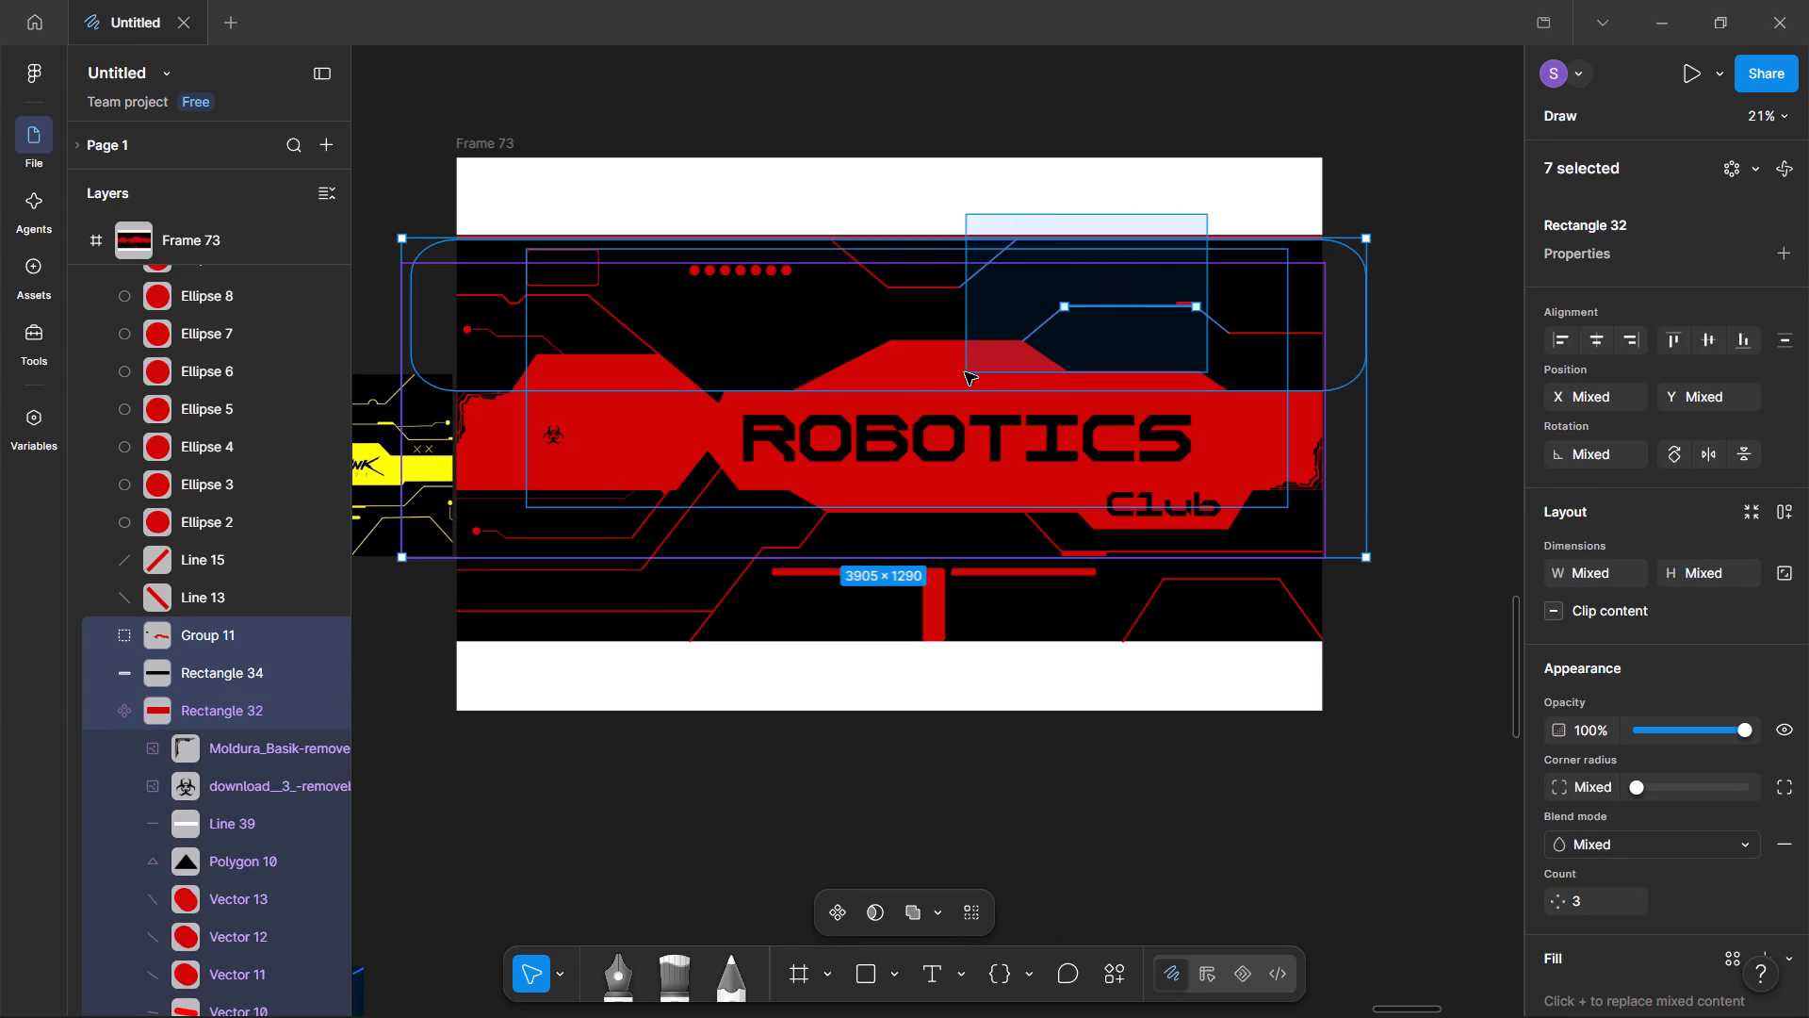
drag(965, 372, 553, 344)
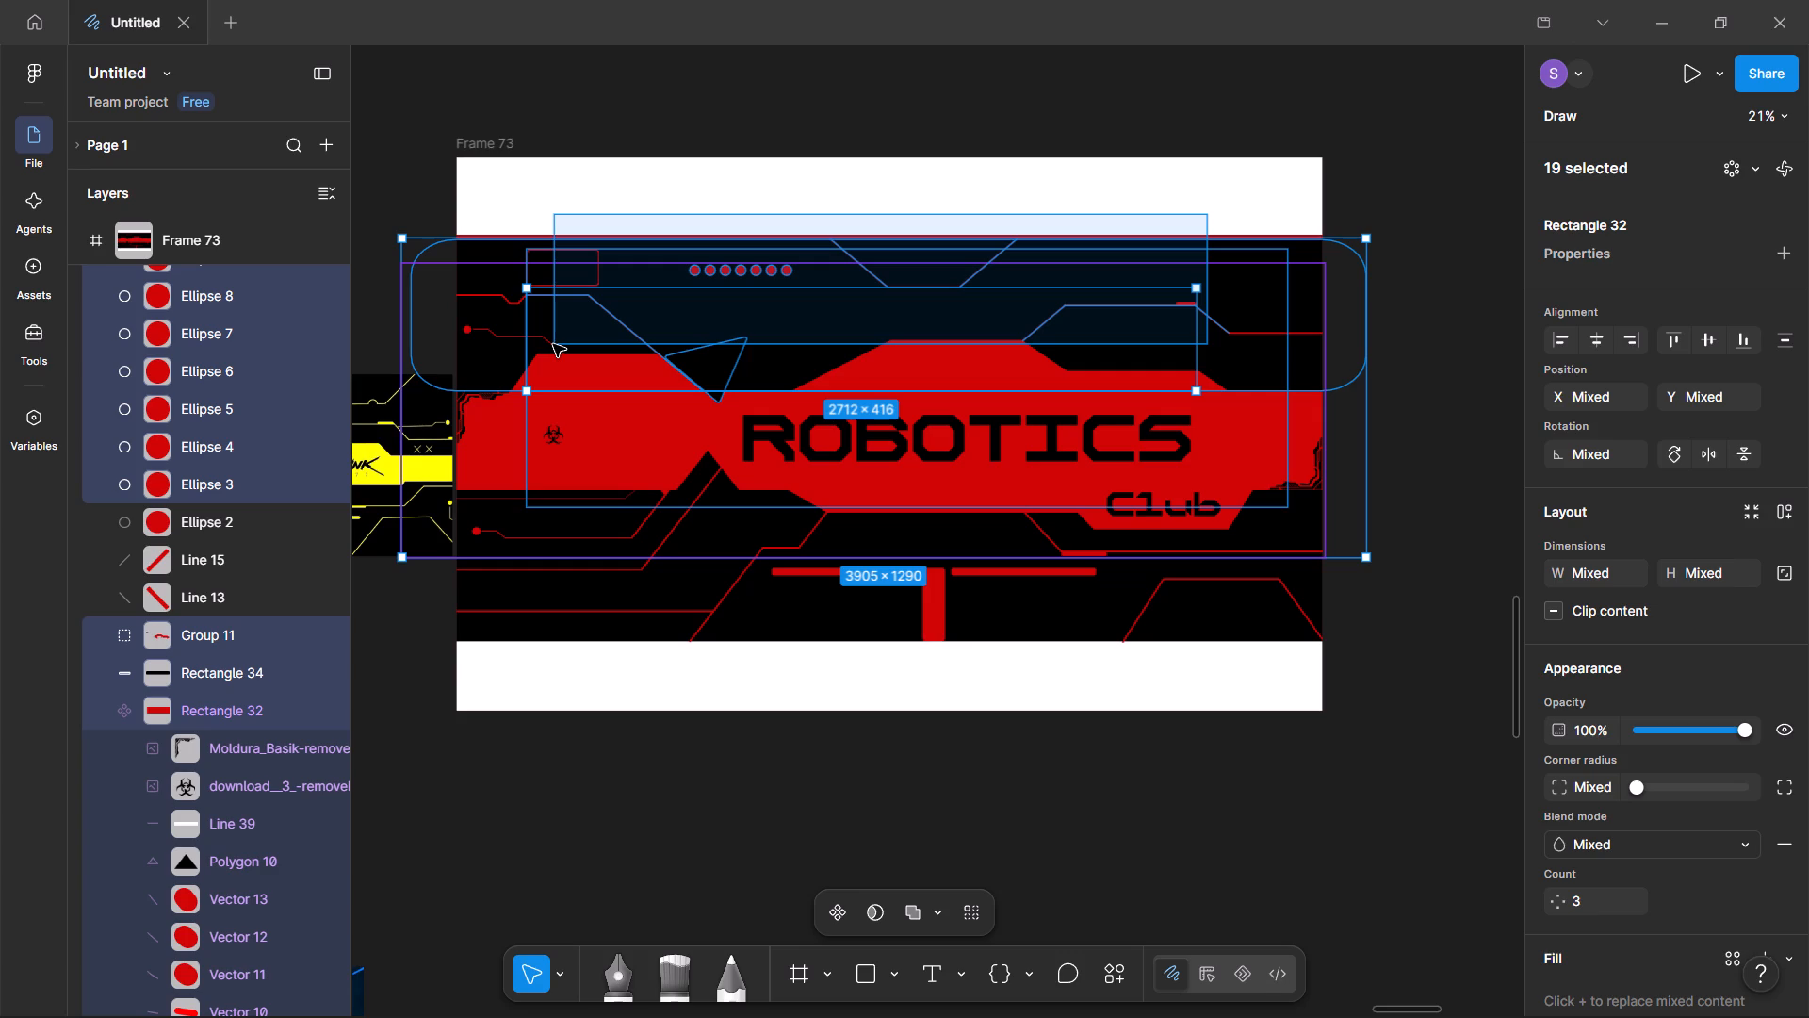
drag(553, 344, 576, 348)
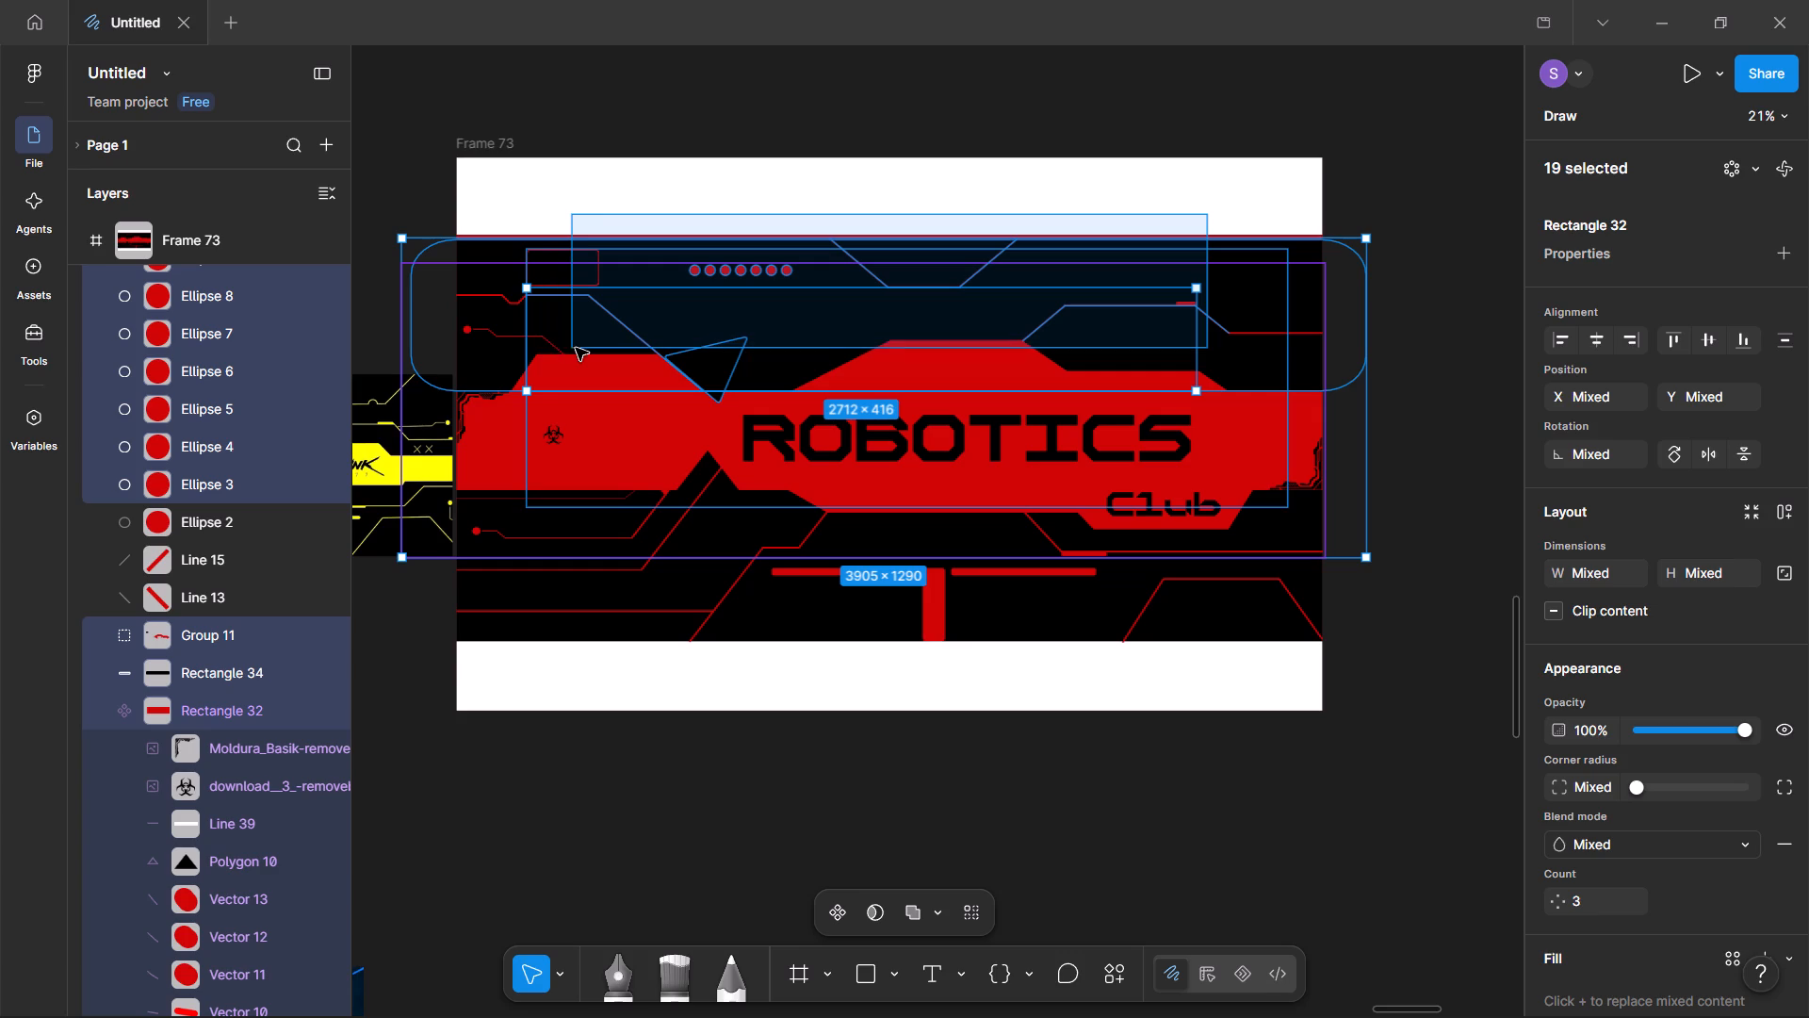
drag(576, 348, 454, 336)
key(Up)
key(Up)
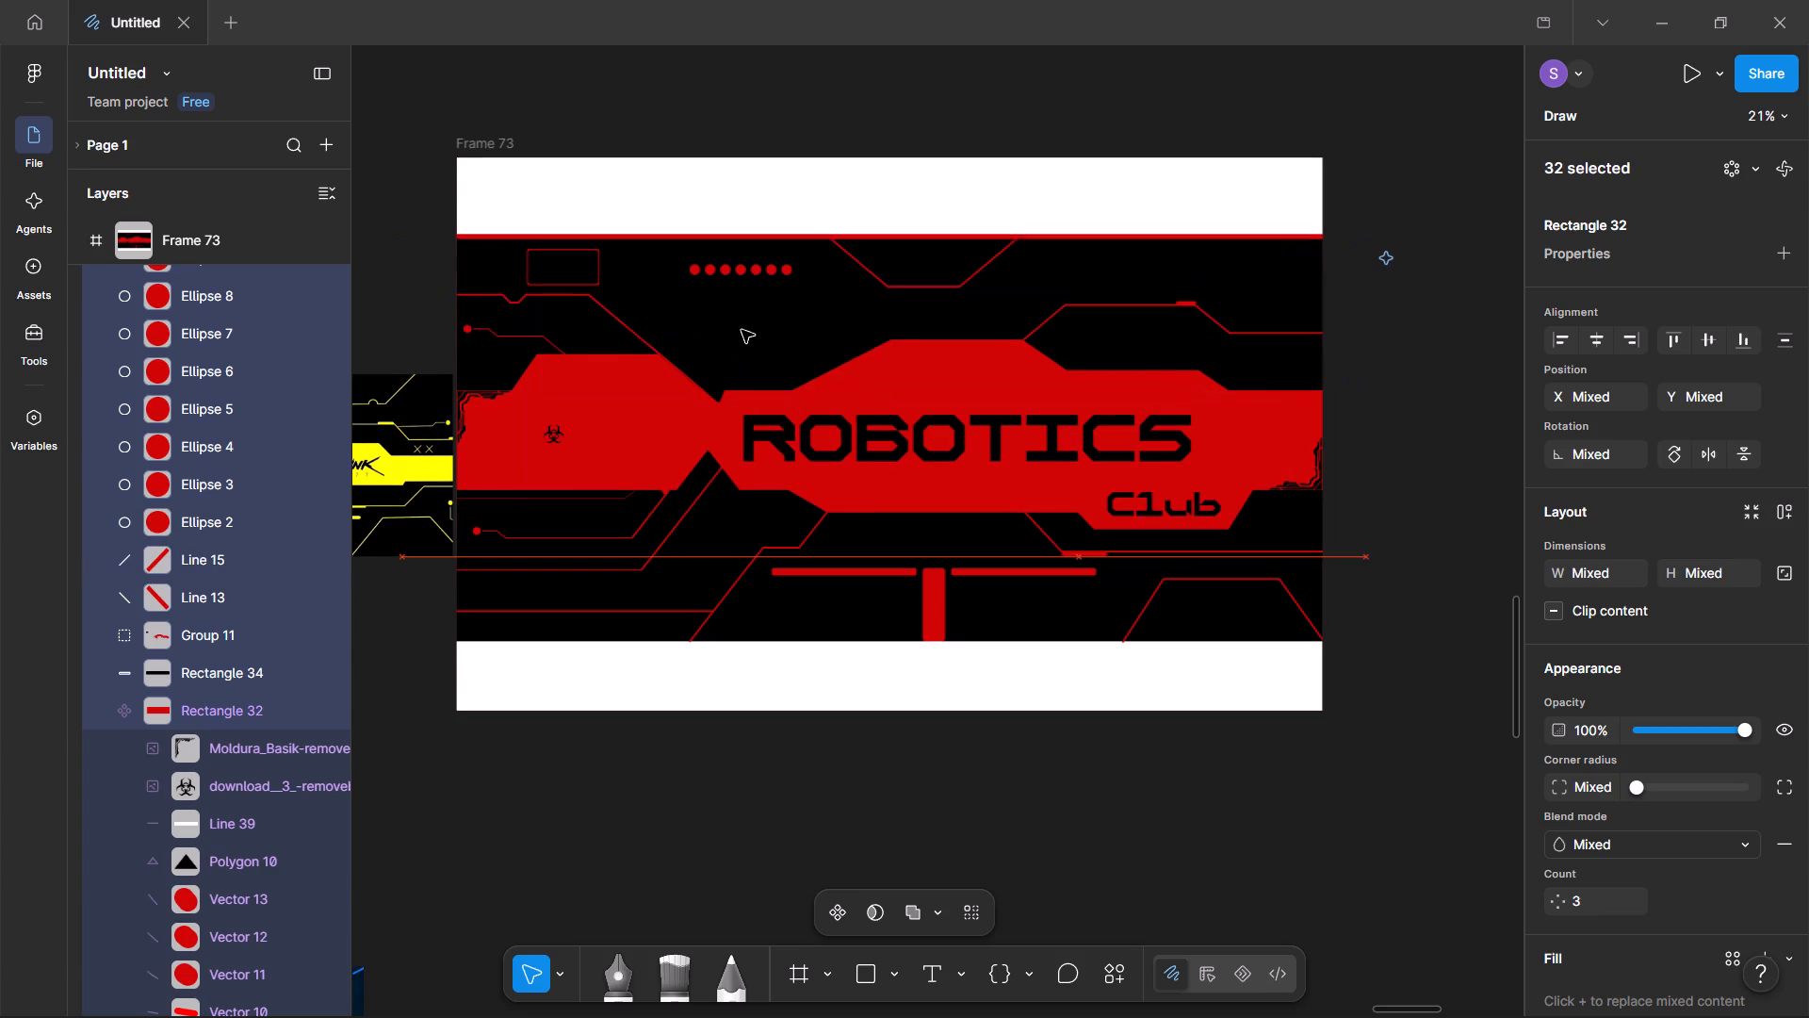
key(Up)
key(Up)
key(Up)
key(Up)
key(Up)
key(Up)
key(Up)
key(Up)
key(Up)
key(Up)
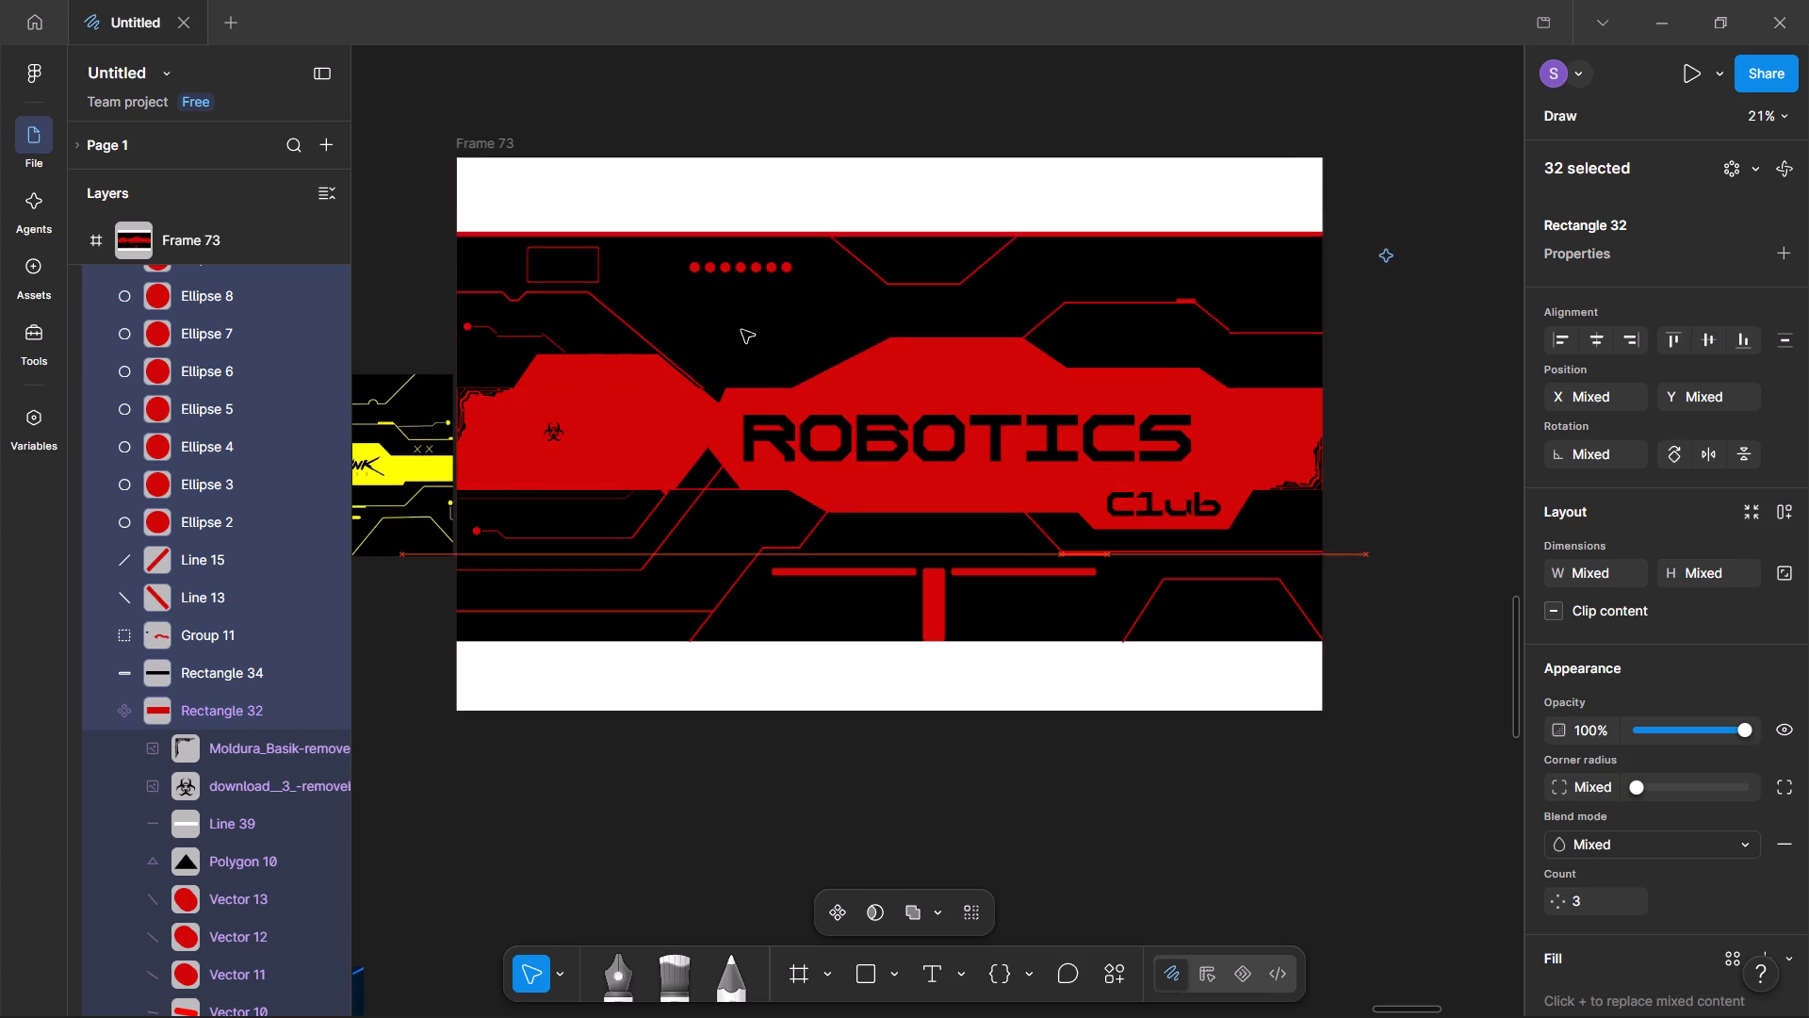
key(Up)
key(Up)
key(Up)
key(Up)
key(Up)
key(Up)
key(Up)
key(Up)
key(Up)
key(Up)
key(Up)
key(Up)
key(Up)
key(Up)
key(Up)
key(Up)
key(Up)
key(Up)
key(Up)
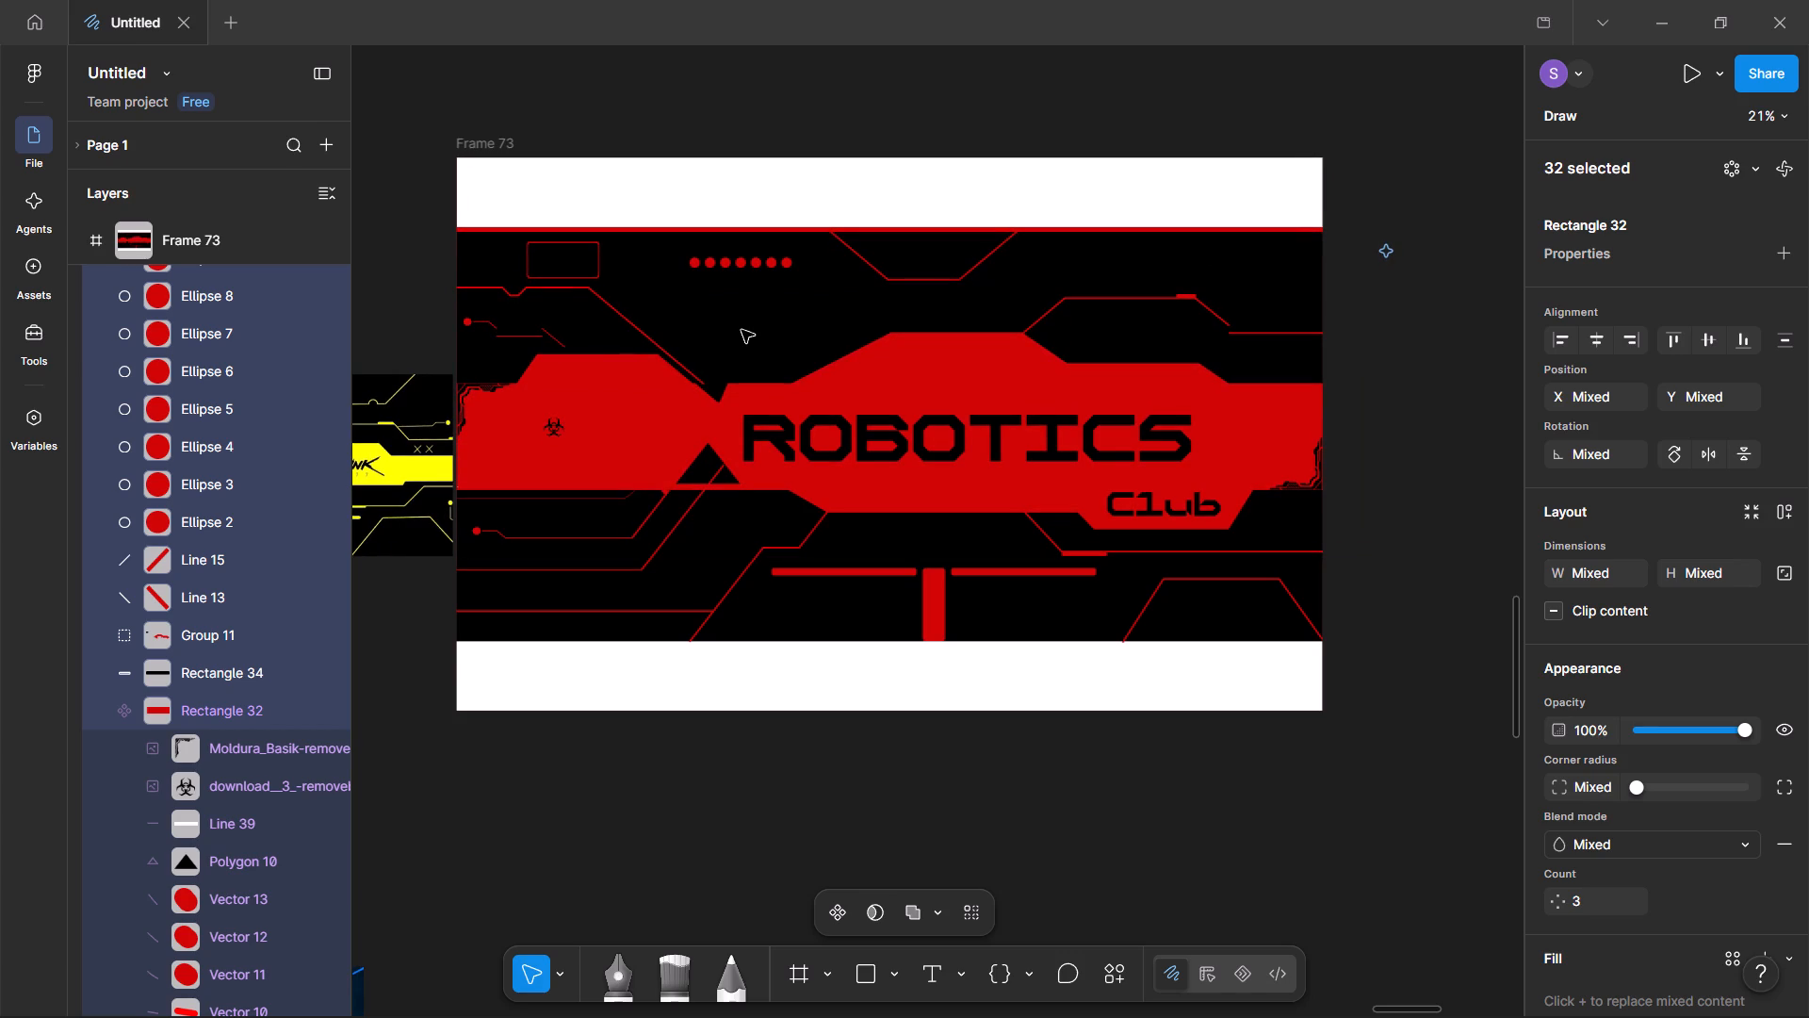
key(Down)
key(ctrl+z)
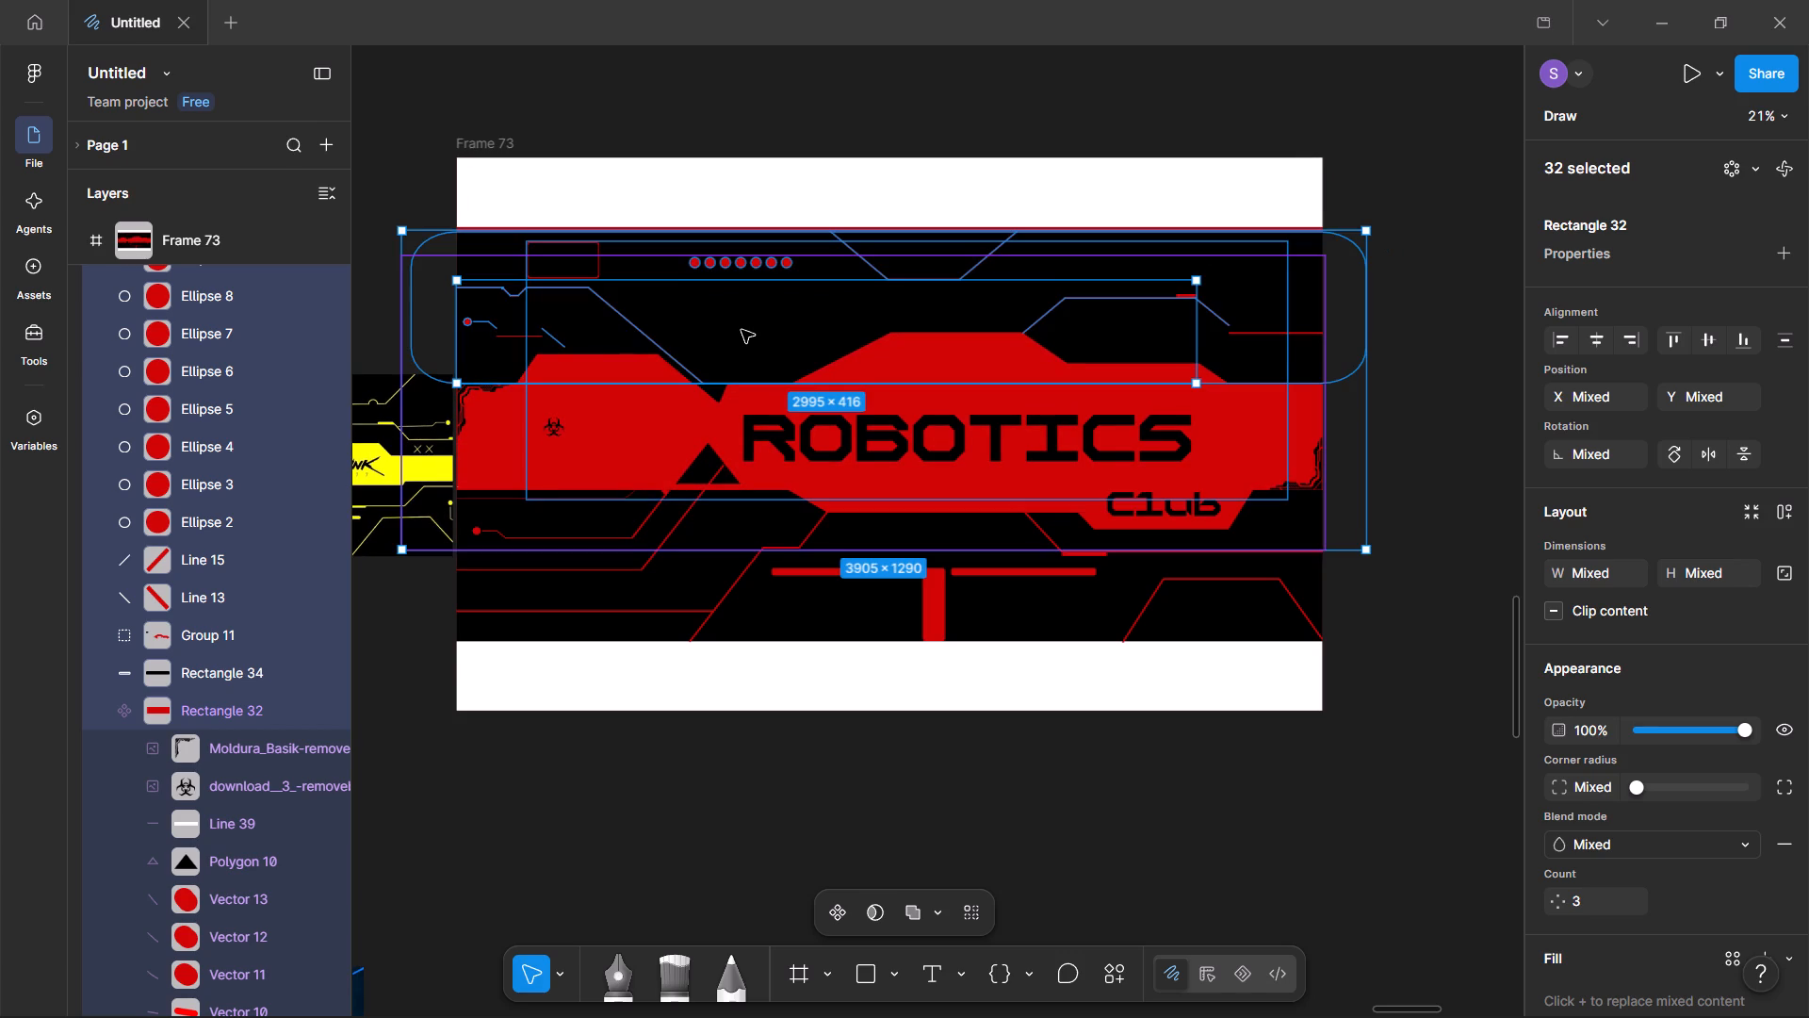
key(ctrl+z)
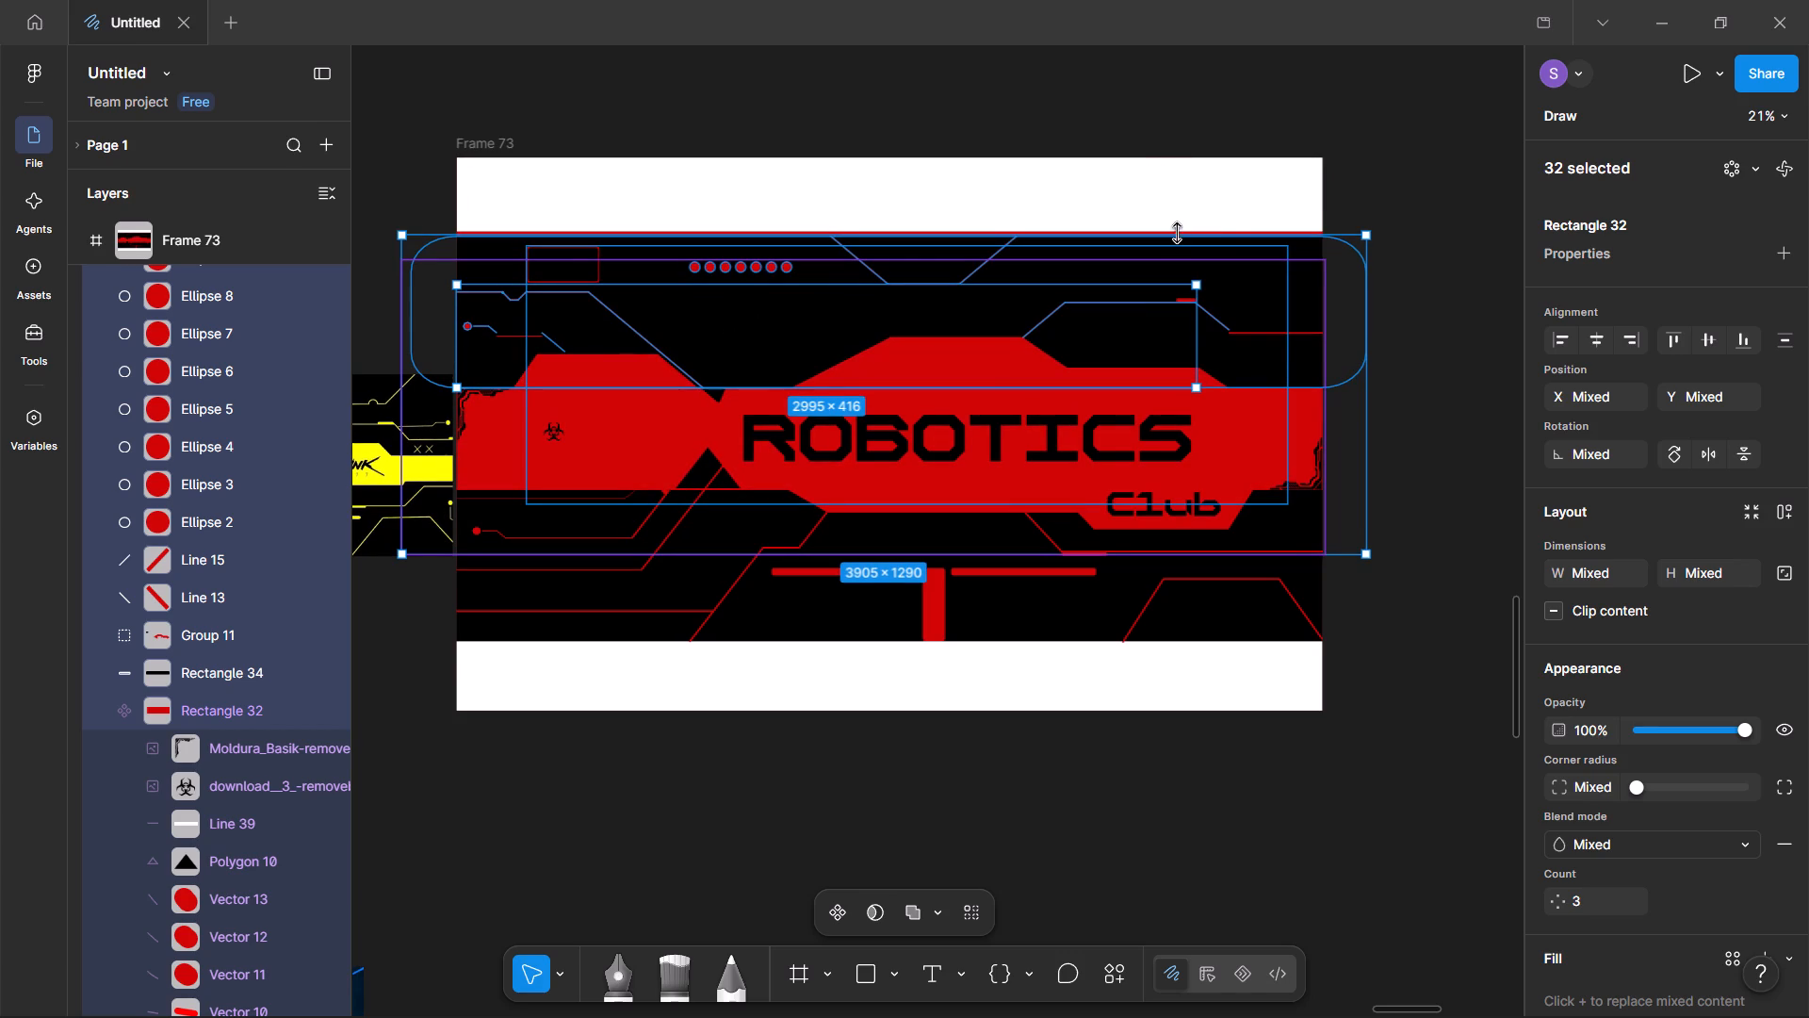
click(1410, 215)
Nudge the black Rectangle 34 up to Y 298.5, covering the red strip along the banner's top edge.
ctrl+scroll(1119, 224, up, 13)
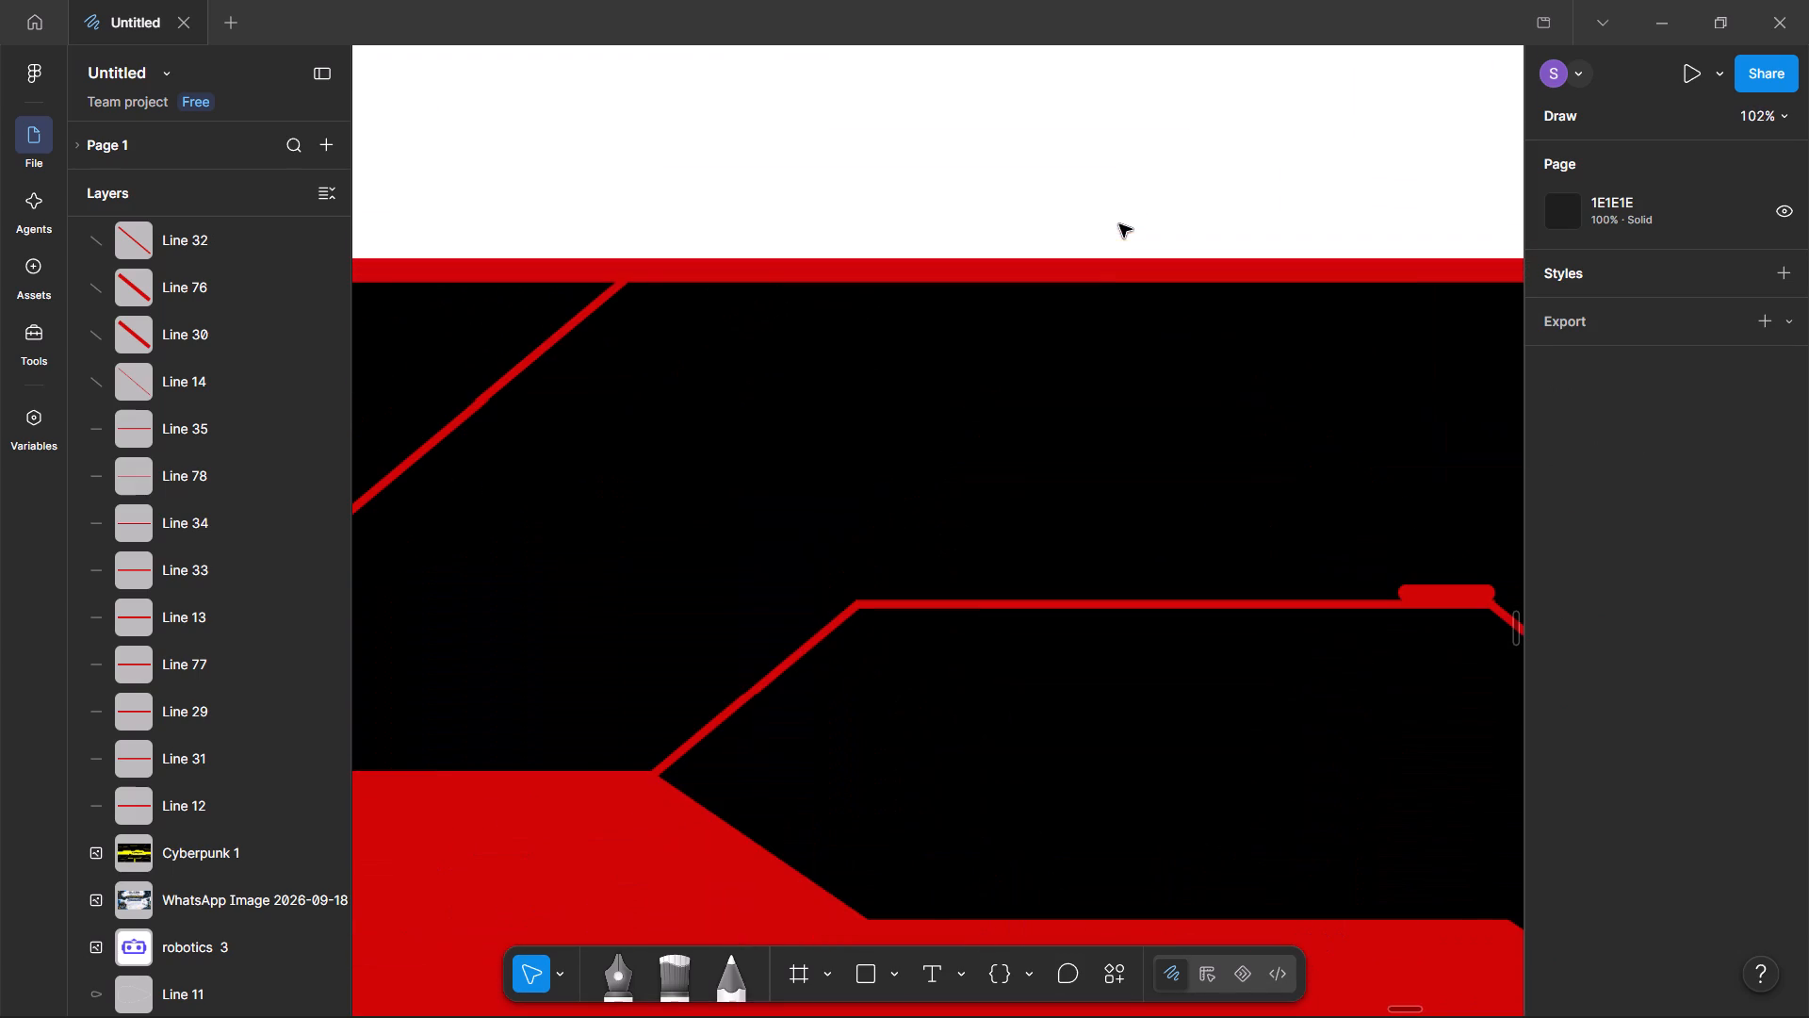
click(1091, 337)
key(Up)
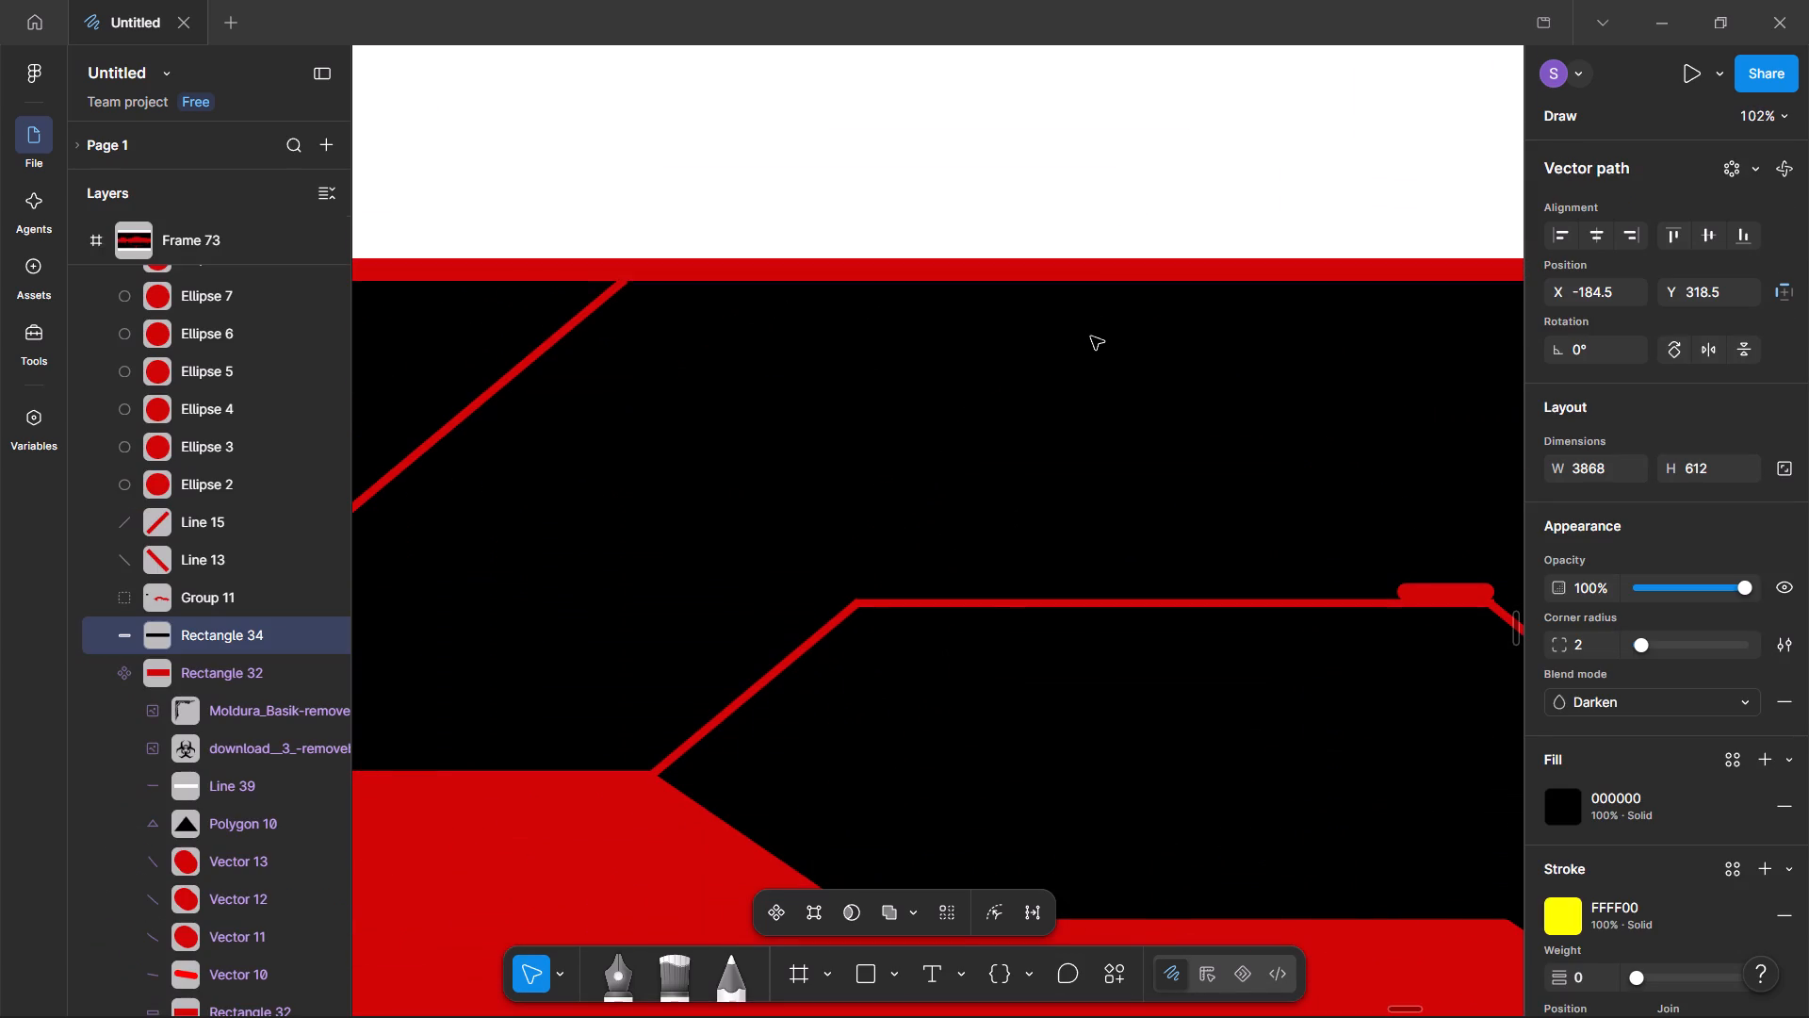
key(Up)
key(Up)
key(Up)
key(Up)
key(Up)
key(Up)
key(Up)
key(Up)
key(Up)
key(Up)
key(Up)
key(Up)
key(Up)
key(Up)
key(Up)
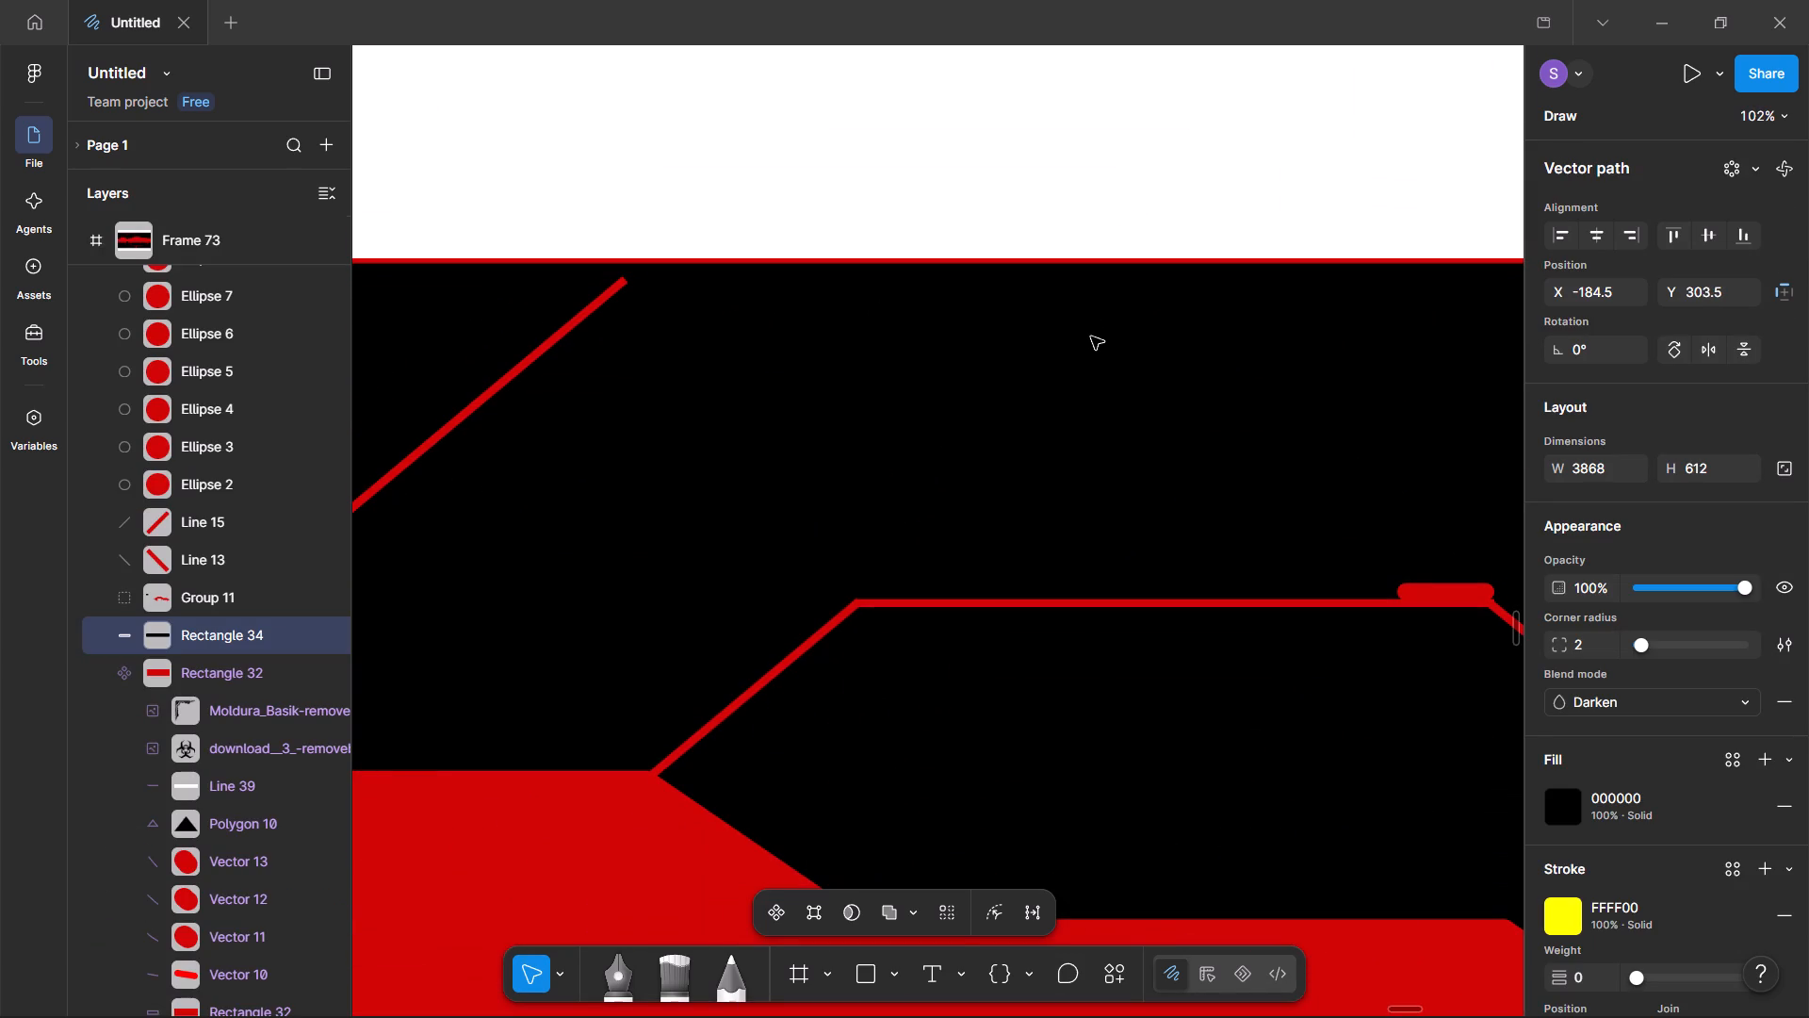
key(Up)
key(Up)
key(Up)
key(Up)
key(Up)
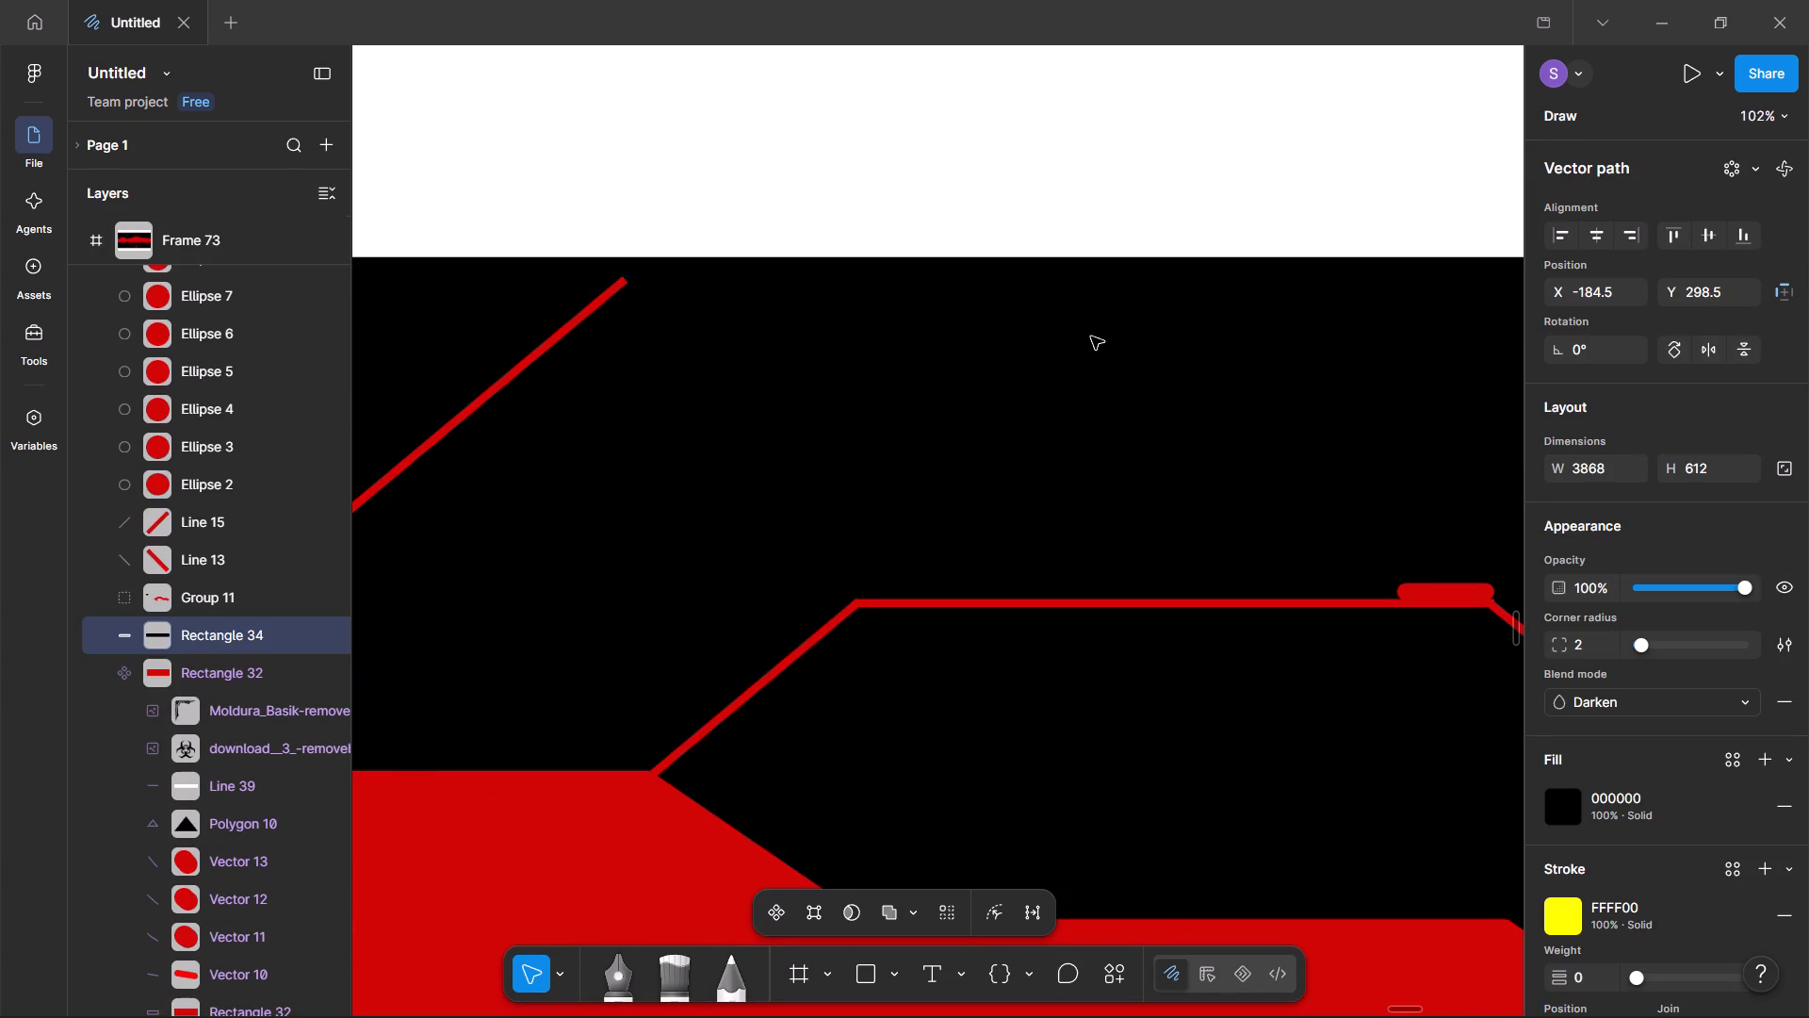
ctrl+scroll(1140, 253, down, 9)
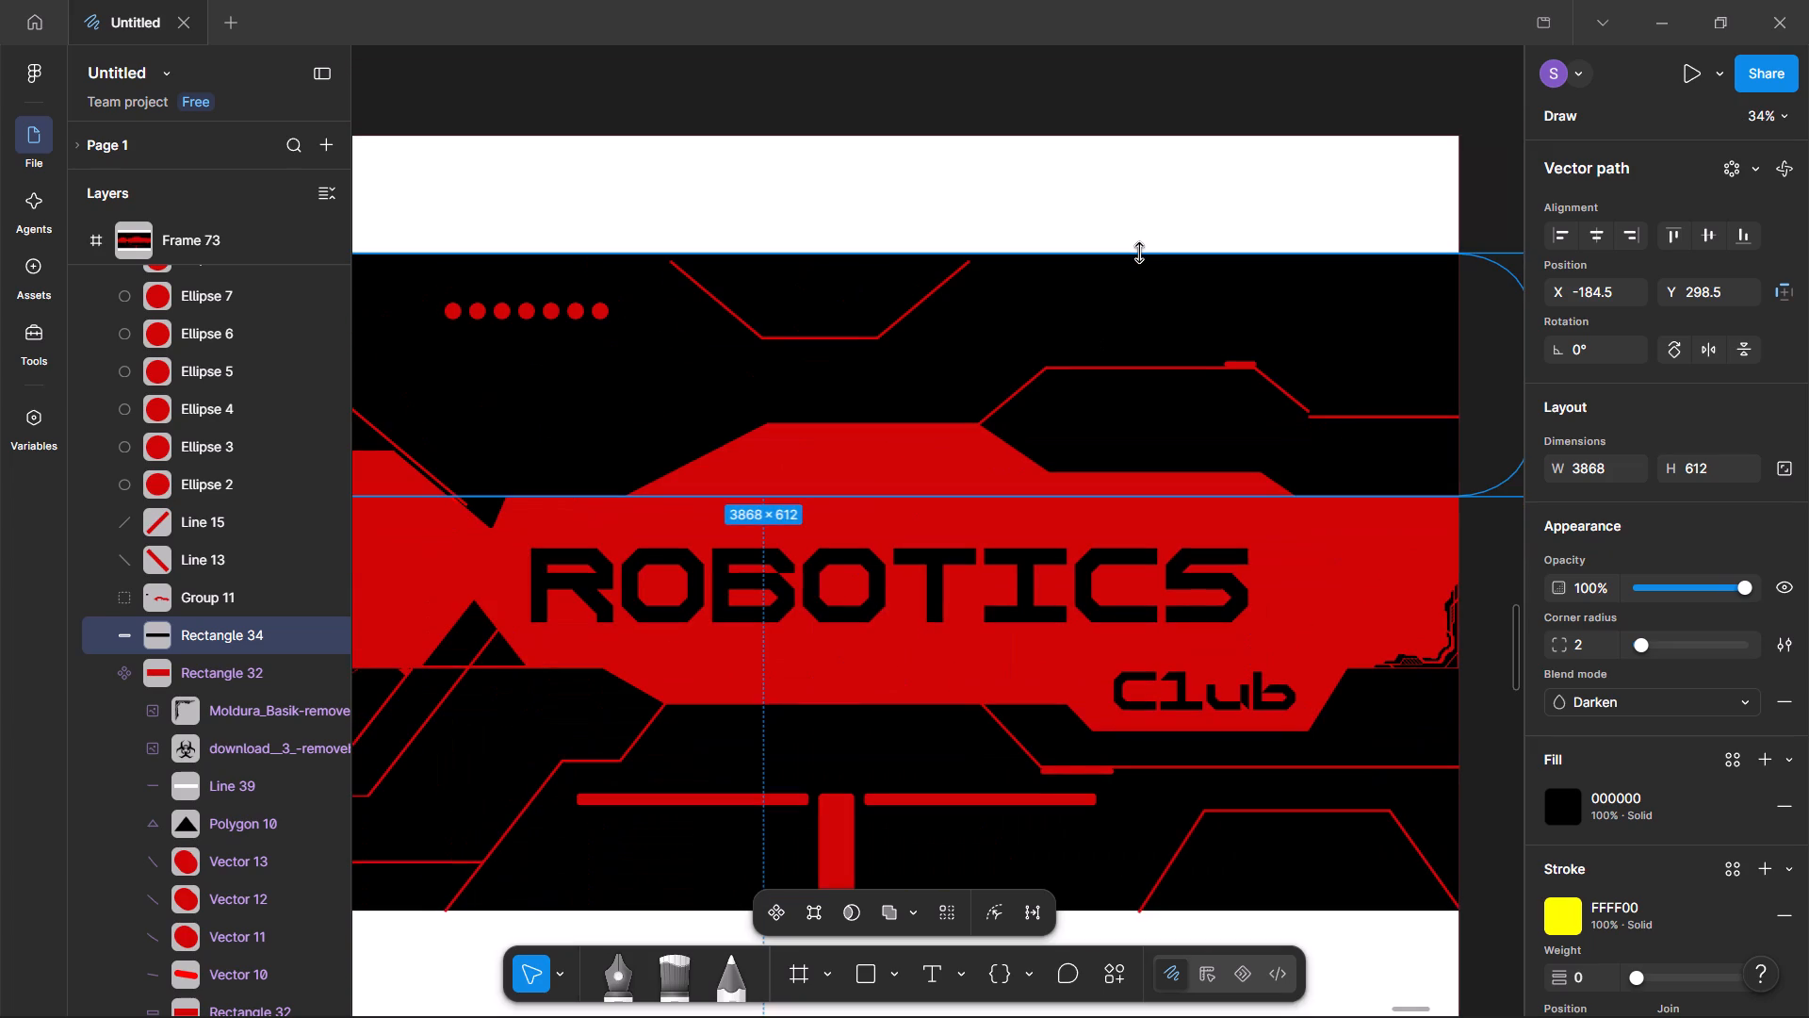
ctrl+scroll(1140, 253, down, 4)
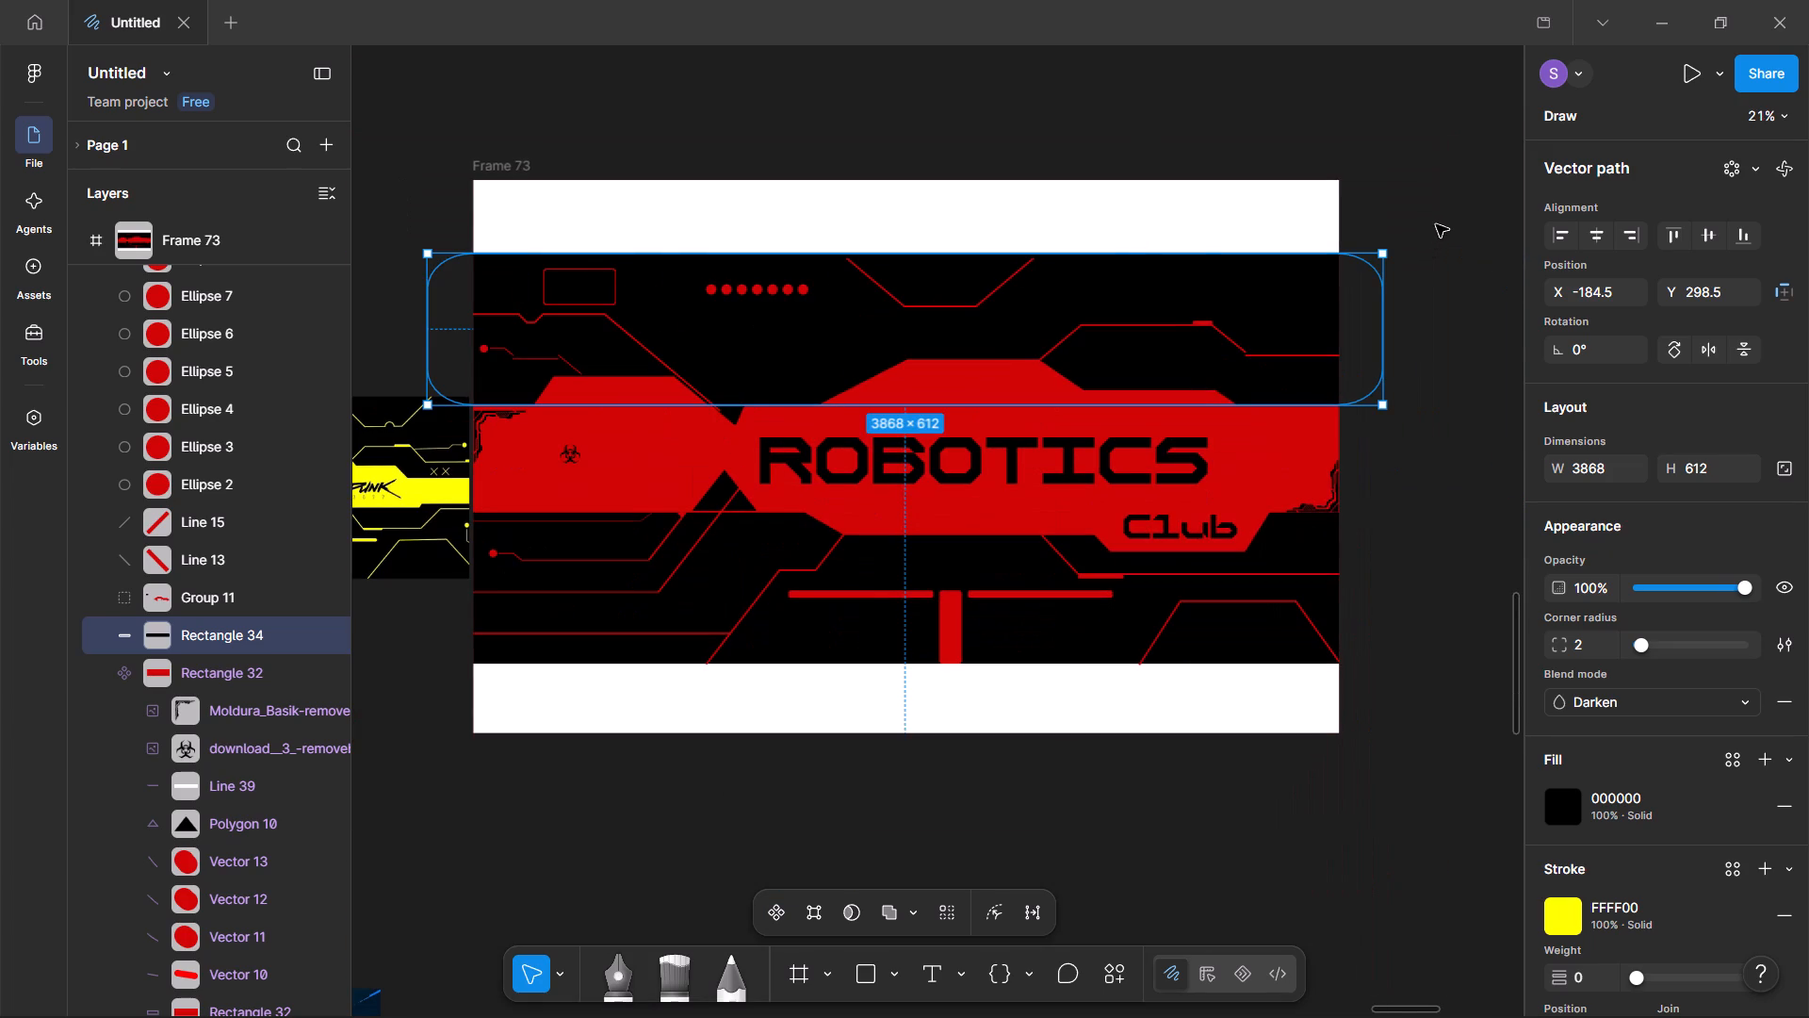
click(1436, 224)
Extend Line 34, the rising diagonal above the ROBOTICS title, to the black area's top edge, making it about 330 long.
ctrl+scroll(1043, 227, up, 15)
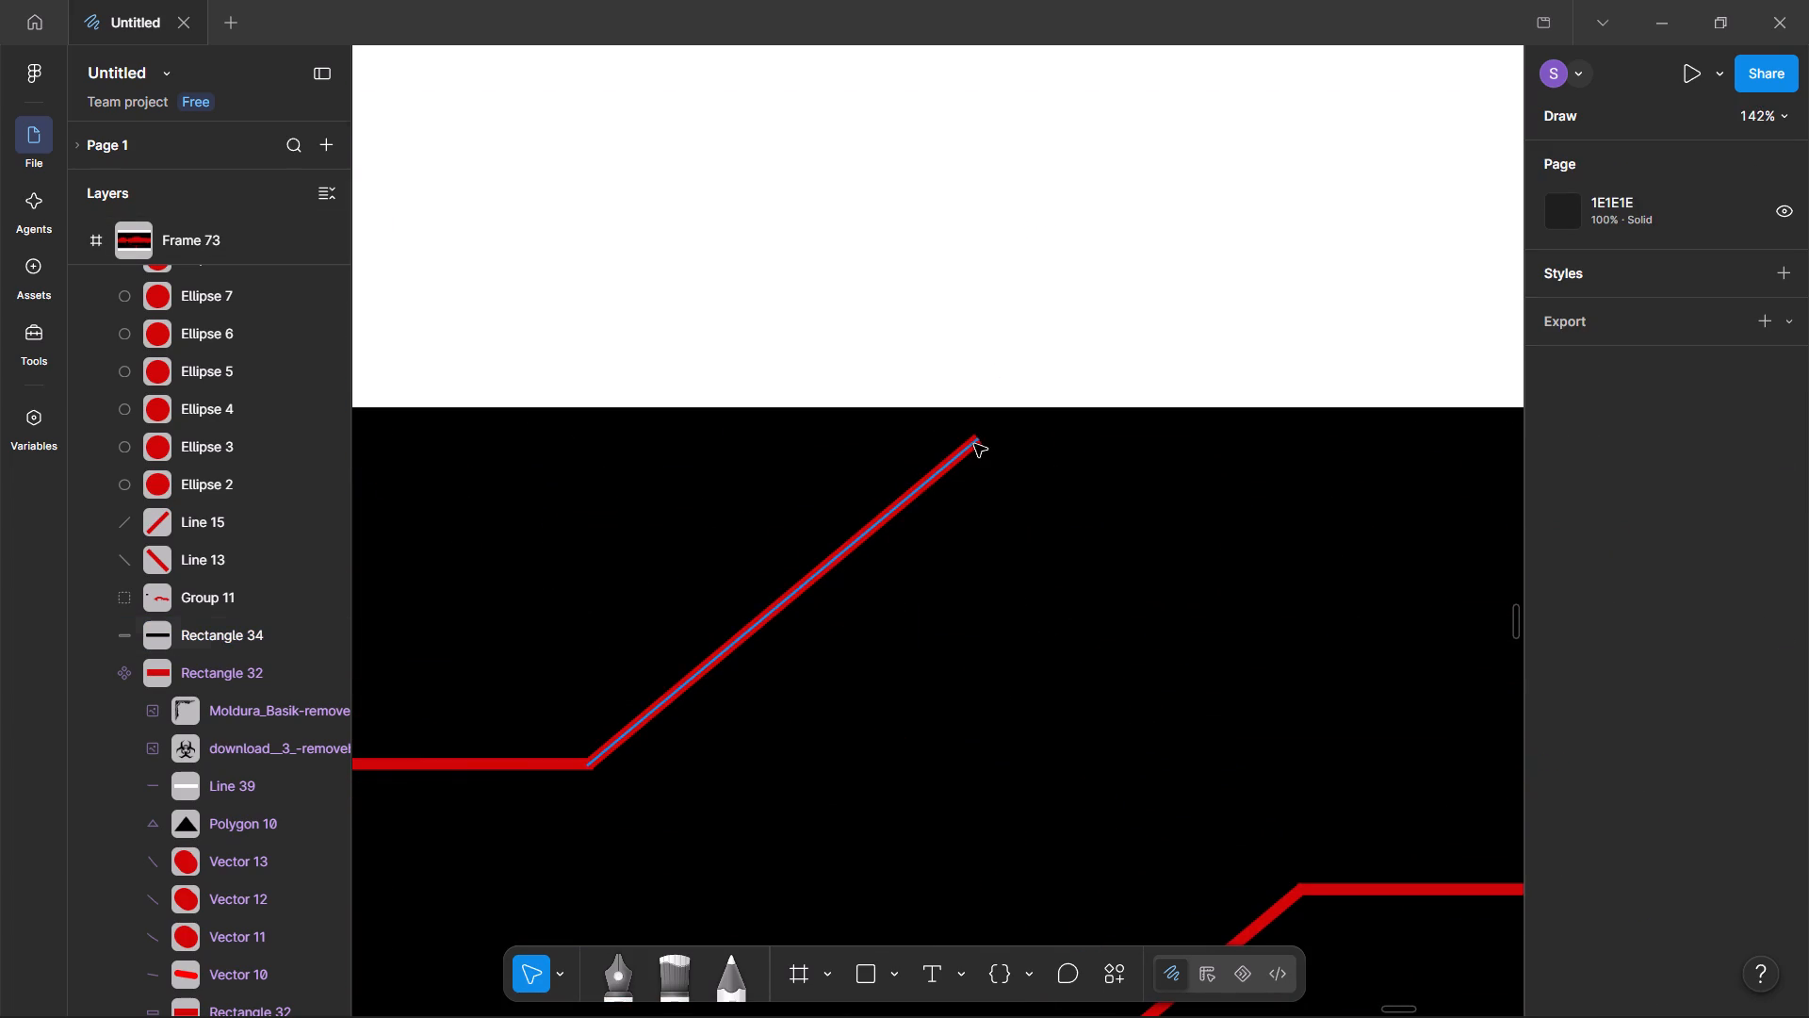
click(970, 449)
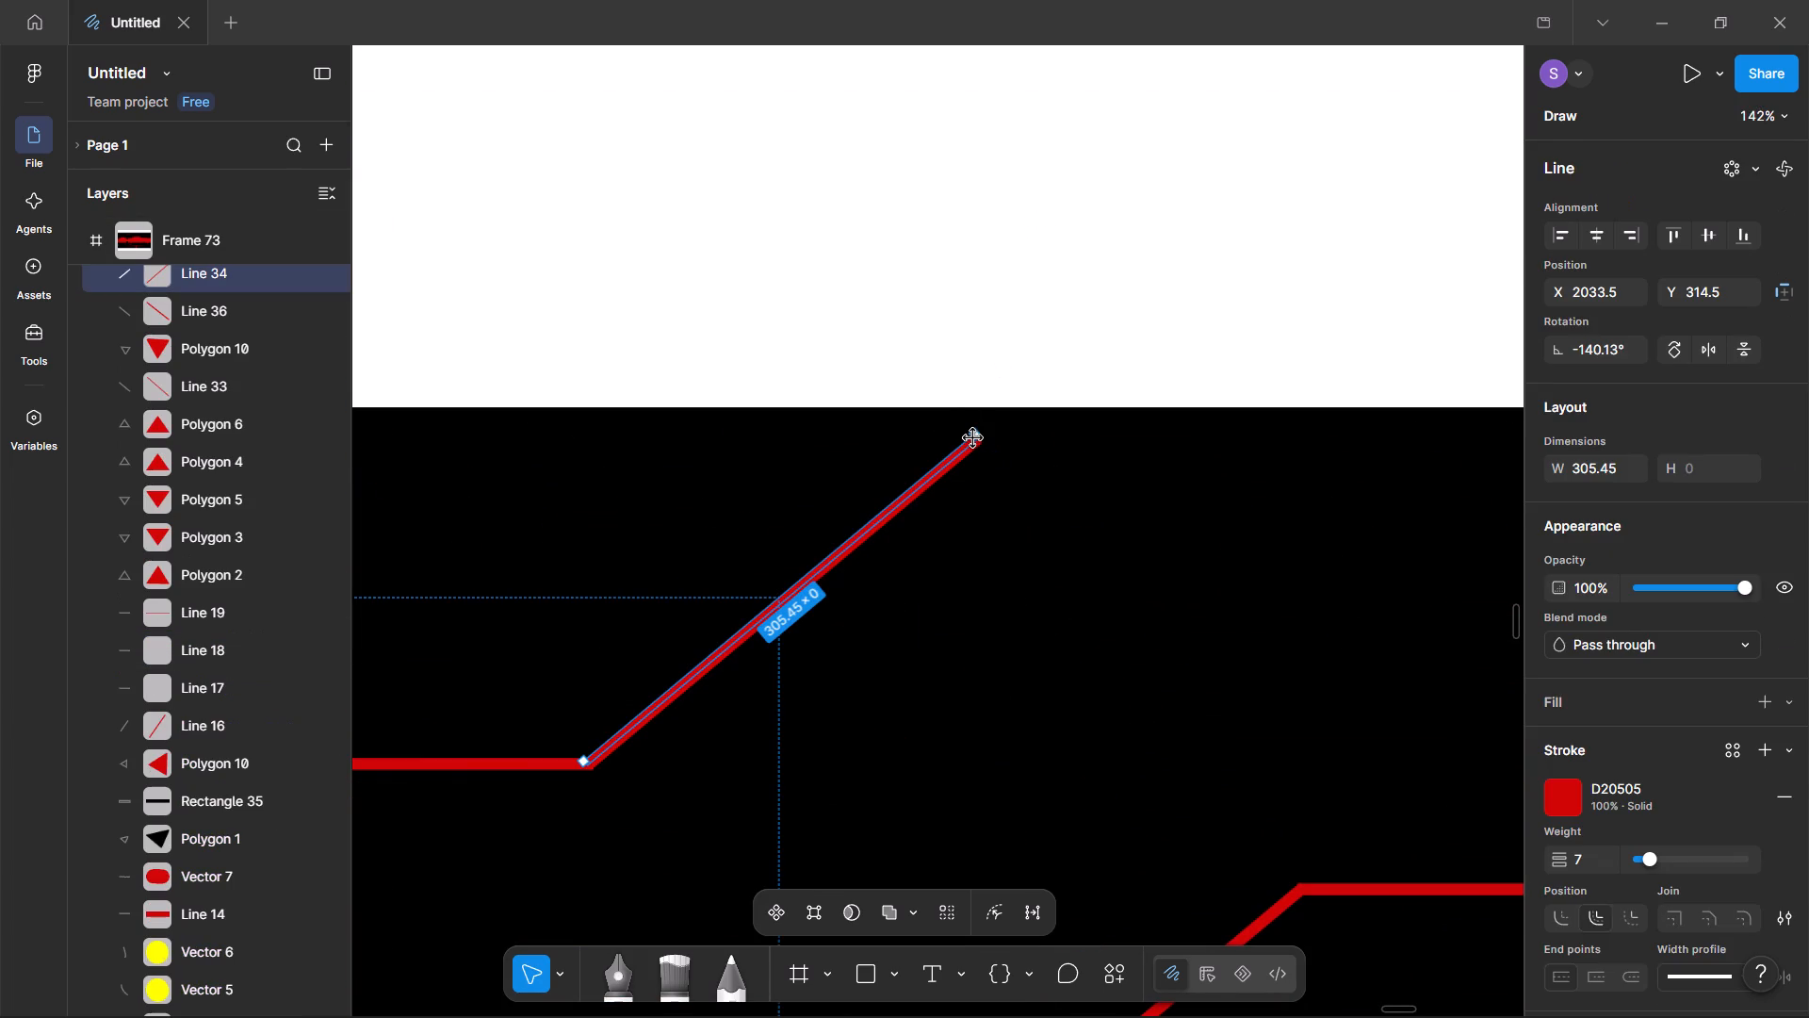
drag(973, 438, 990, 417)
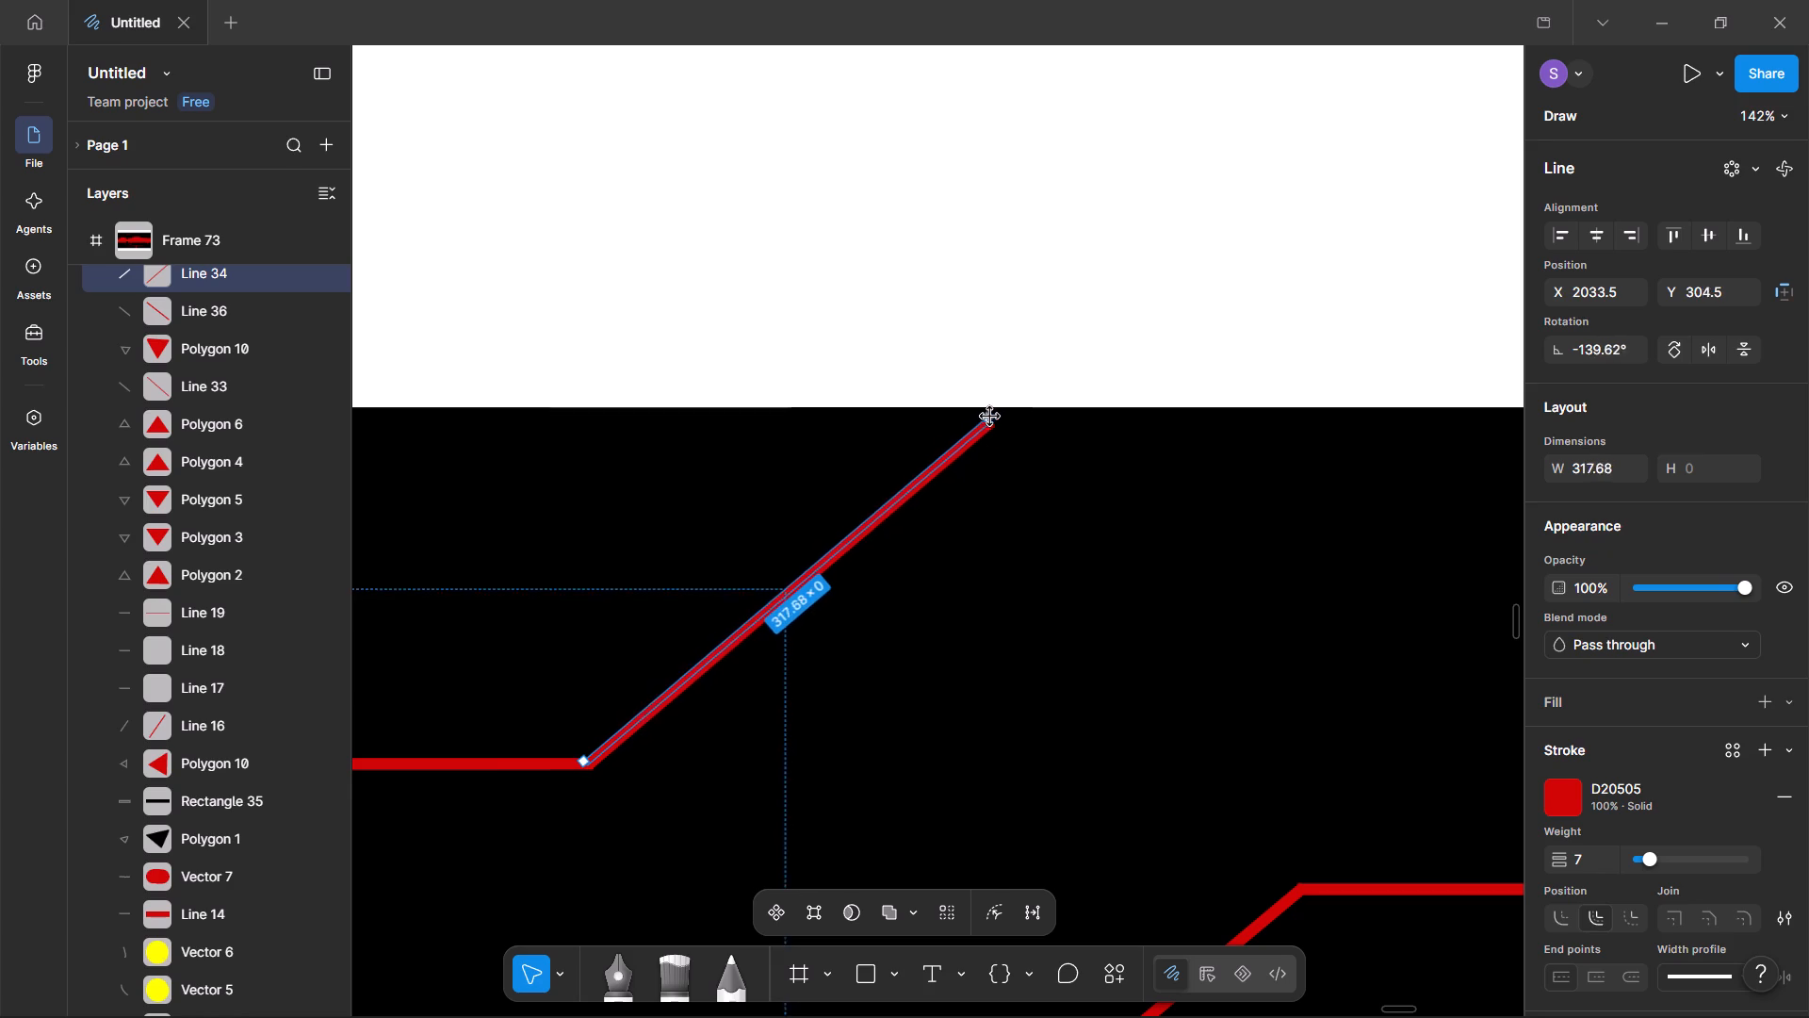
drag(990, 417, 1000, 400)
ctrl+scroll(1149, 286, down, 17)
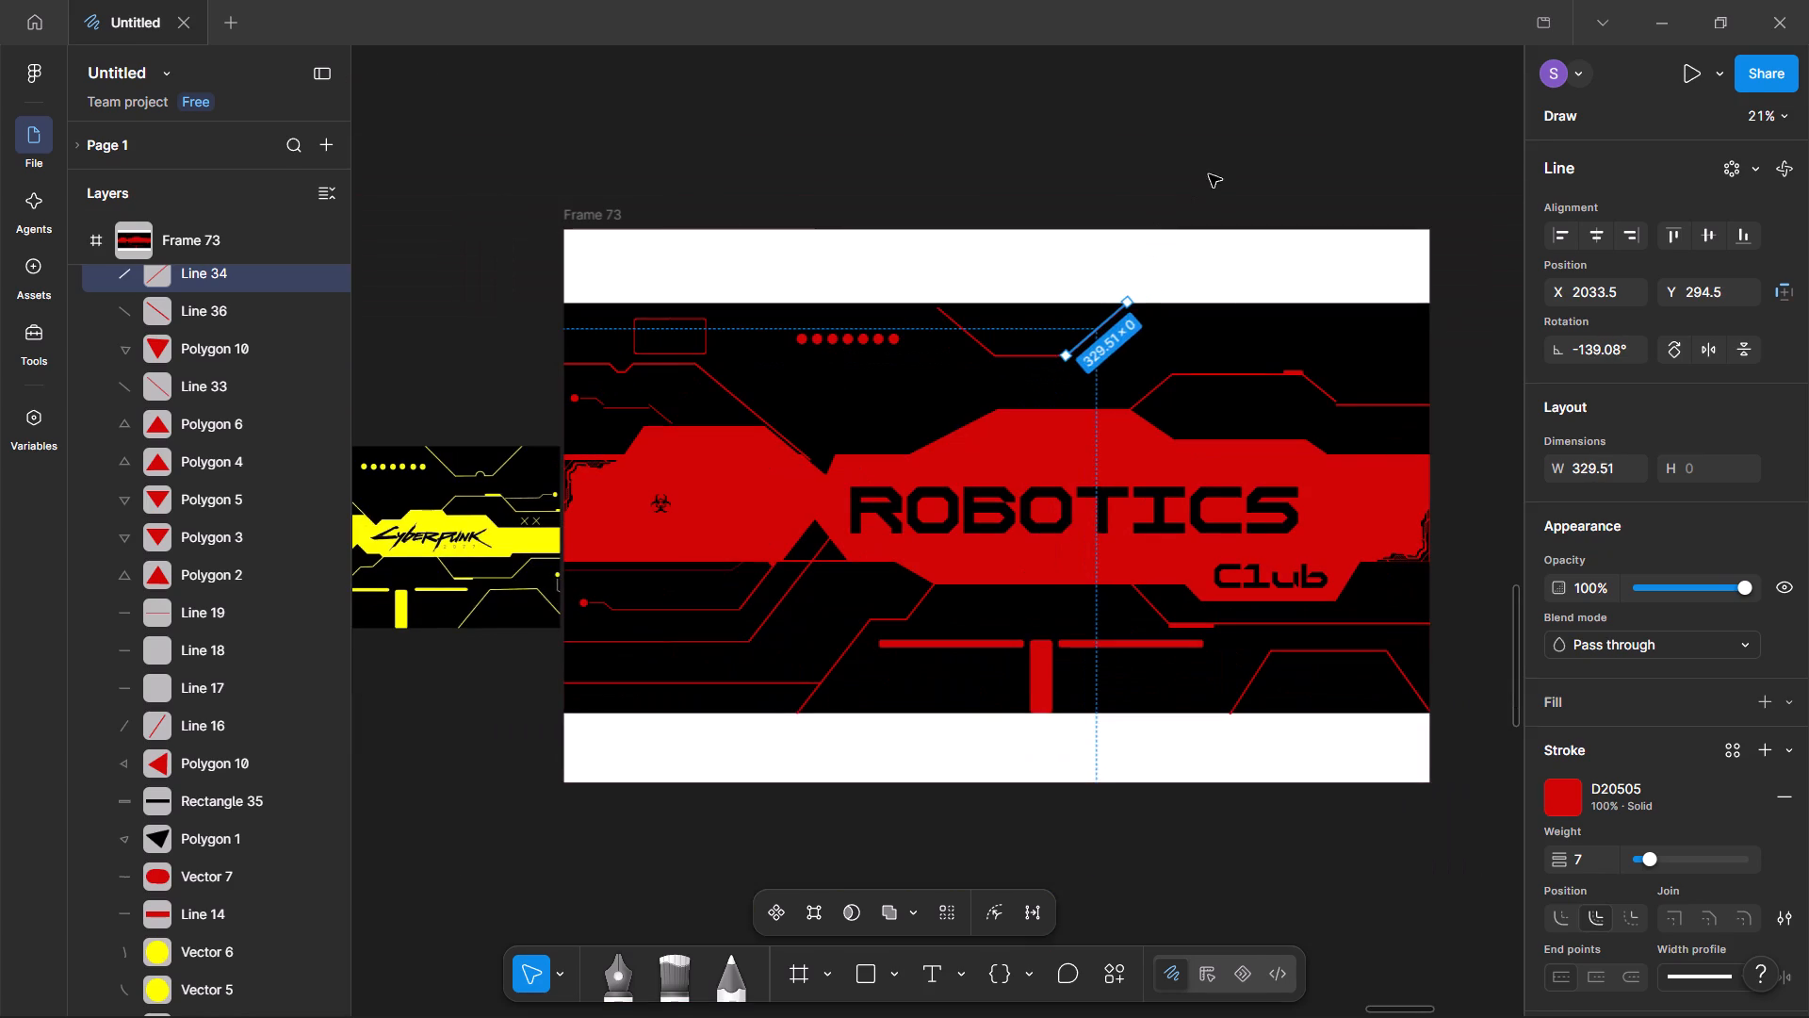
click(1221, 165)
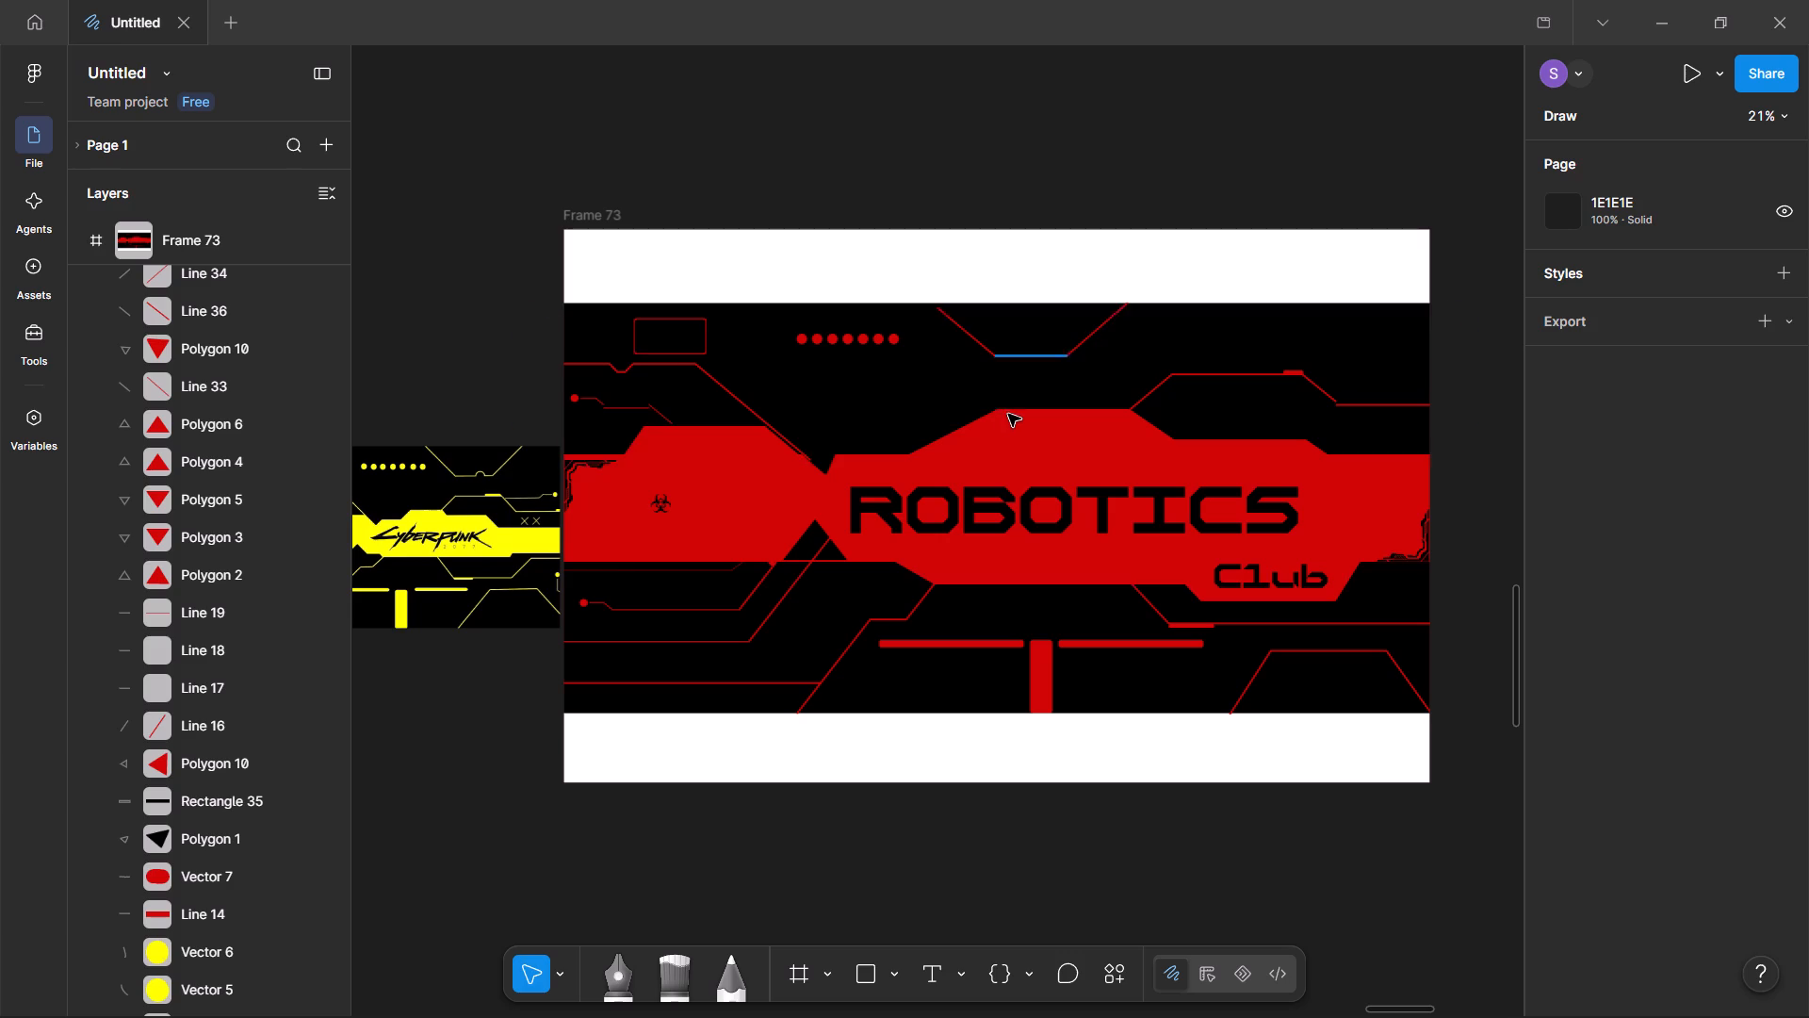
Draw a text box about 299 by 9 in the white strip above the banner, at X 2058.5, Y 156.5.
double_click(651, 504)
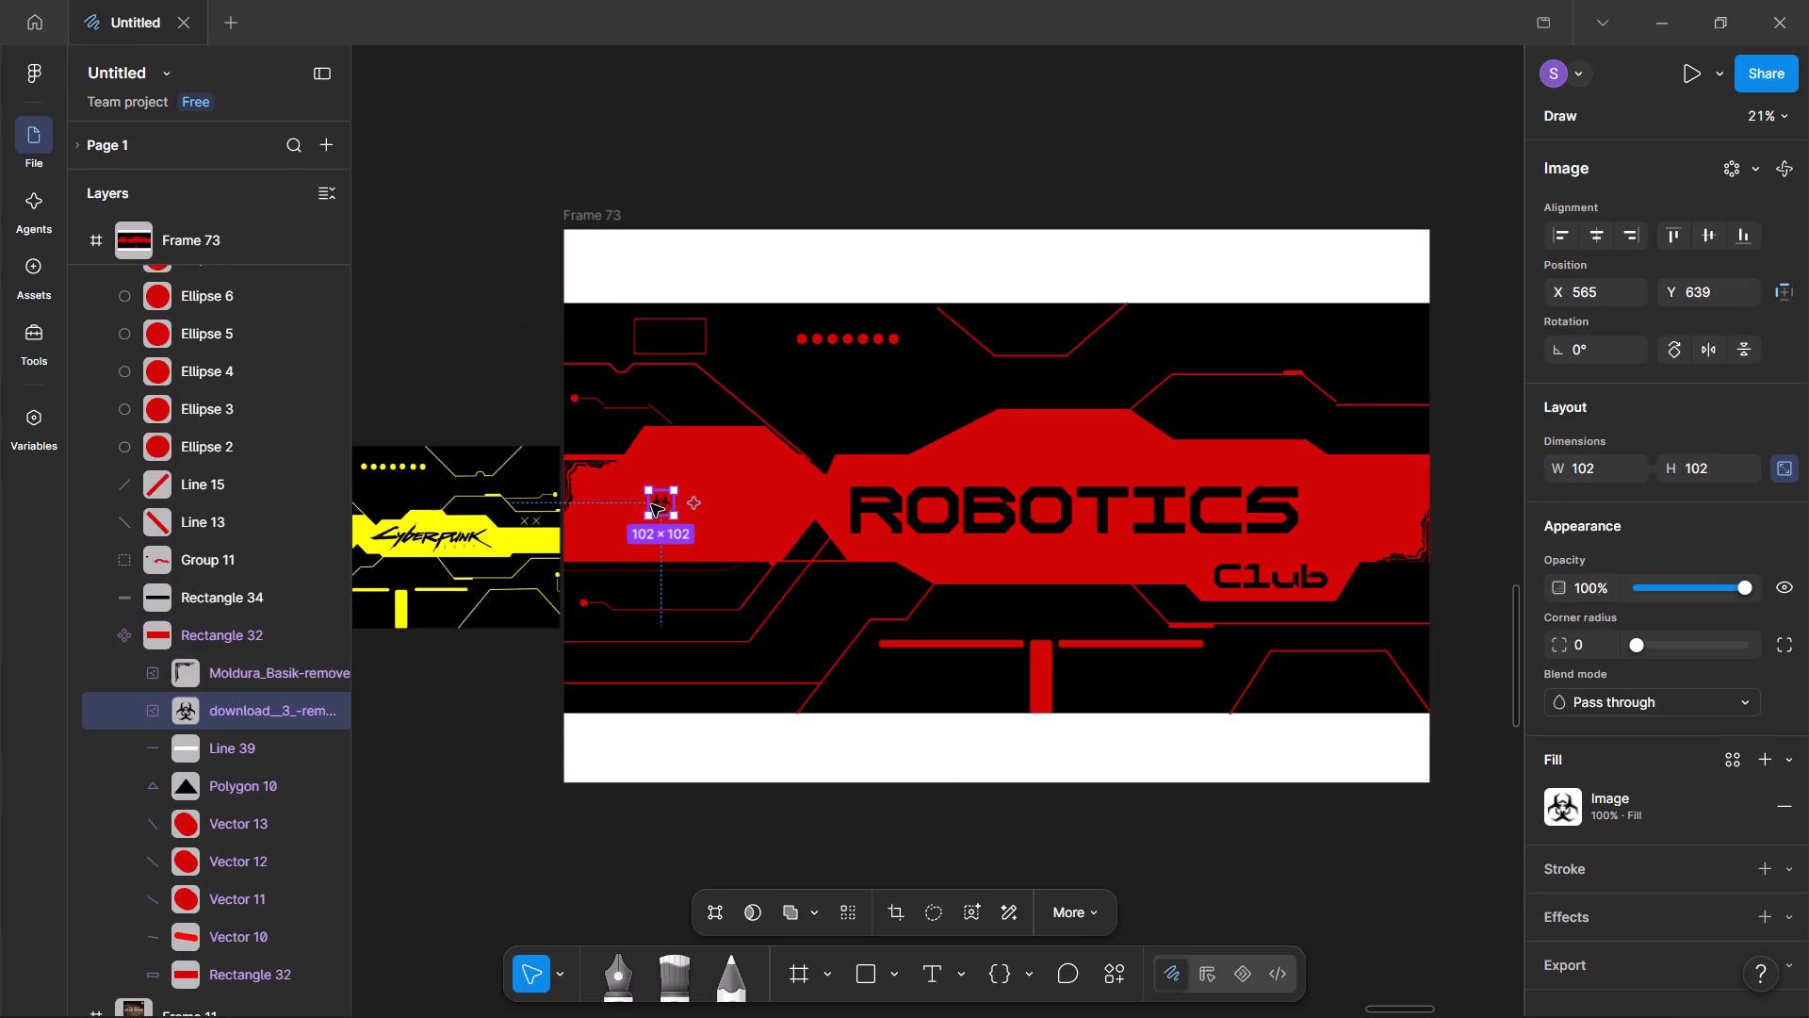
click(920, 972)
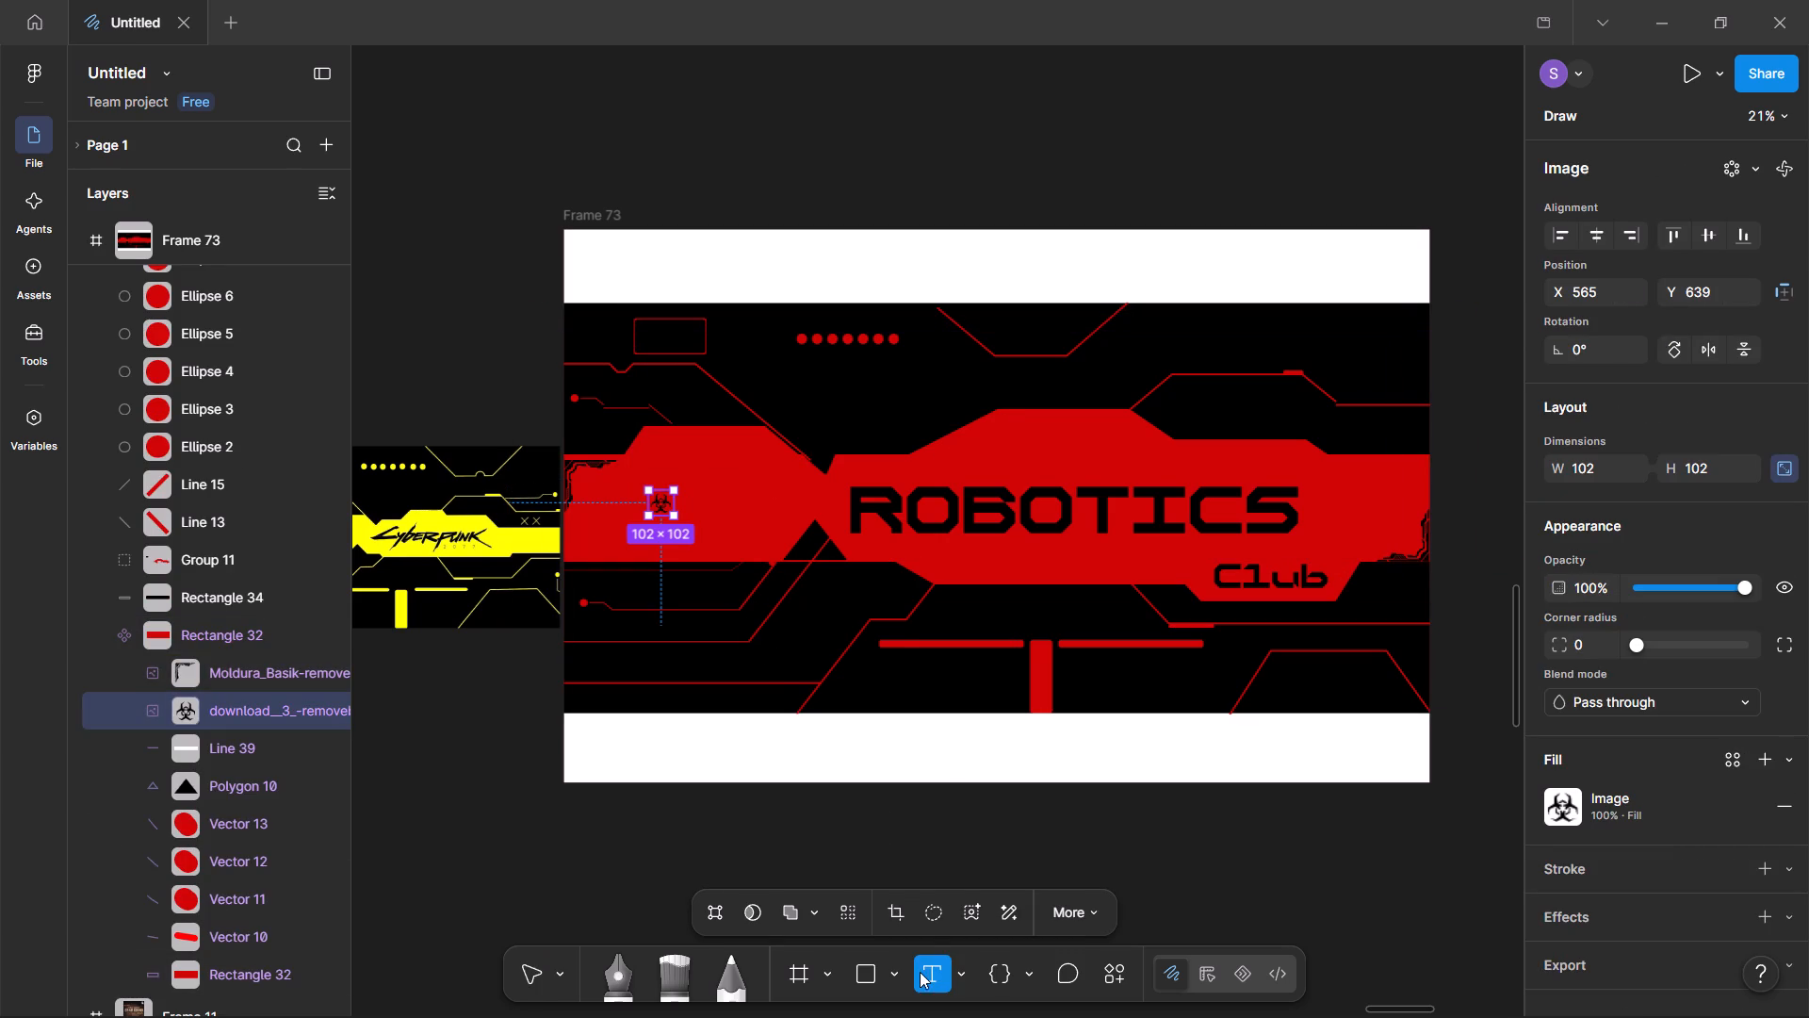
drag(1082, 270, 1145, 268)
click(1134, 268)
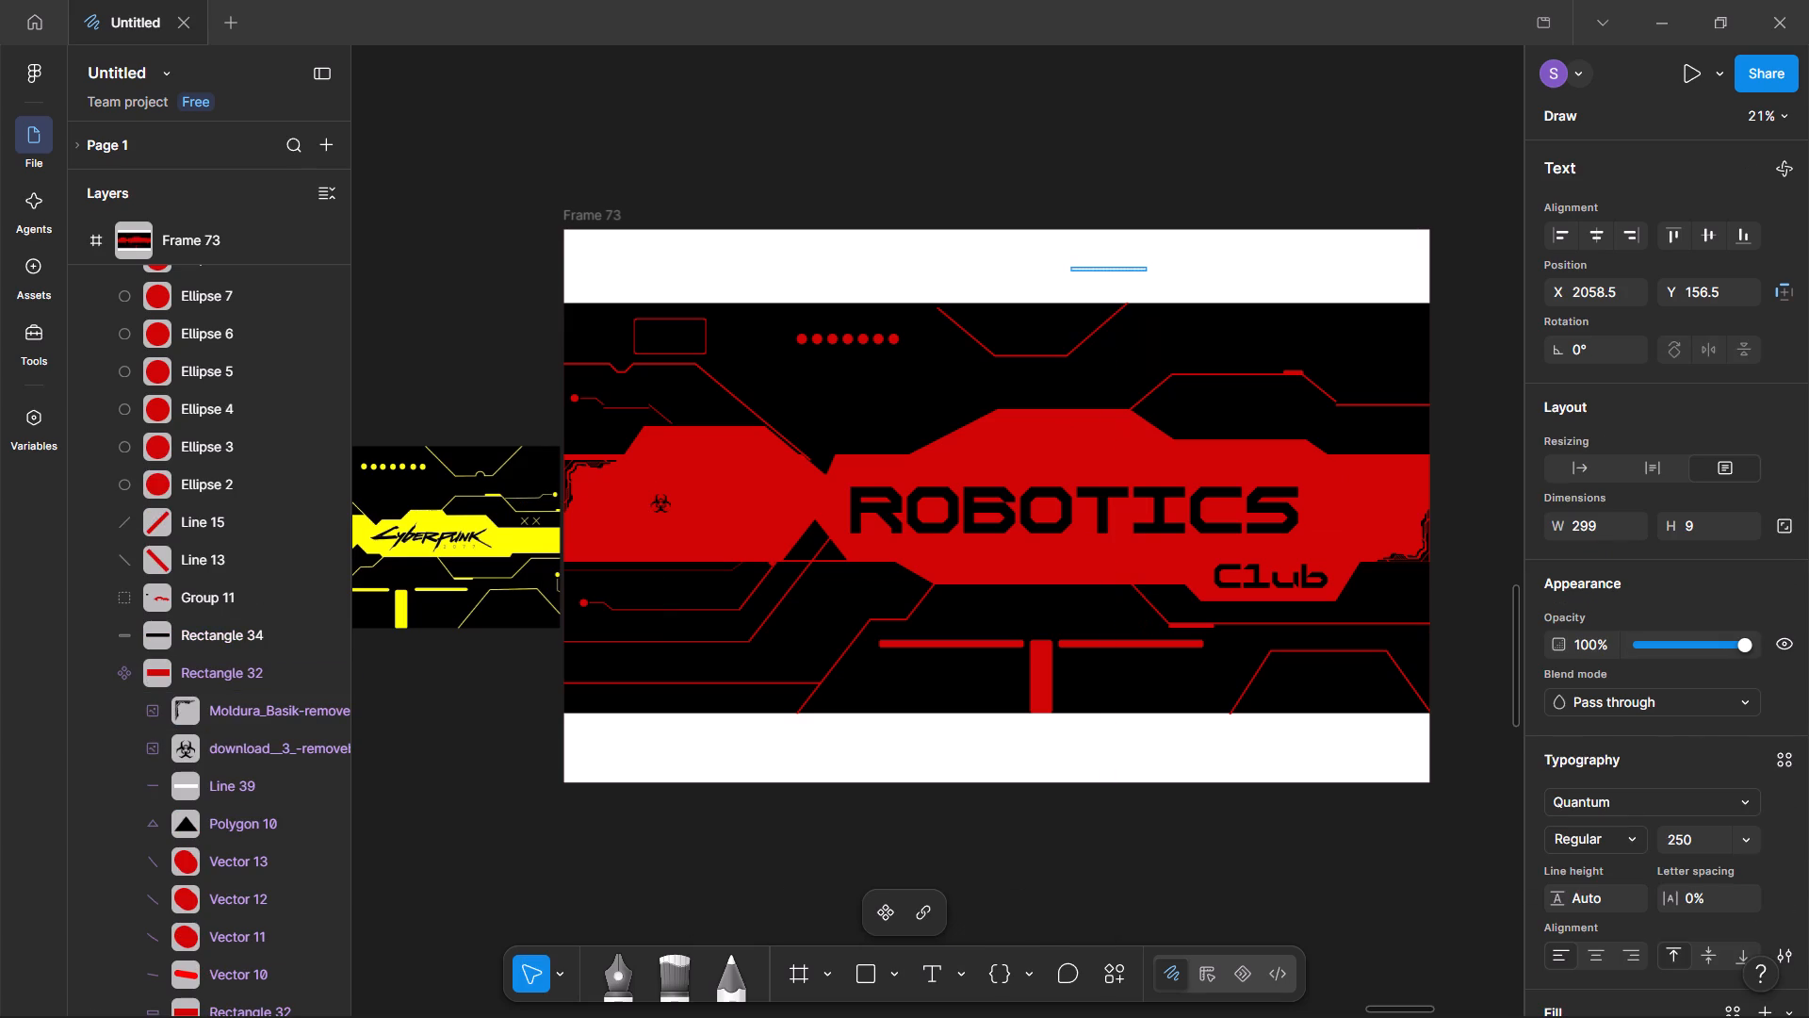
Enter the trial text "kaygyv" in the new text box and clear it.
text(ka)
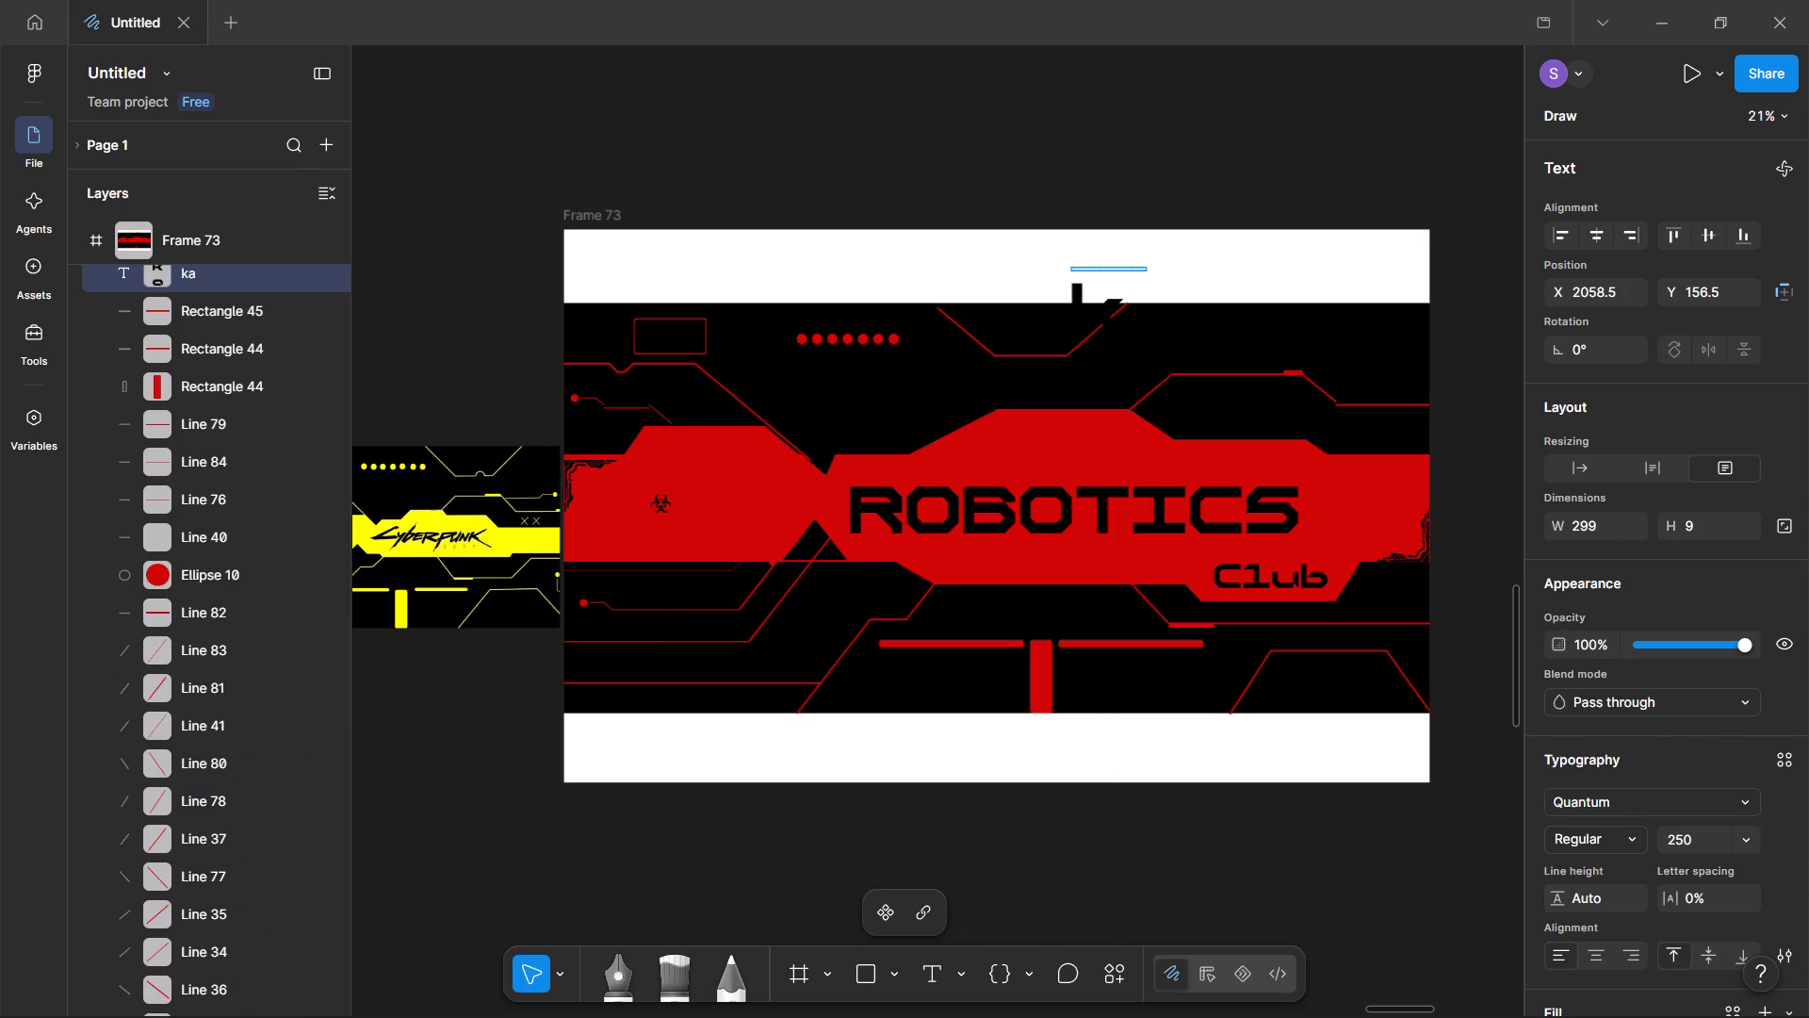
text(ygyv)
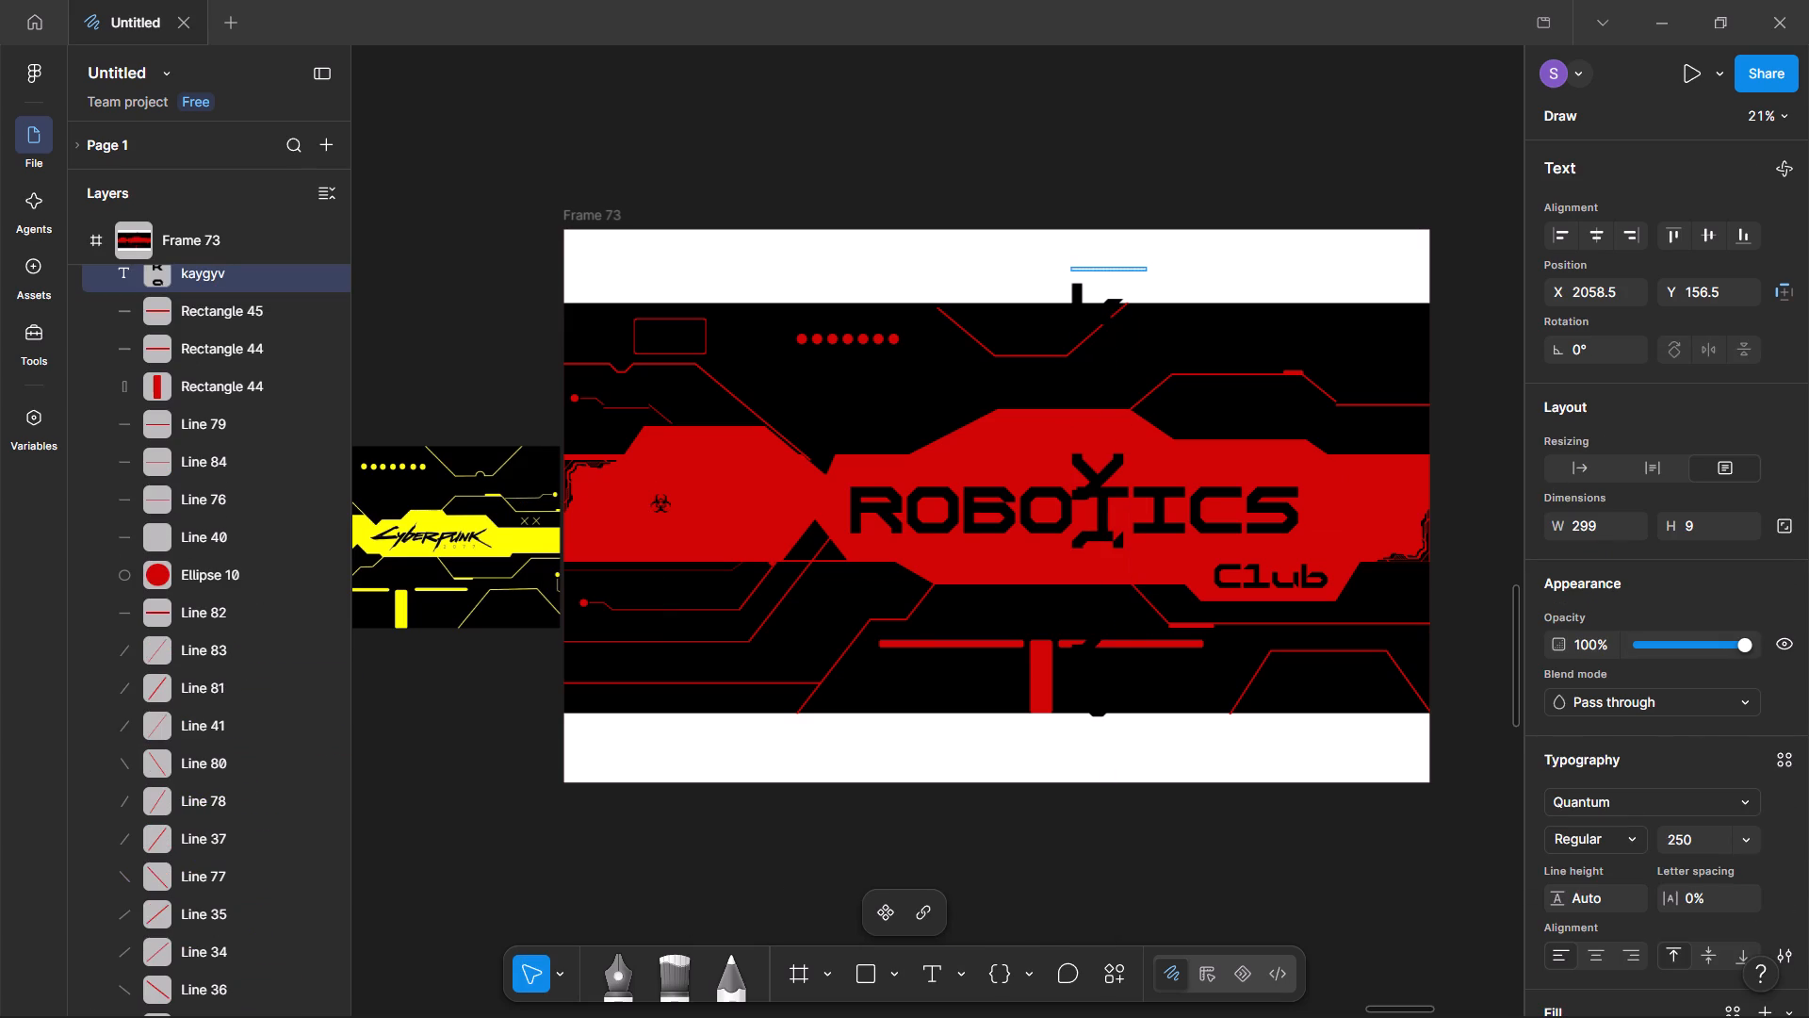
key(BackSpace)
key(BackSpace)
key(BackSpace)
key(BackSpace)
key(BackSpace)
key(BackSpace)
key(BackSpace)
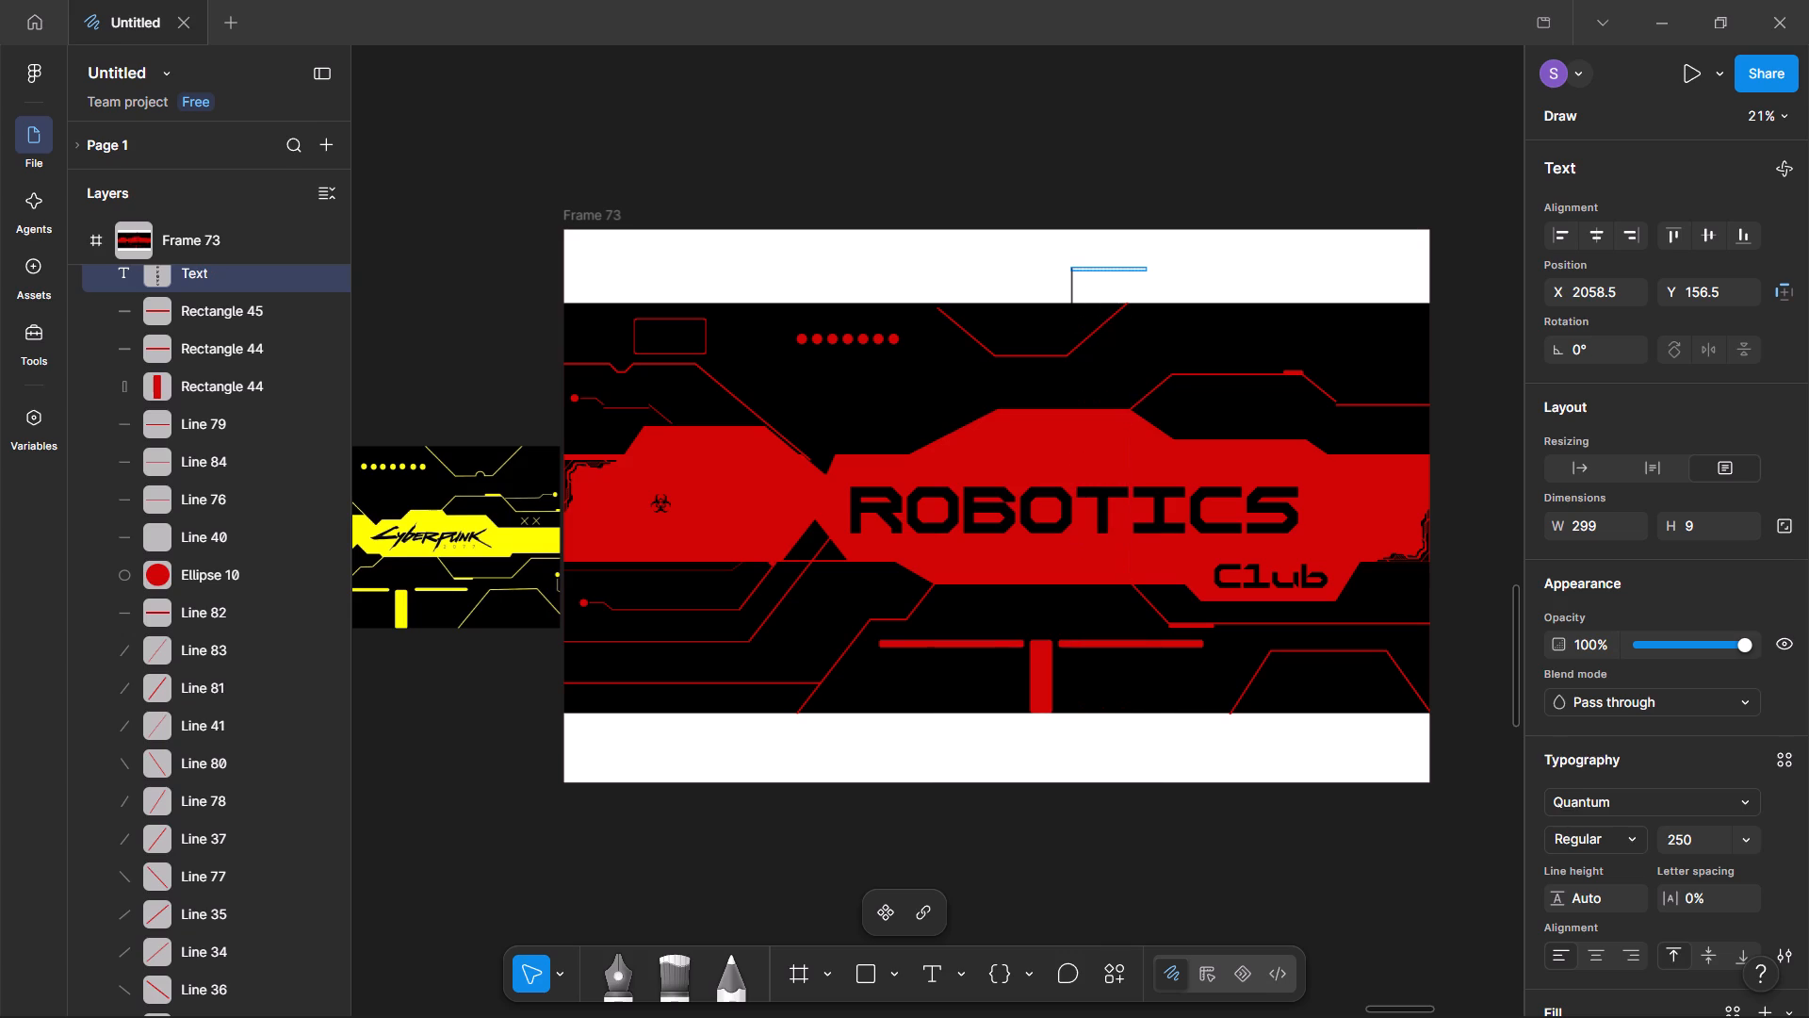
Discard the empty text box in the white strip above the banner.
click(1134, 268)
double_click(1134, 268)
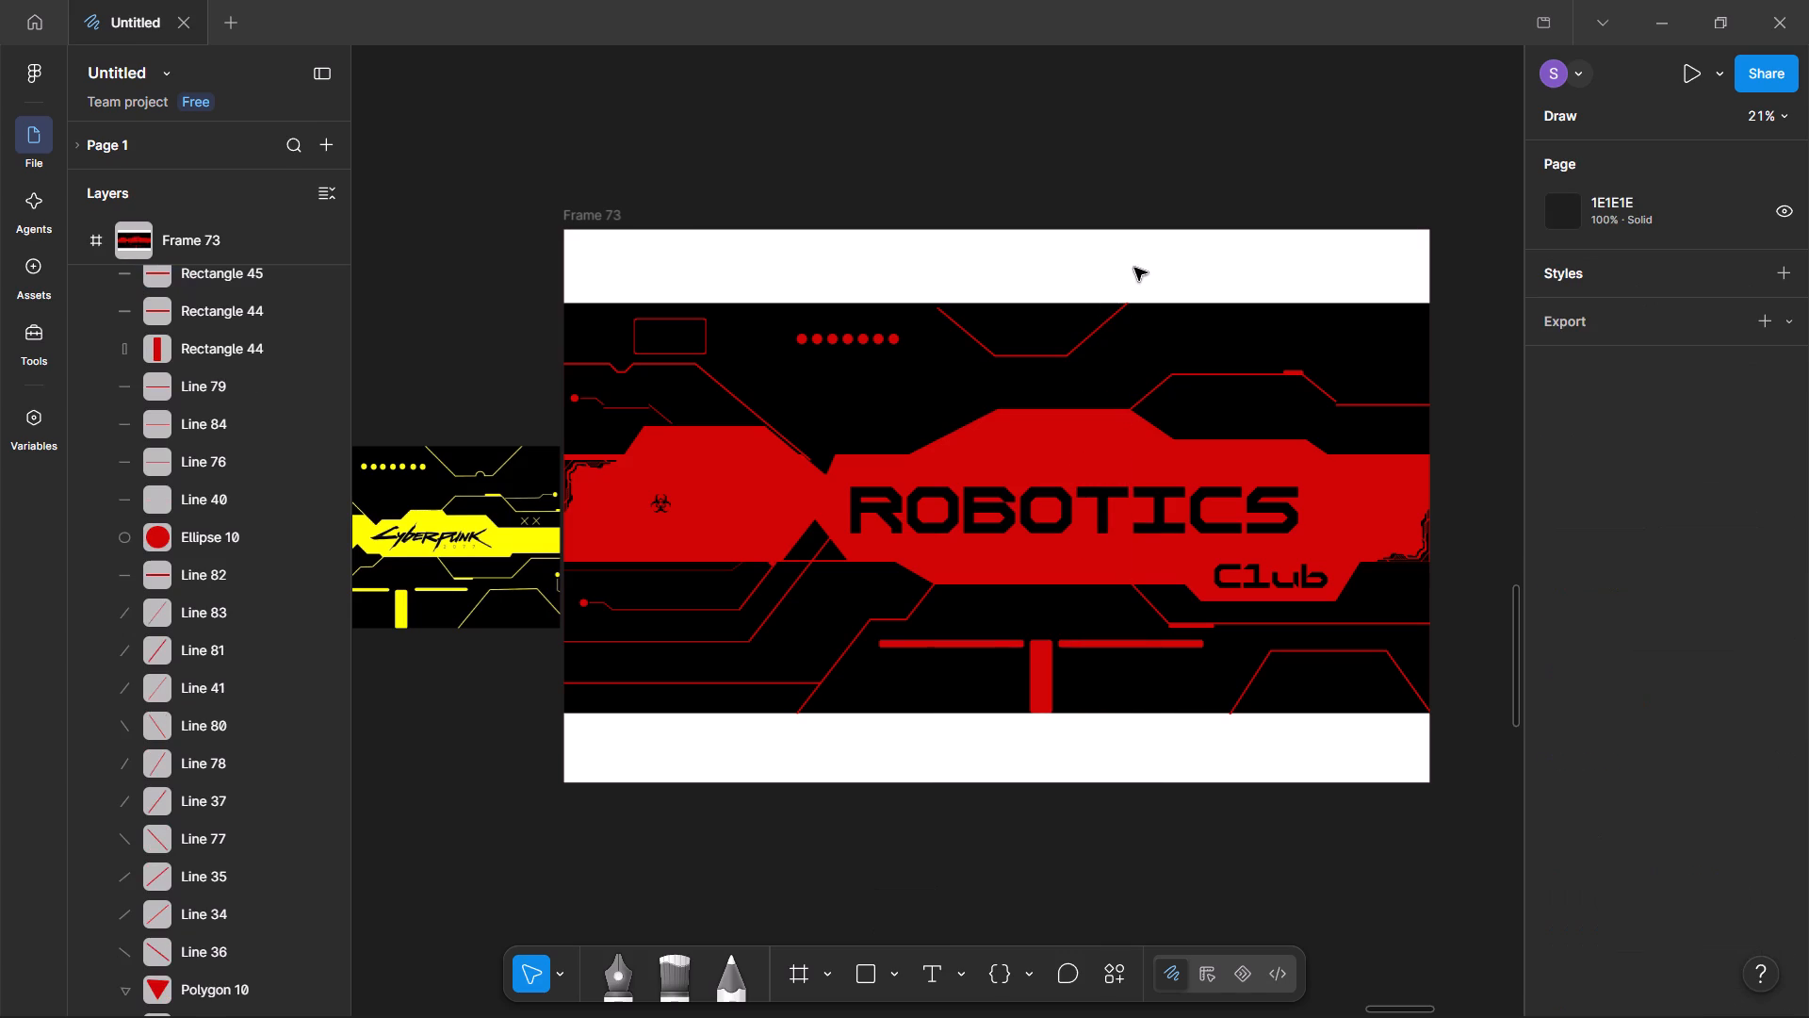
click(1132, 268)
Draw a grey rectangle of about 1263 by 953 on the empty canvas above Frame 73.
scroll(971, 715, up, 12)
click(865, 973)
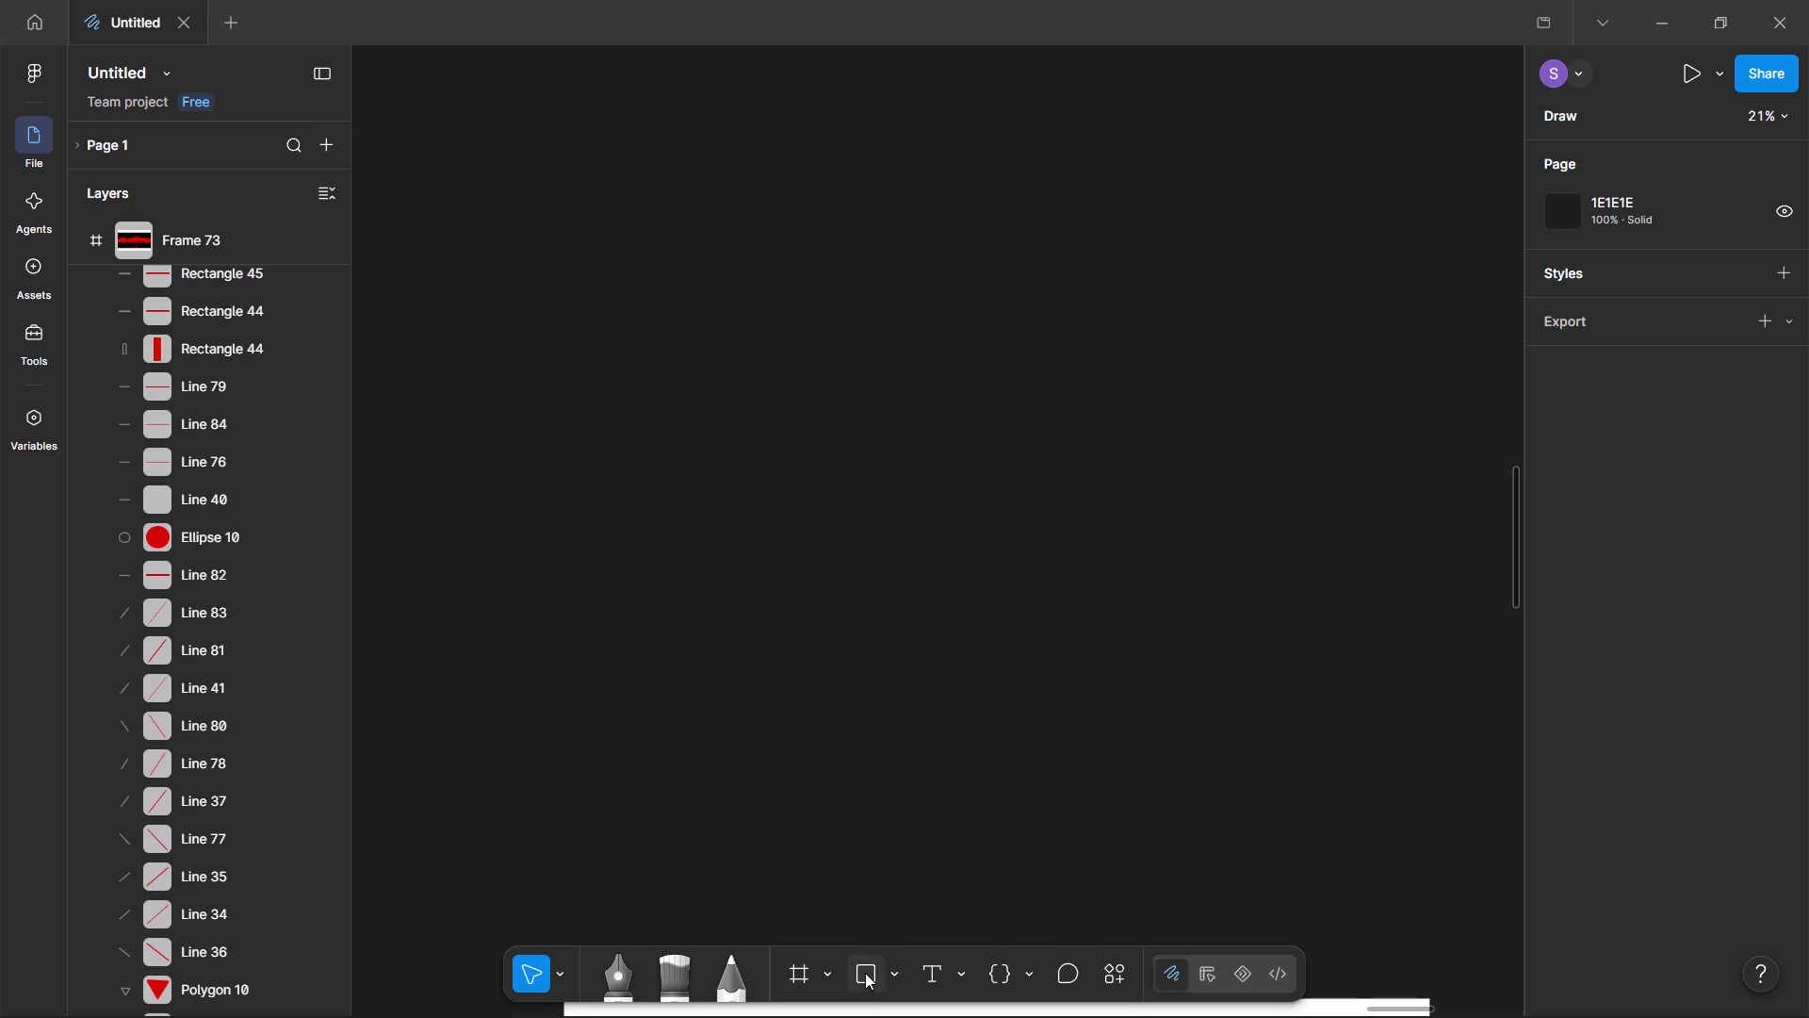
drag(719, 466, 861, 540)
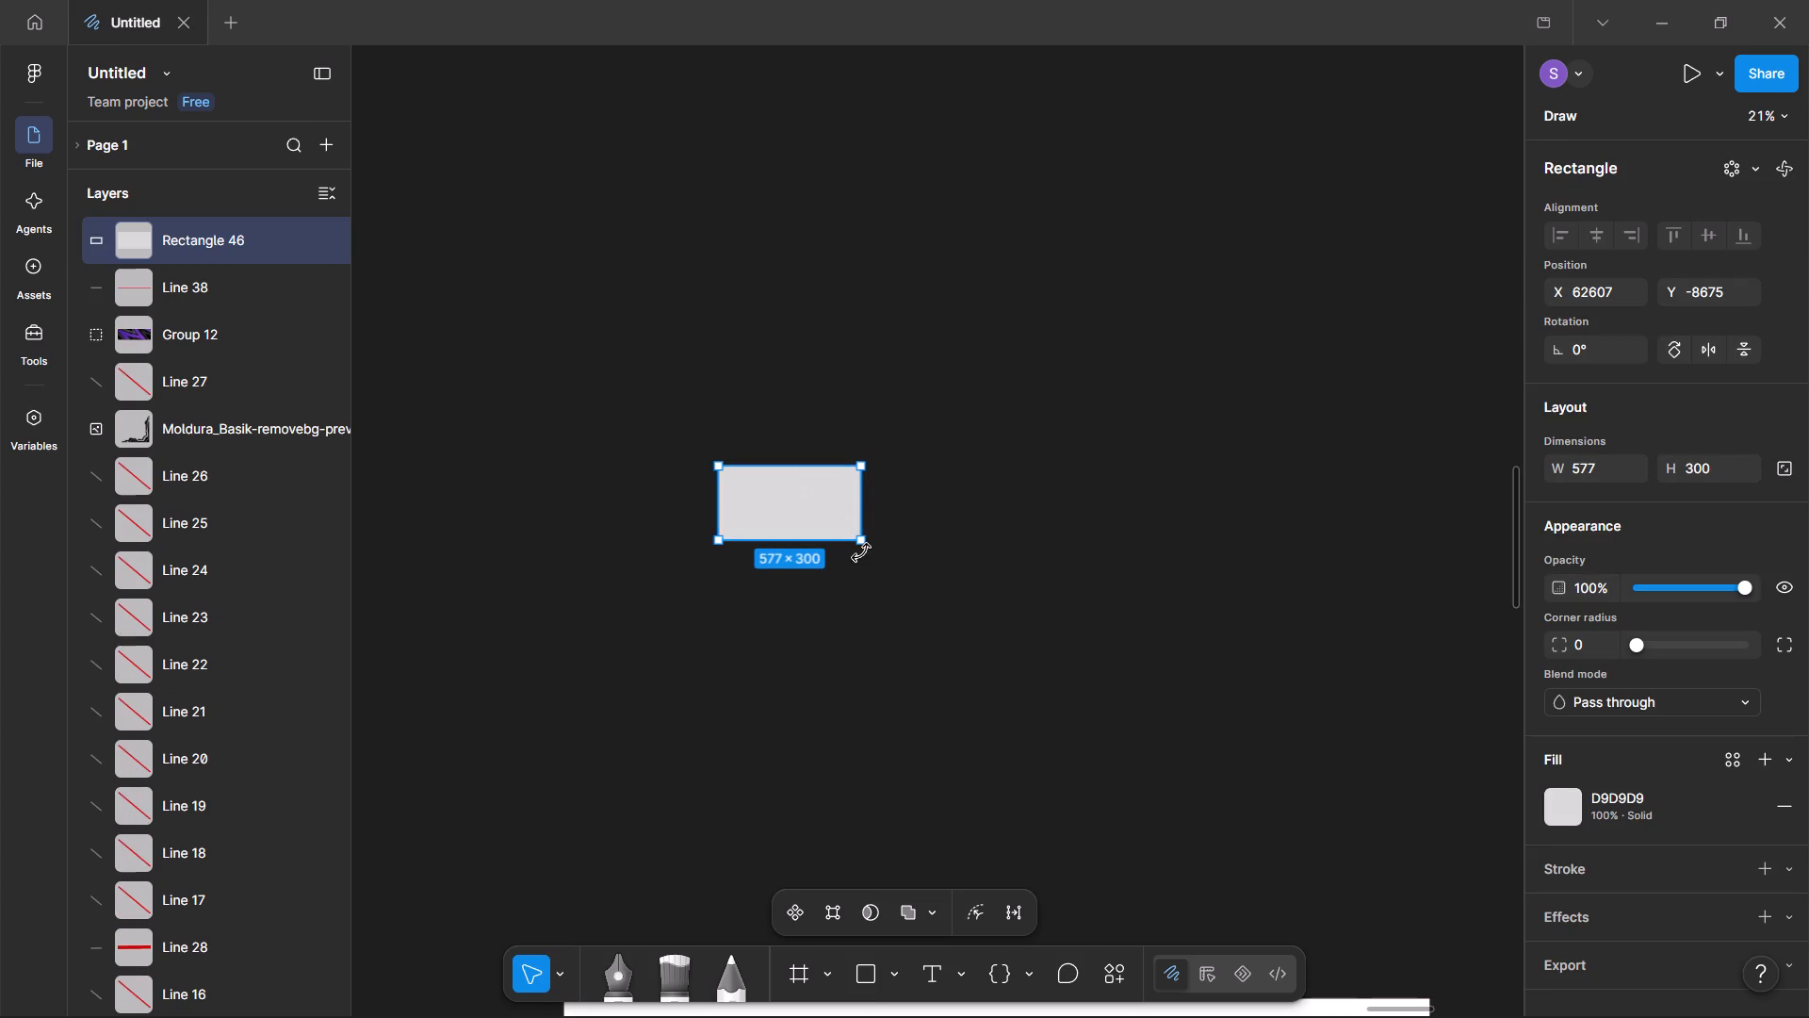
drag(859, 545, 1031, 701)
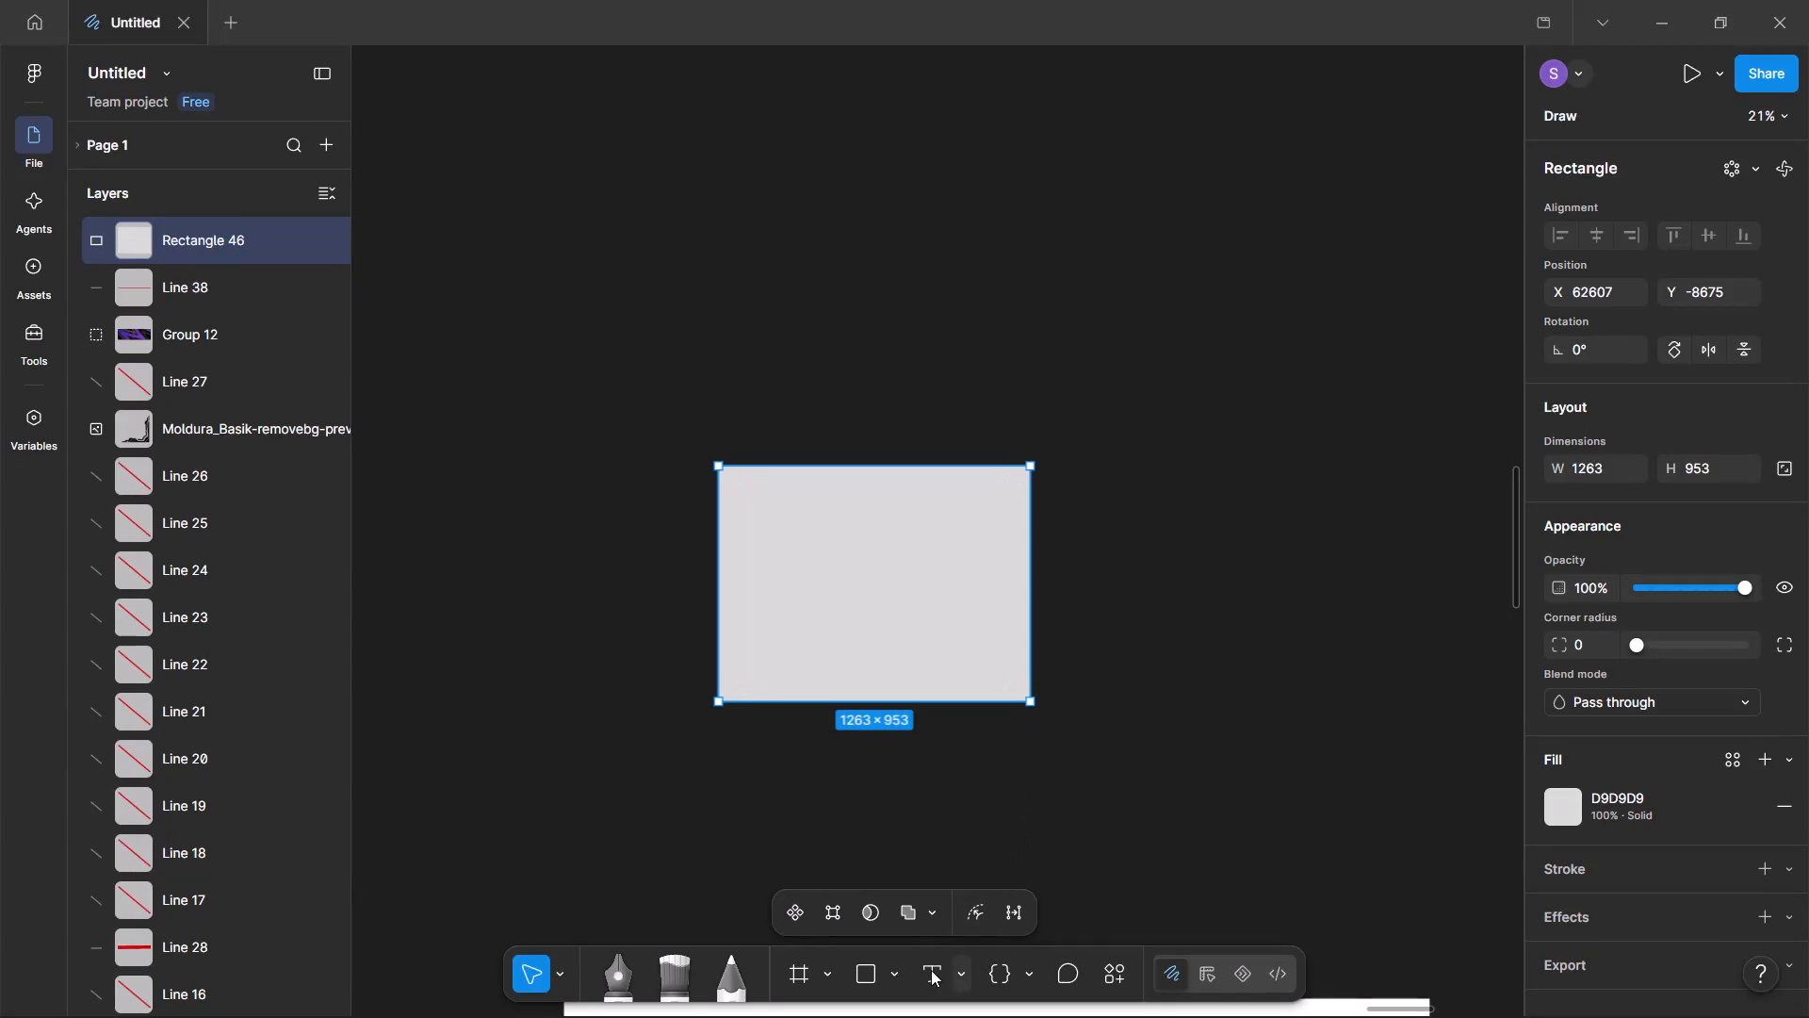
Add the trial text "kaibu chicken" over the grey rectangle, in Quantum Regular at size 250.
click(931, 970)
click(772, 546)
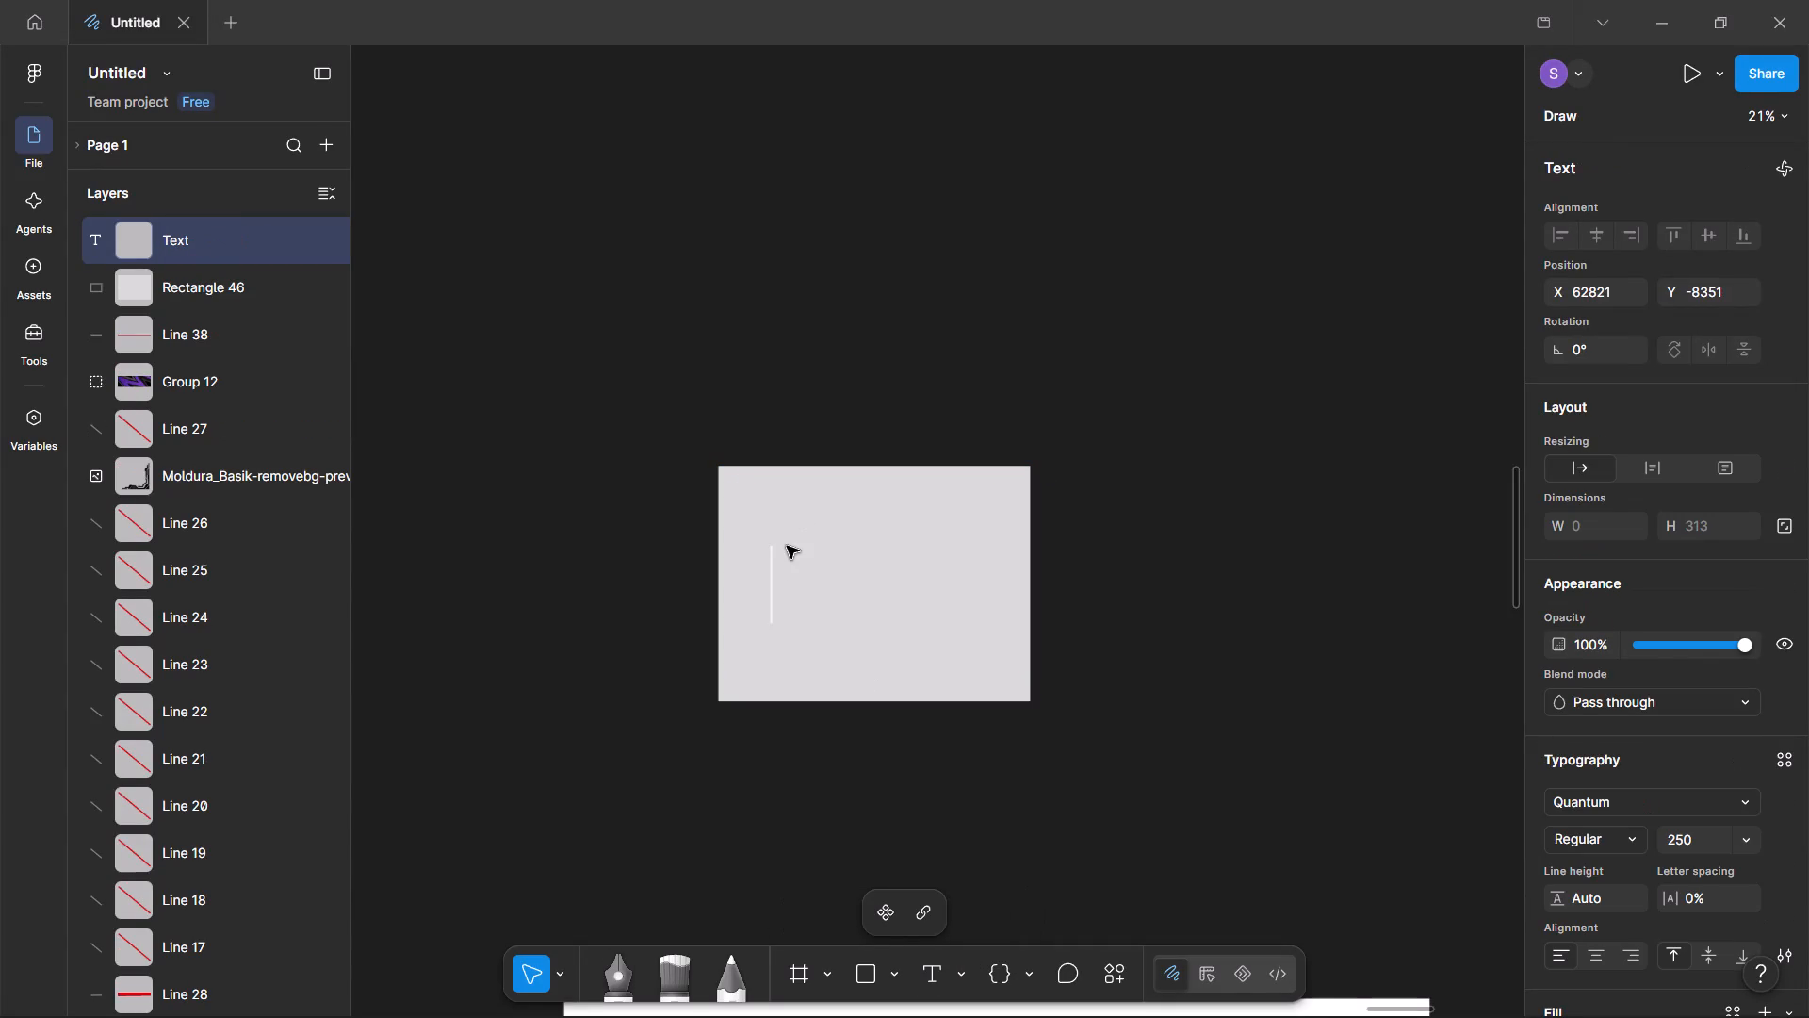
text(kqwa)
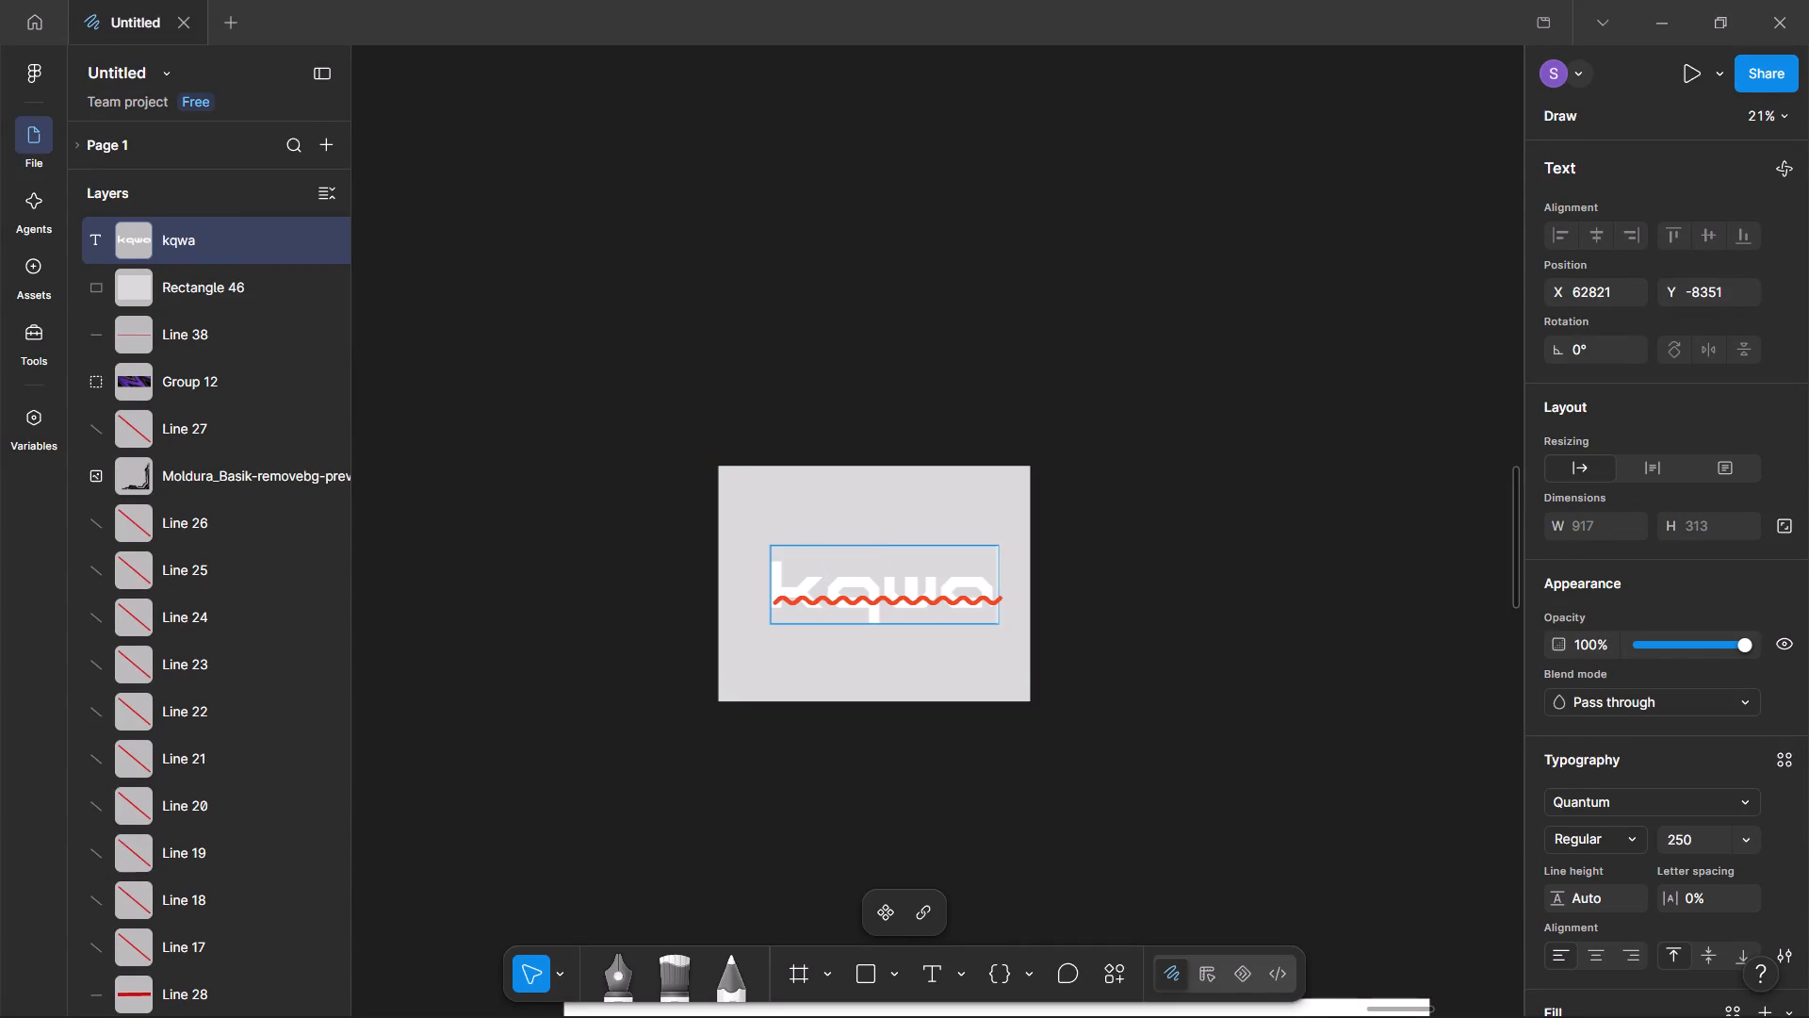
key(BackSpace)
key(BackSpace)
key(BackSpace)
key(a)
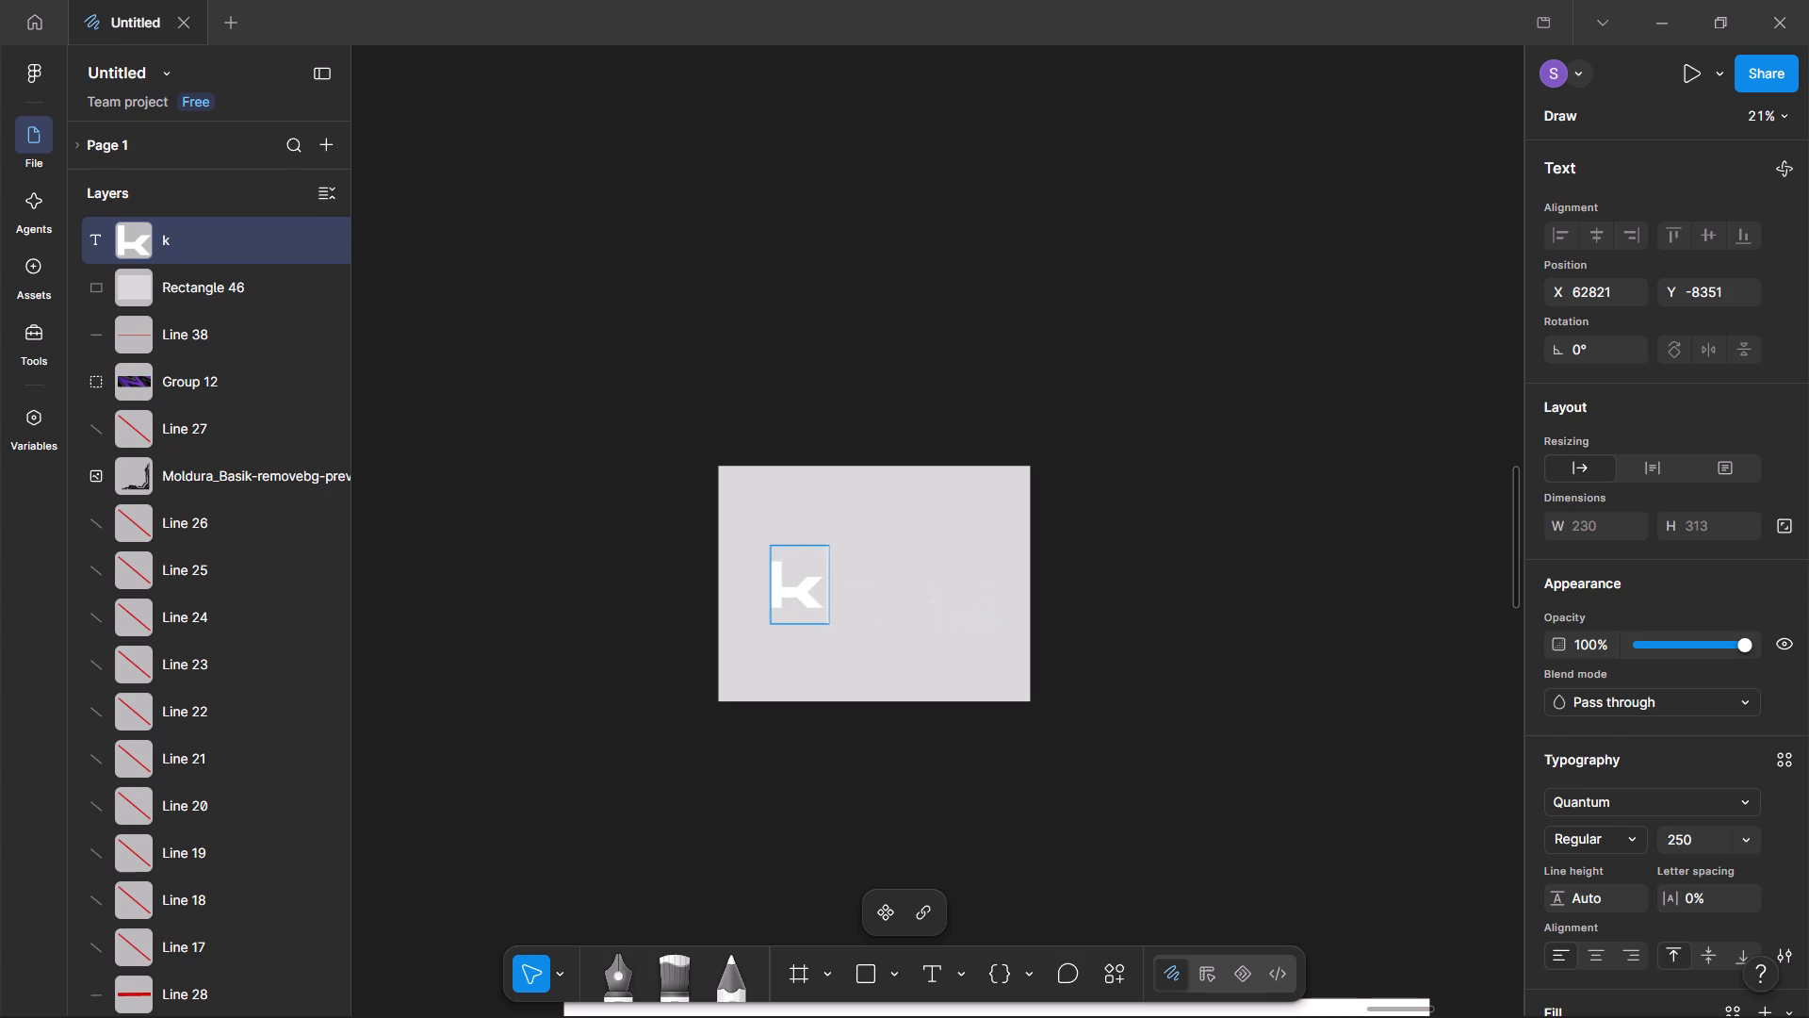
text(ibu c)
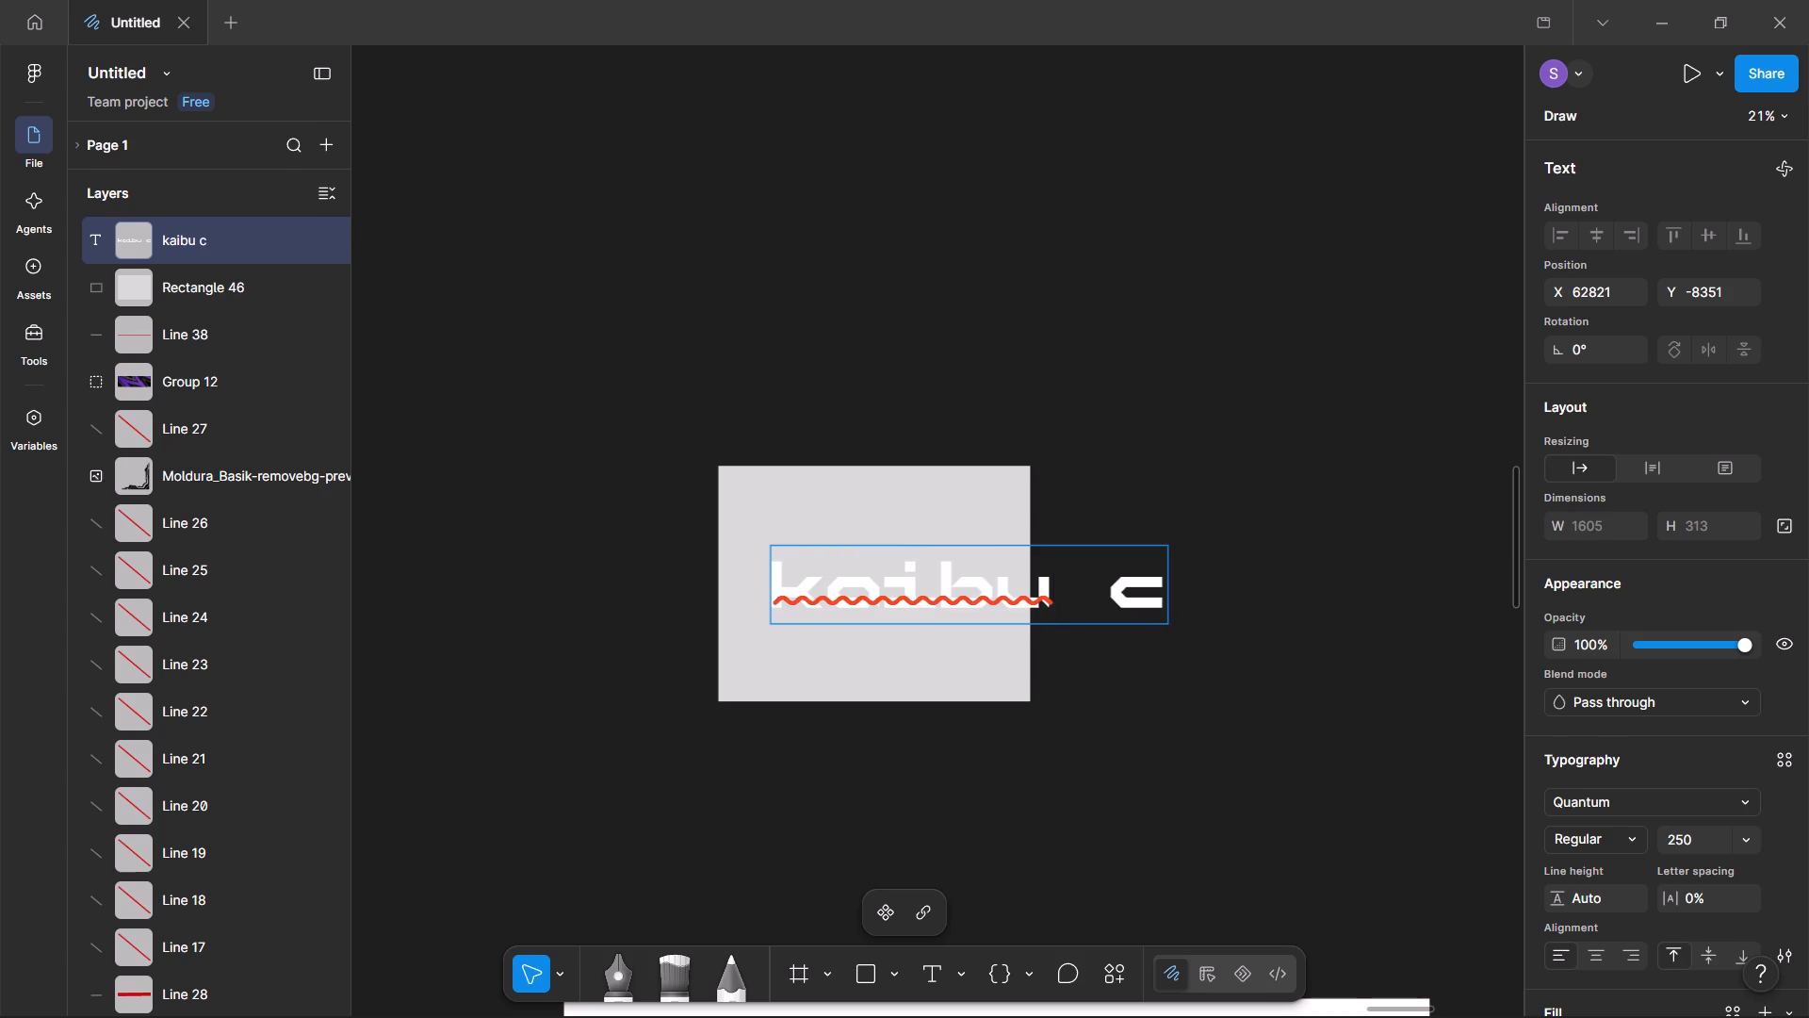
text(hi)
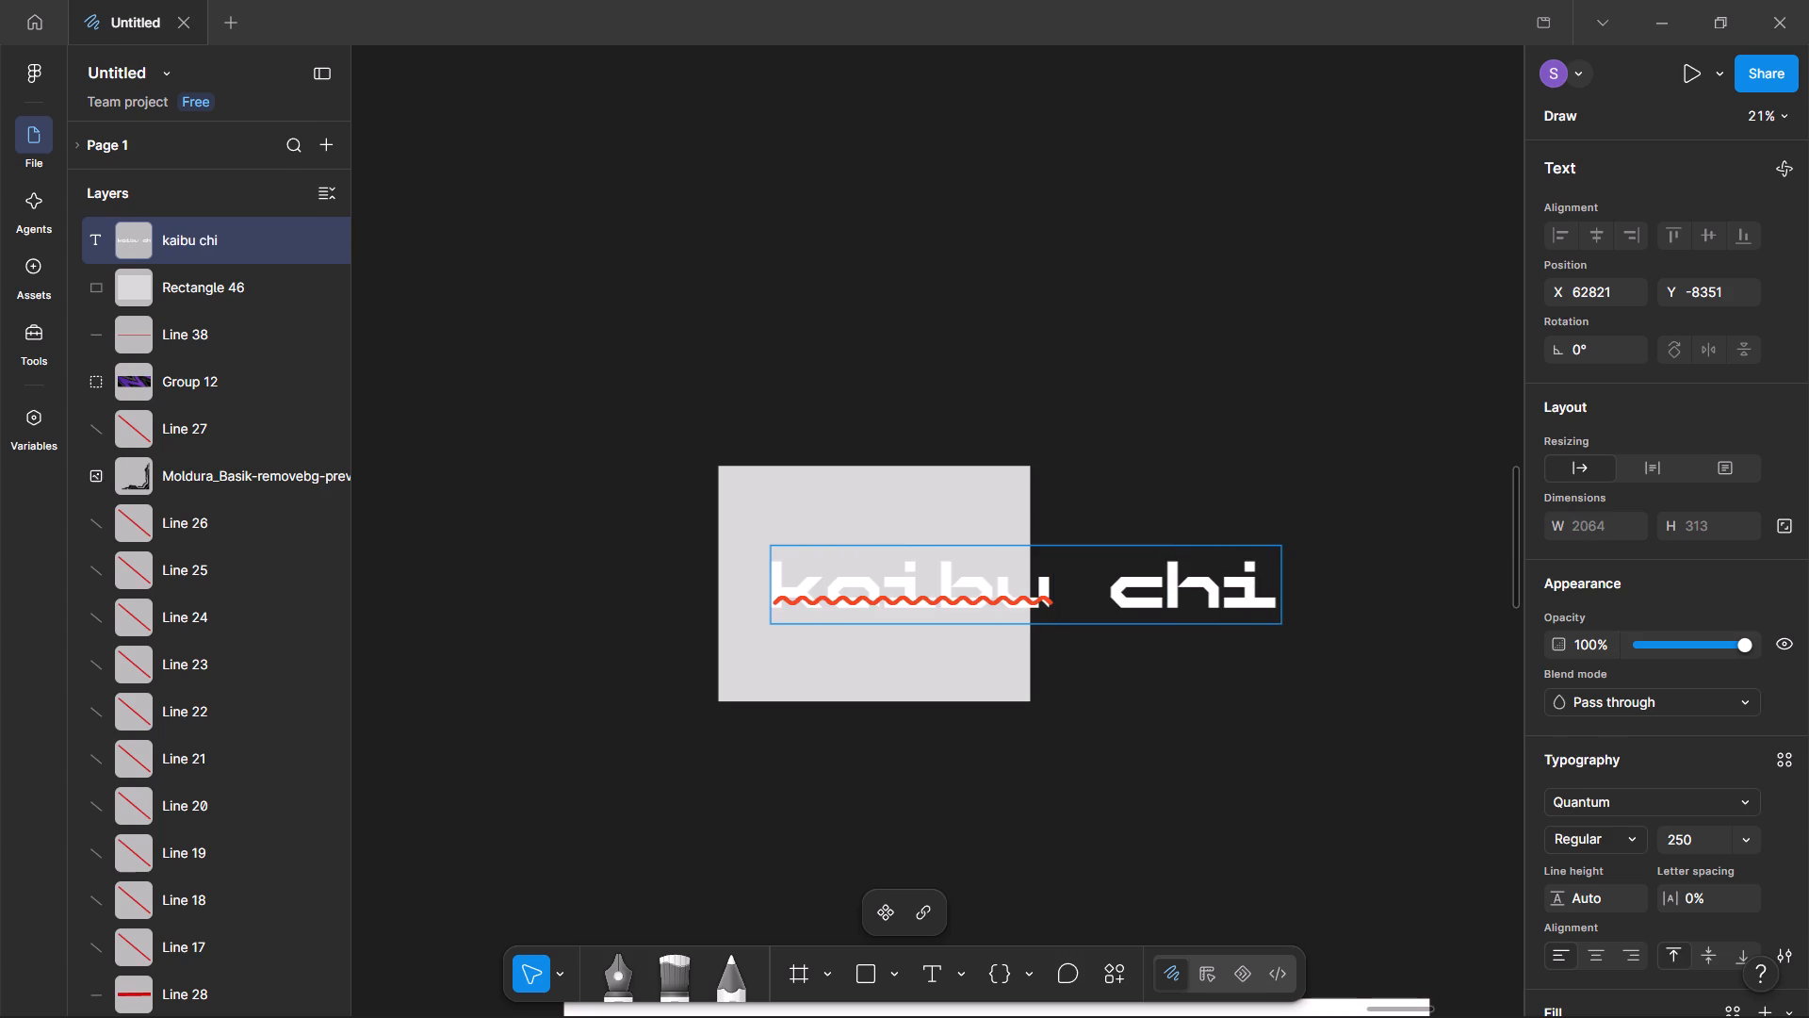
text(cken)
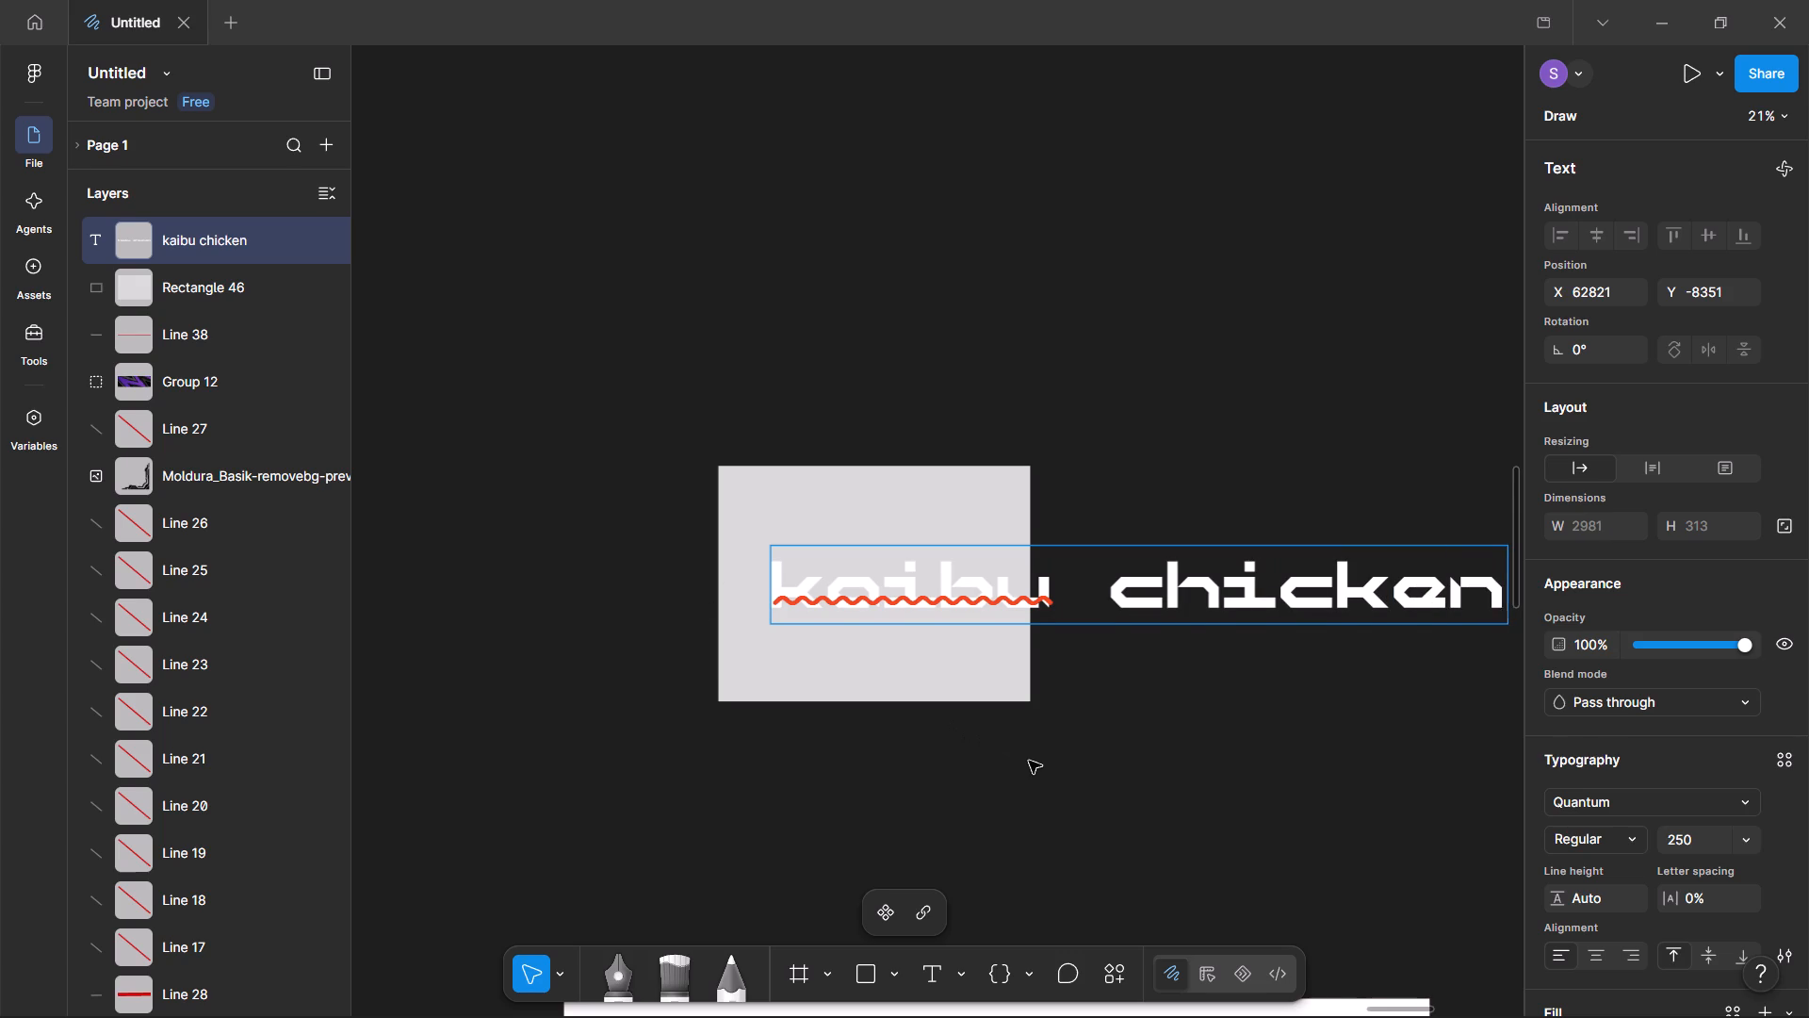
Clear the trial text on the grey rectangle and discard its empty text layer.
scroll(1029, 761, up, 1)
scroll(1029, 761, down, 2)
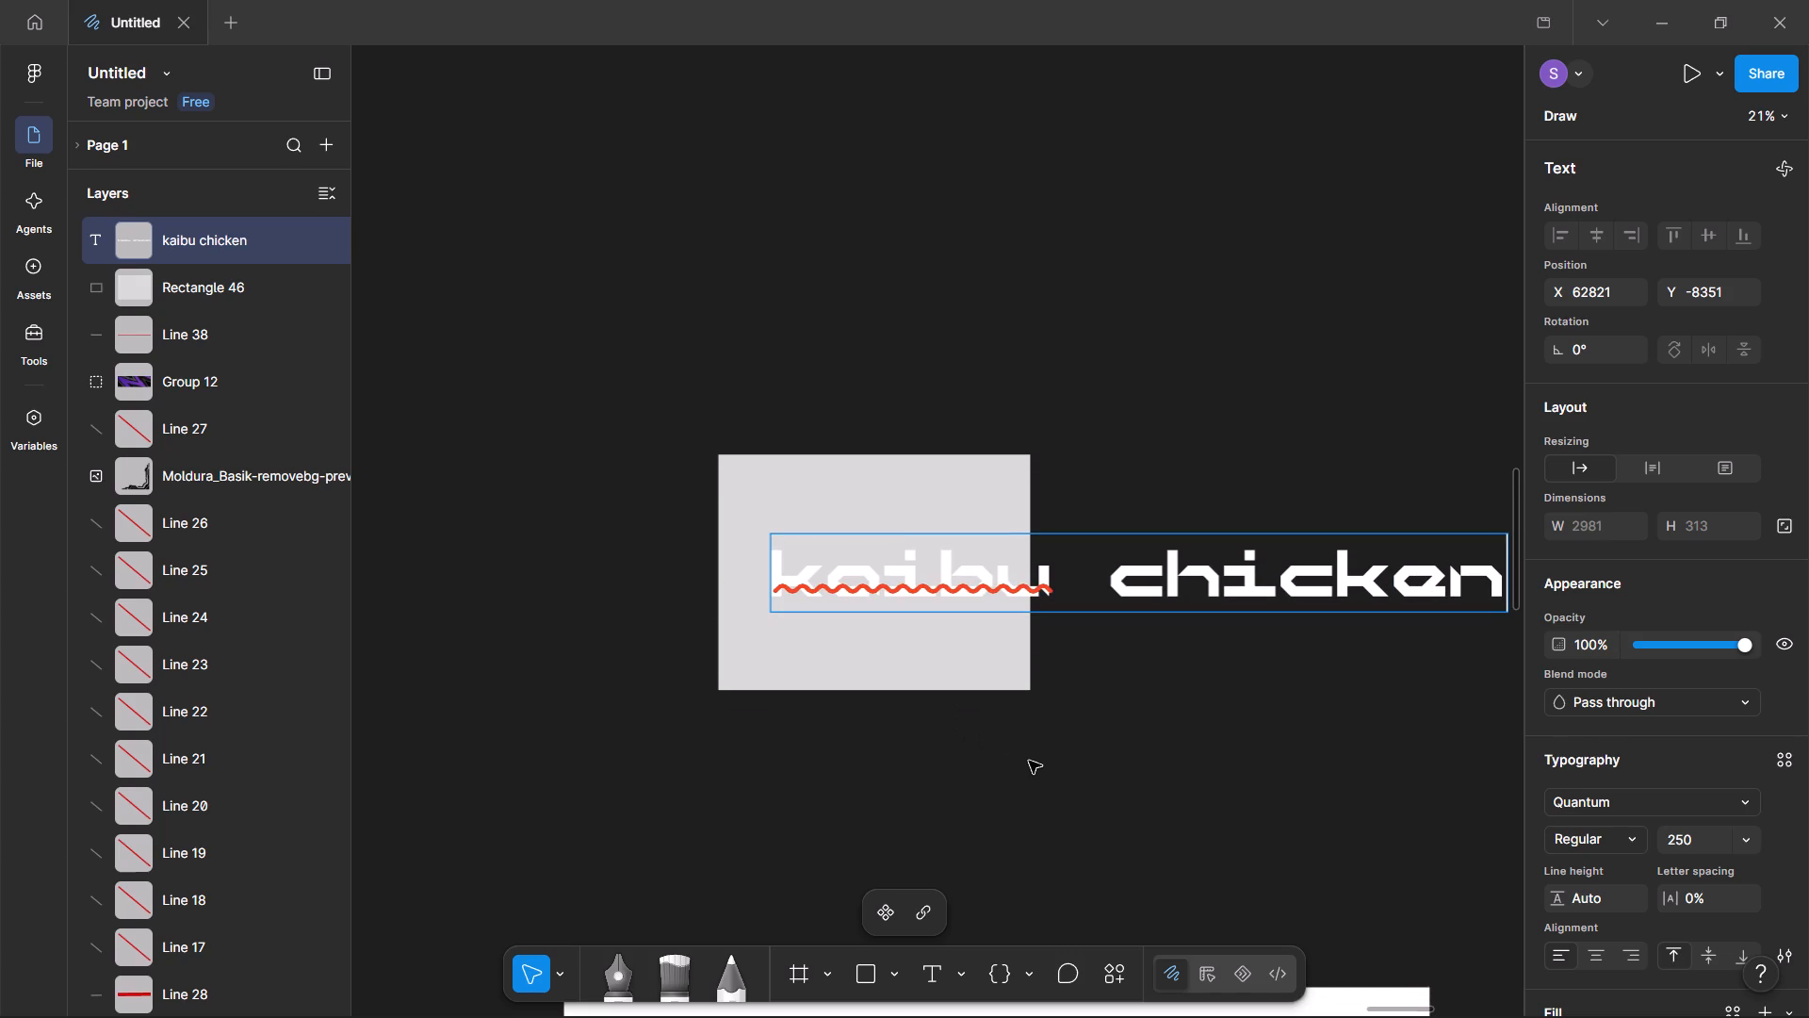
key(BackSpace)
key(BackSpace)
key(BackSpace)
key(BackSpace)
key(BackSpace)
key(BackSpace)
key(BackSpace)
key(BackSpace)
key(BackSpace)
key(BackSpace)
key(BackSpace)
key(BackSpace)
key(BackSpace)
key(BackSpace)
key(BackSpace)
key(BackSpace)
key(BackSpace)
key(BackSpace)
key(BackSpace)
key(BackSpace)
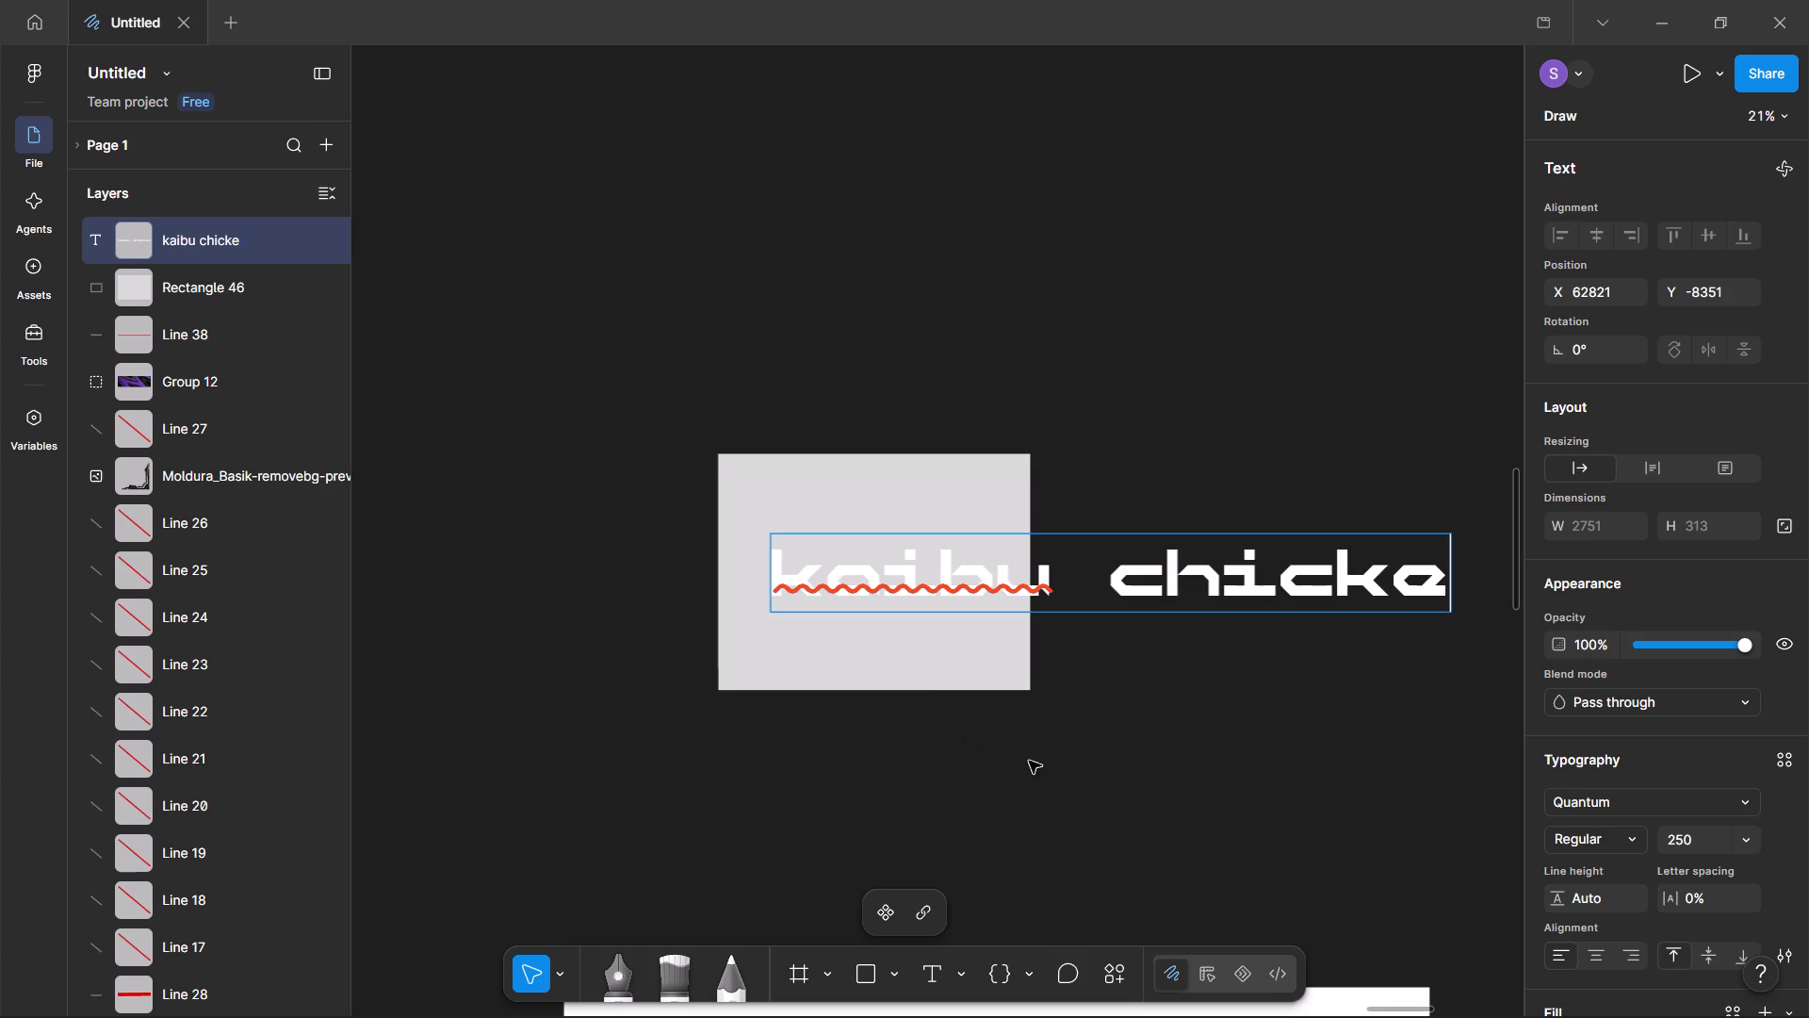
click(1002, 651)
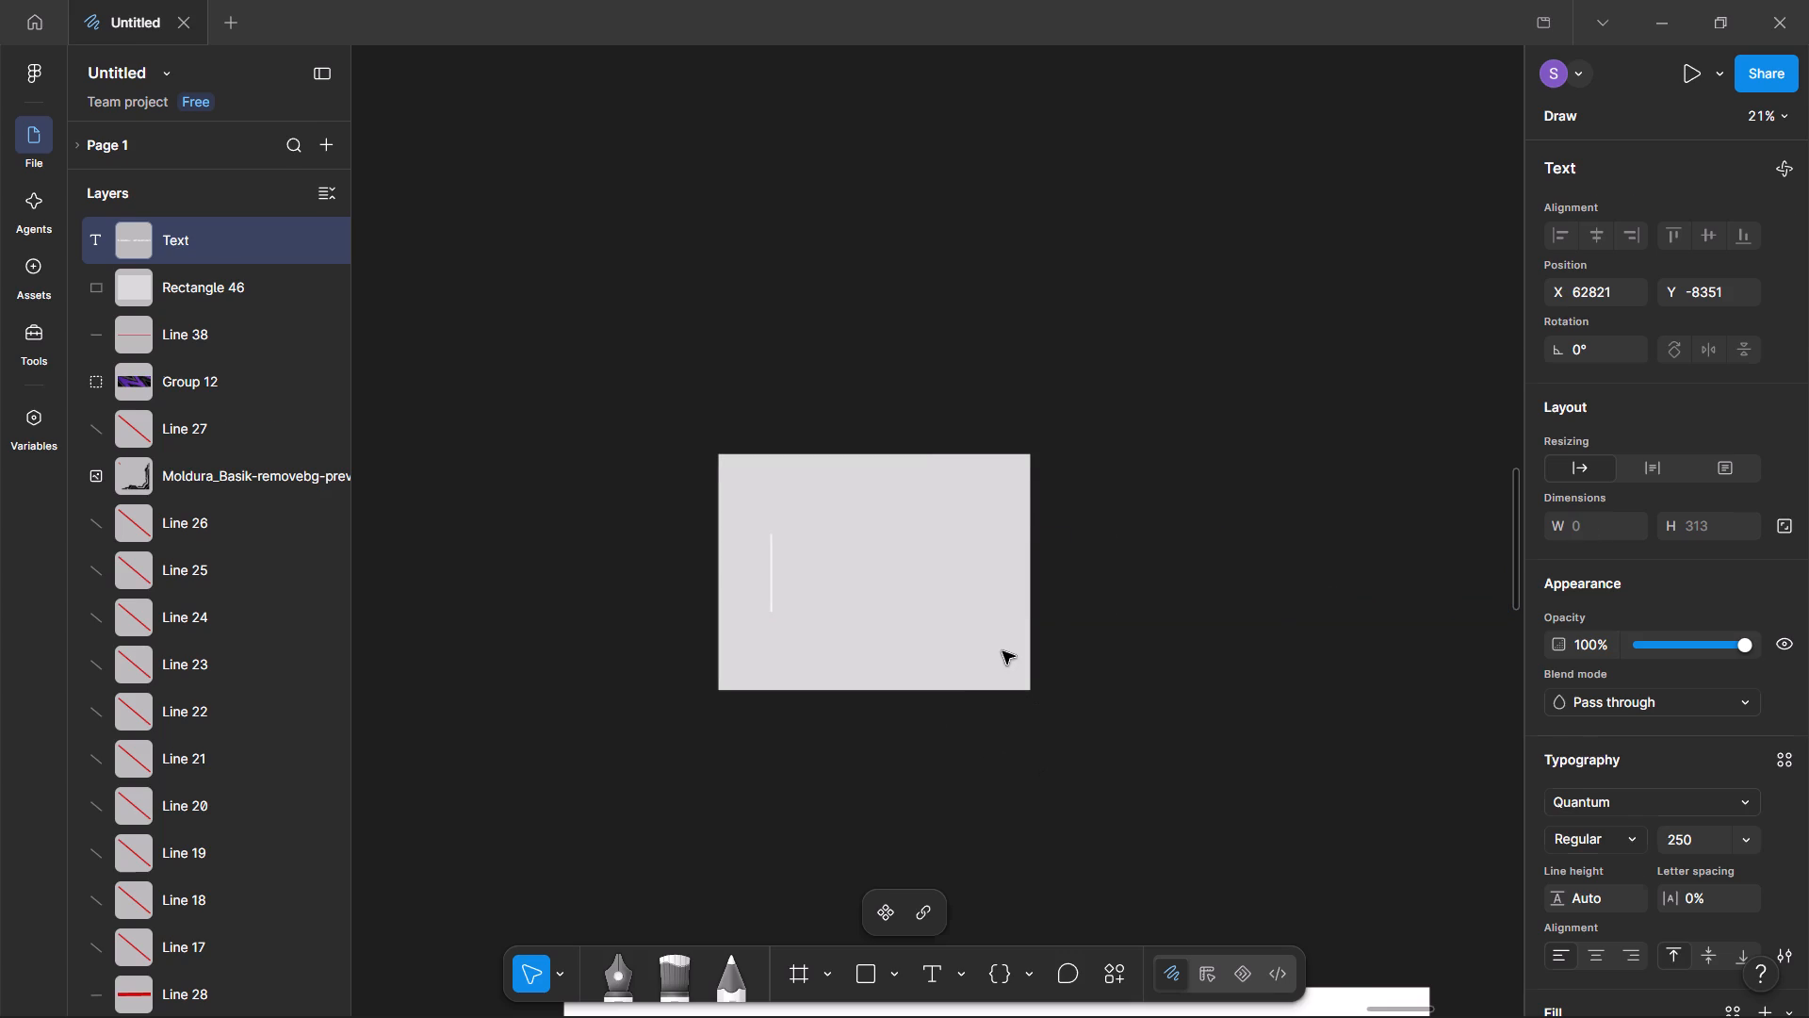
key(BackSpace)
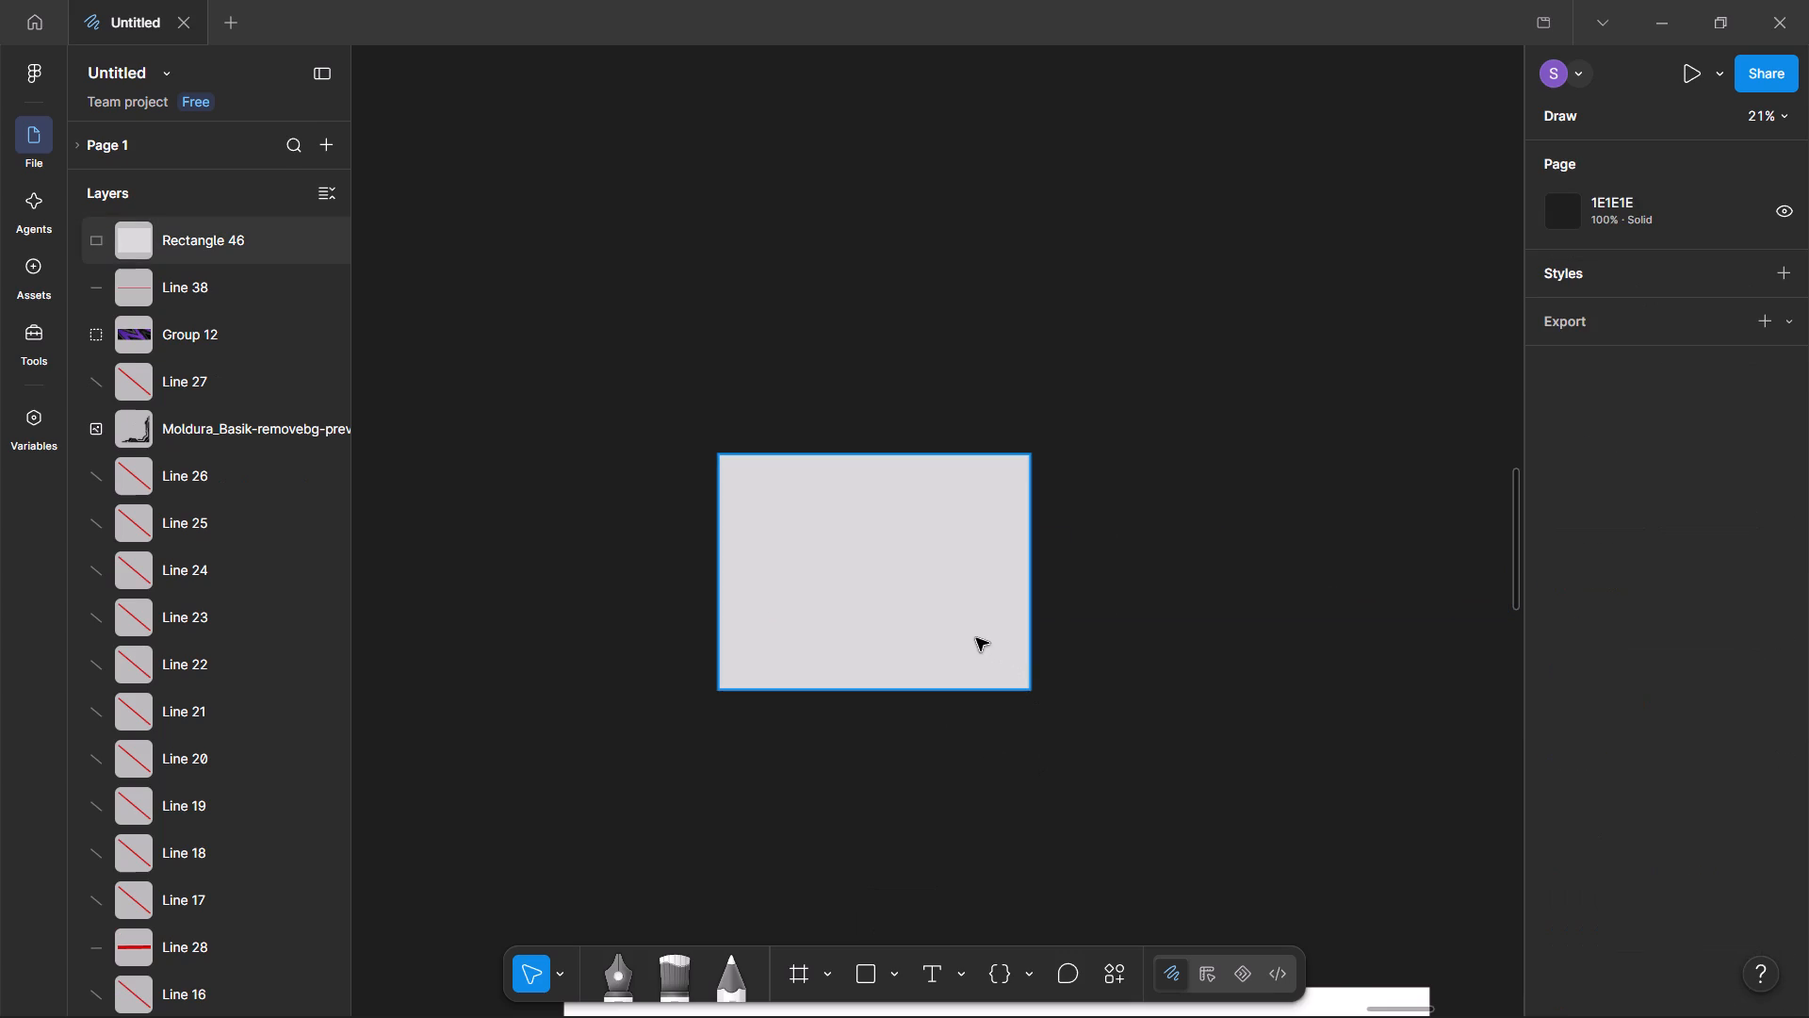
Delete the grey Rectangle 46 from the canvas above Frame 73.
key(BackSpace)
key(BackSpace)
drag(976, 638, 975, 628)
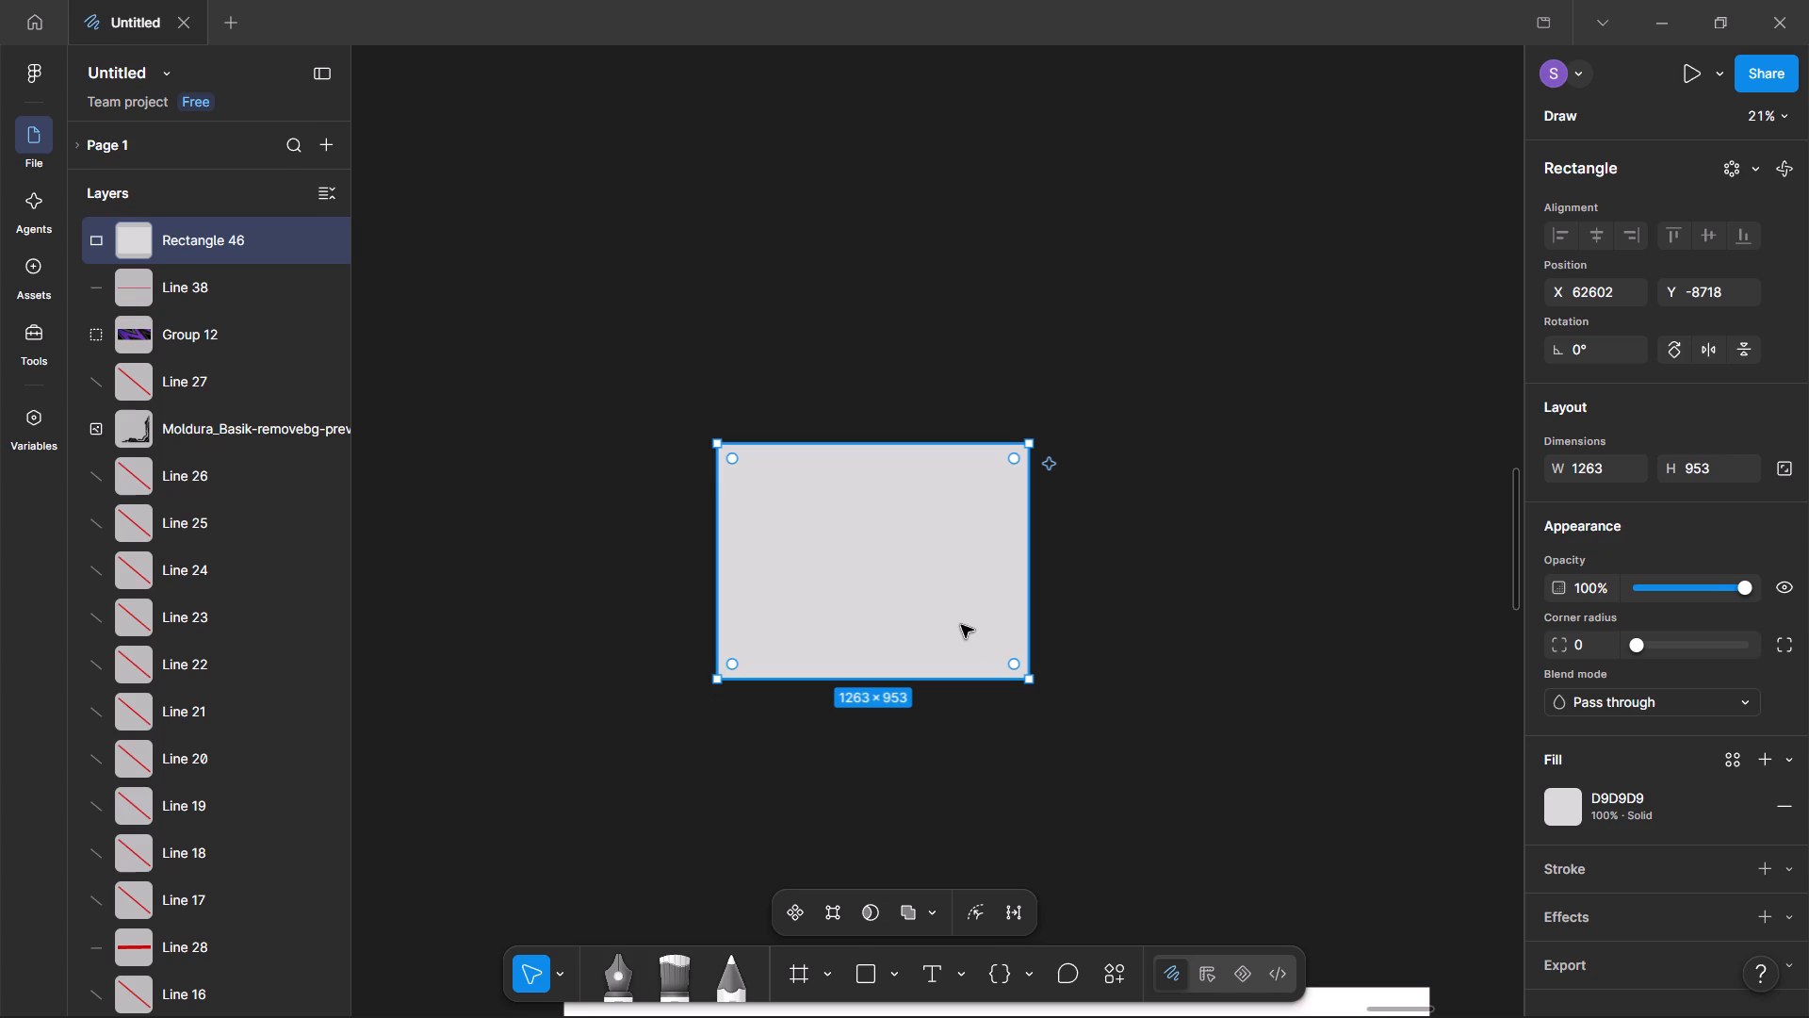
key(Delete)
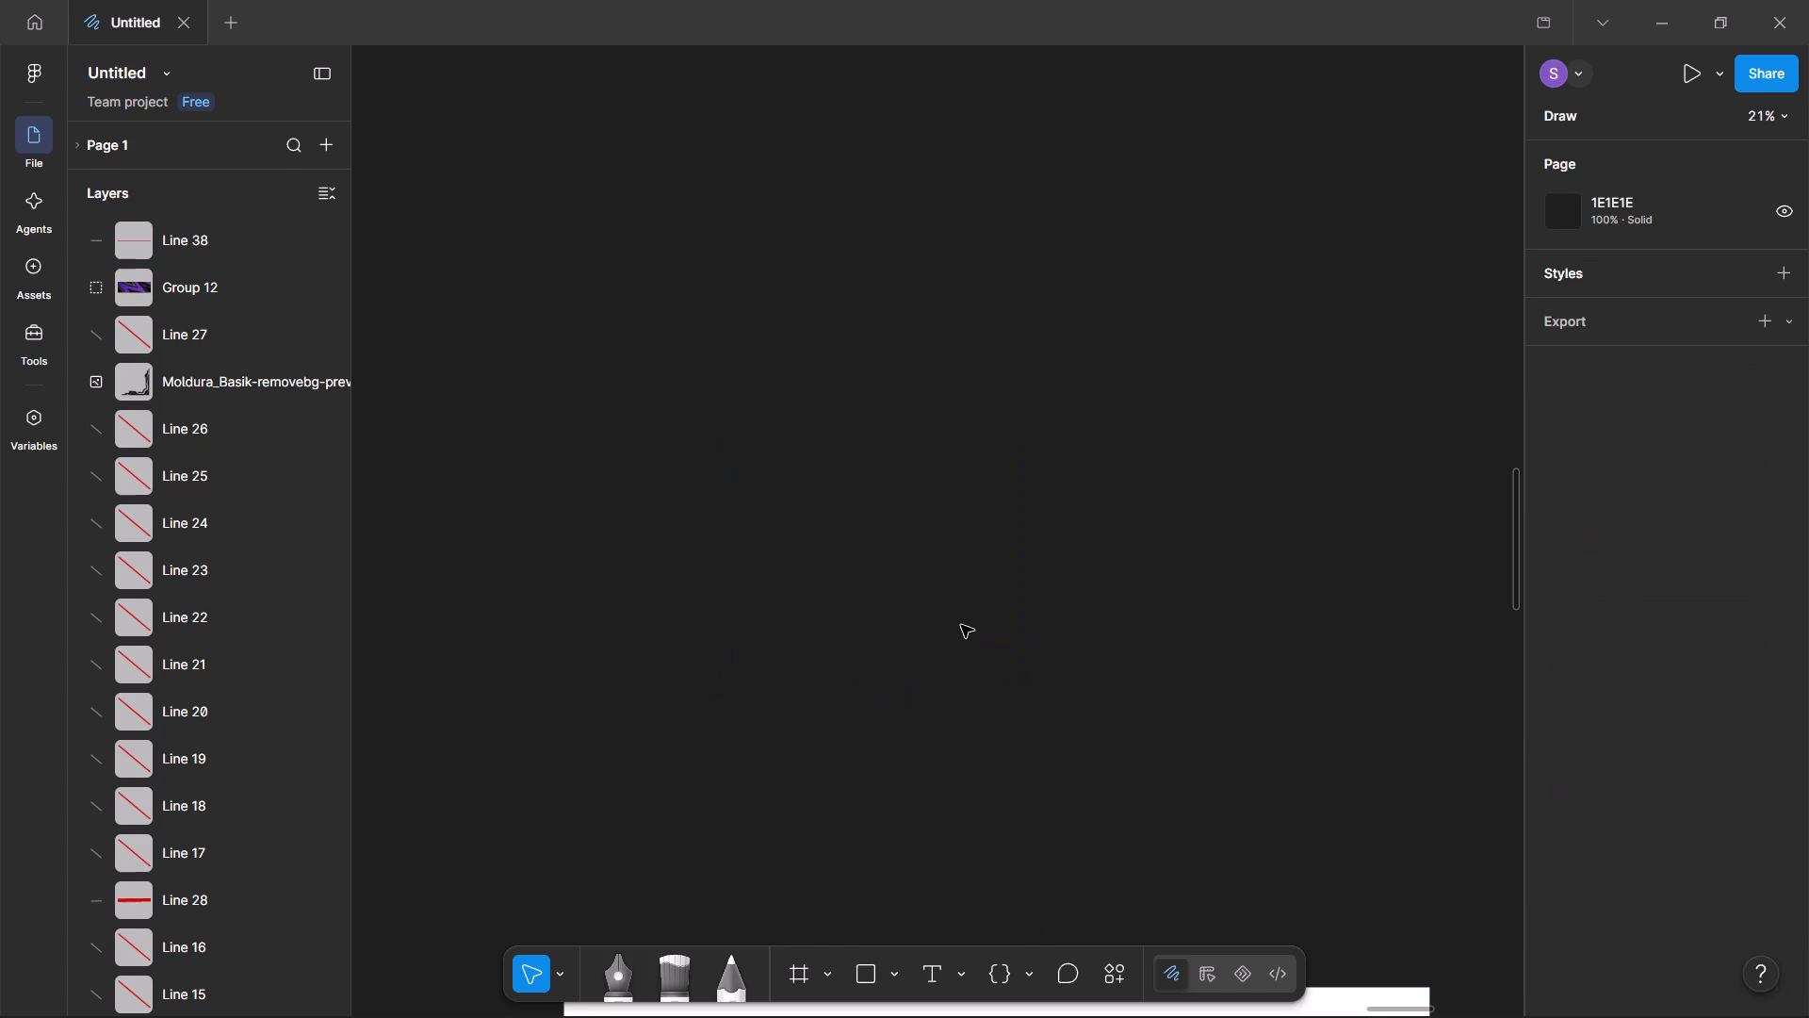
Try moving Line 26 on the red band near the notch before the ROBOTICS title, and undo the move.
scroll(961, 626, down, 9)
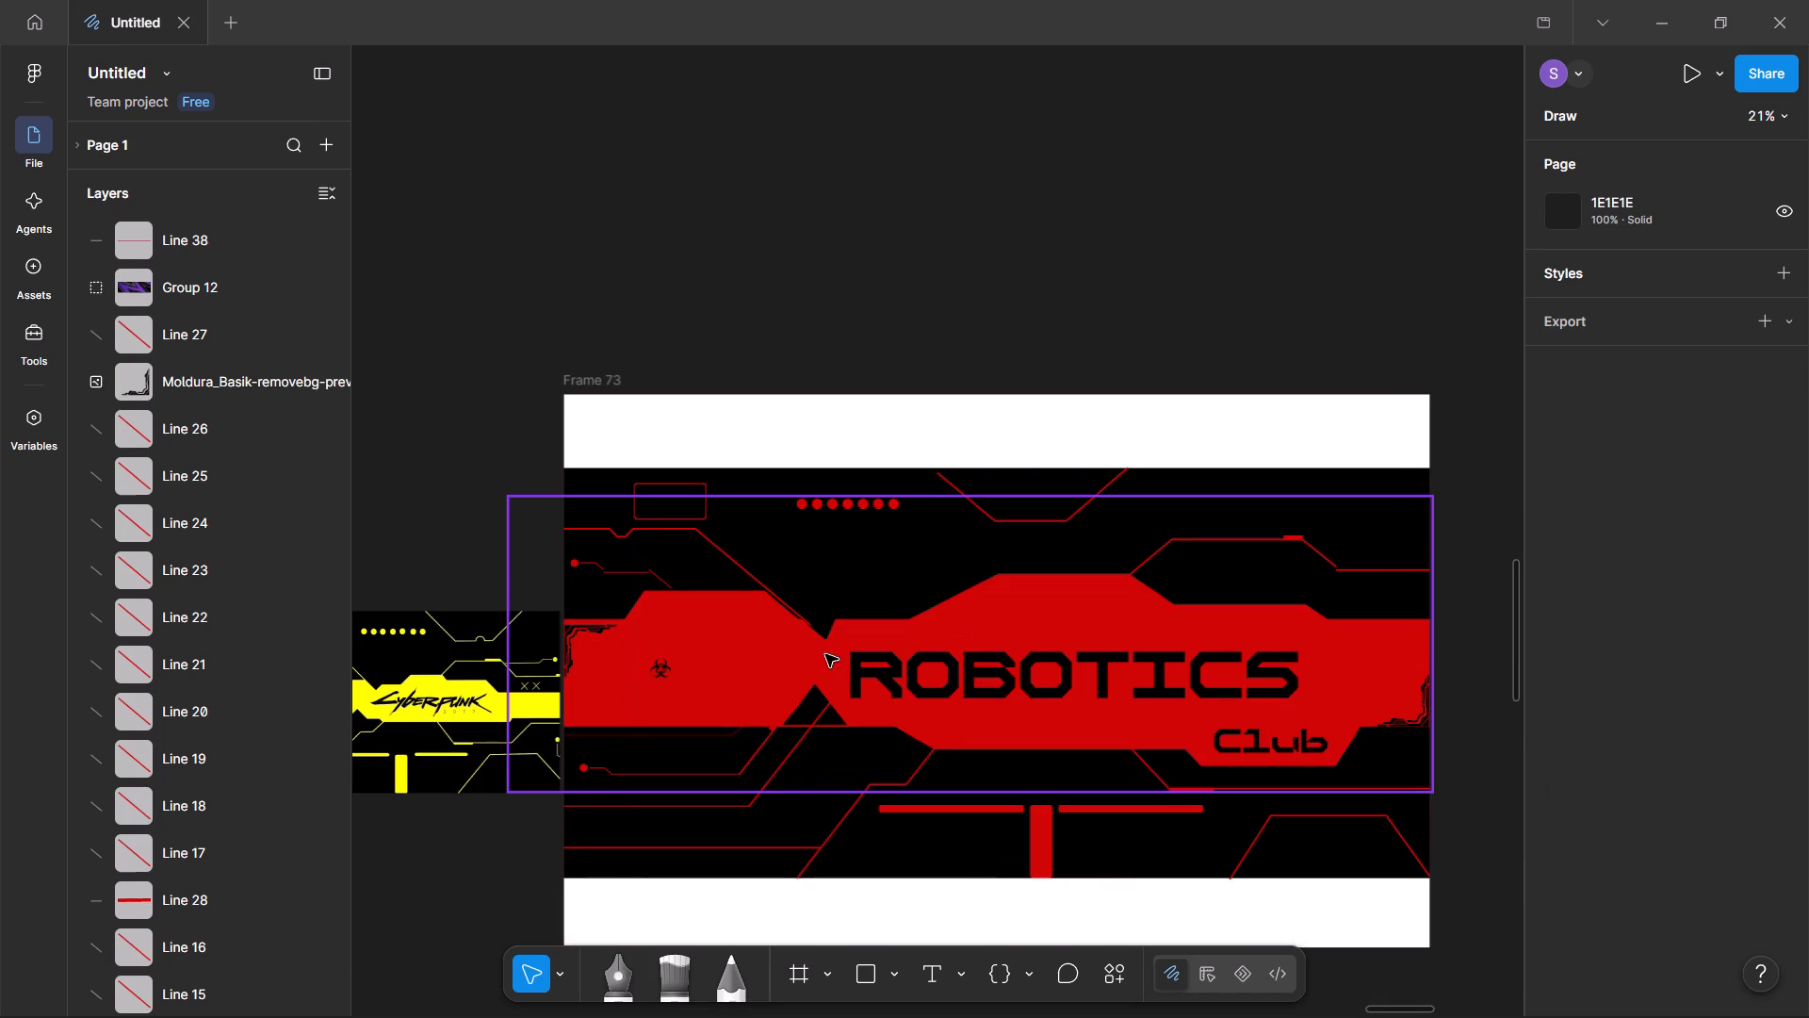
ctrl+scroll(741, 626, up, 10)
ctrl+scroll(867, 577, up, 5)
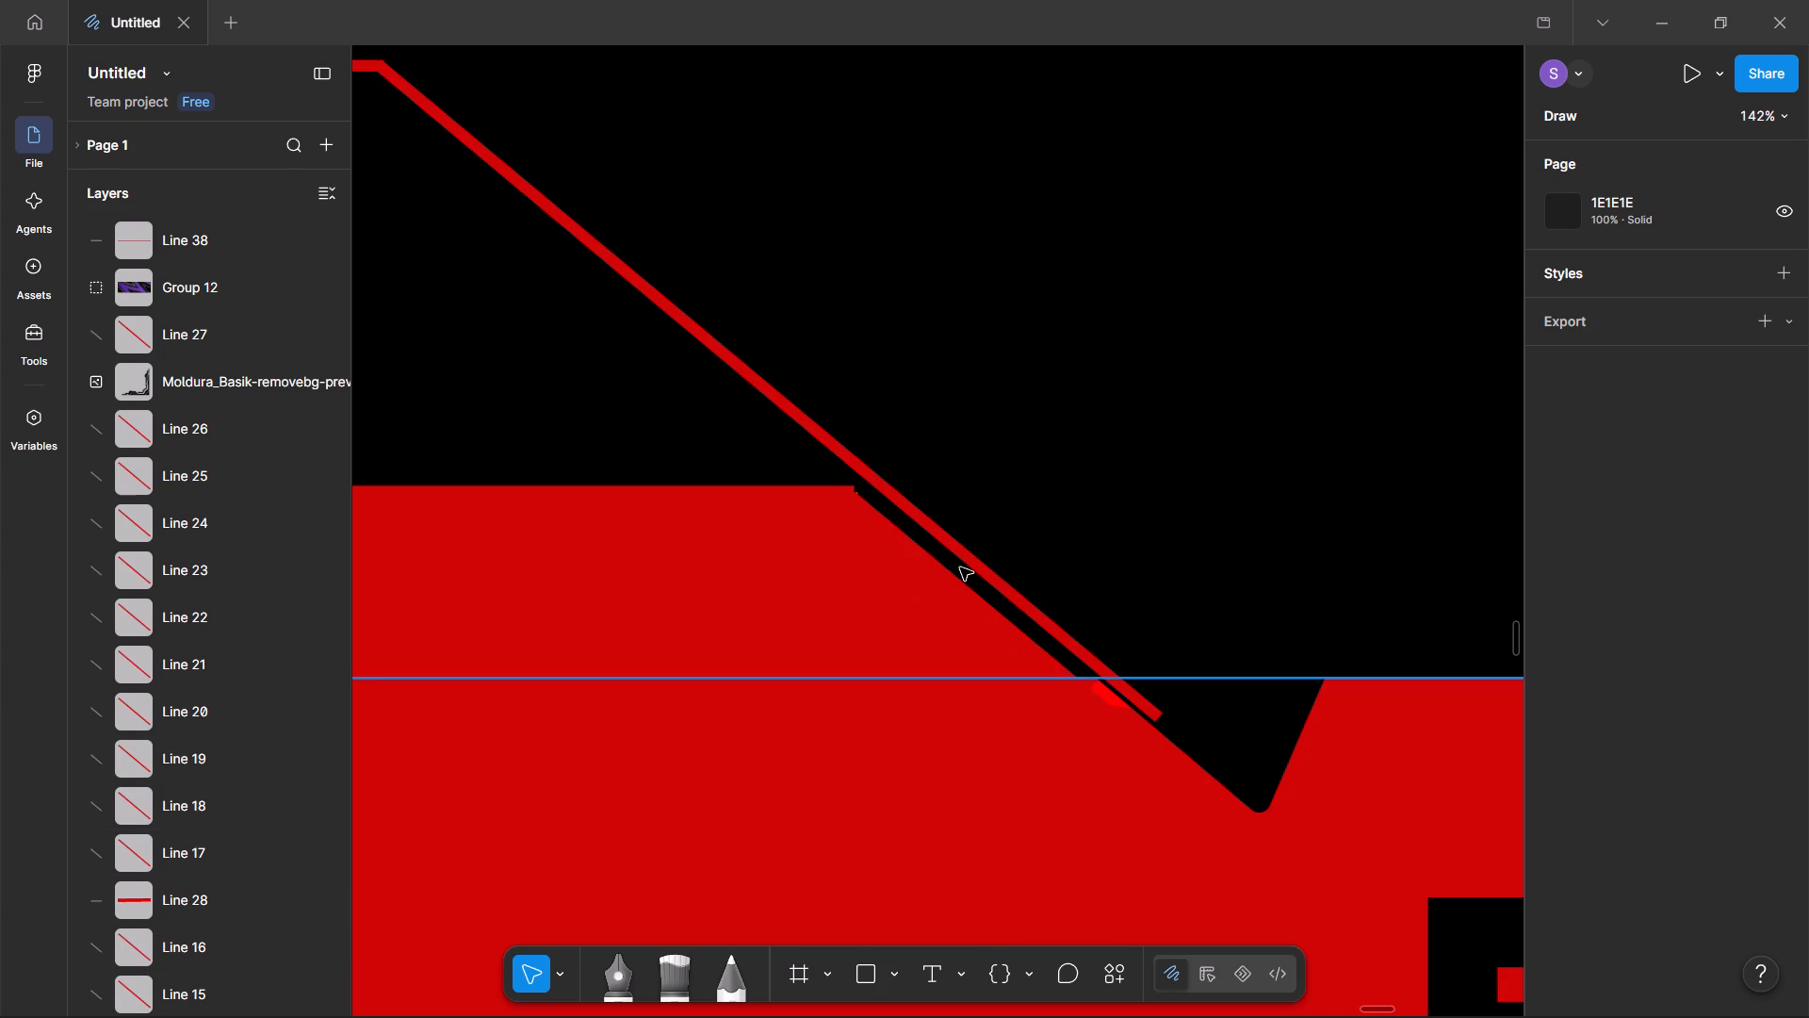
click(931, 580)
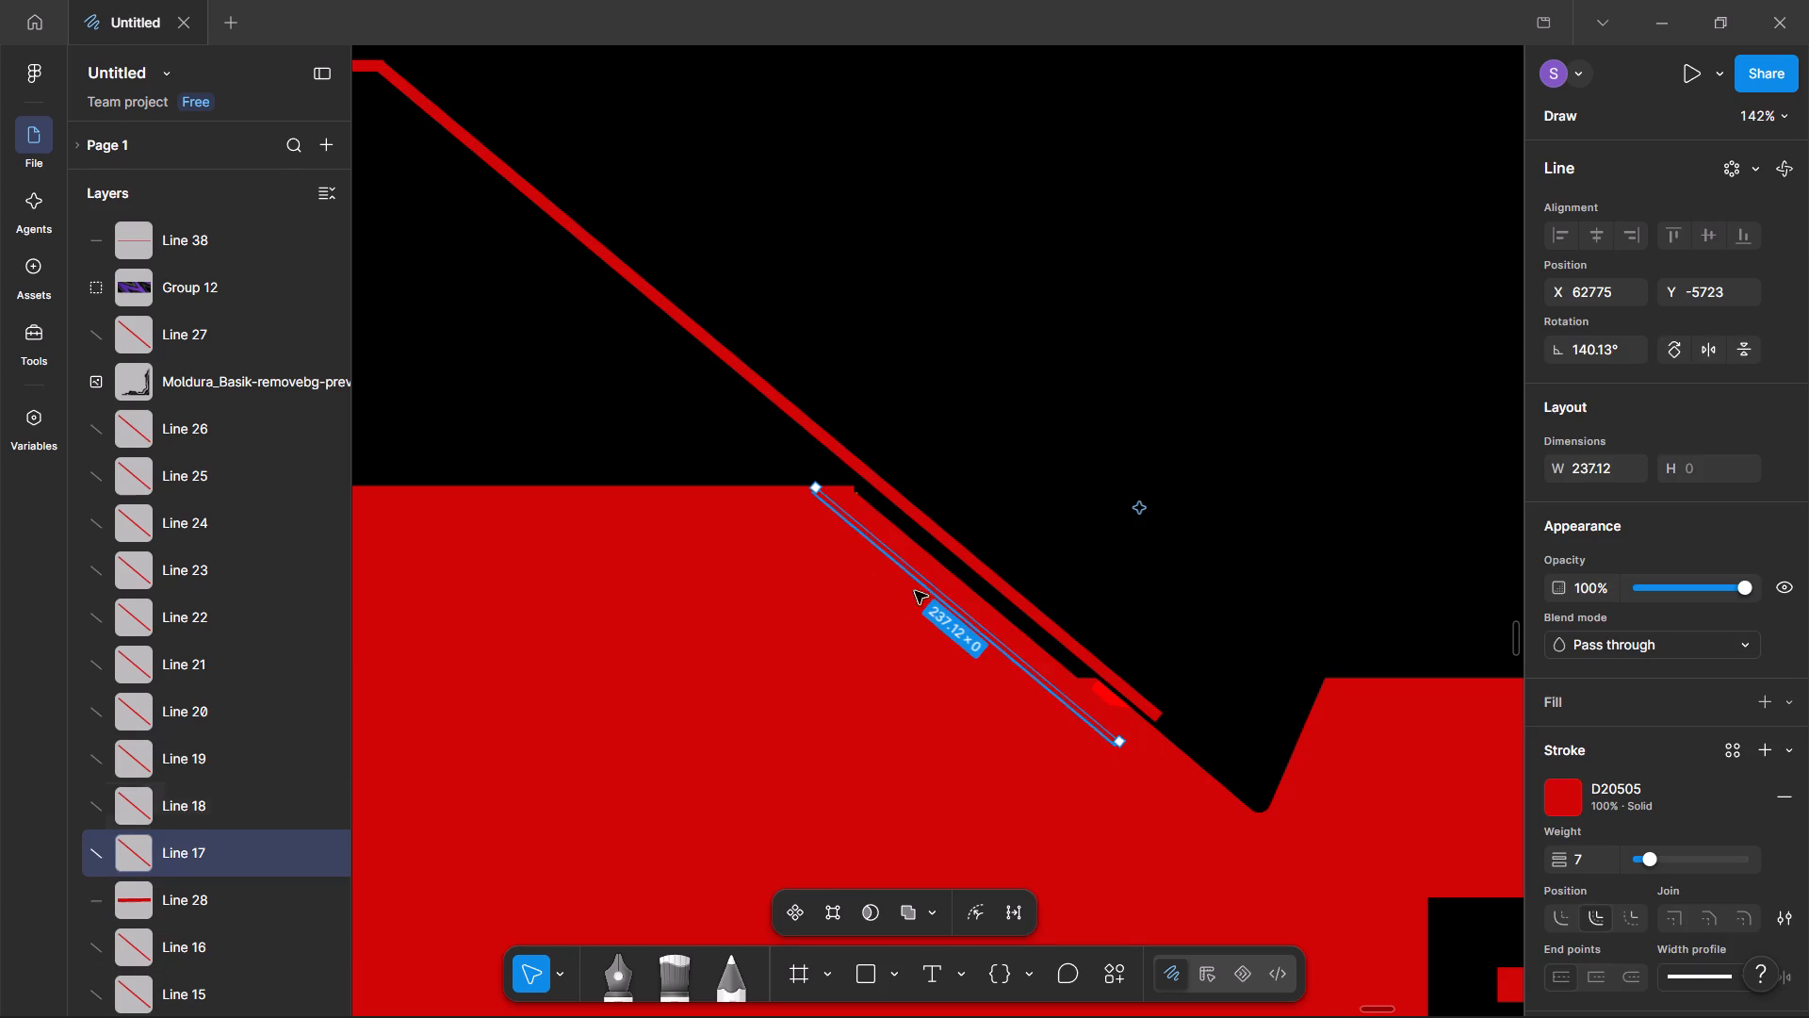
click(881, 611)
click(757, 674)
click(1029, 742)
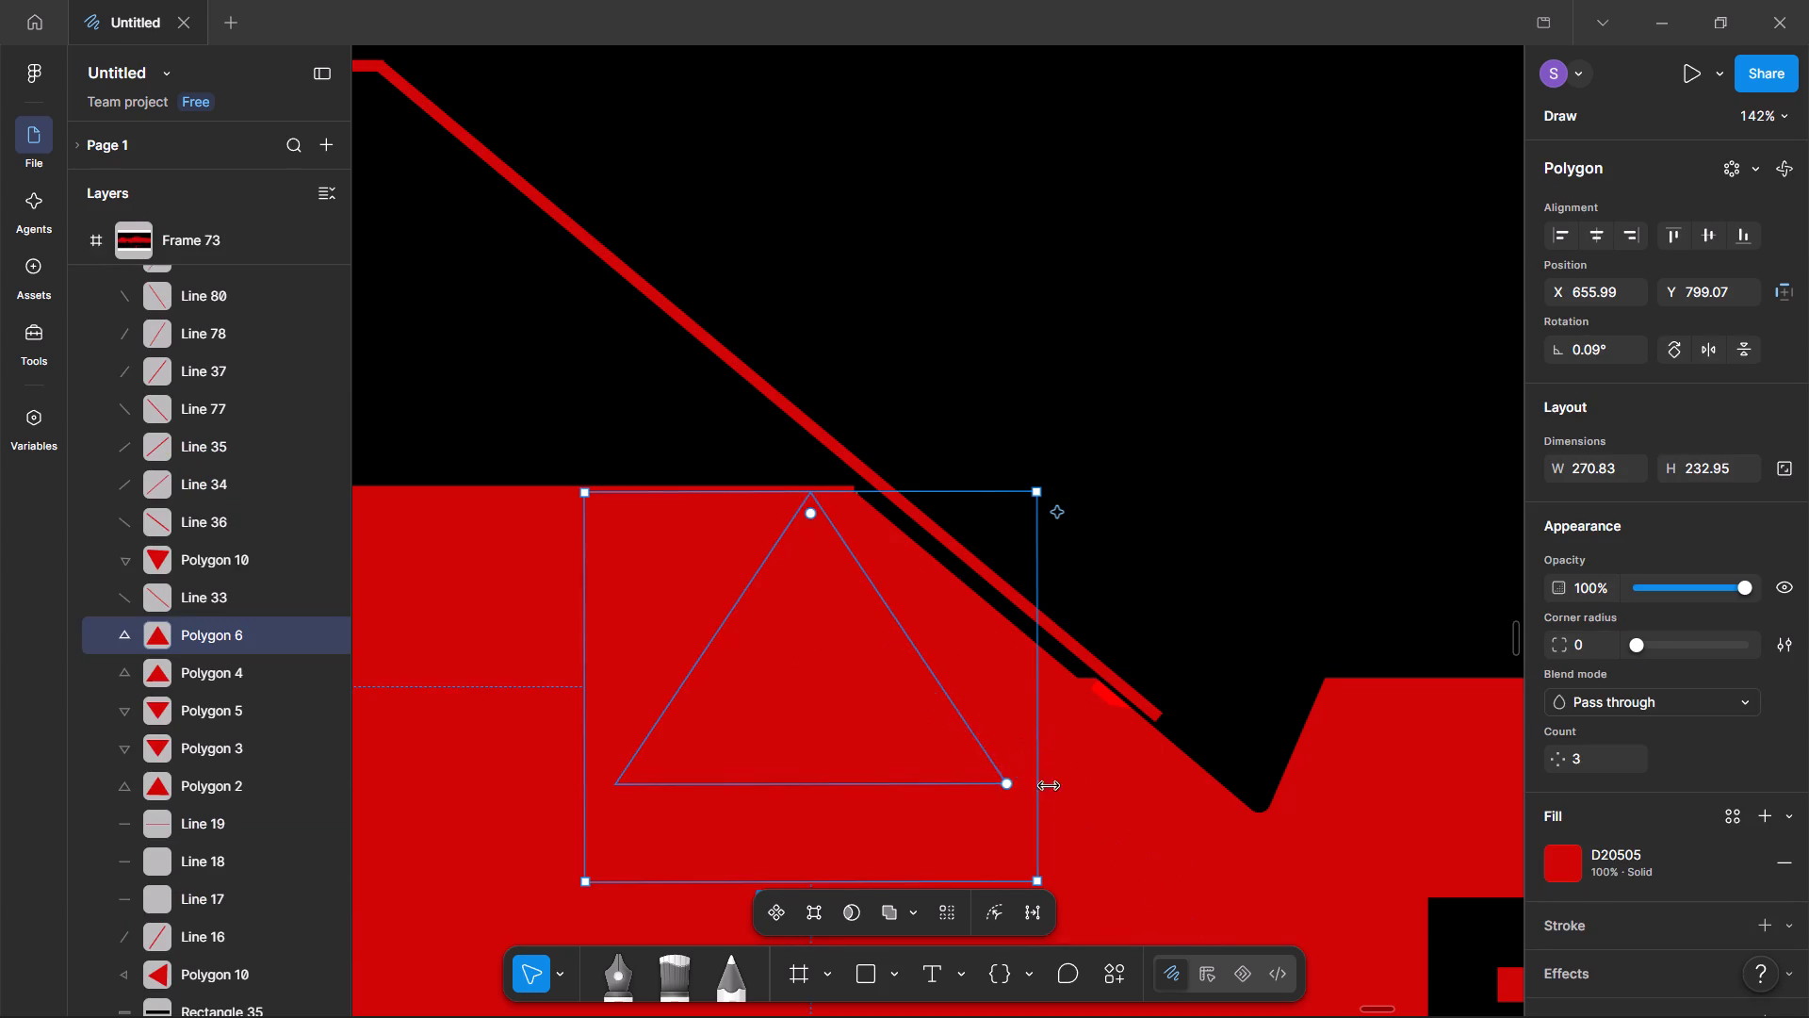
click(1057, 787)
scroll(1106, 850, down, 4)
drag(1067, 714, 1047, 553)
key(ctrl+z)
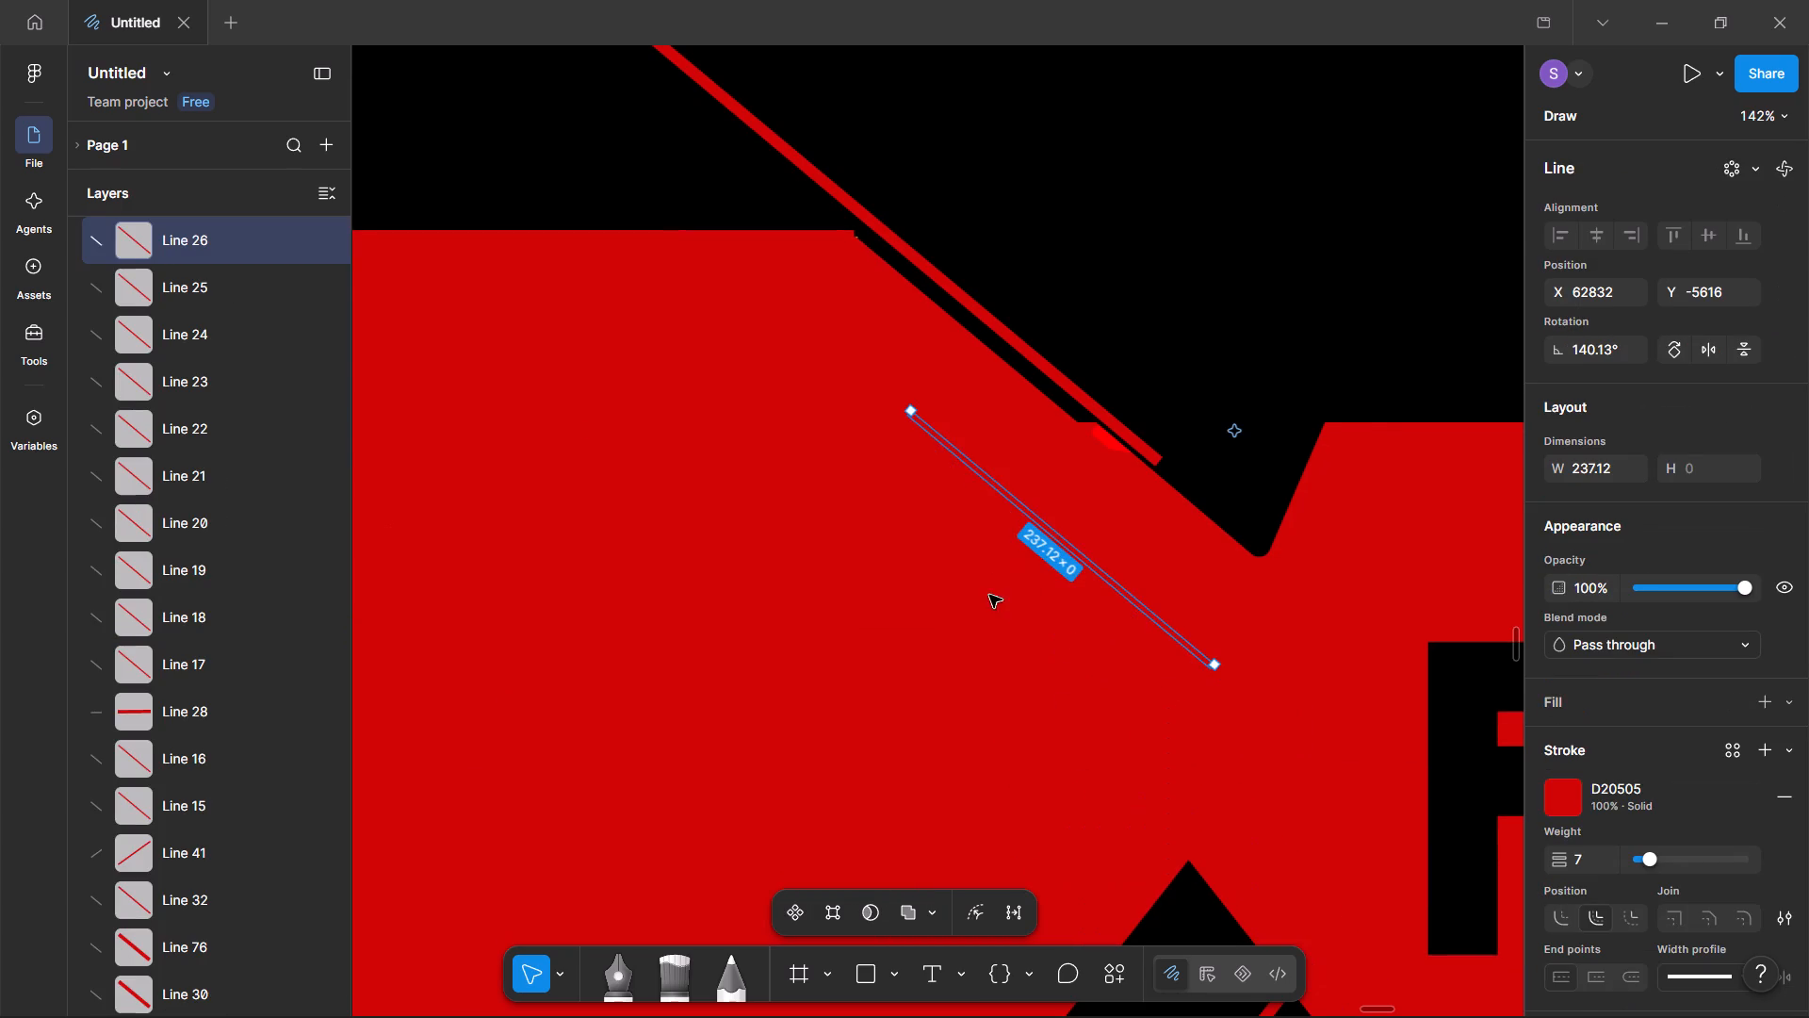
Move the red rectangle nested inside the Rectangle 32 component up to X 177, Y -184.
double_click(996, 613)
drag(996, 613, 1023, 501)
click(1023, 501)
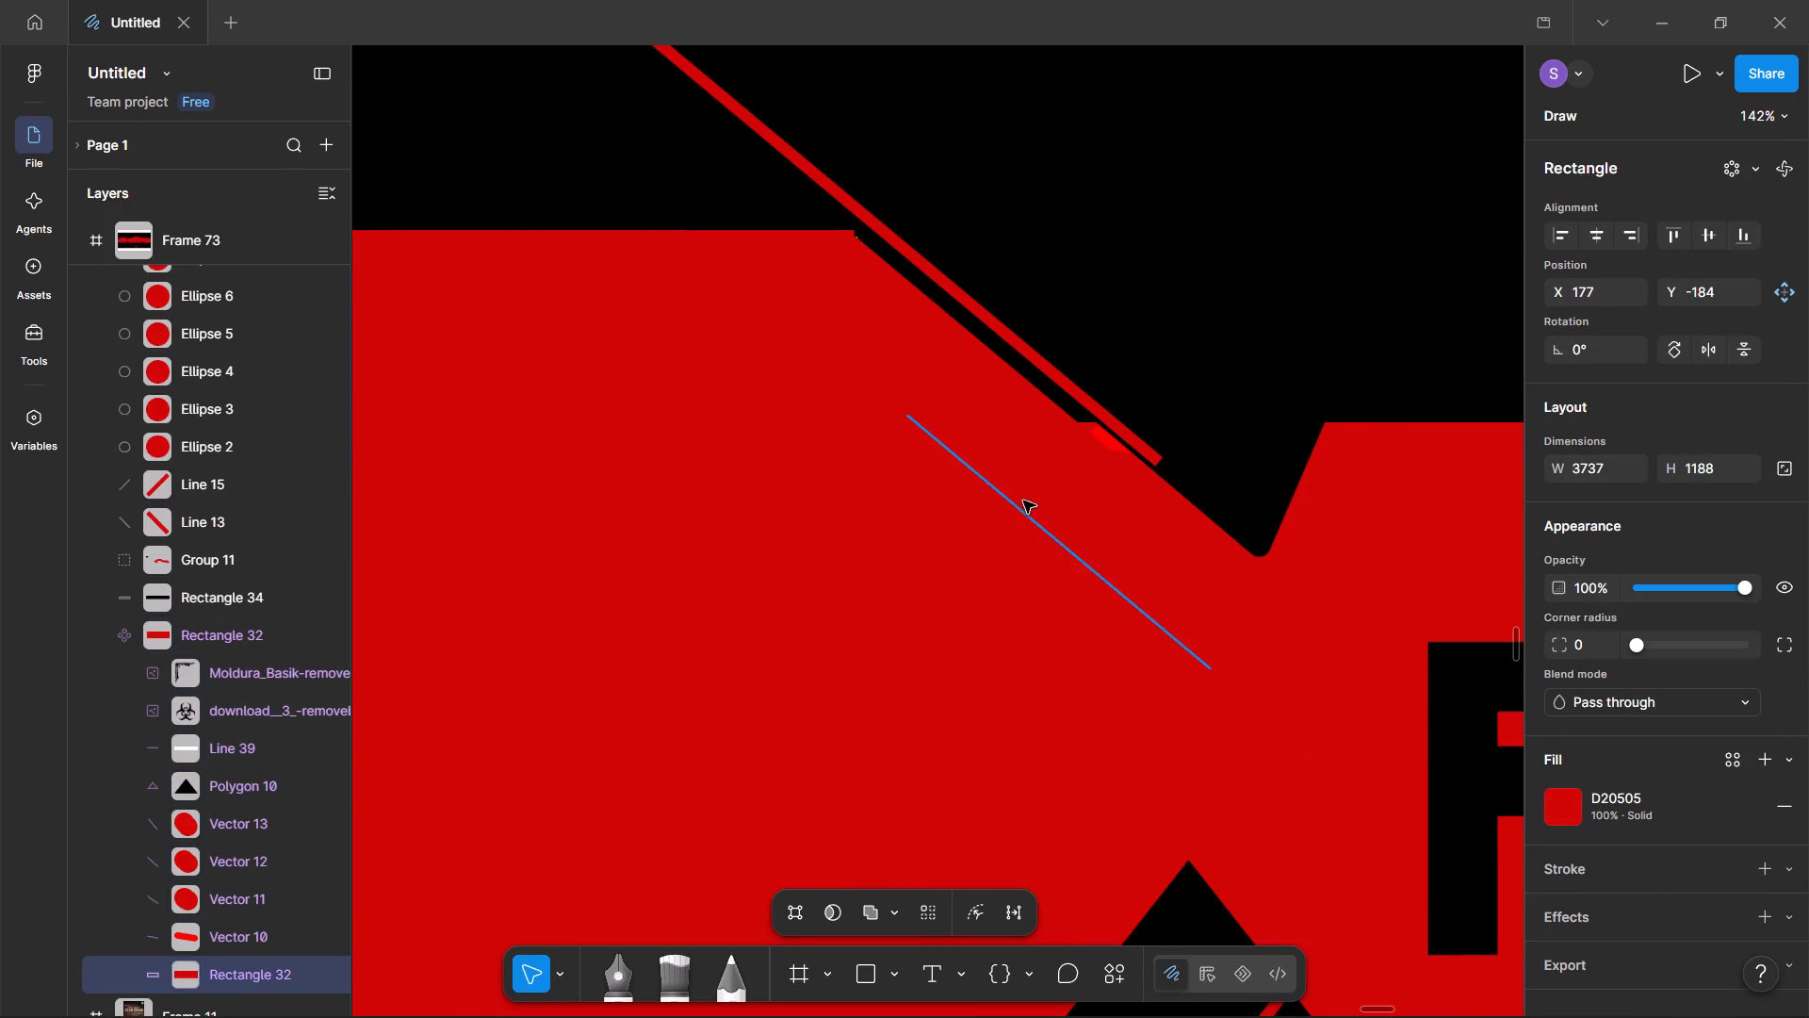
Move Line 16 into the black gap beneath the descending diagonal at the notch, to X 62801, Y -5731.
click(1044, 415)
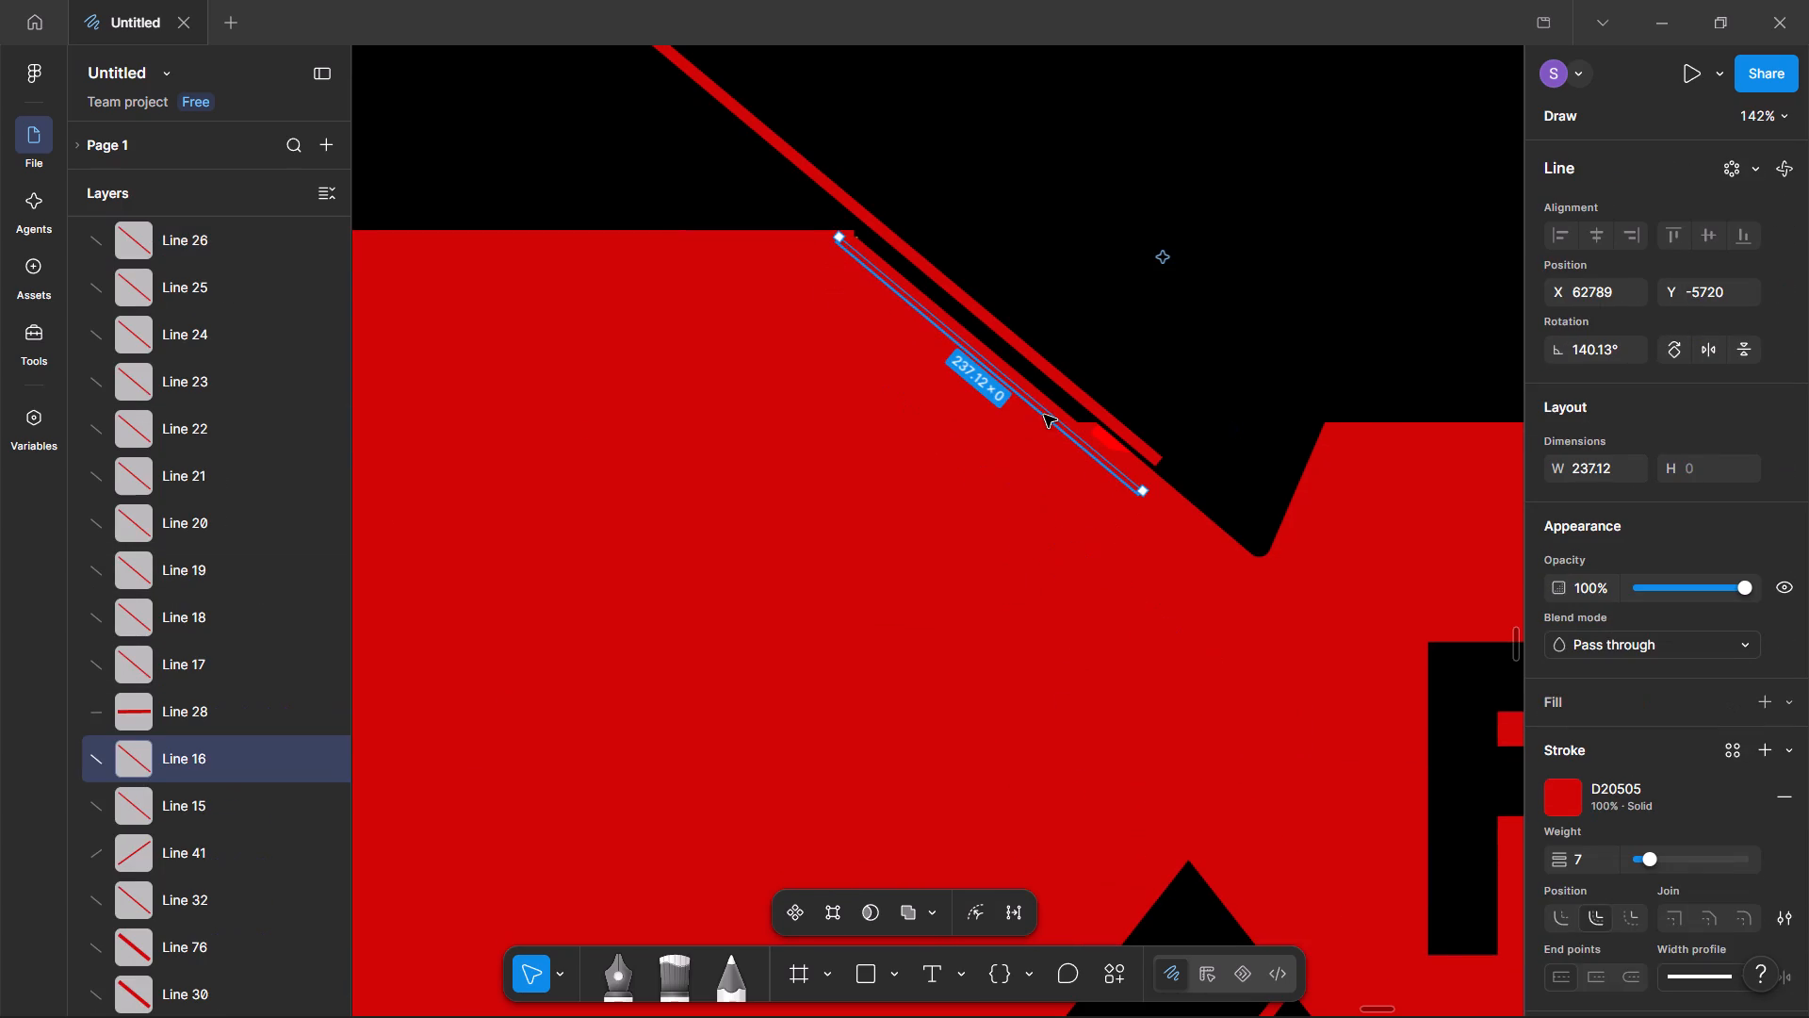
drag(1044, 415, 1068, 401)
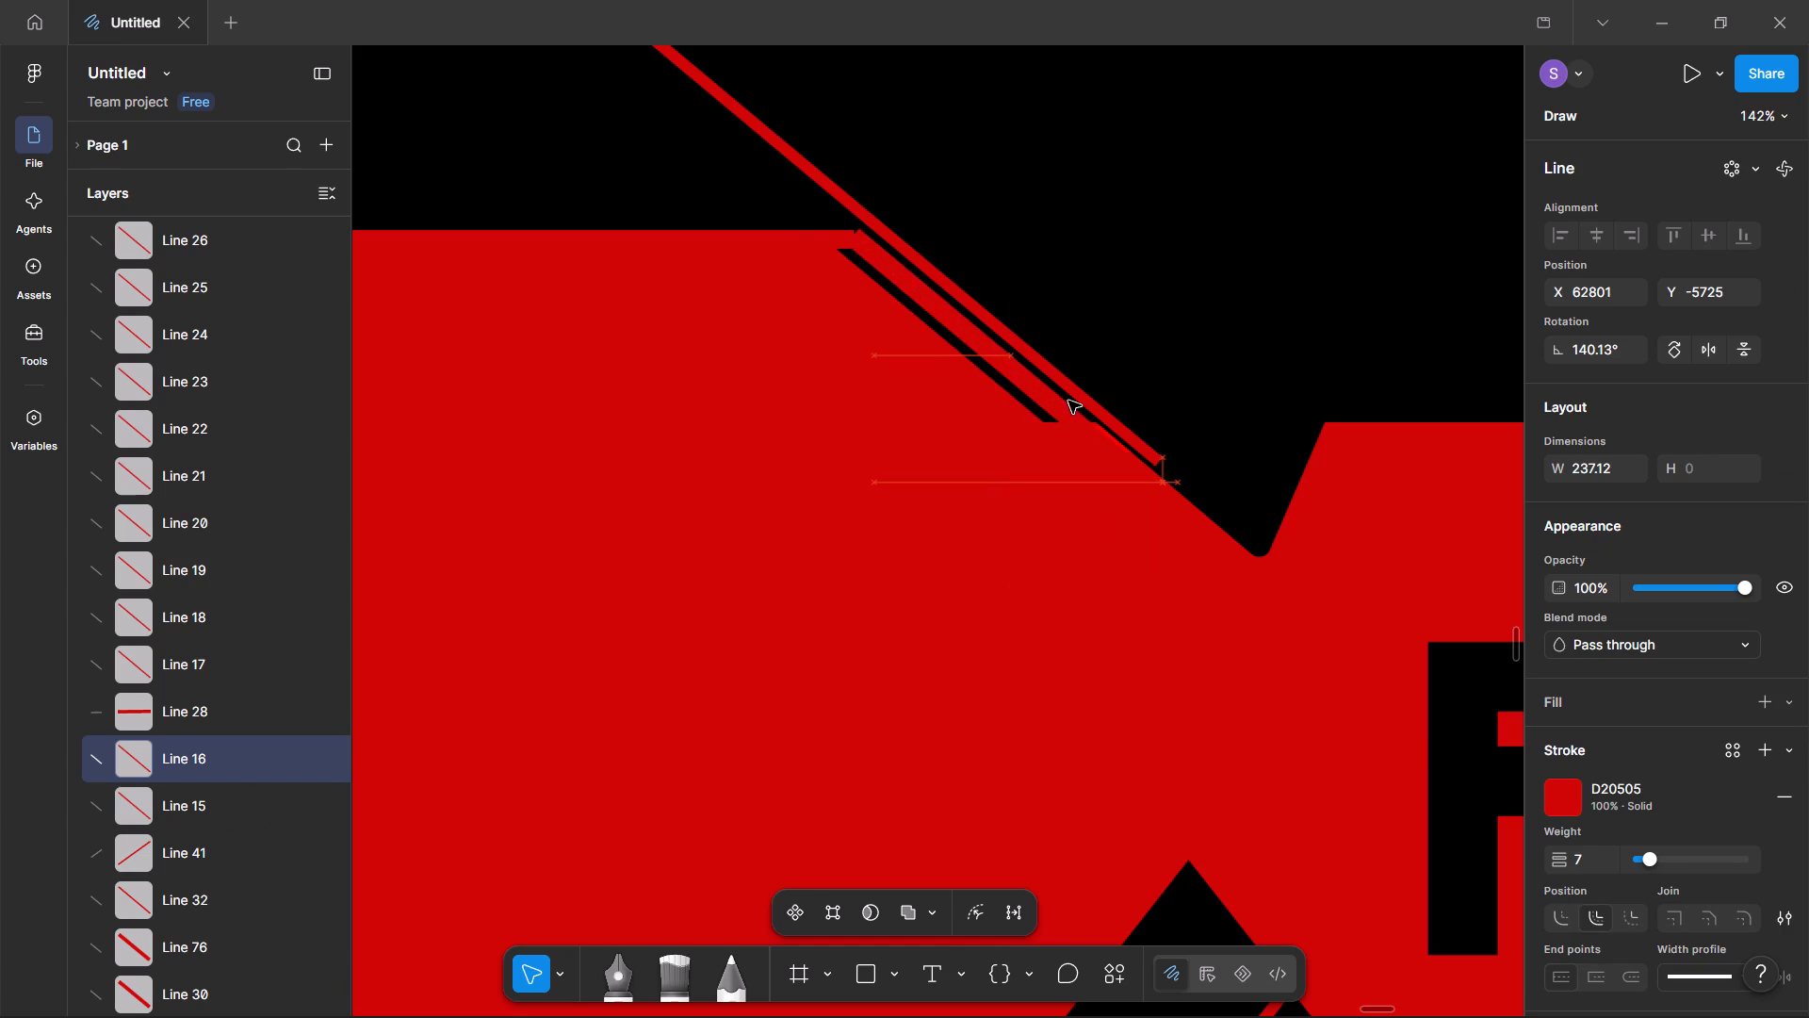
drag(1068, 401, 1067, 397)
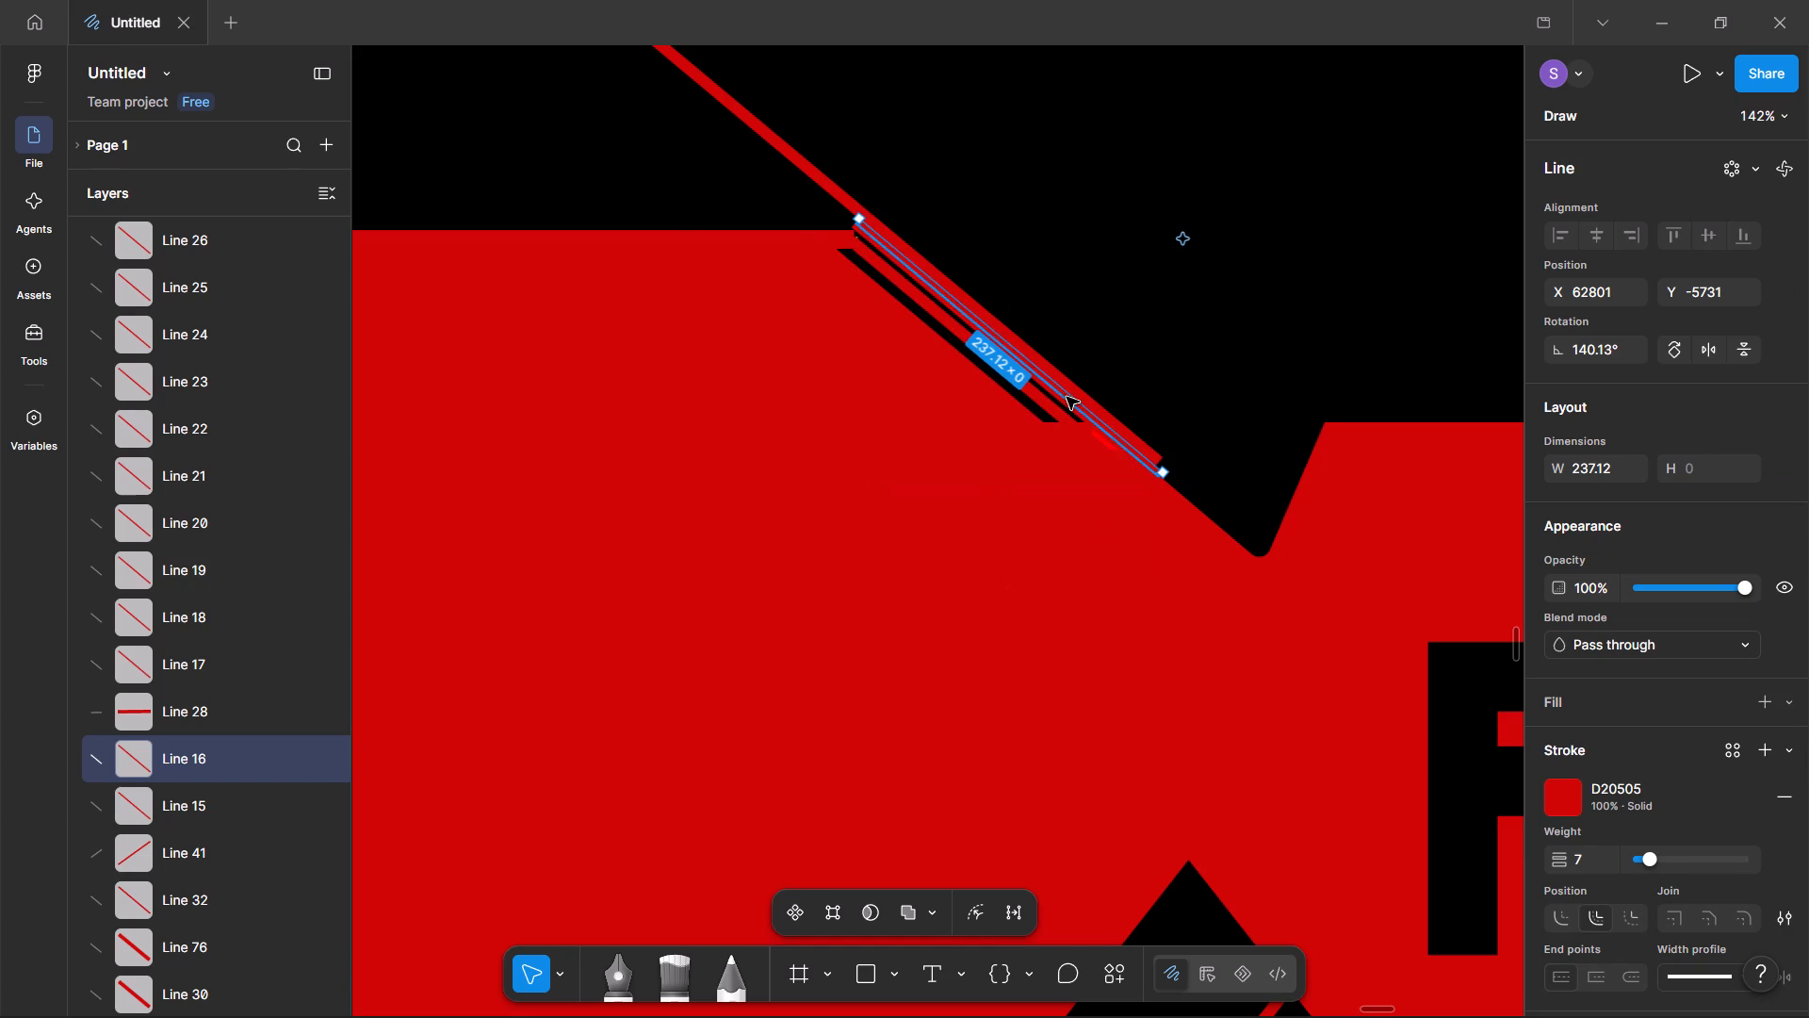
Fill the remaining black gap beneath the diagonal with four evenly offset duplicates of Line 18, the last at X 62784, Y -5738.
click(1006, 404)
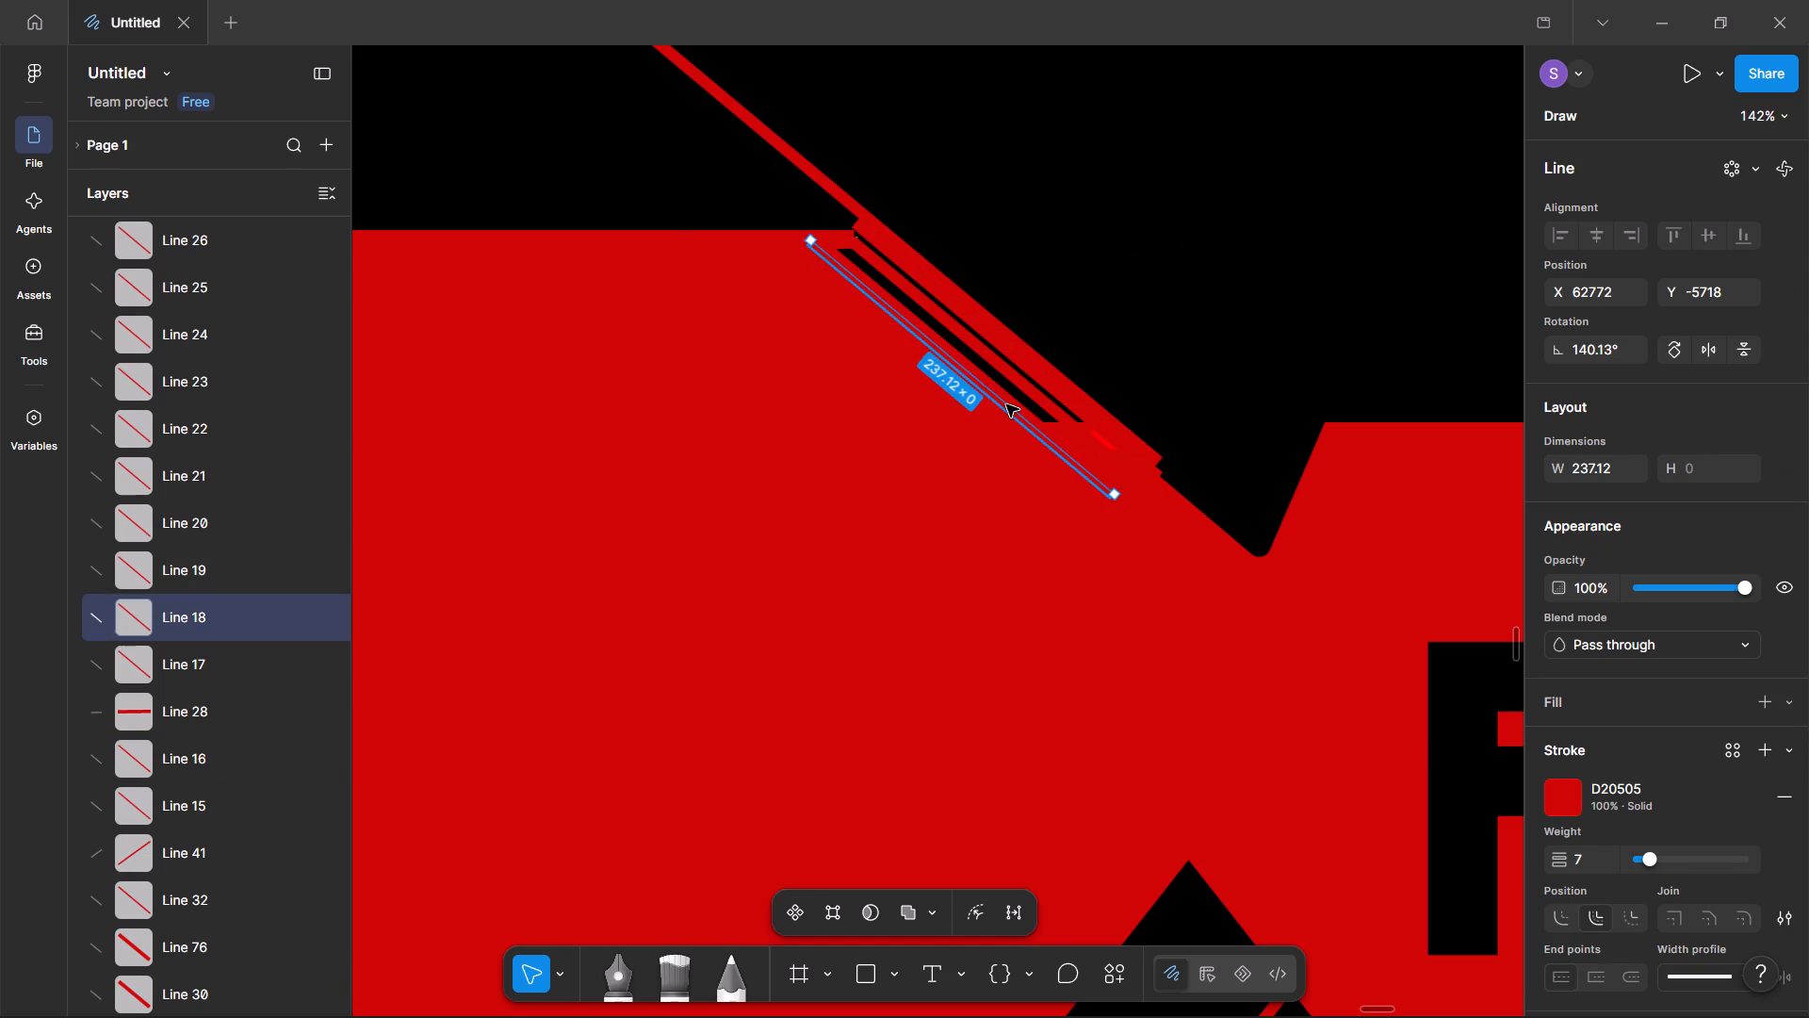
key(ctrl+d)
drag(1006, 404, 1015, 397)
click(1011, 398)
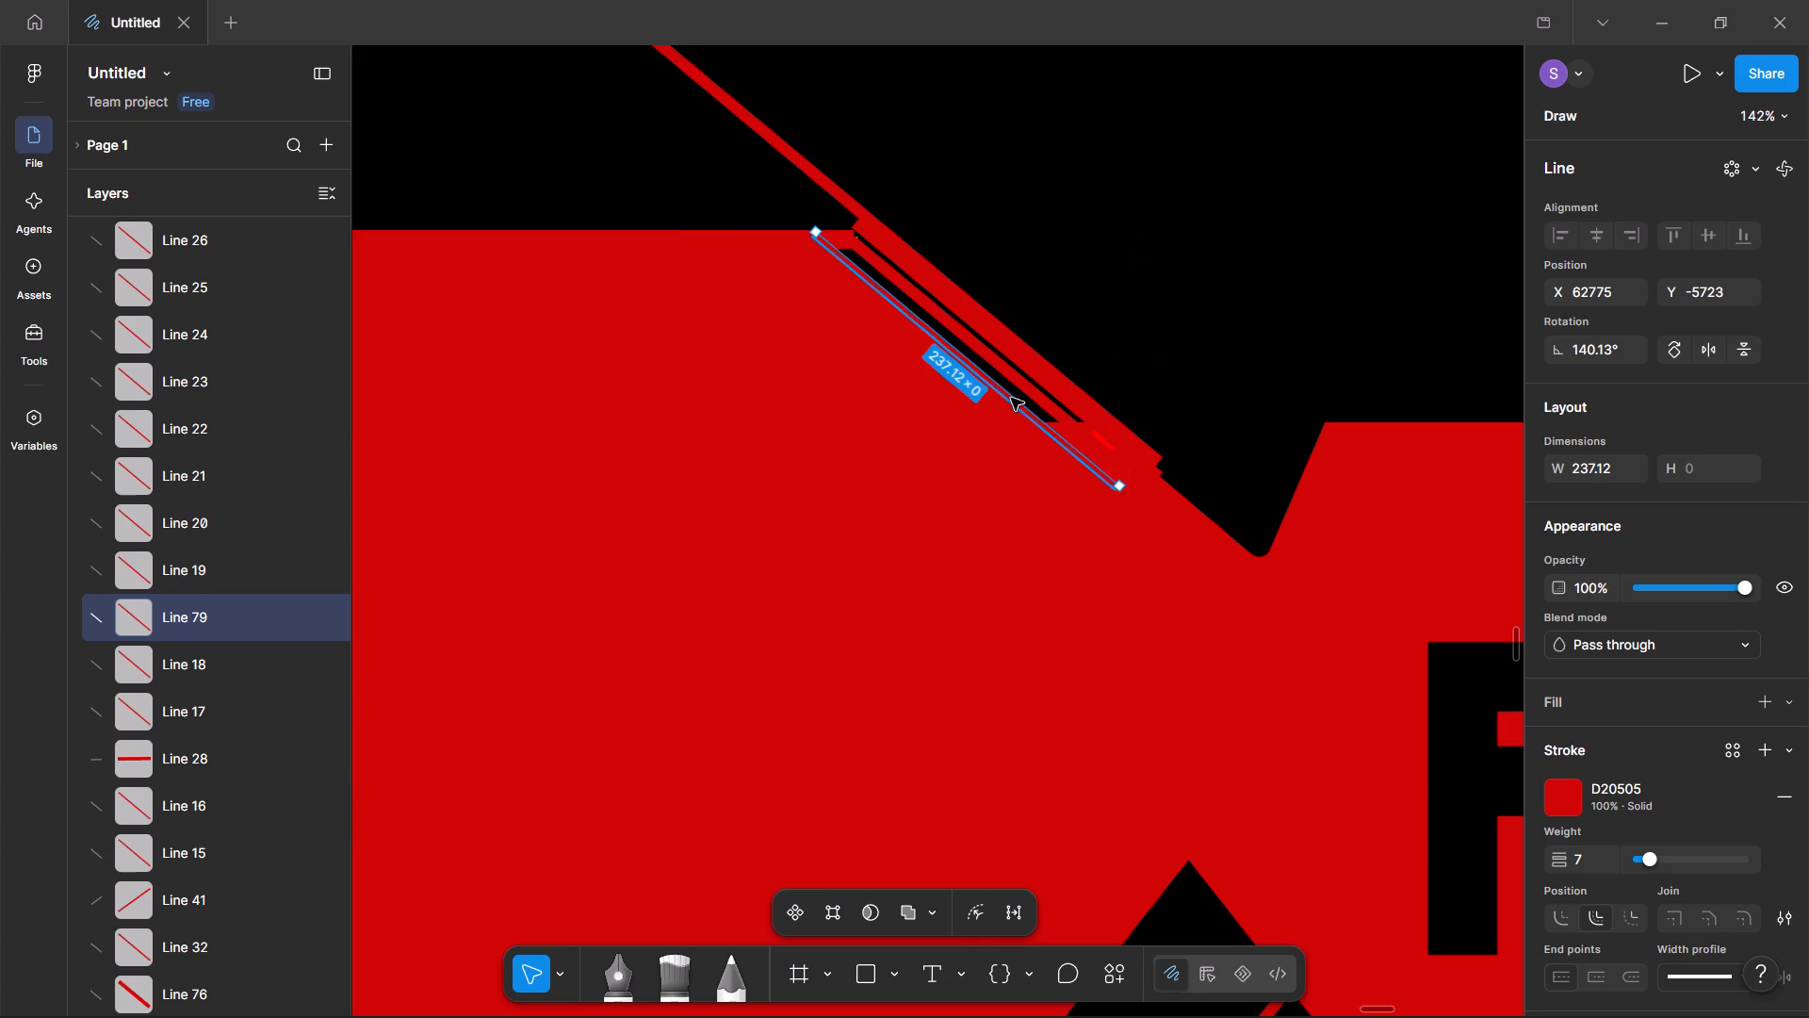
key(ctrl+d)
key(ctrl+d)
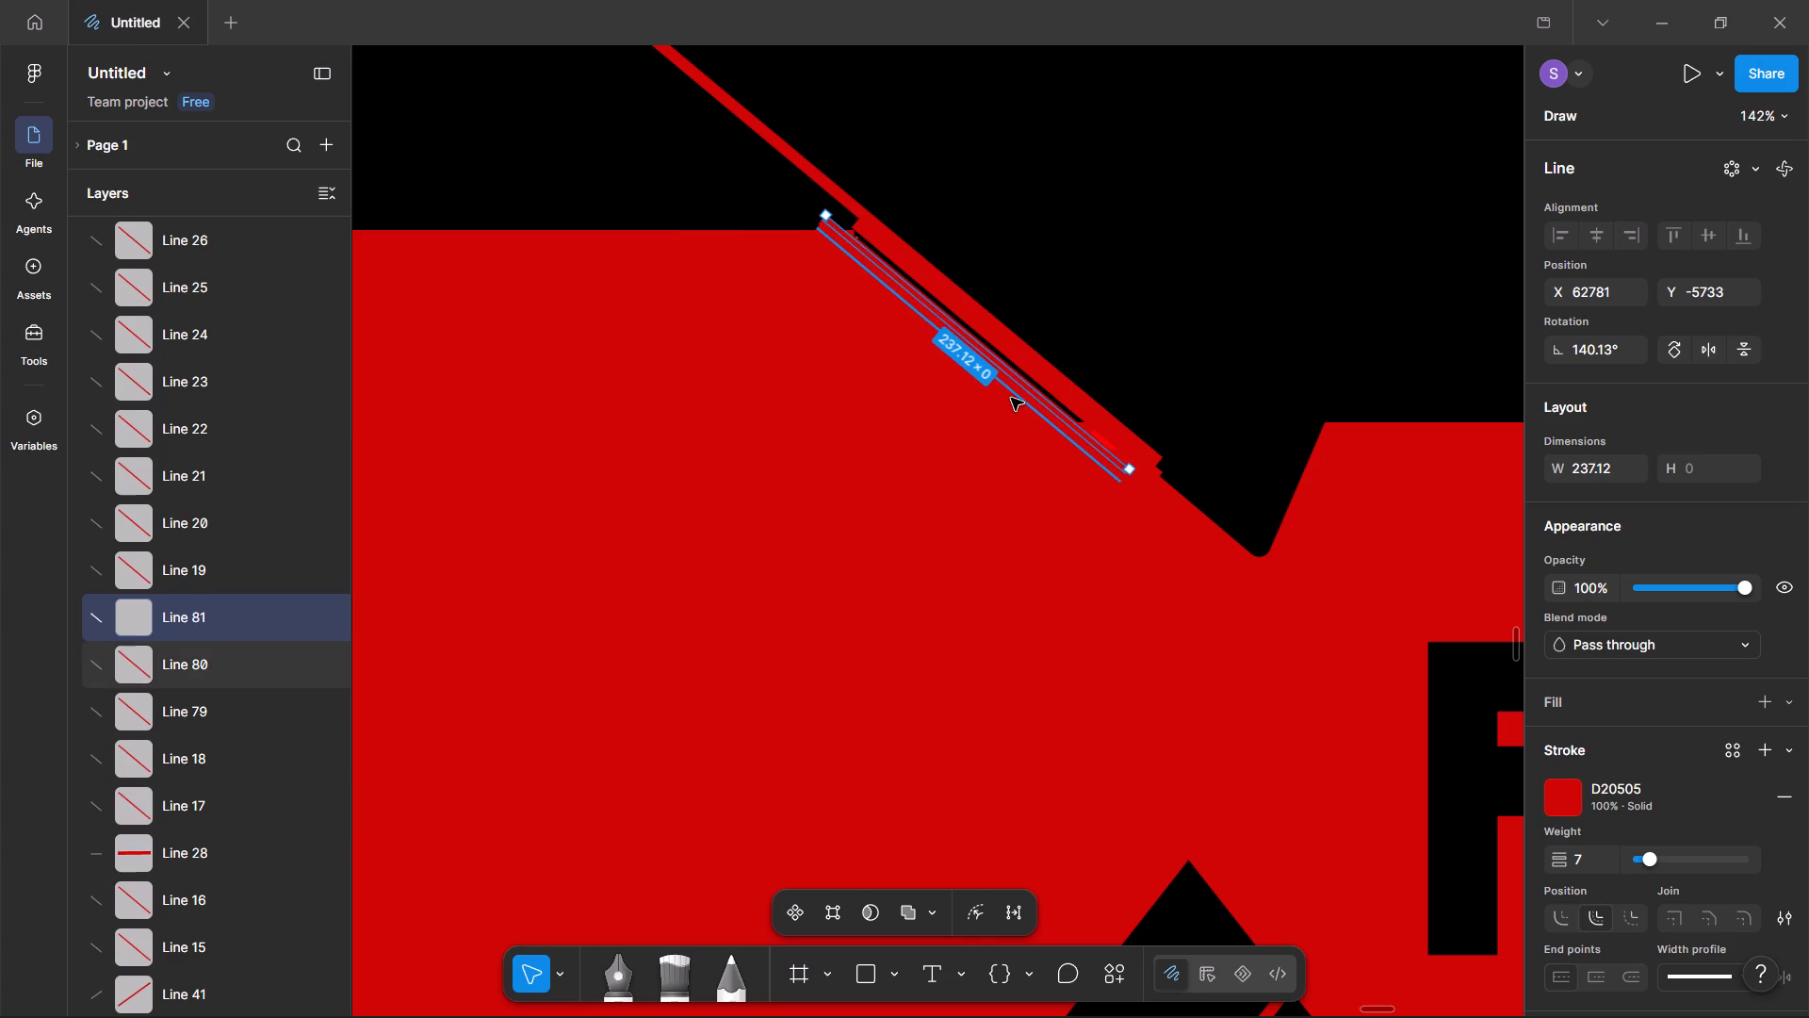
key(ctrl+d)
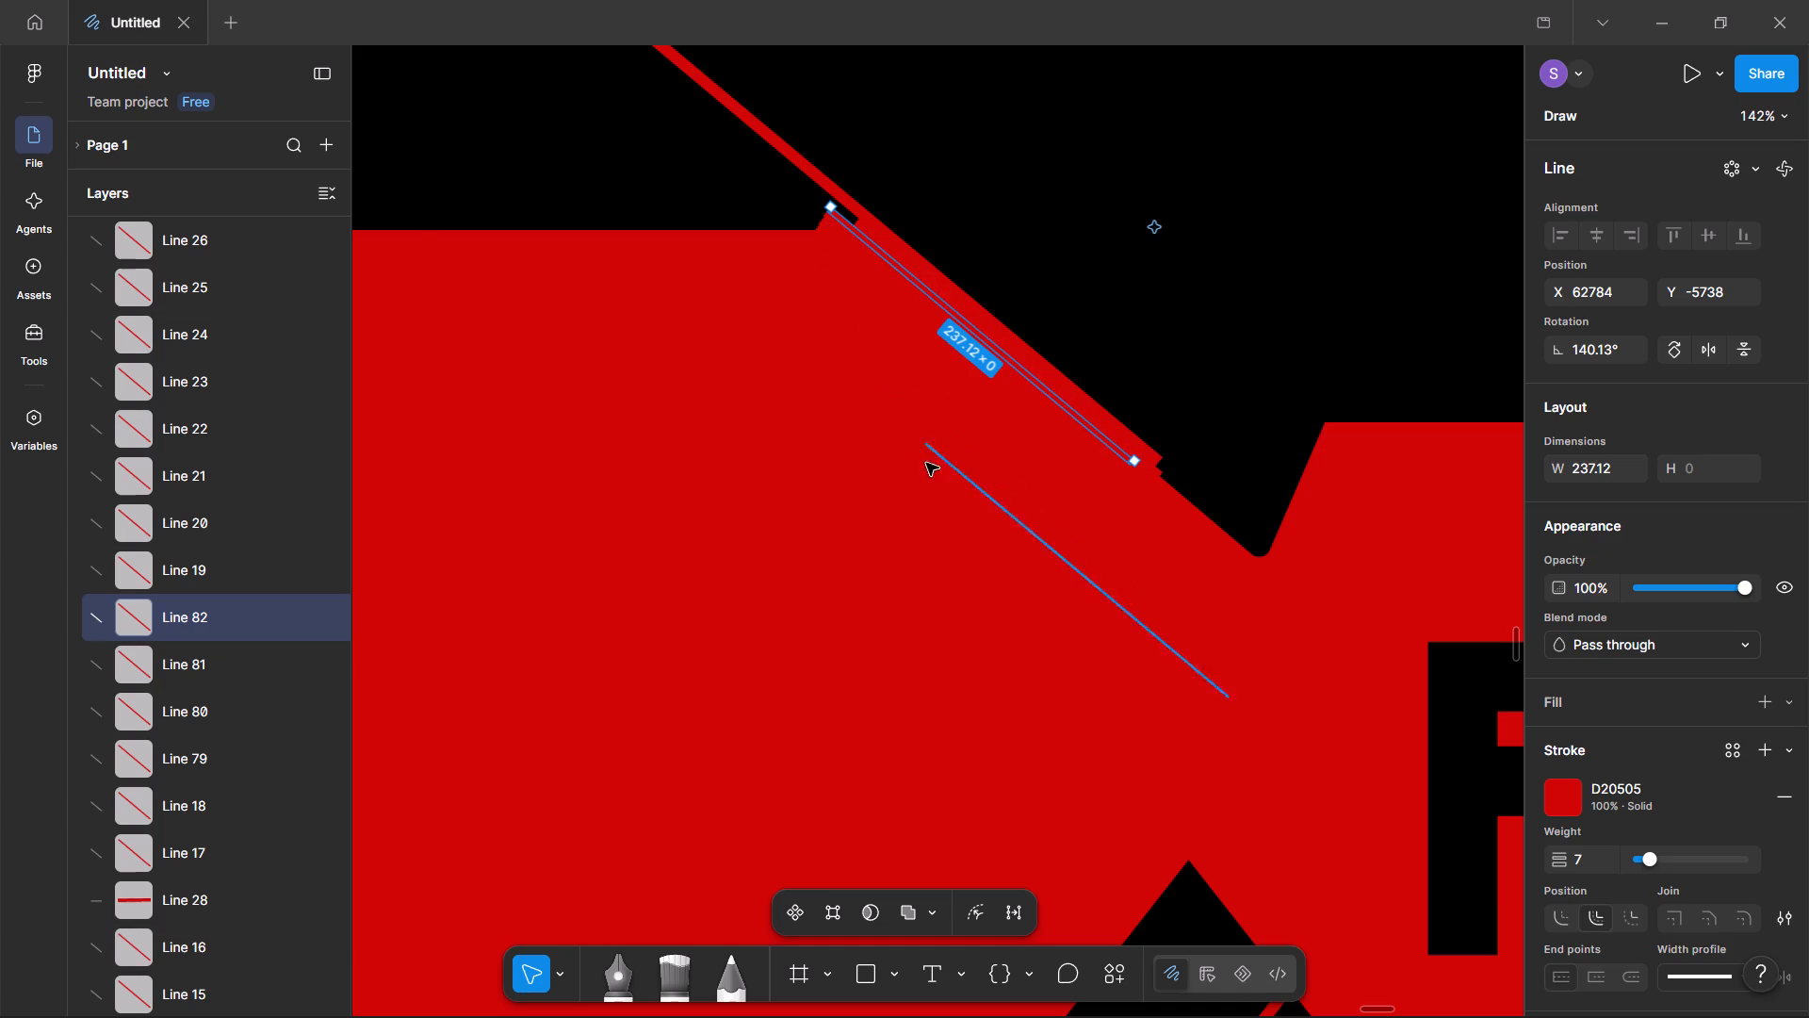
click(1205, 616)
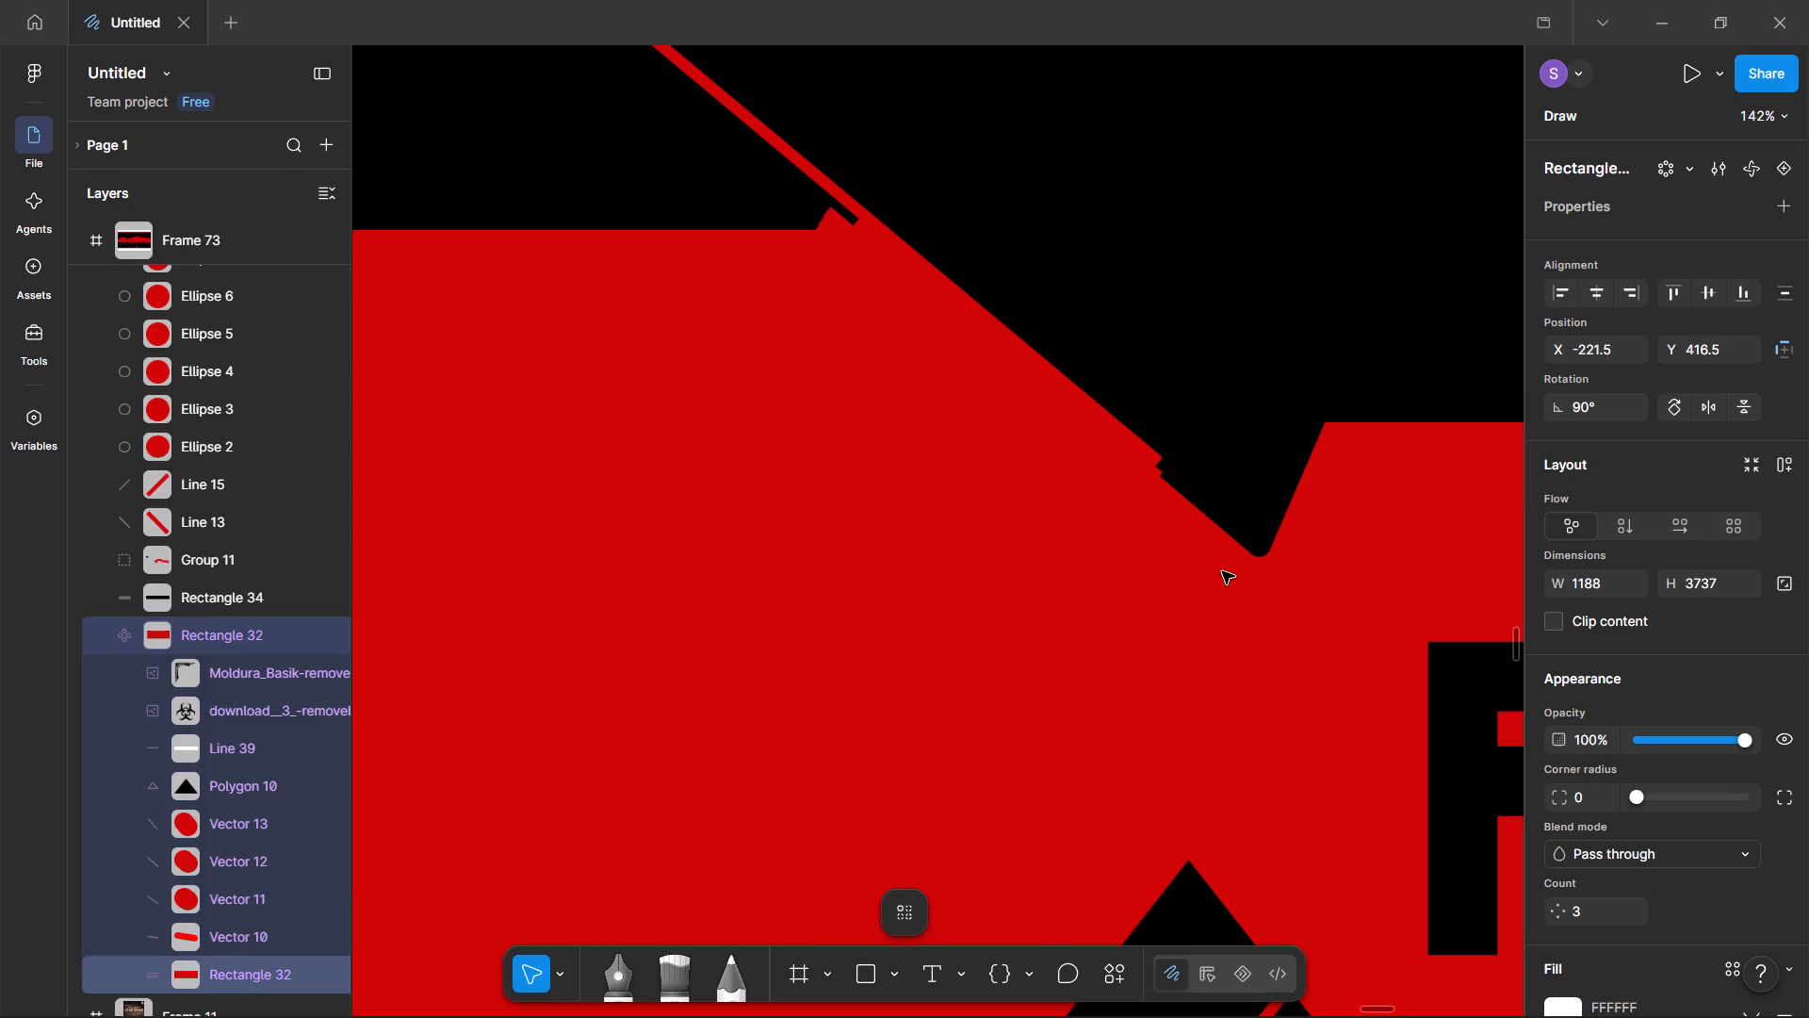
Move Line 14, the long descending diagonal, down against the red band's sloped edge, to X 62514, Y -5966.
ctrl+scroll(1222, 571, down, 12)
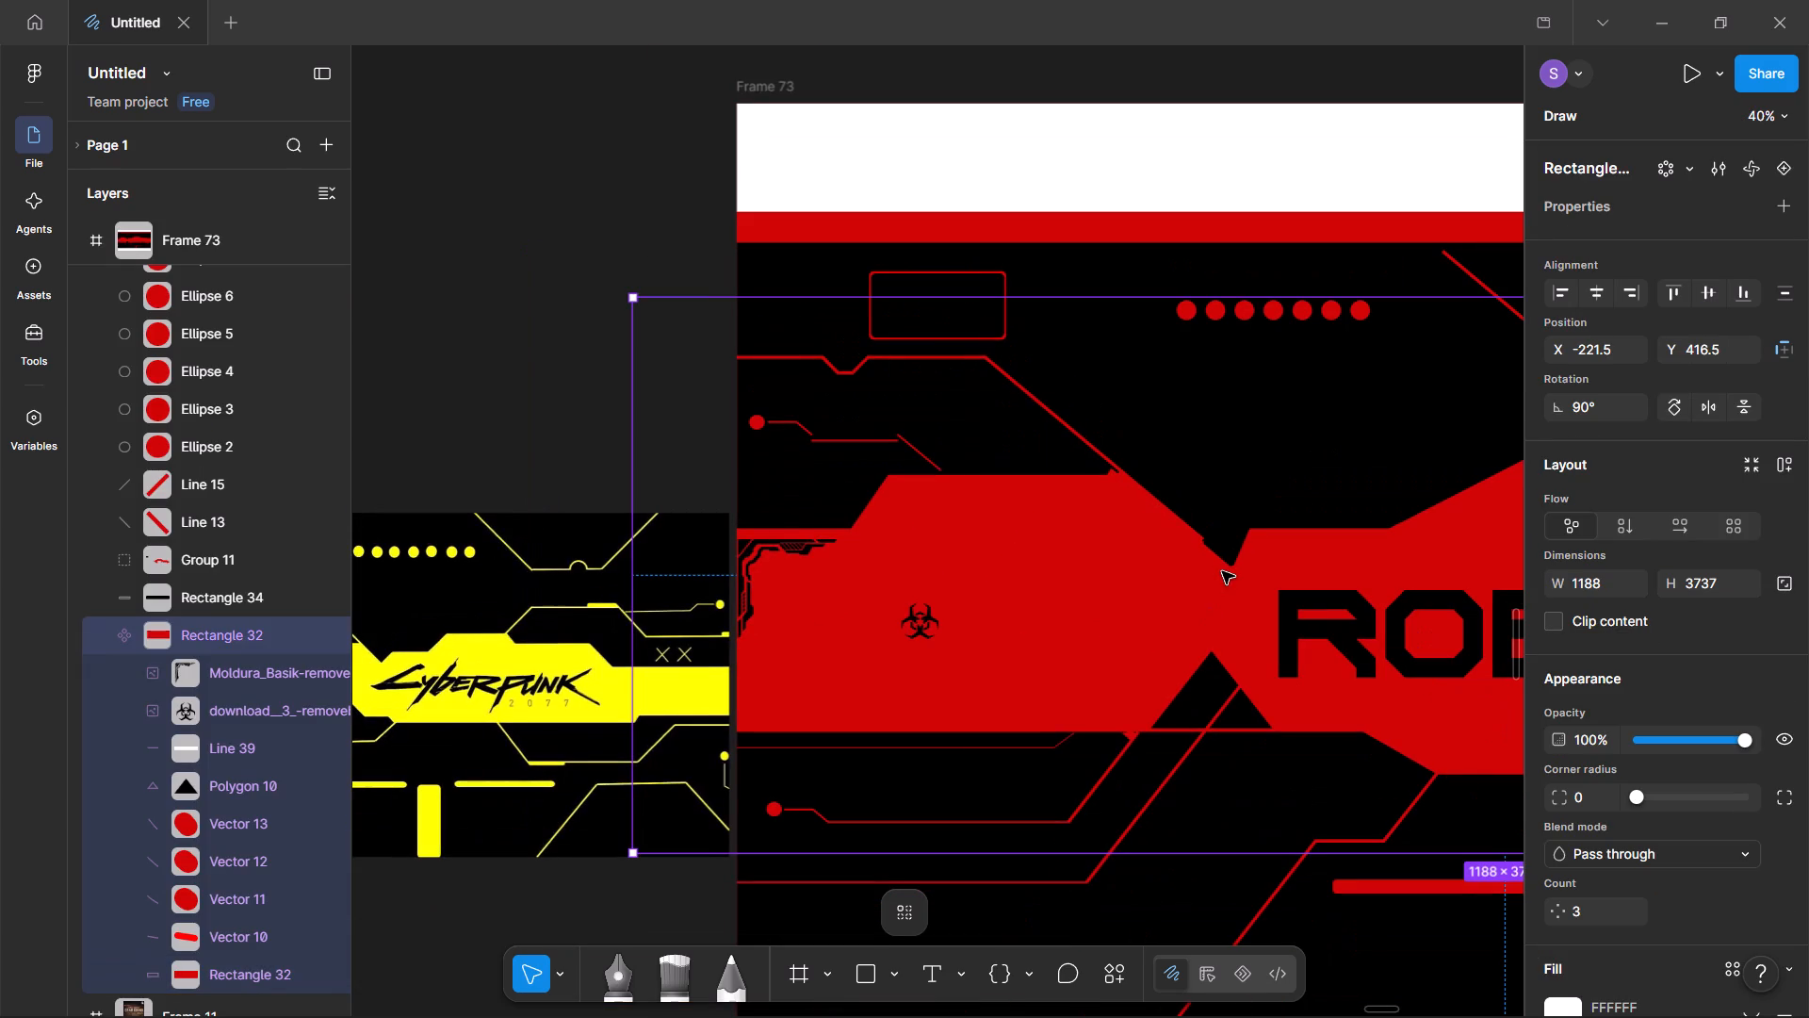
ctrl+scroll(1216, 501, up, 14)
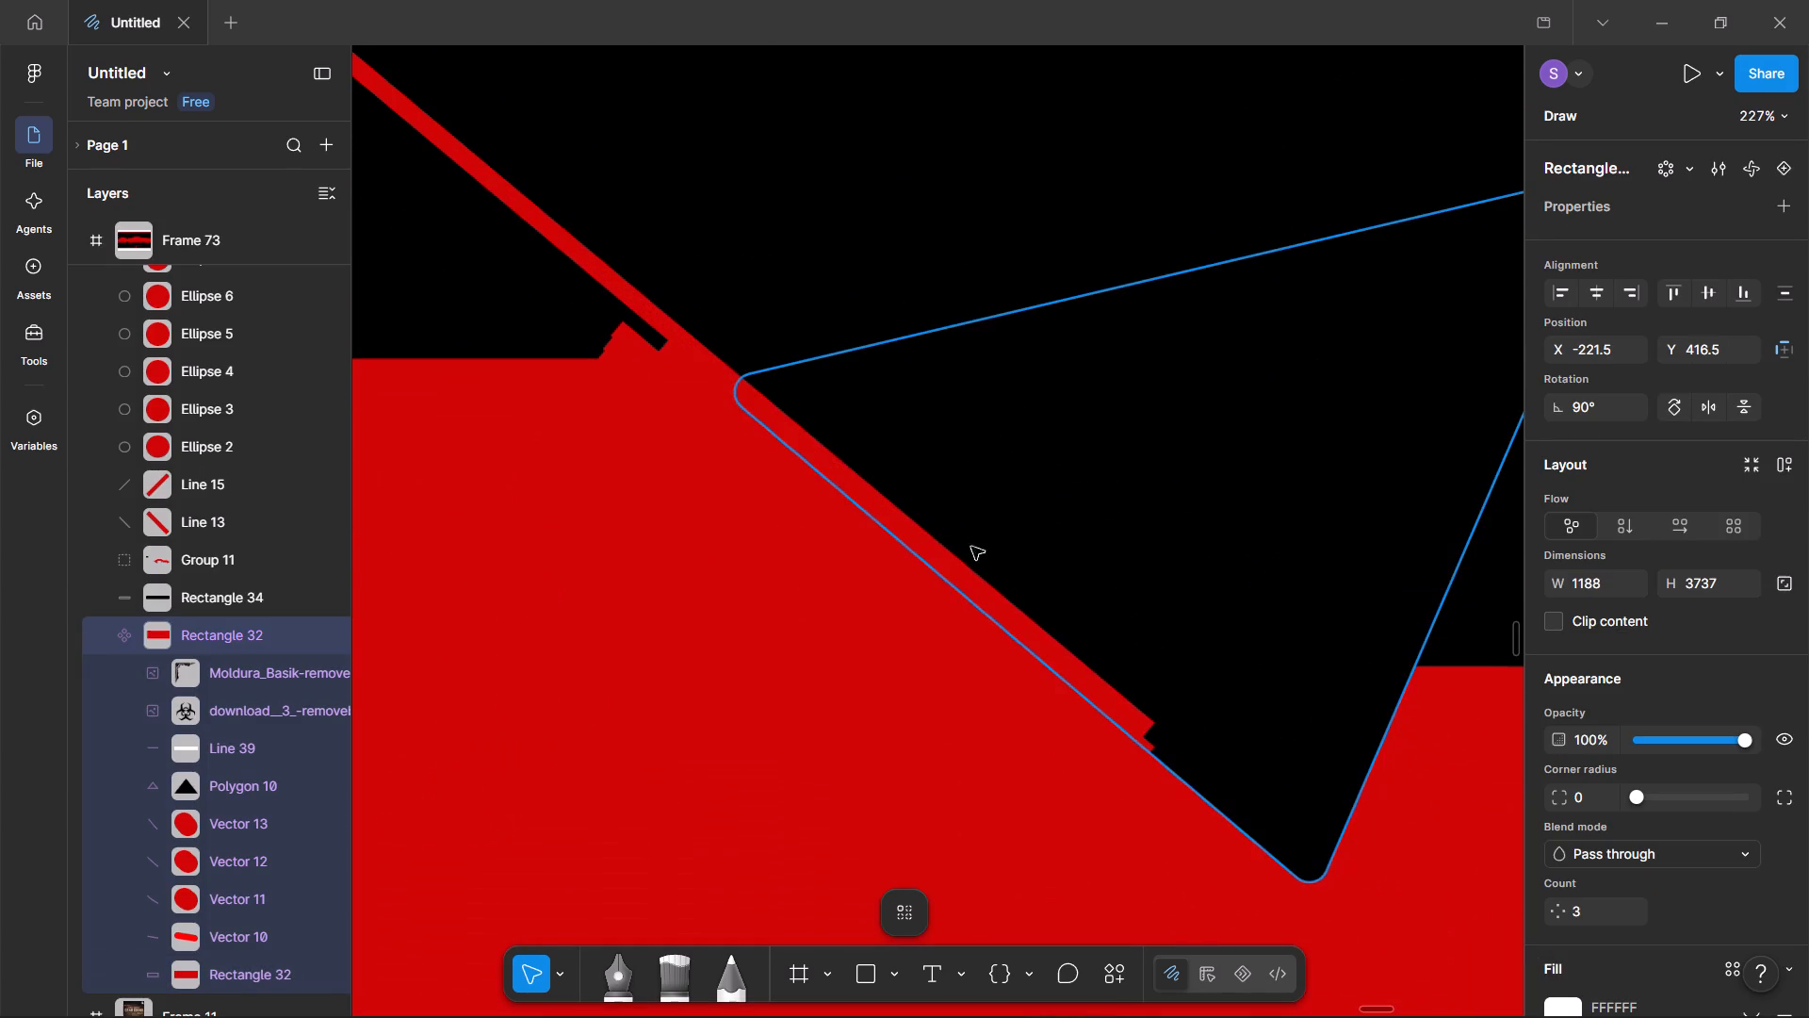
drag(974, 577, 963, 583)
click(979, 578)
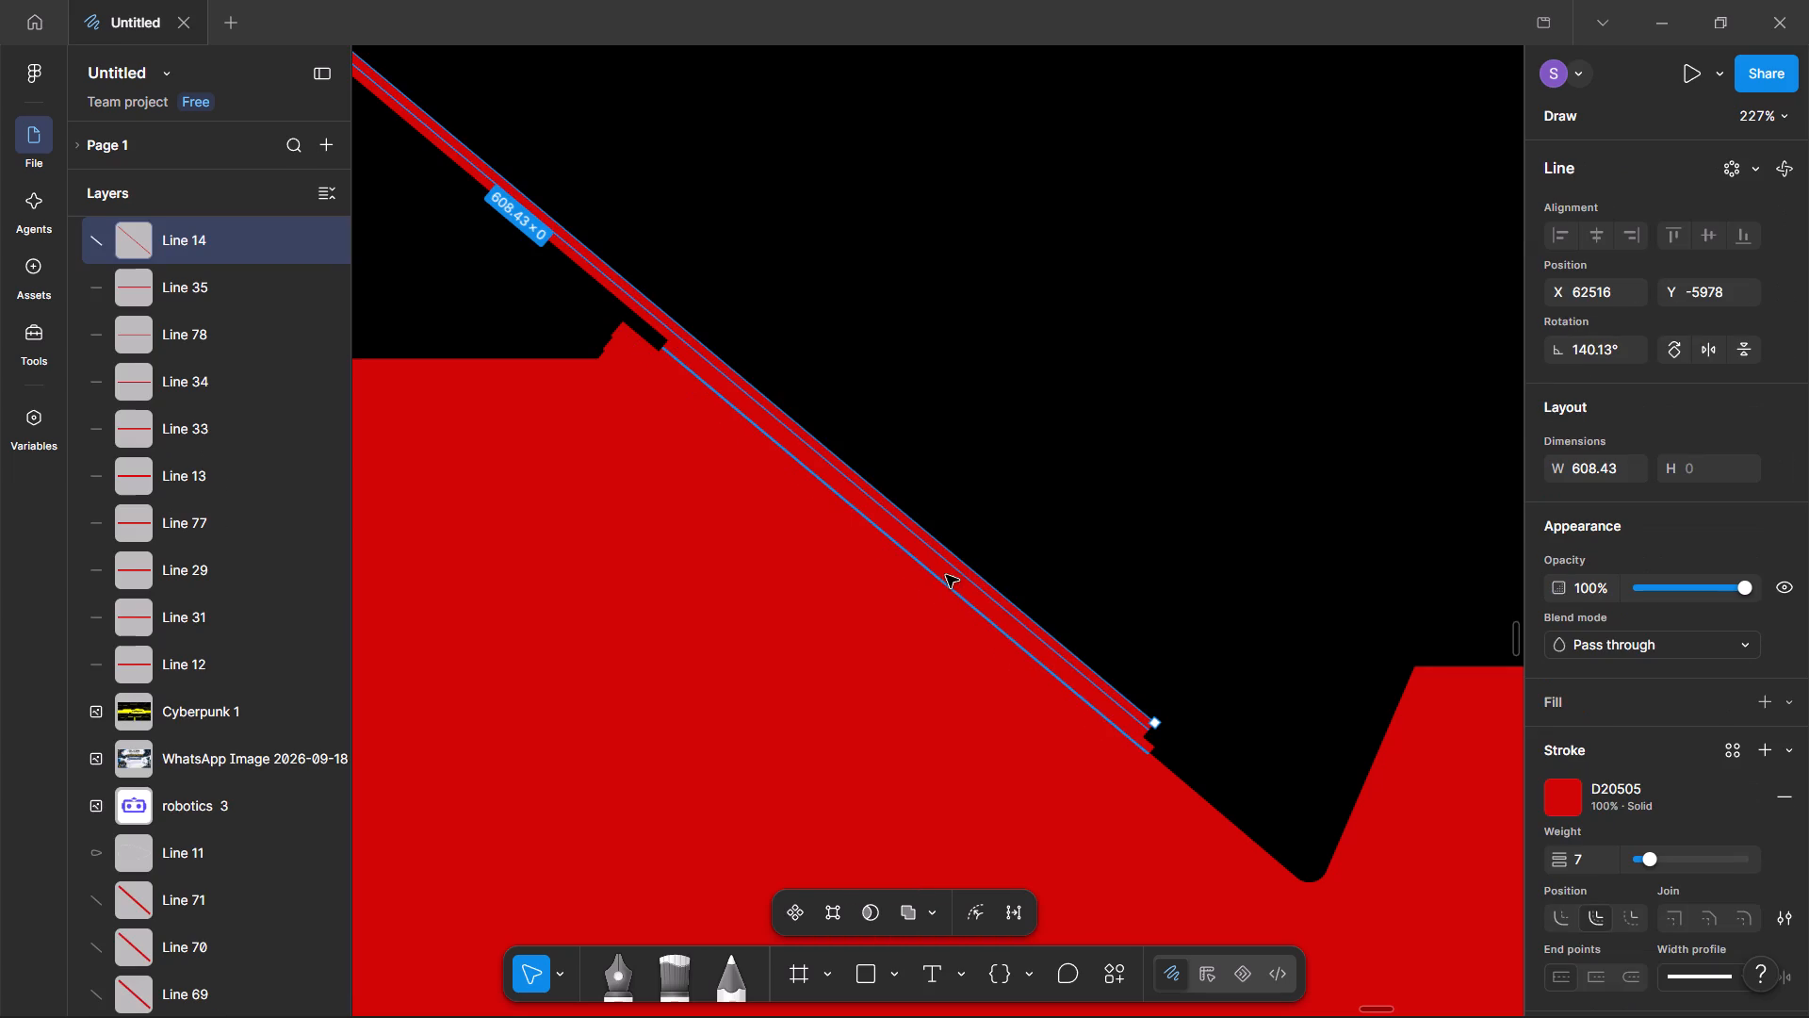
drag(962, 570, 950, 607)
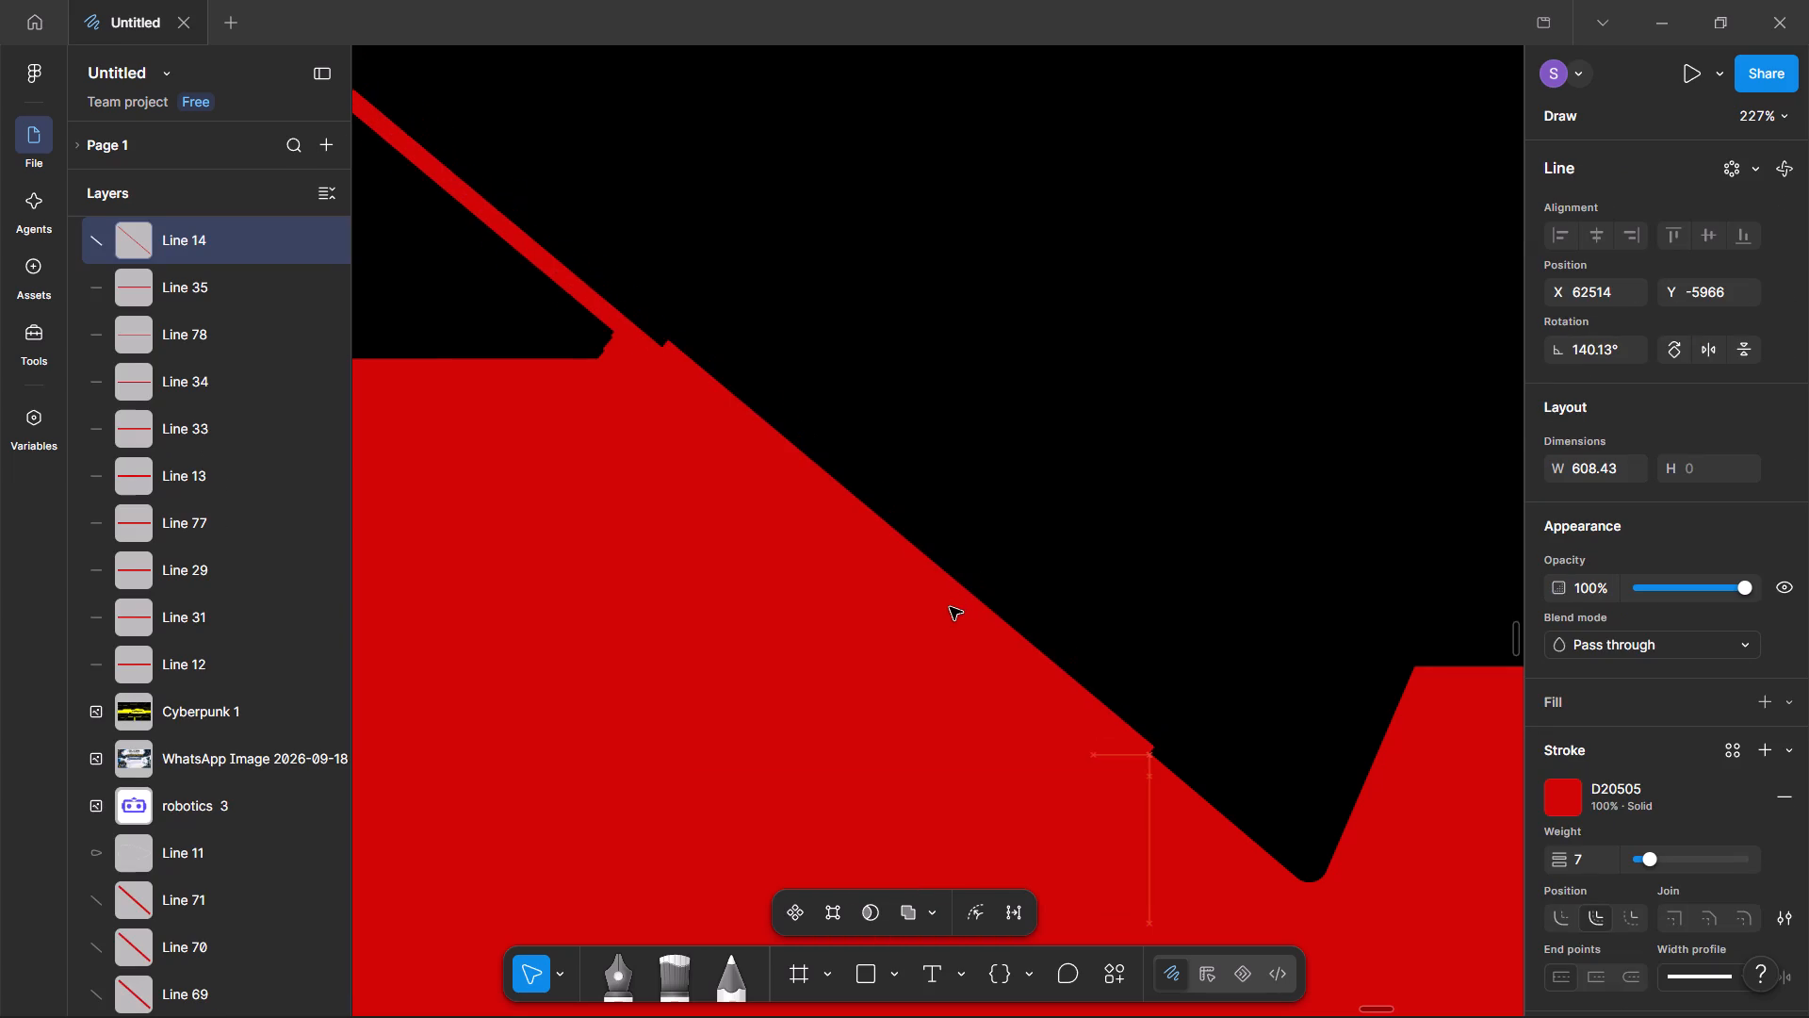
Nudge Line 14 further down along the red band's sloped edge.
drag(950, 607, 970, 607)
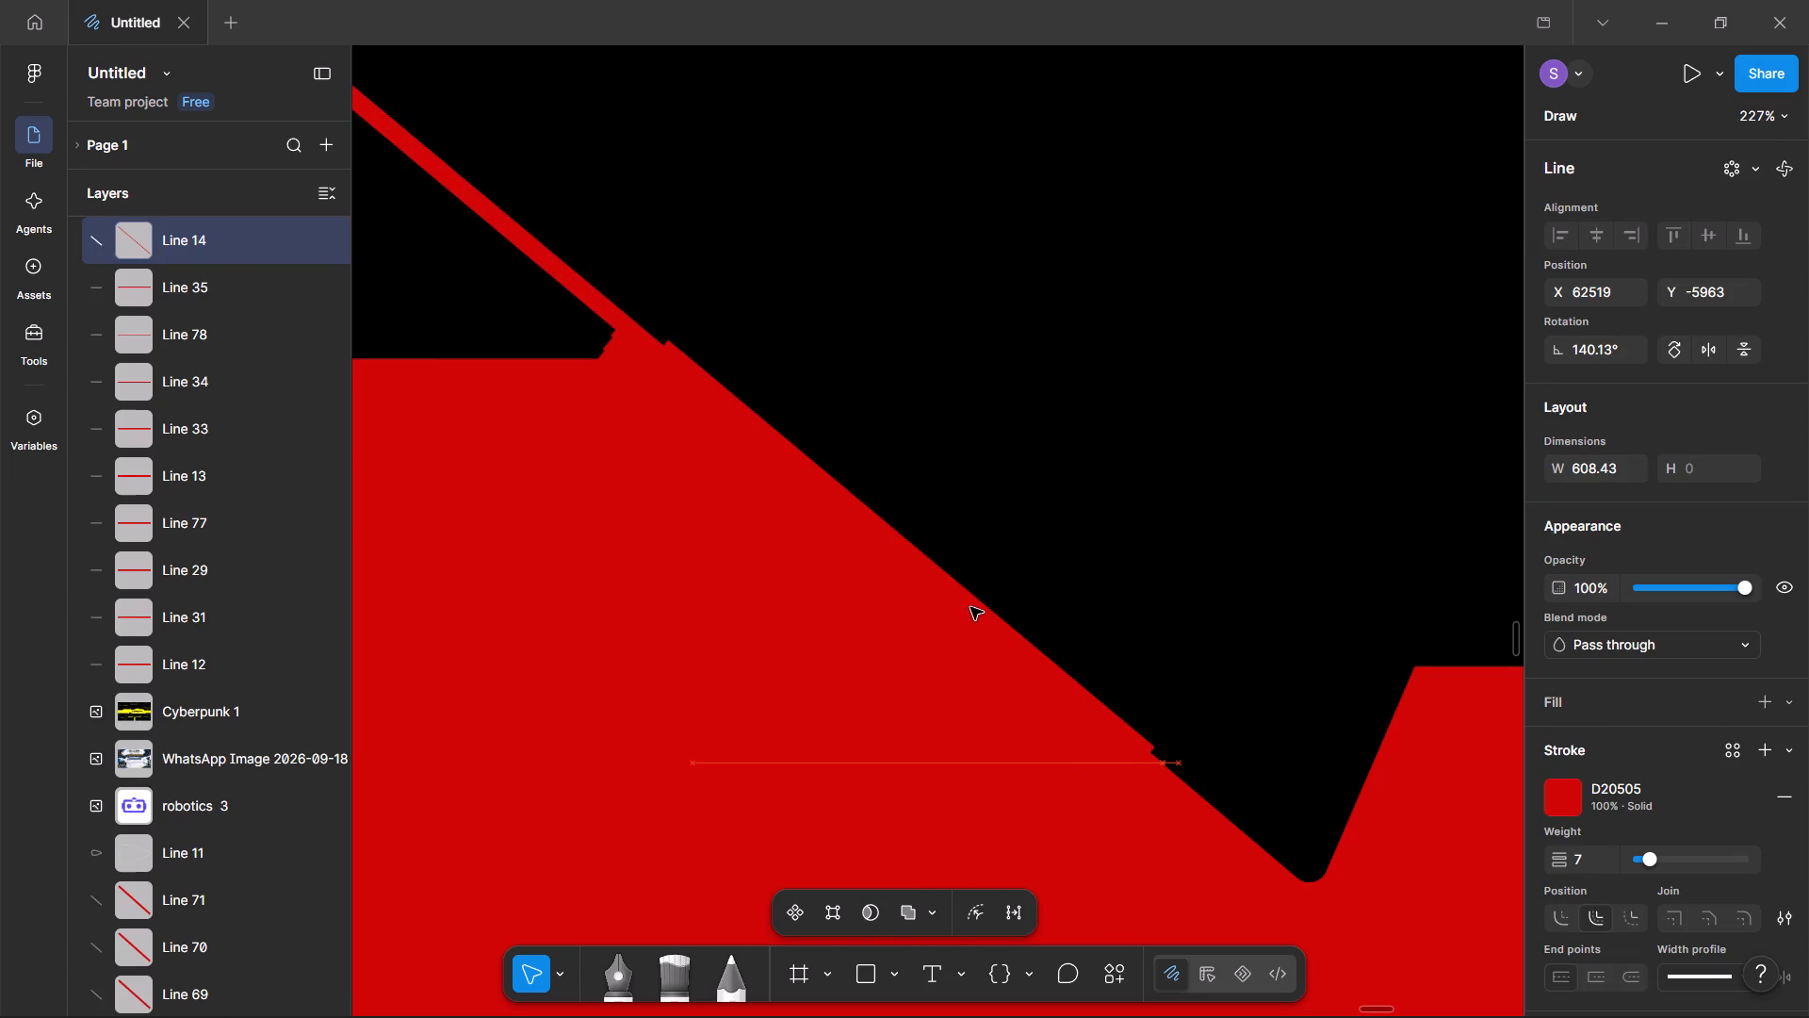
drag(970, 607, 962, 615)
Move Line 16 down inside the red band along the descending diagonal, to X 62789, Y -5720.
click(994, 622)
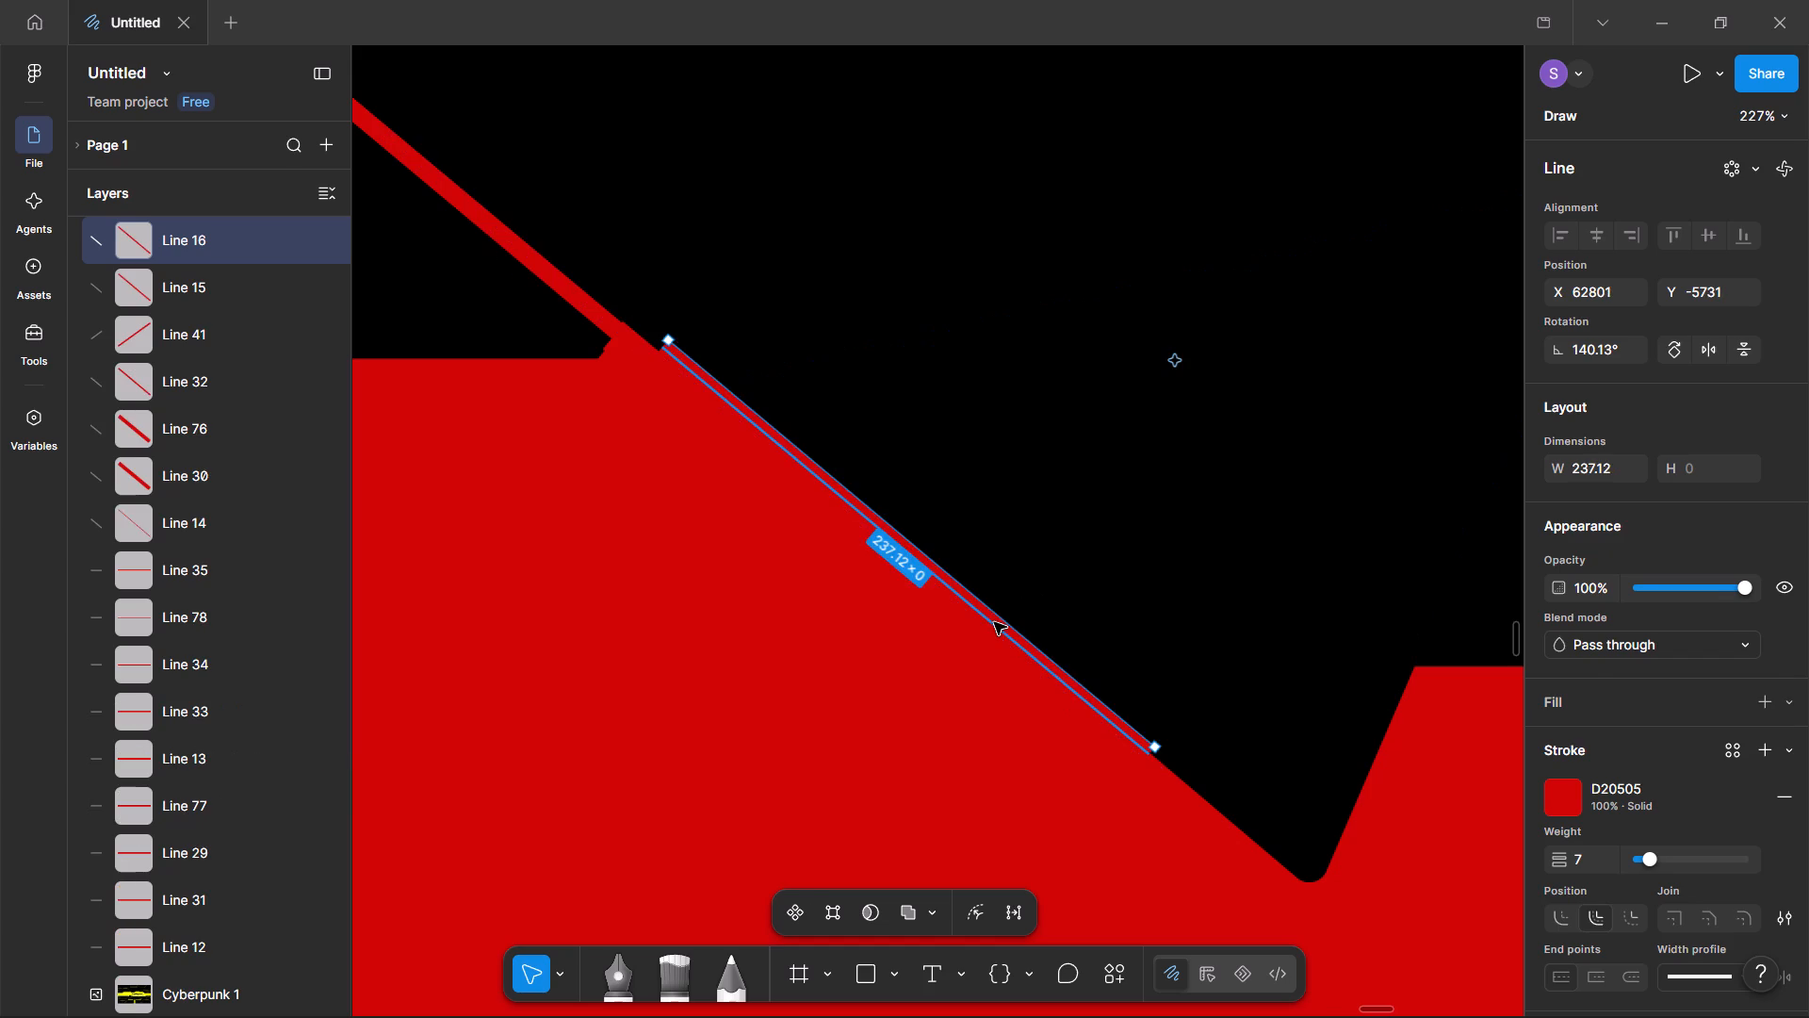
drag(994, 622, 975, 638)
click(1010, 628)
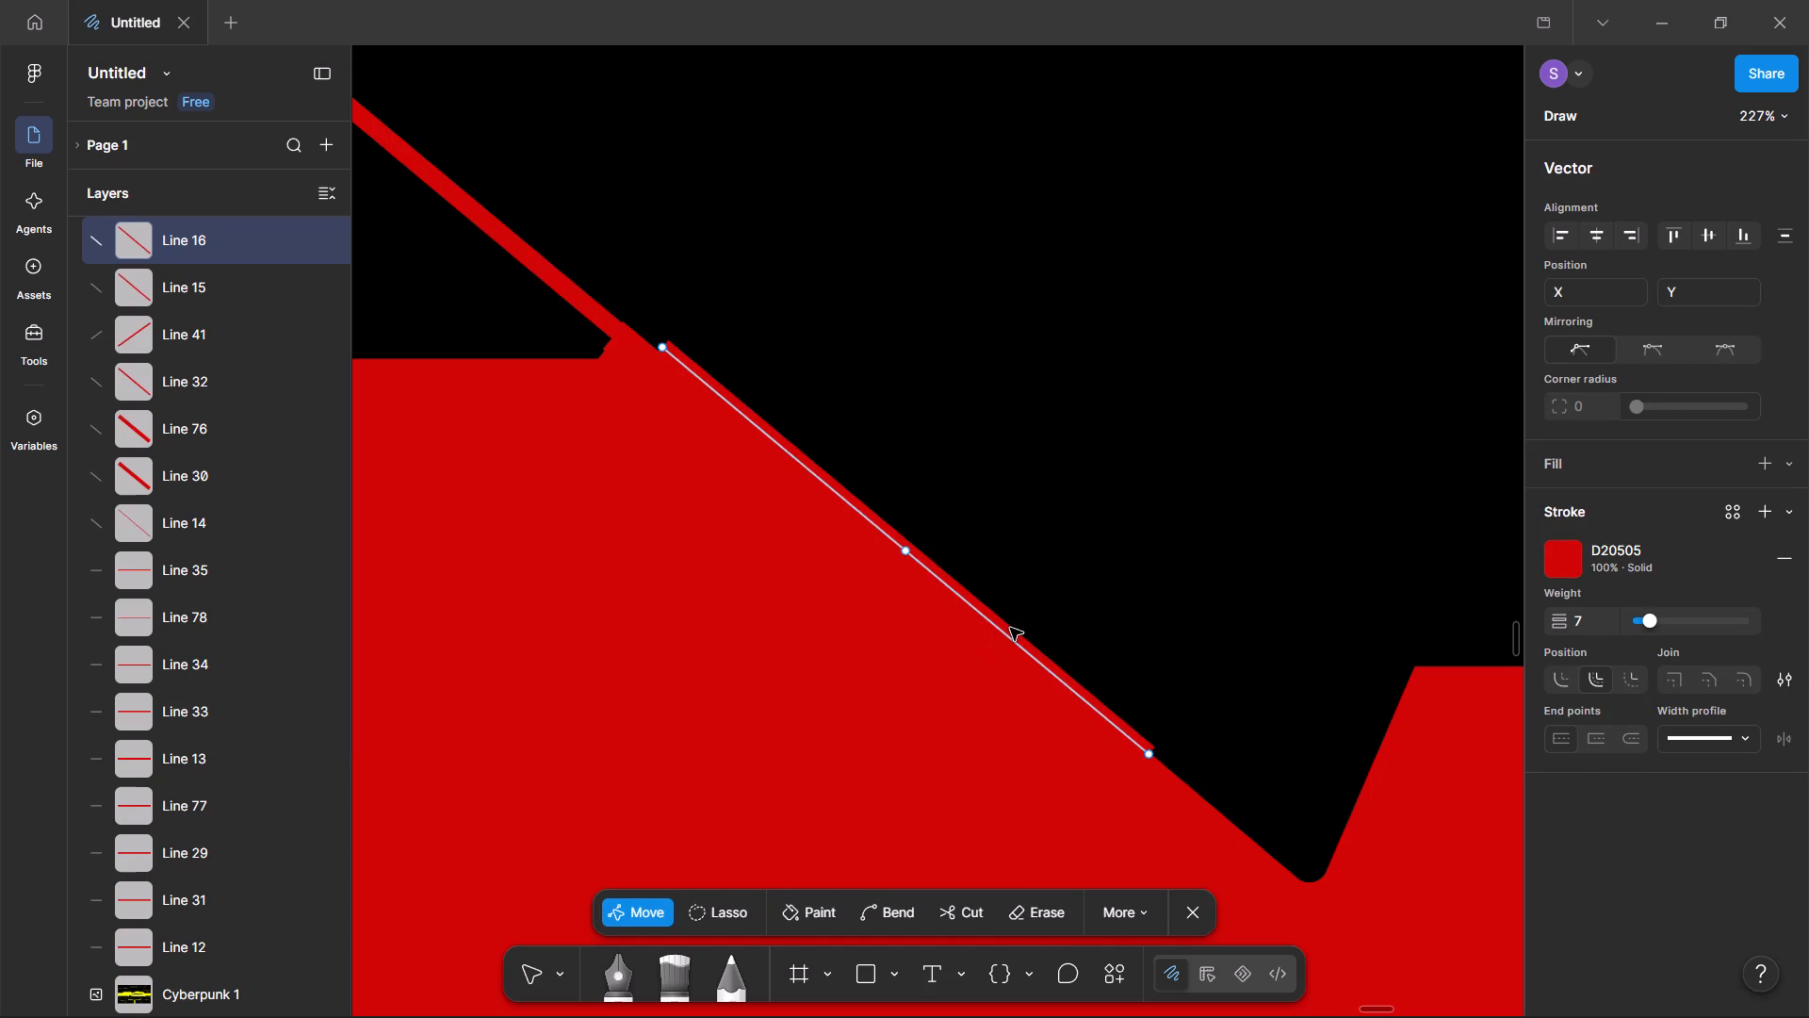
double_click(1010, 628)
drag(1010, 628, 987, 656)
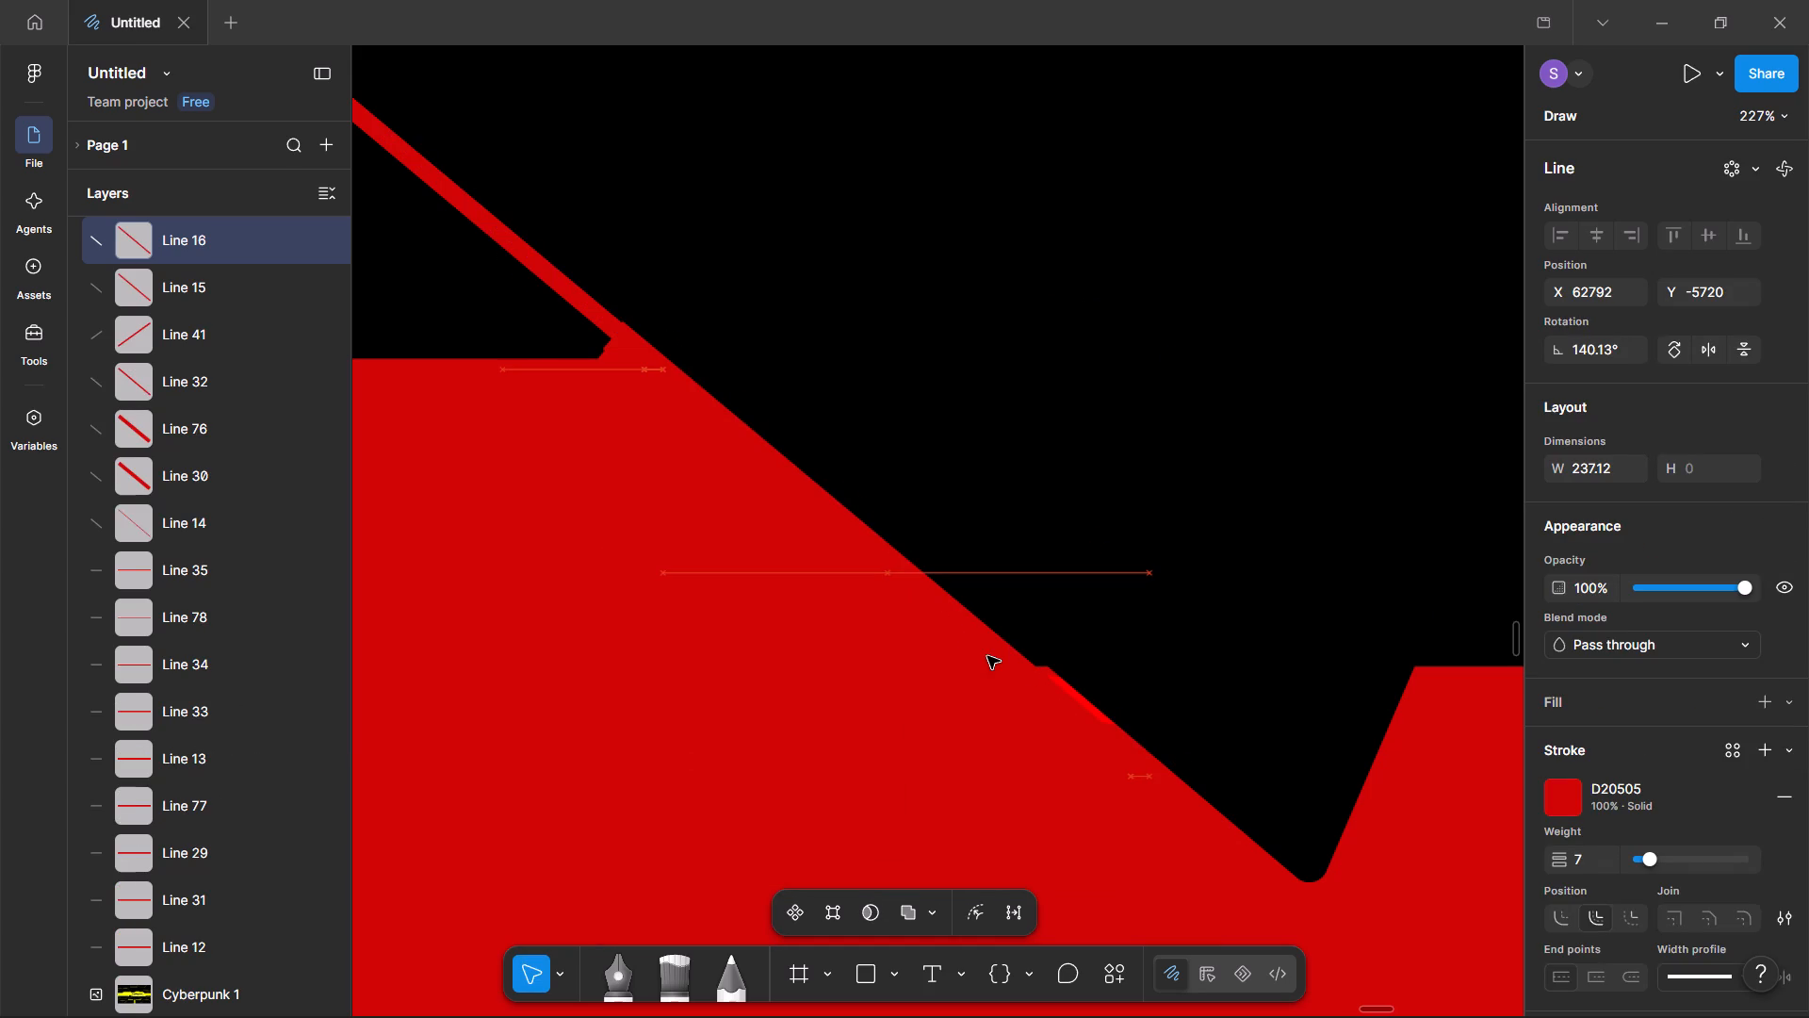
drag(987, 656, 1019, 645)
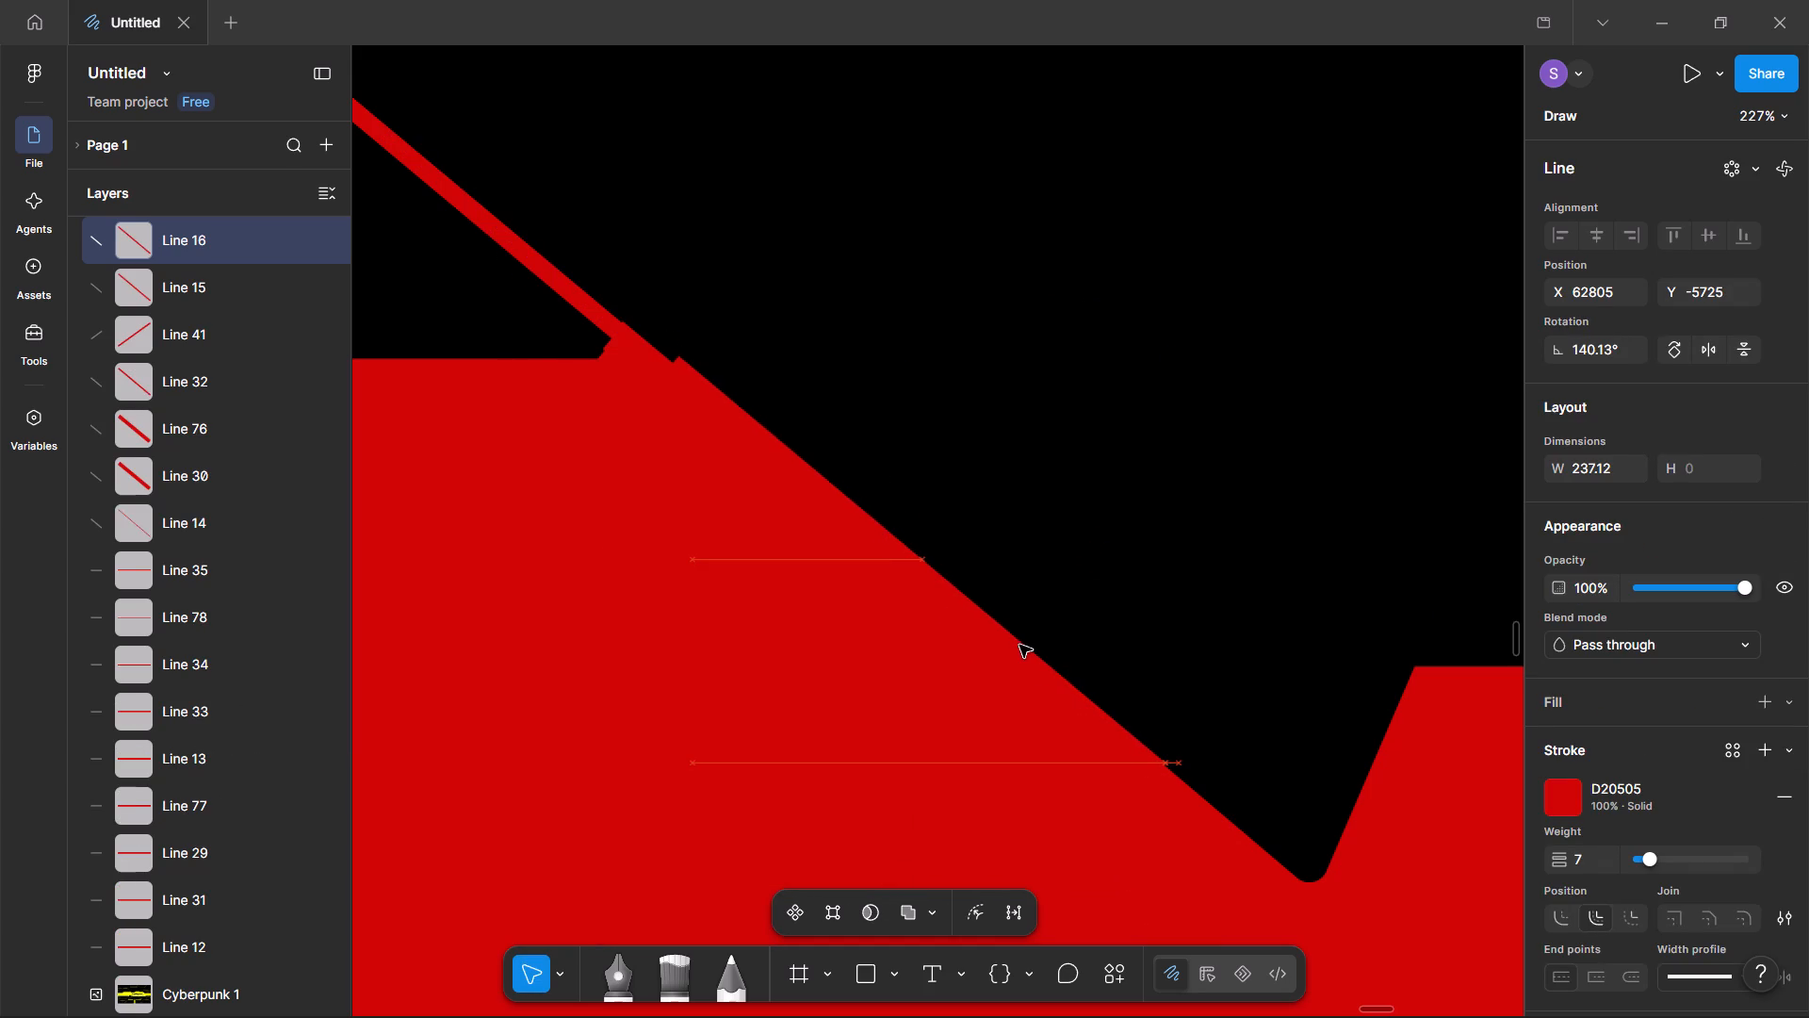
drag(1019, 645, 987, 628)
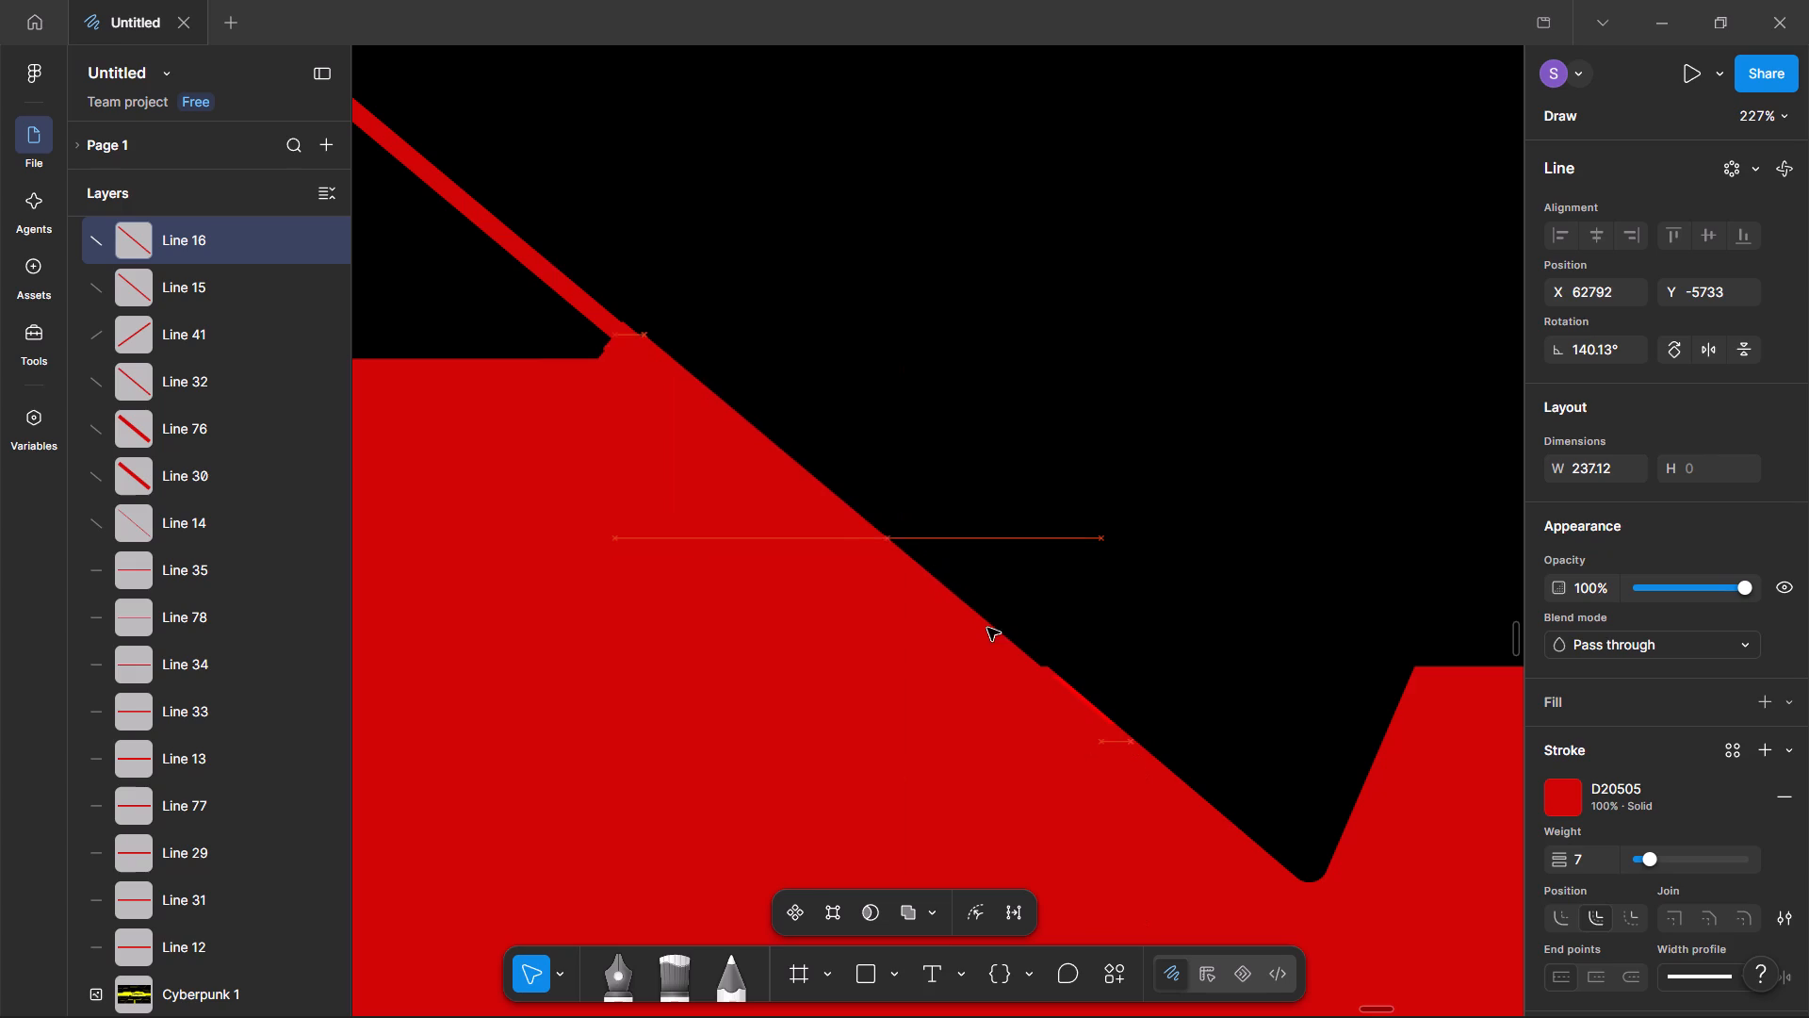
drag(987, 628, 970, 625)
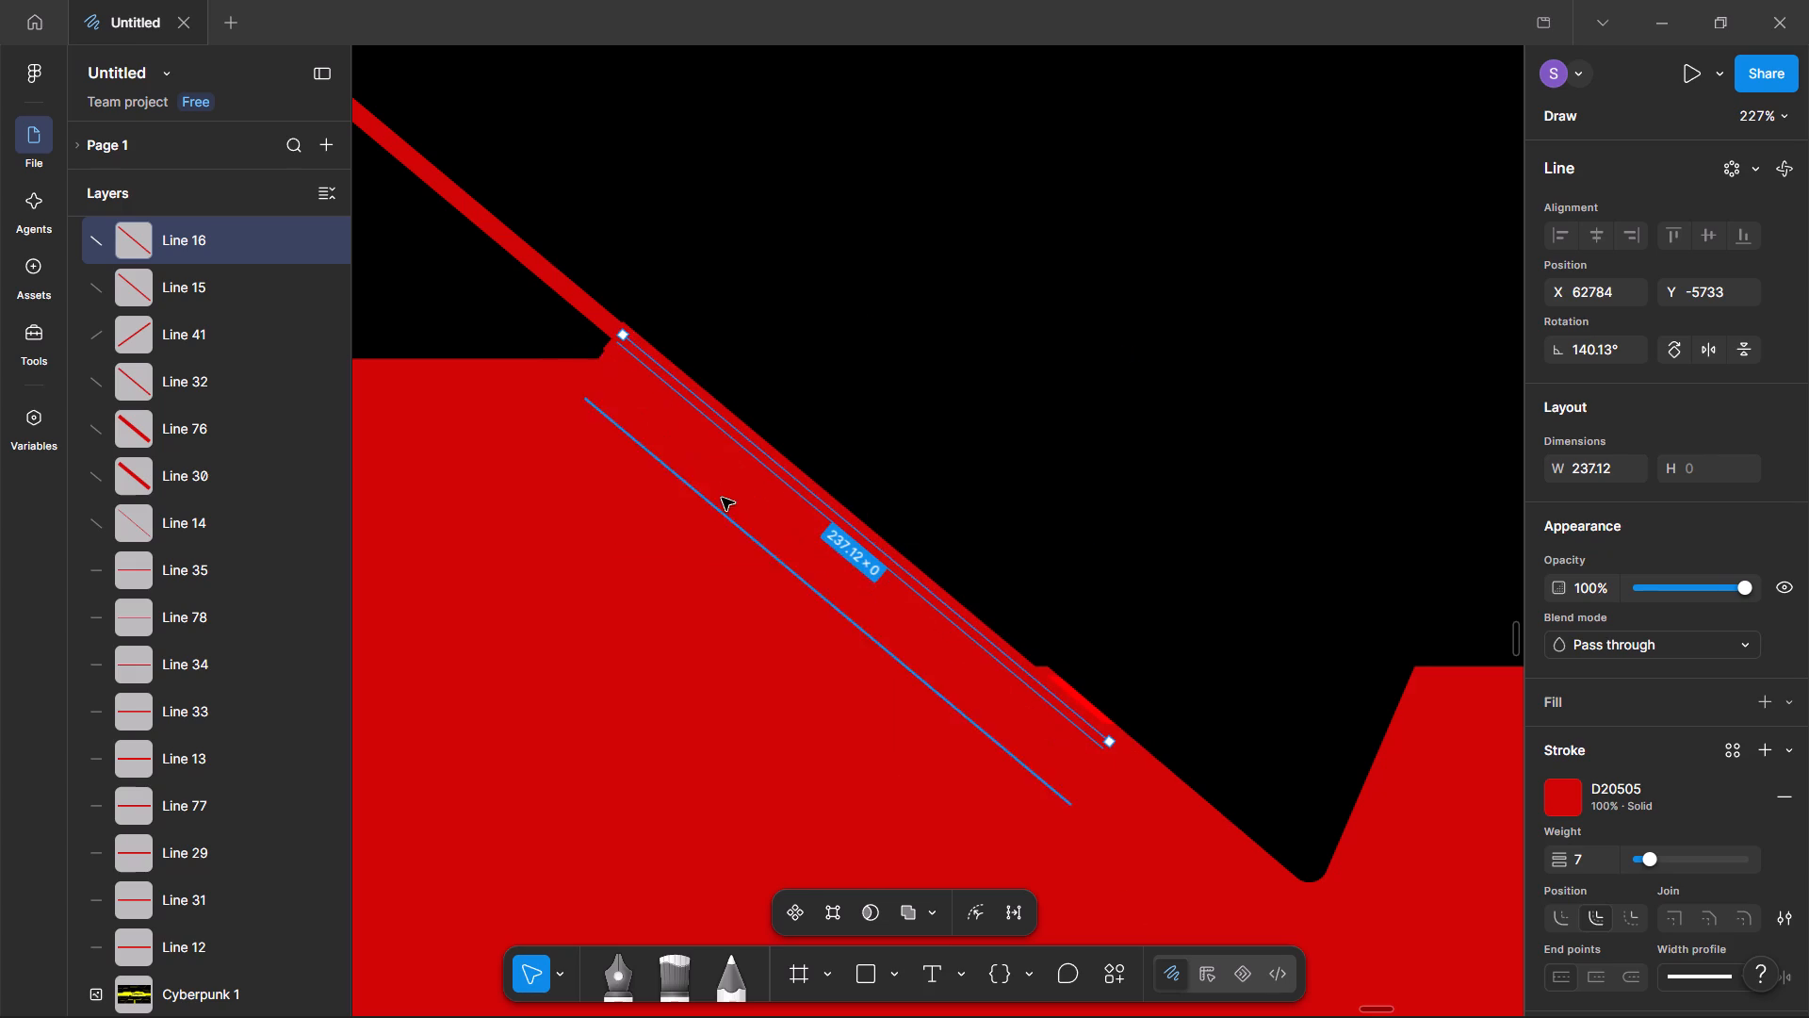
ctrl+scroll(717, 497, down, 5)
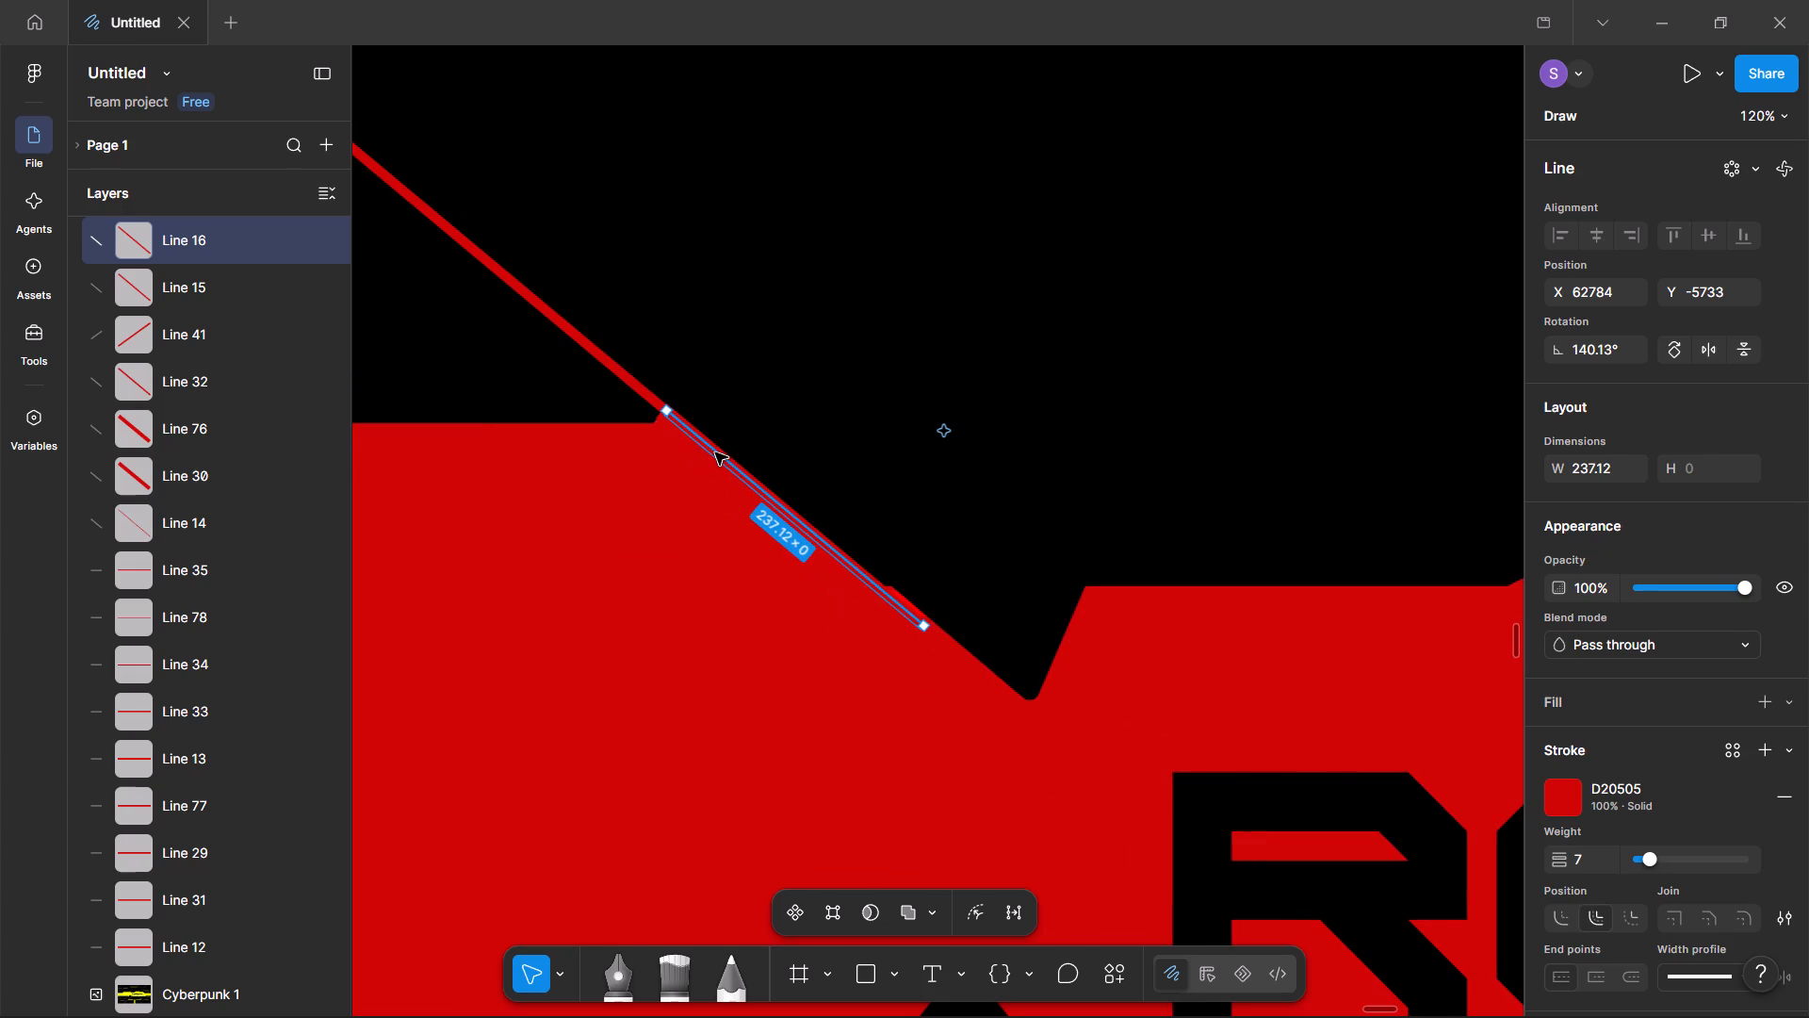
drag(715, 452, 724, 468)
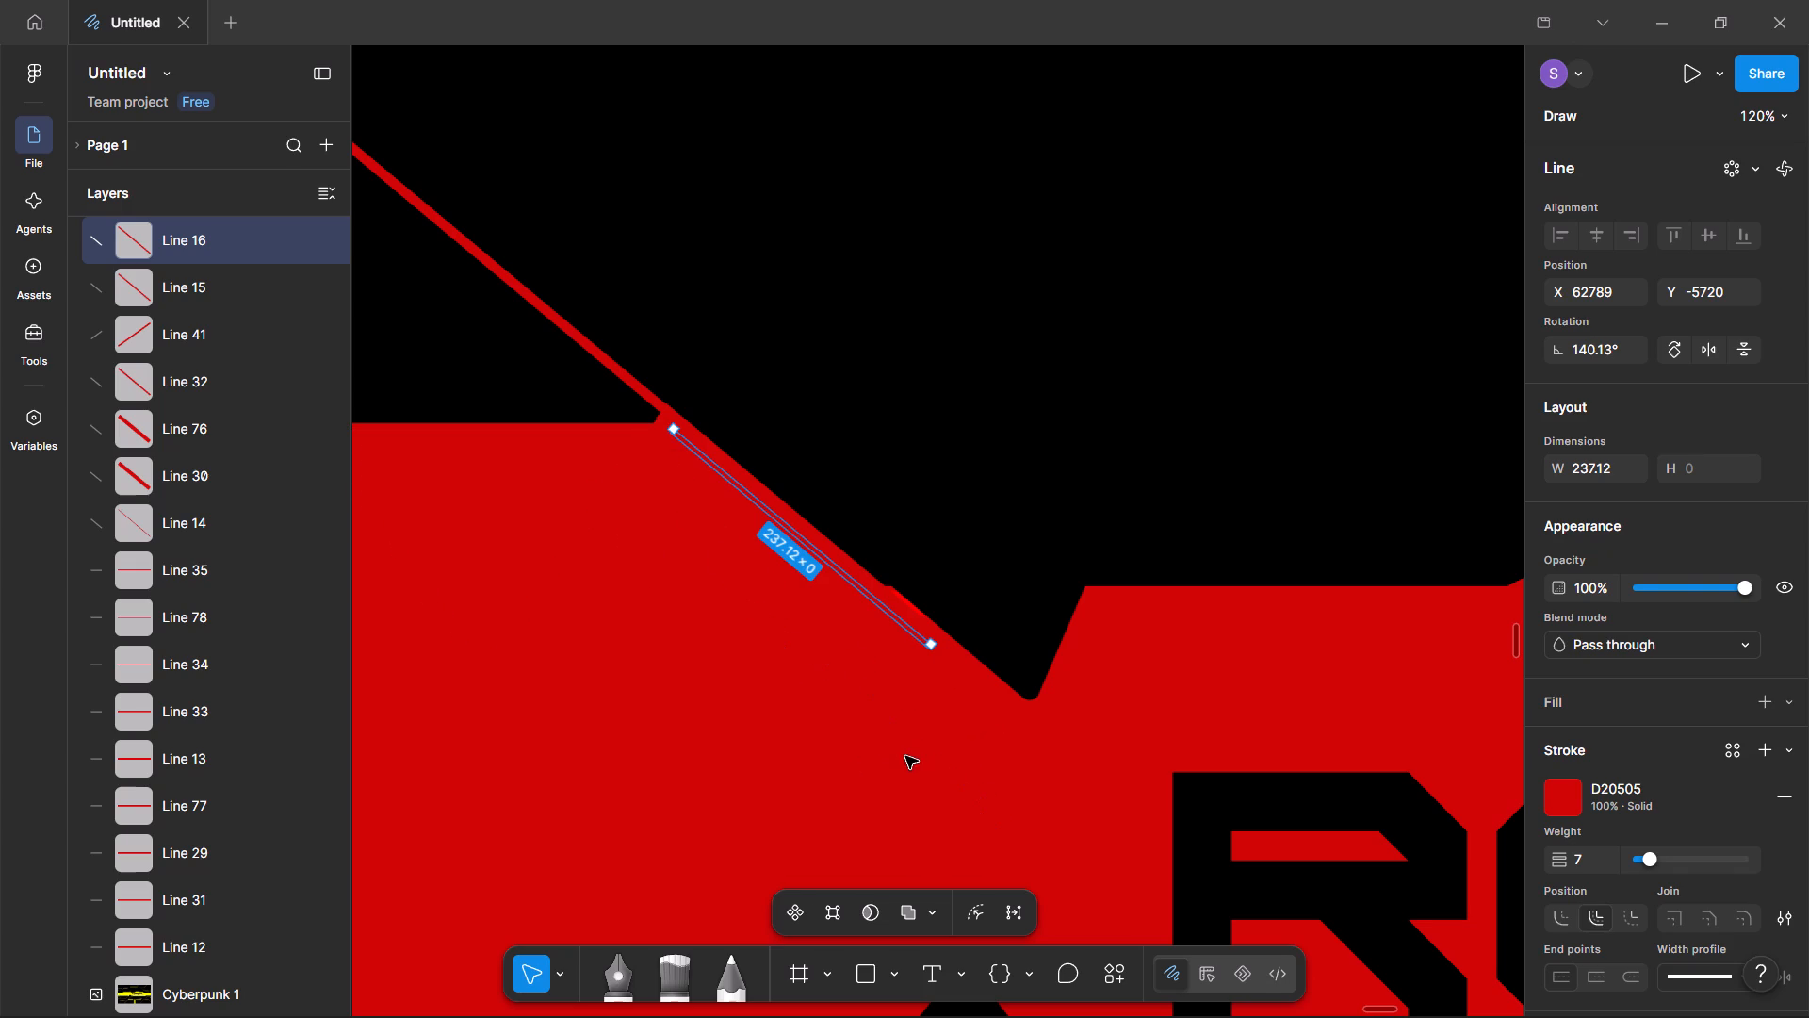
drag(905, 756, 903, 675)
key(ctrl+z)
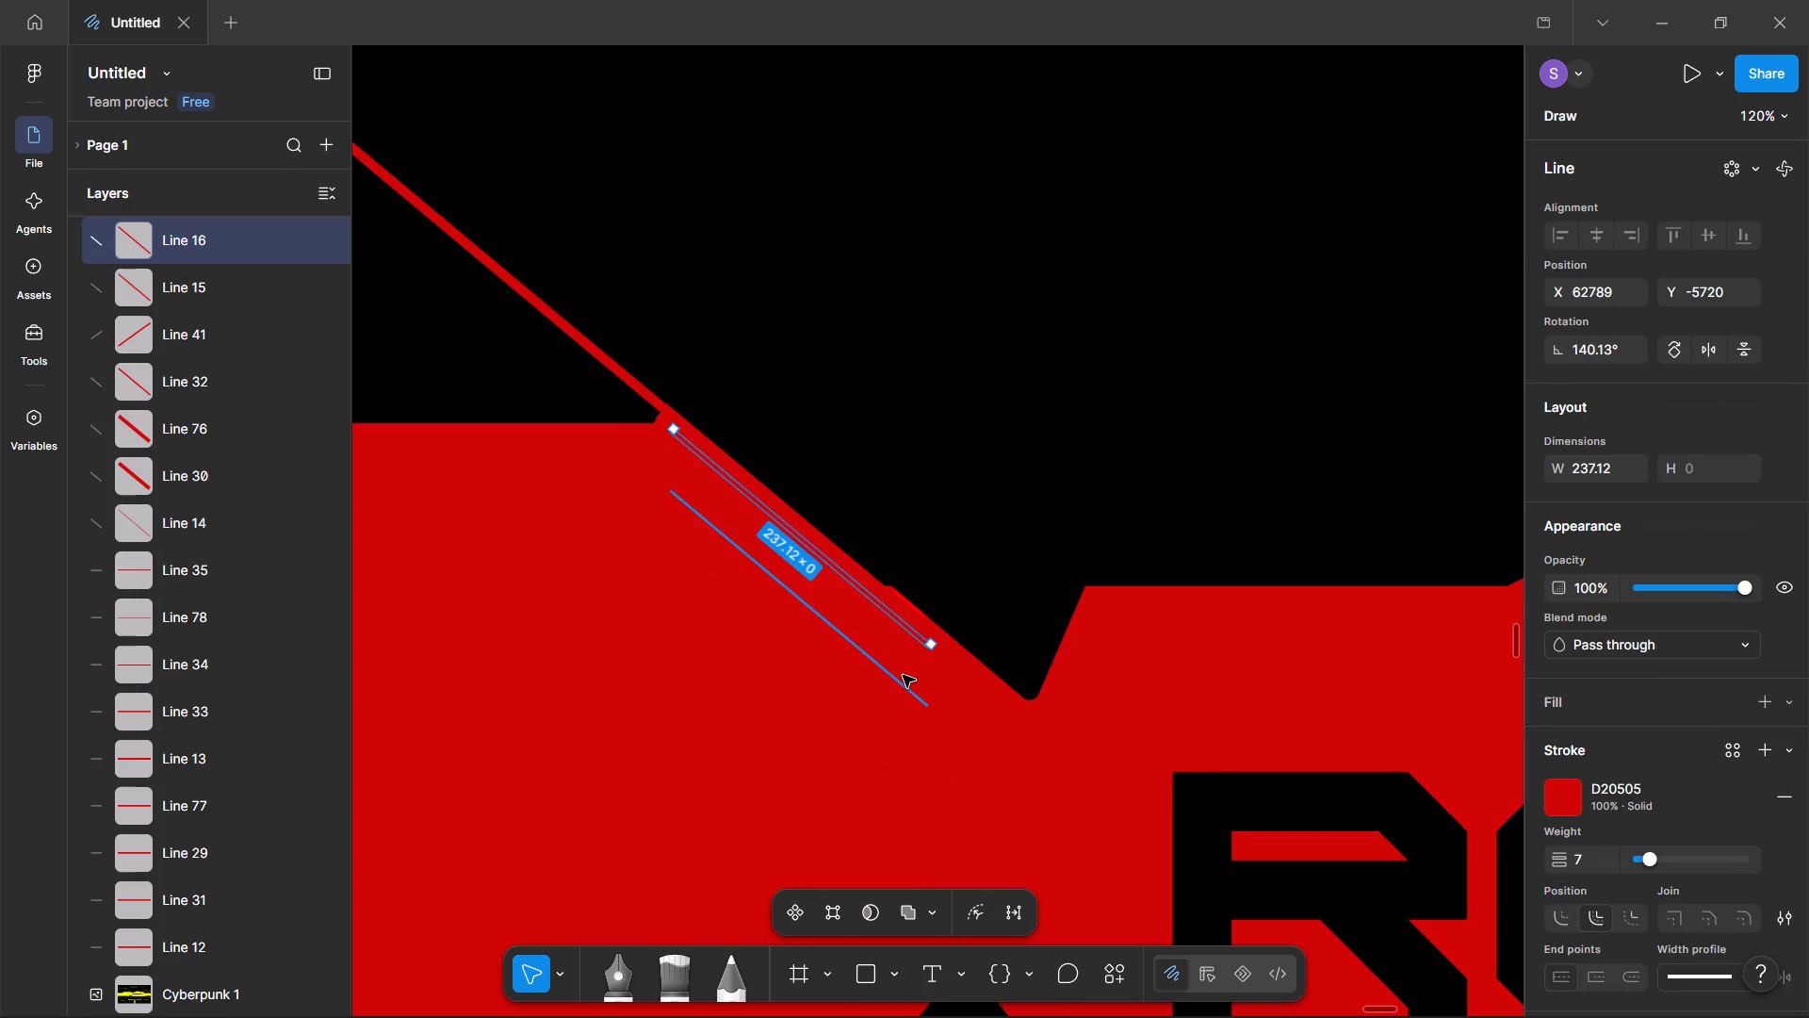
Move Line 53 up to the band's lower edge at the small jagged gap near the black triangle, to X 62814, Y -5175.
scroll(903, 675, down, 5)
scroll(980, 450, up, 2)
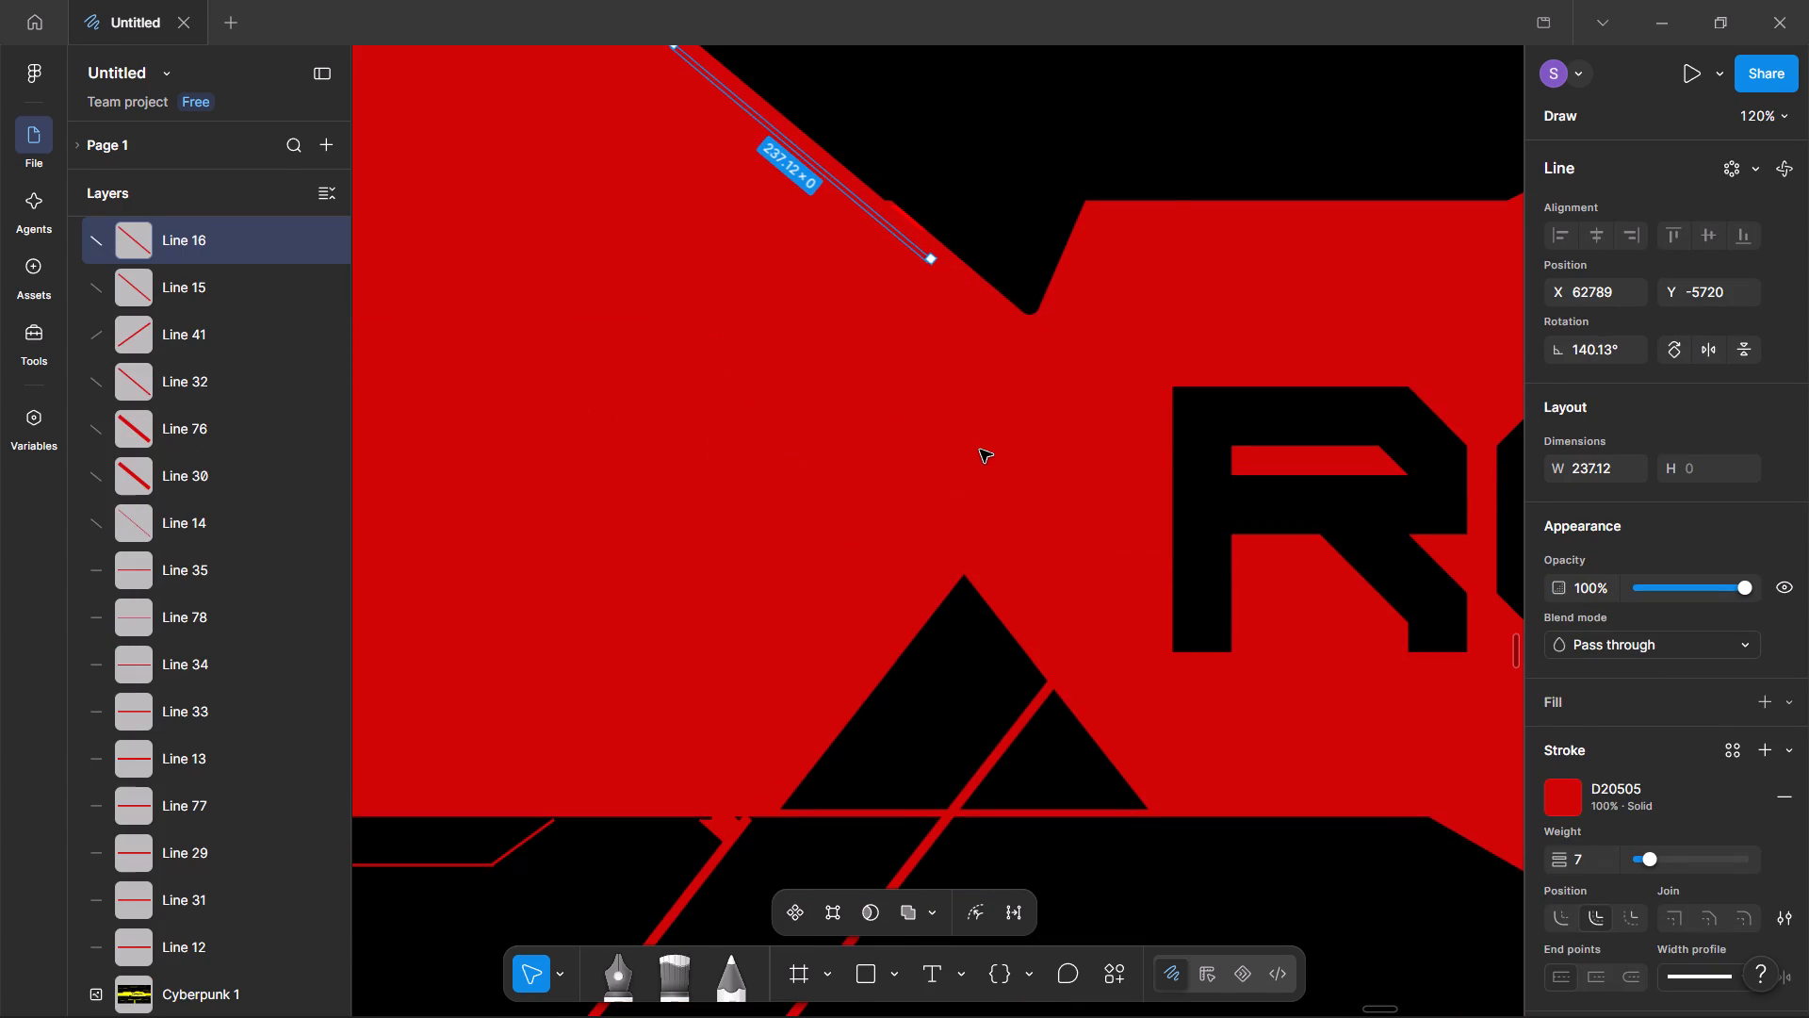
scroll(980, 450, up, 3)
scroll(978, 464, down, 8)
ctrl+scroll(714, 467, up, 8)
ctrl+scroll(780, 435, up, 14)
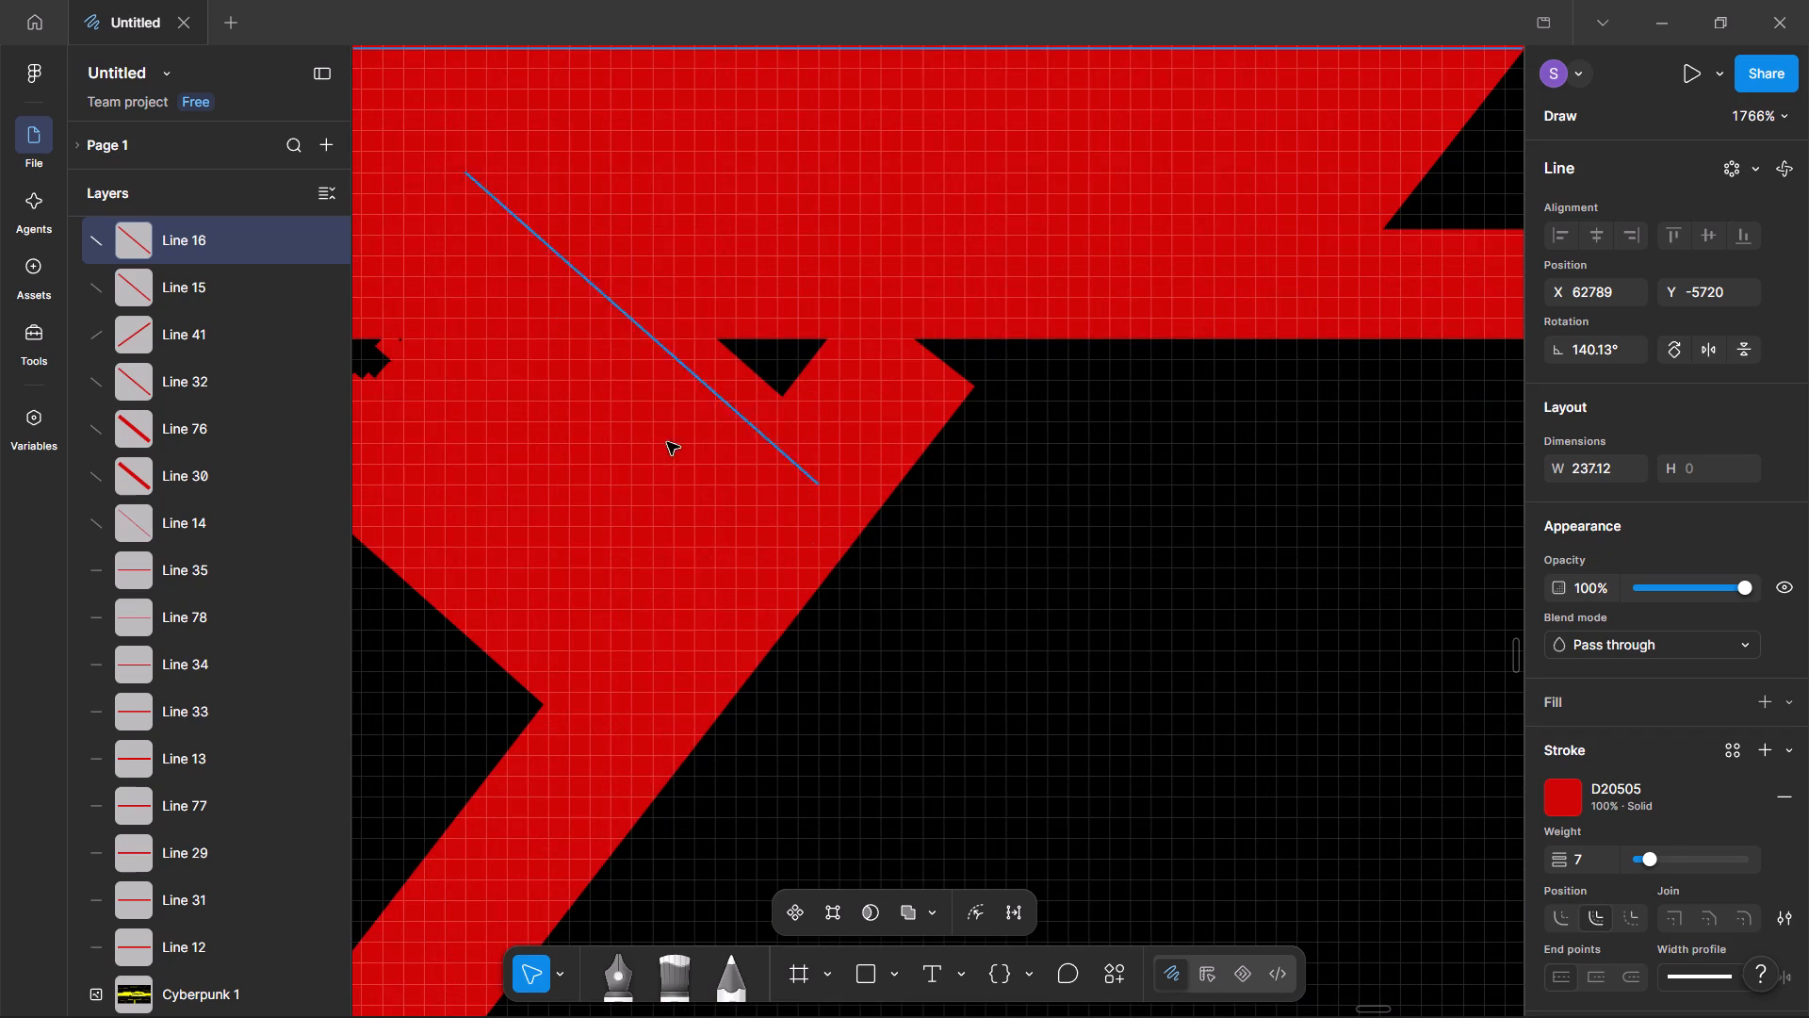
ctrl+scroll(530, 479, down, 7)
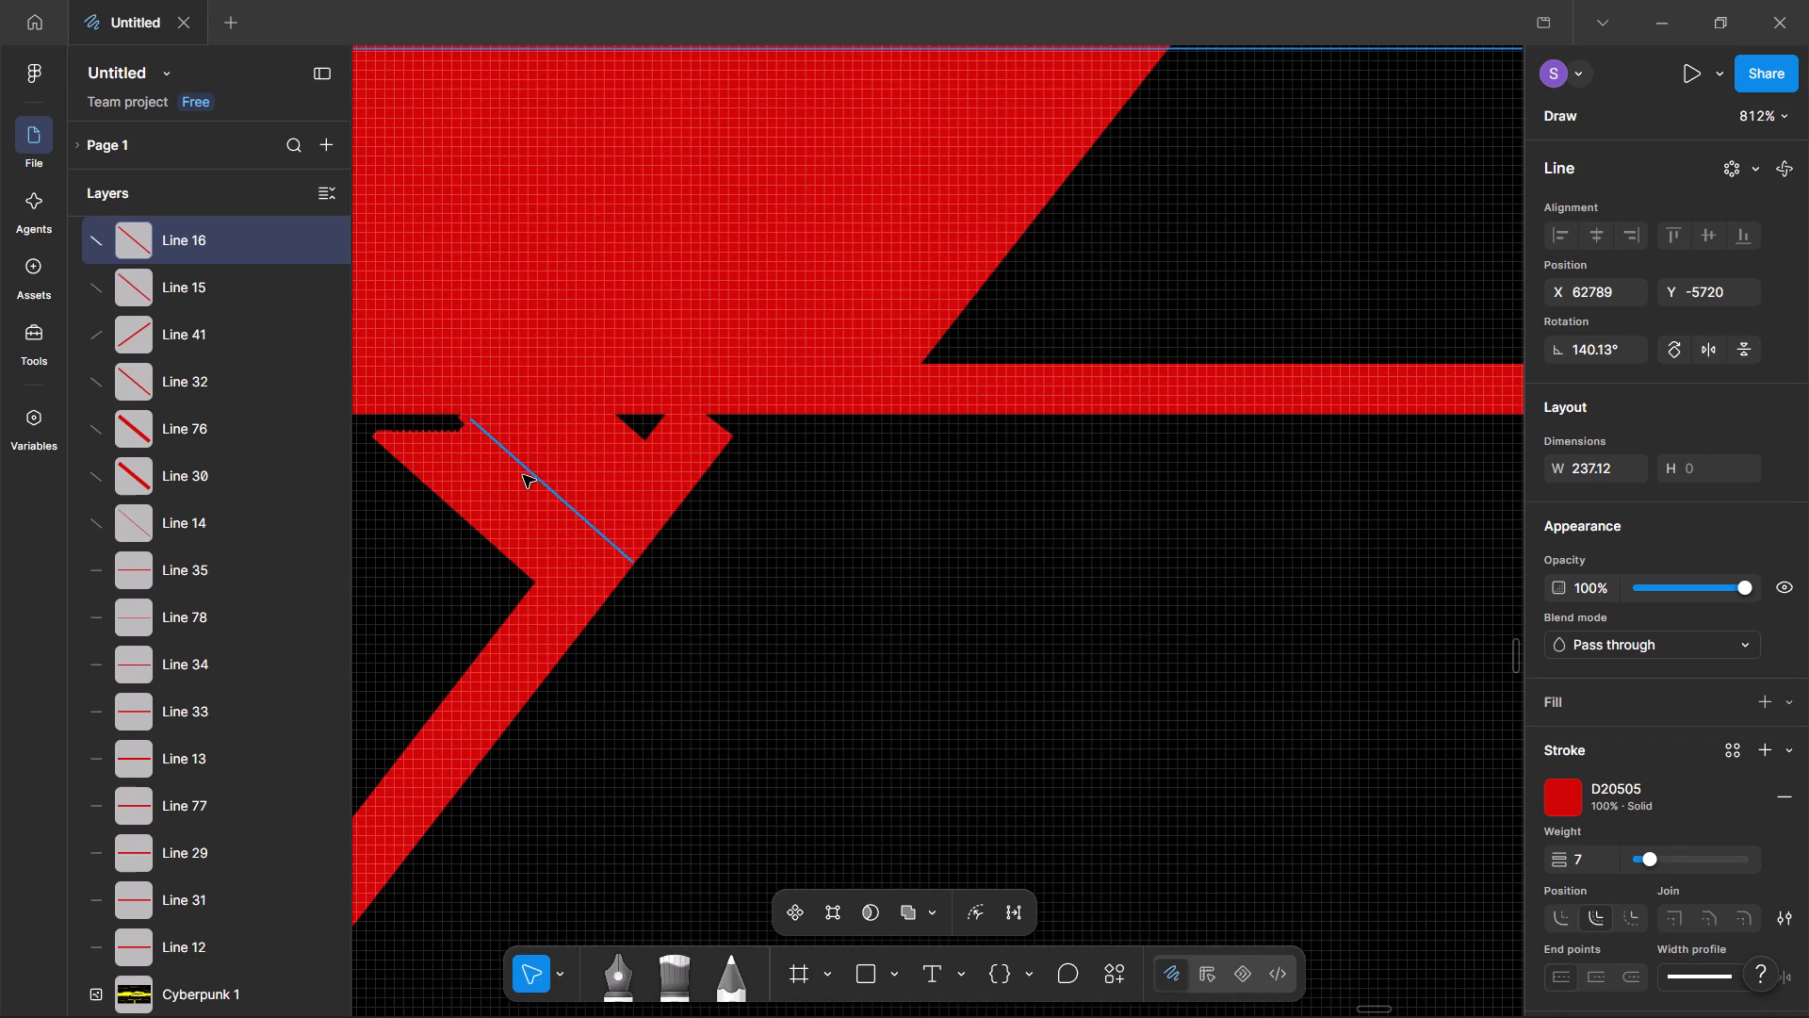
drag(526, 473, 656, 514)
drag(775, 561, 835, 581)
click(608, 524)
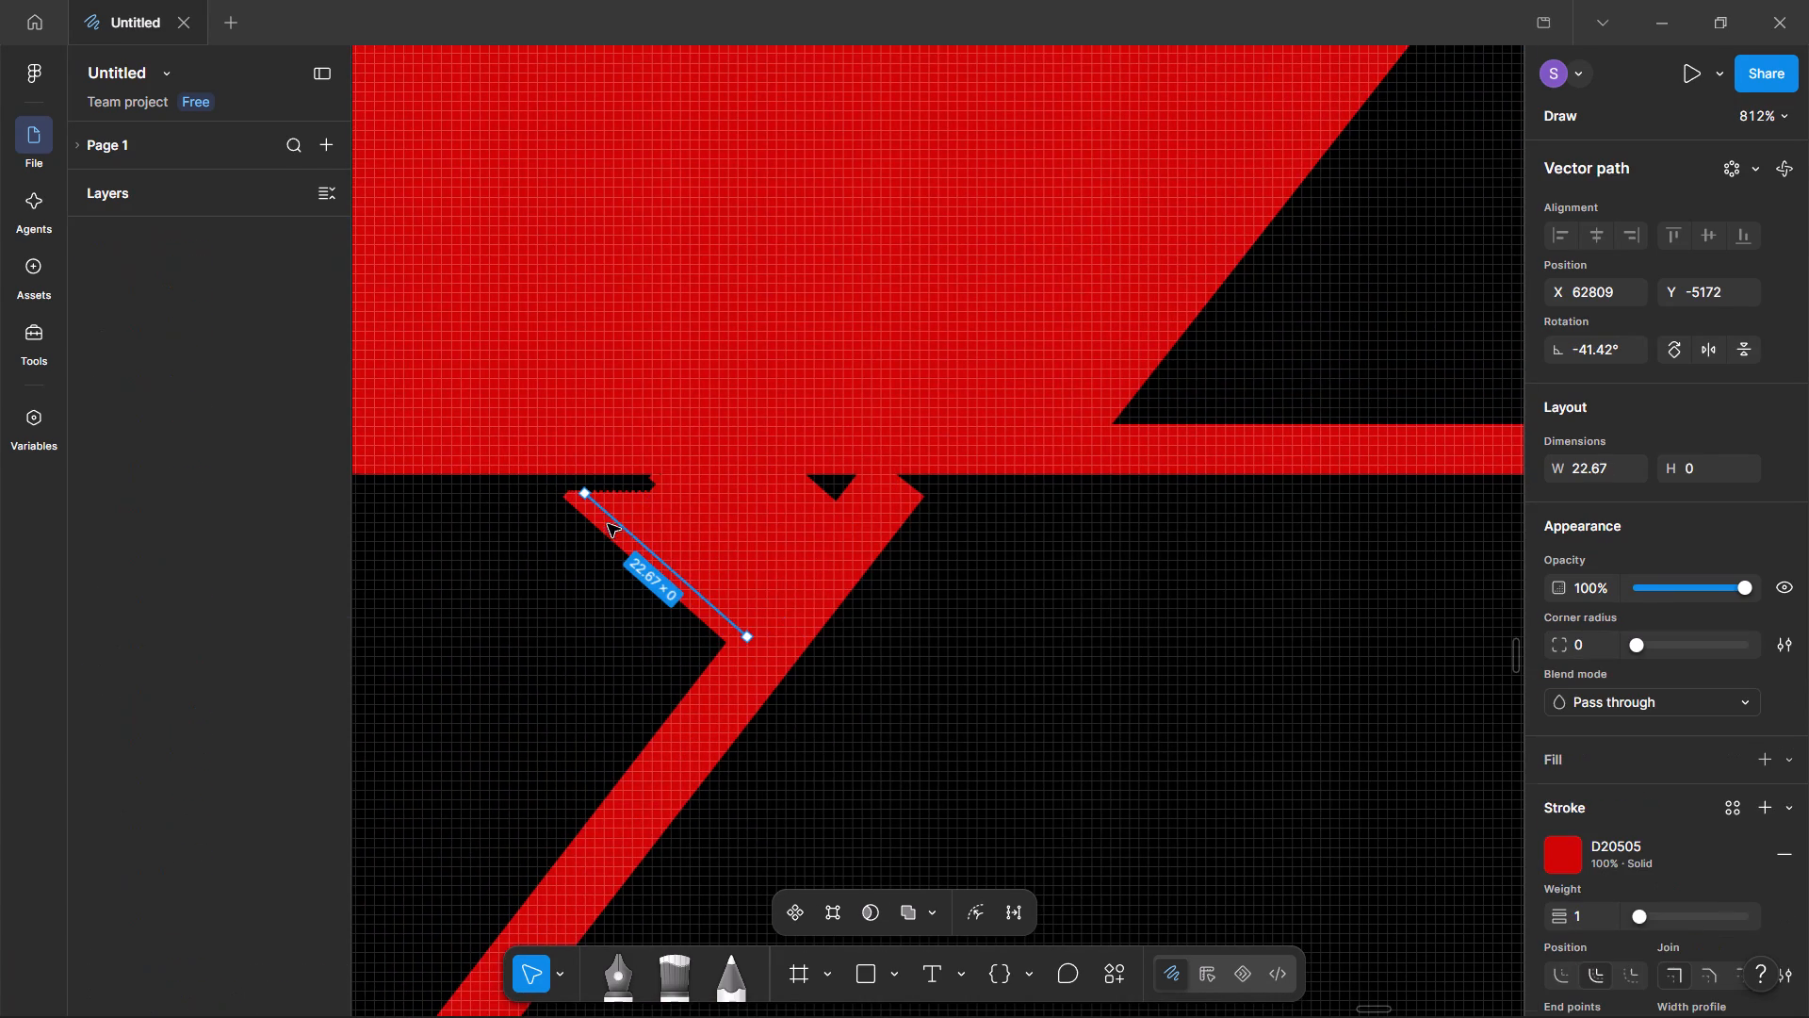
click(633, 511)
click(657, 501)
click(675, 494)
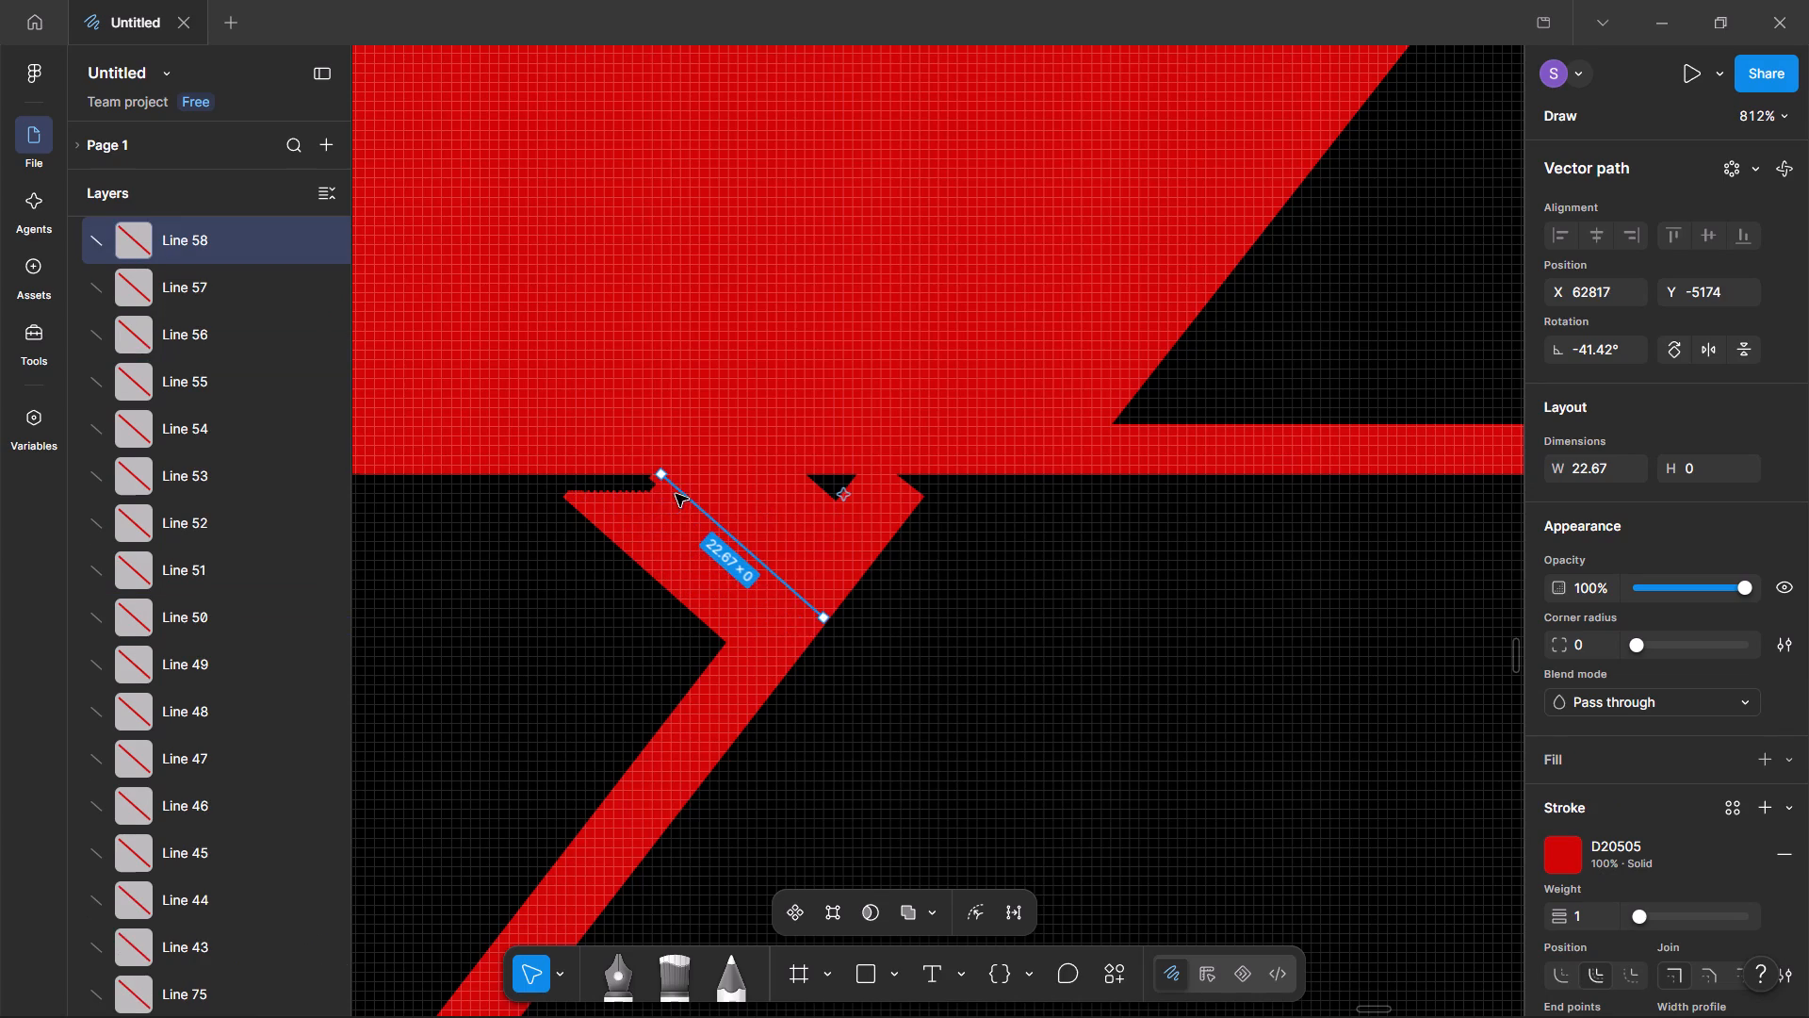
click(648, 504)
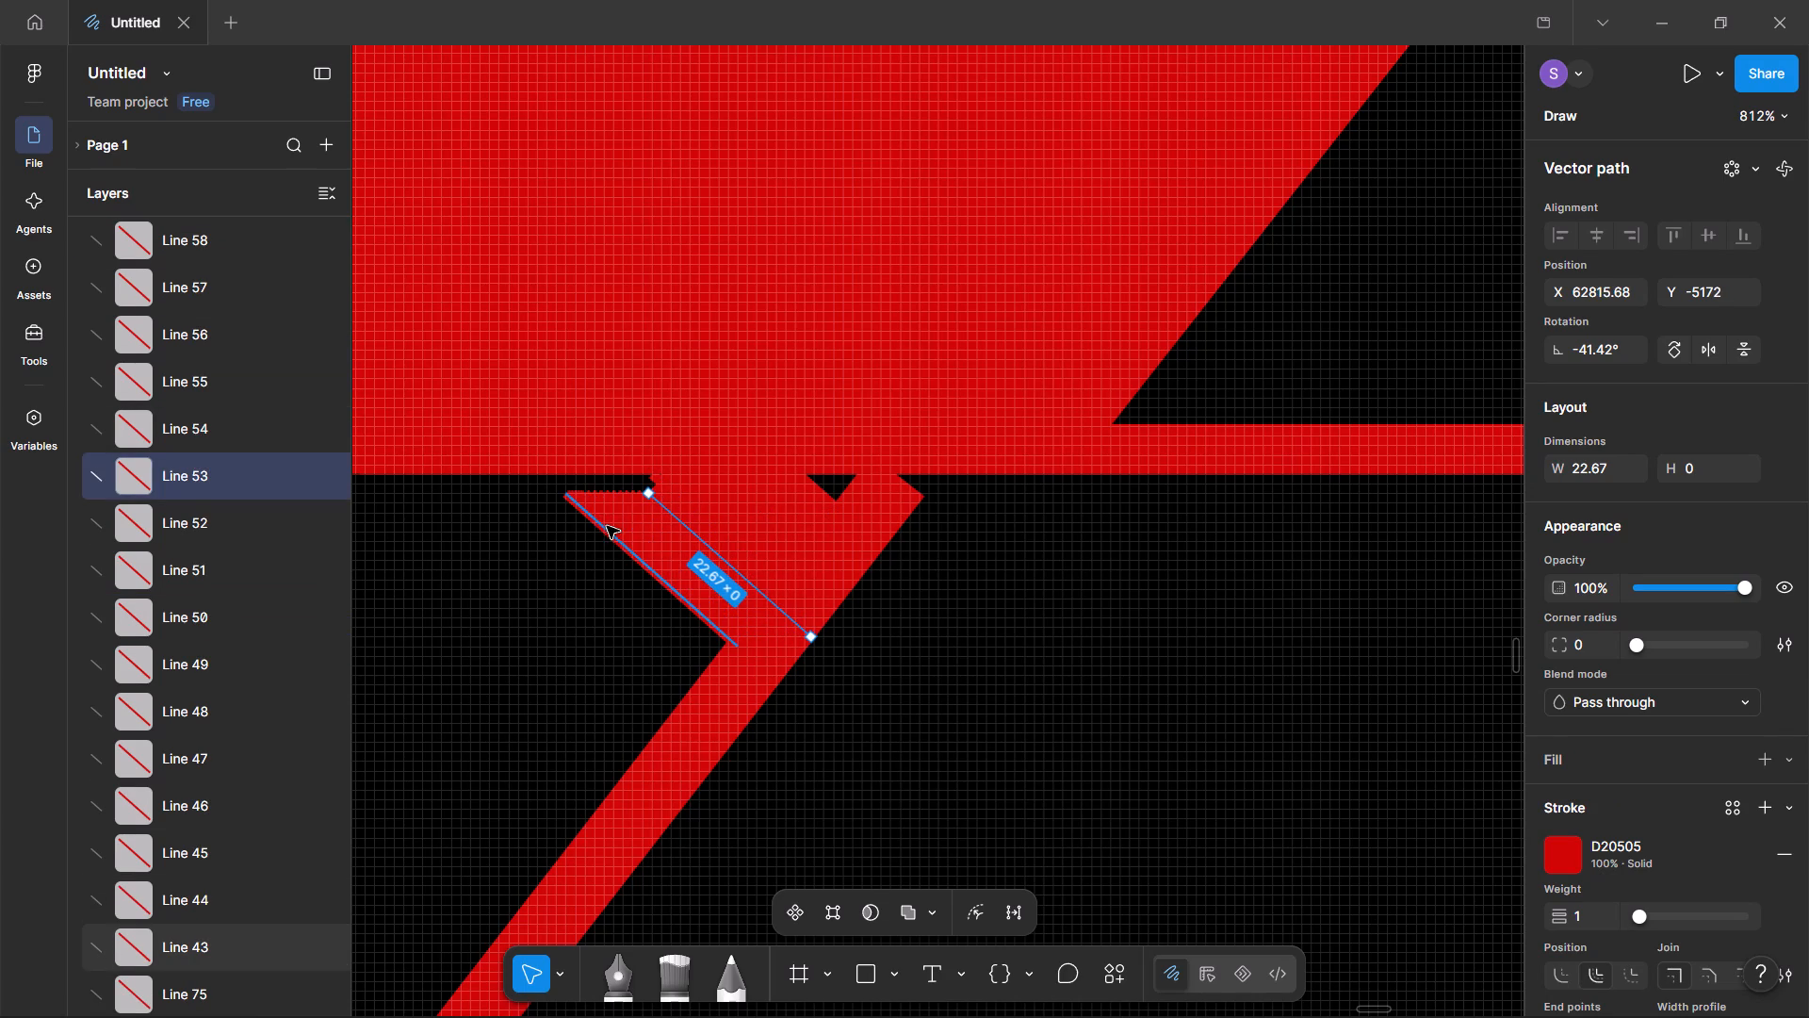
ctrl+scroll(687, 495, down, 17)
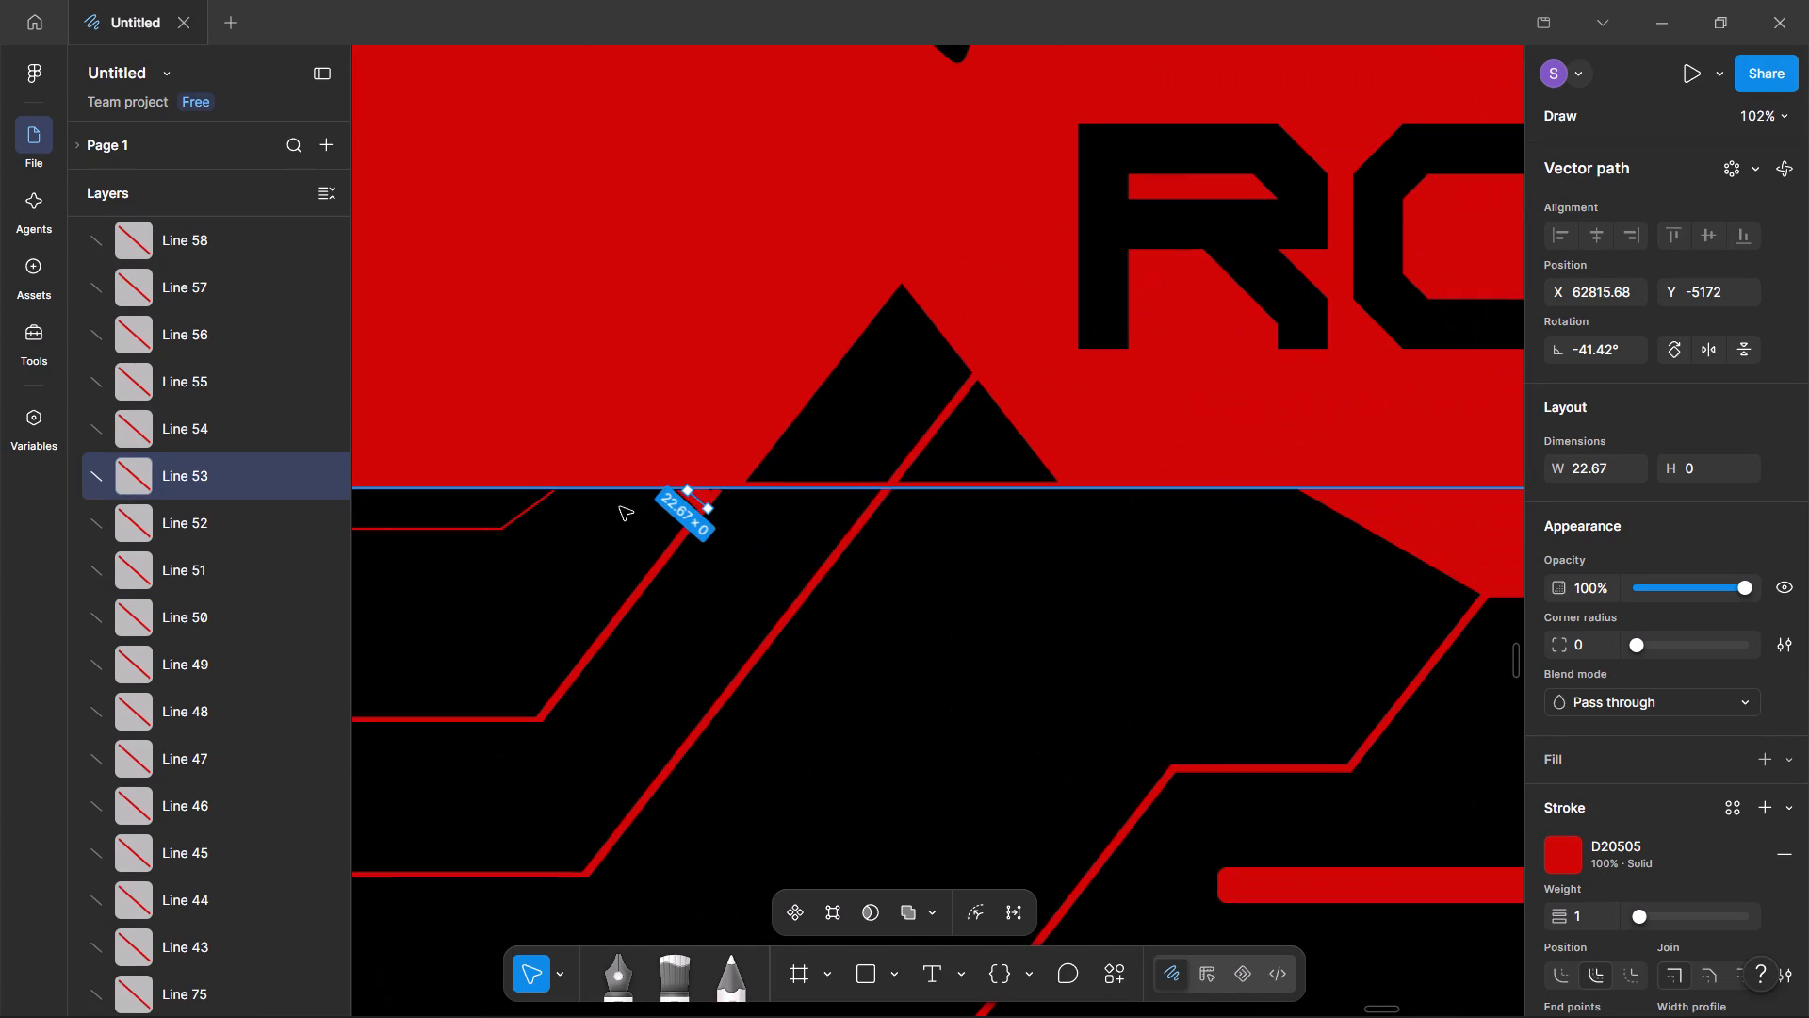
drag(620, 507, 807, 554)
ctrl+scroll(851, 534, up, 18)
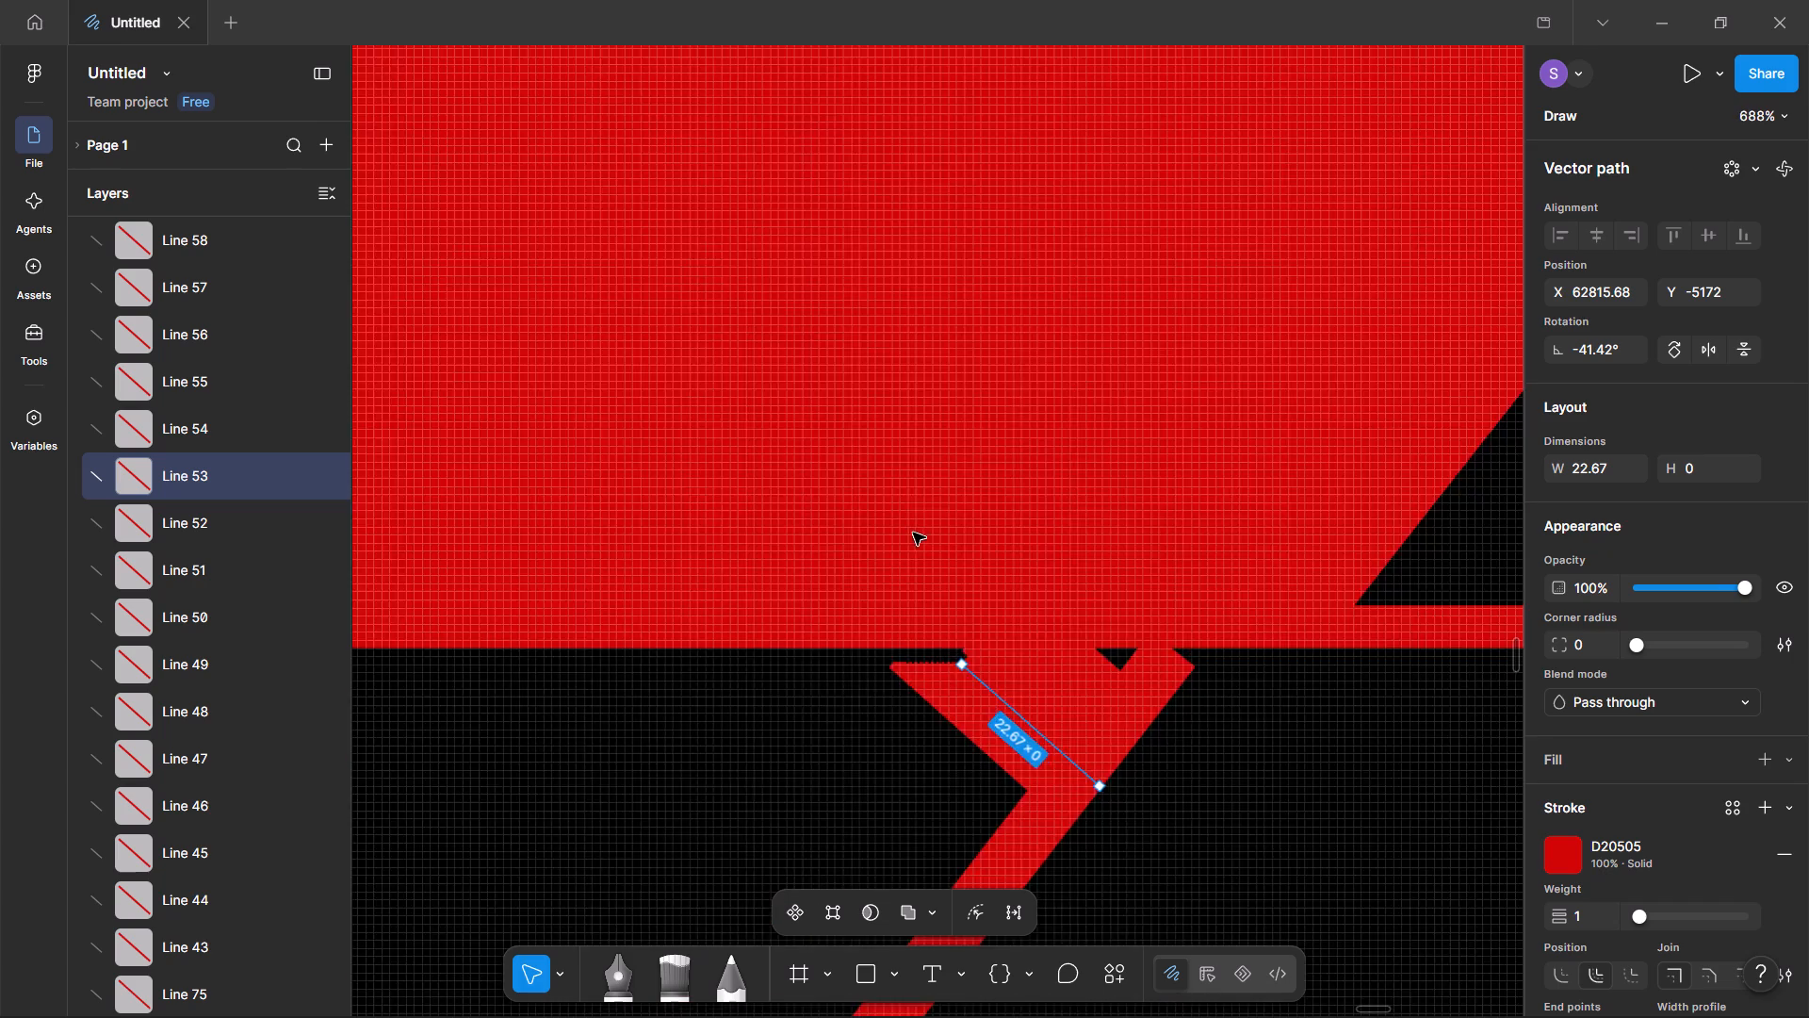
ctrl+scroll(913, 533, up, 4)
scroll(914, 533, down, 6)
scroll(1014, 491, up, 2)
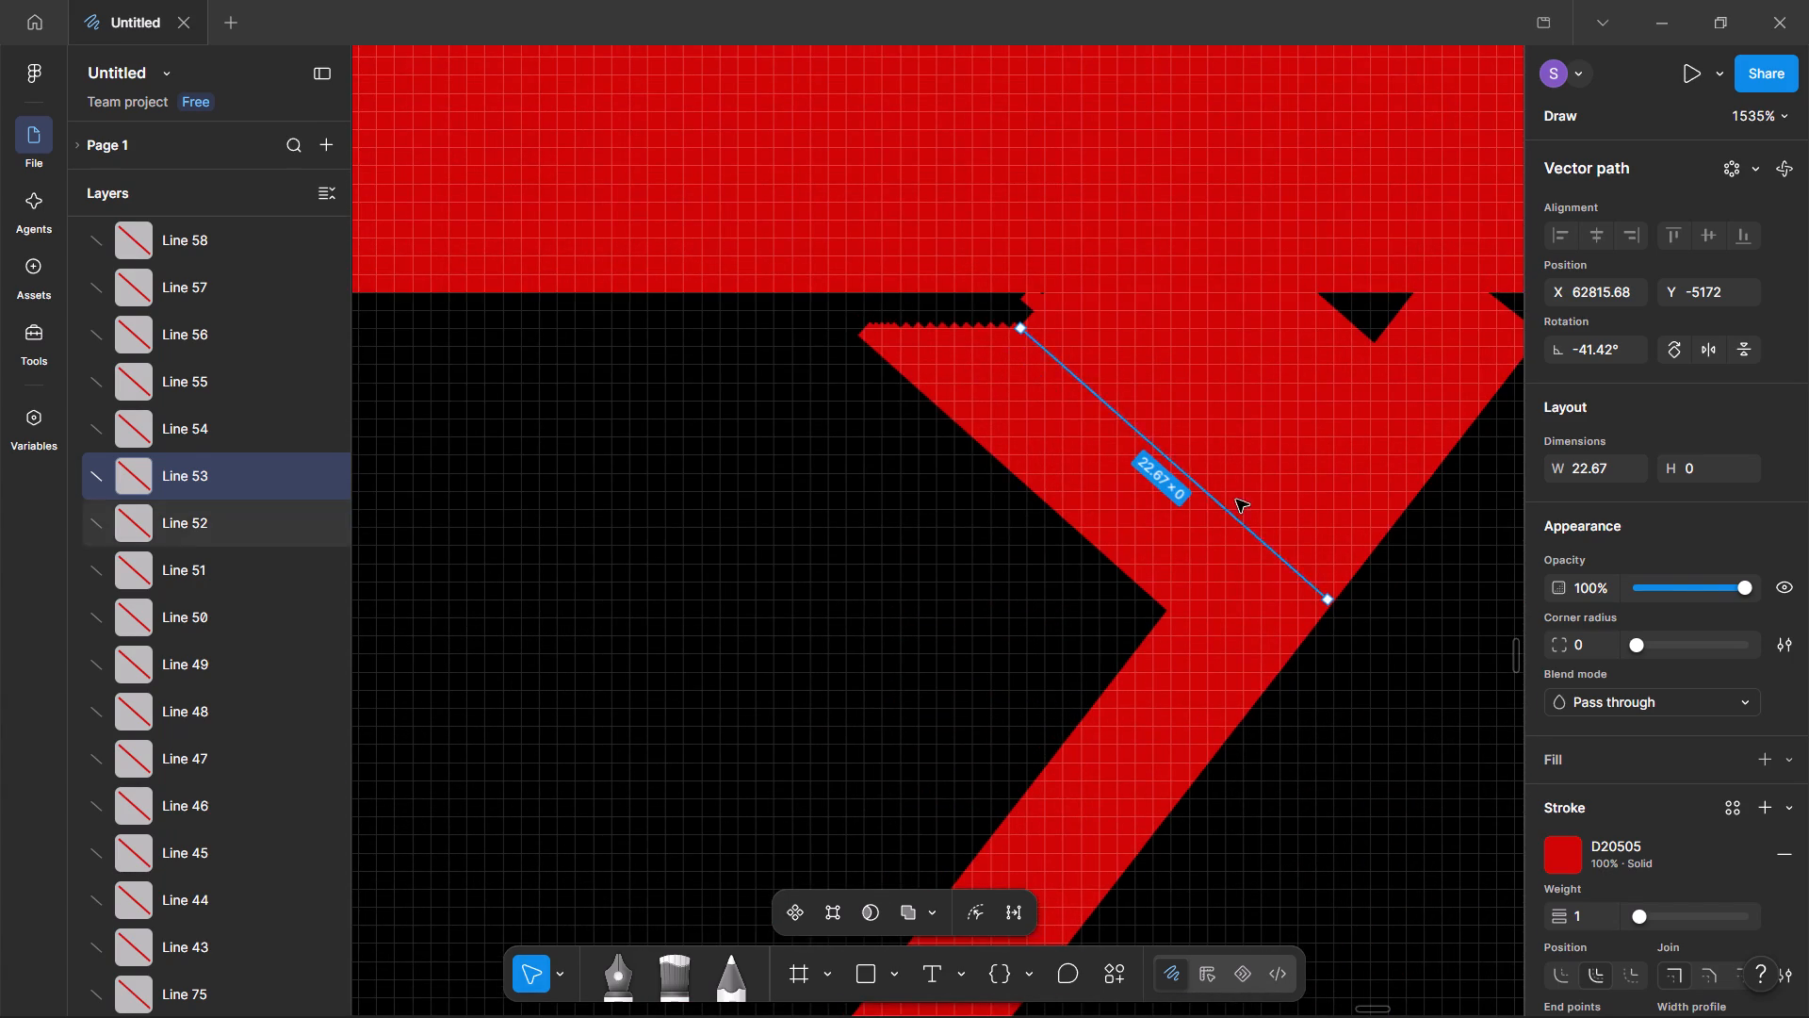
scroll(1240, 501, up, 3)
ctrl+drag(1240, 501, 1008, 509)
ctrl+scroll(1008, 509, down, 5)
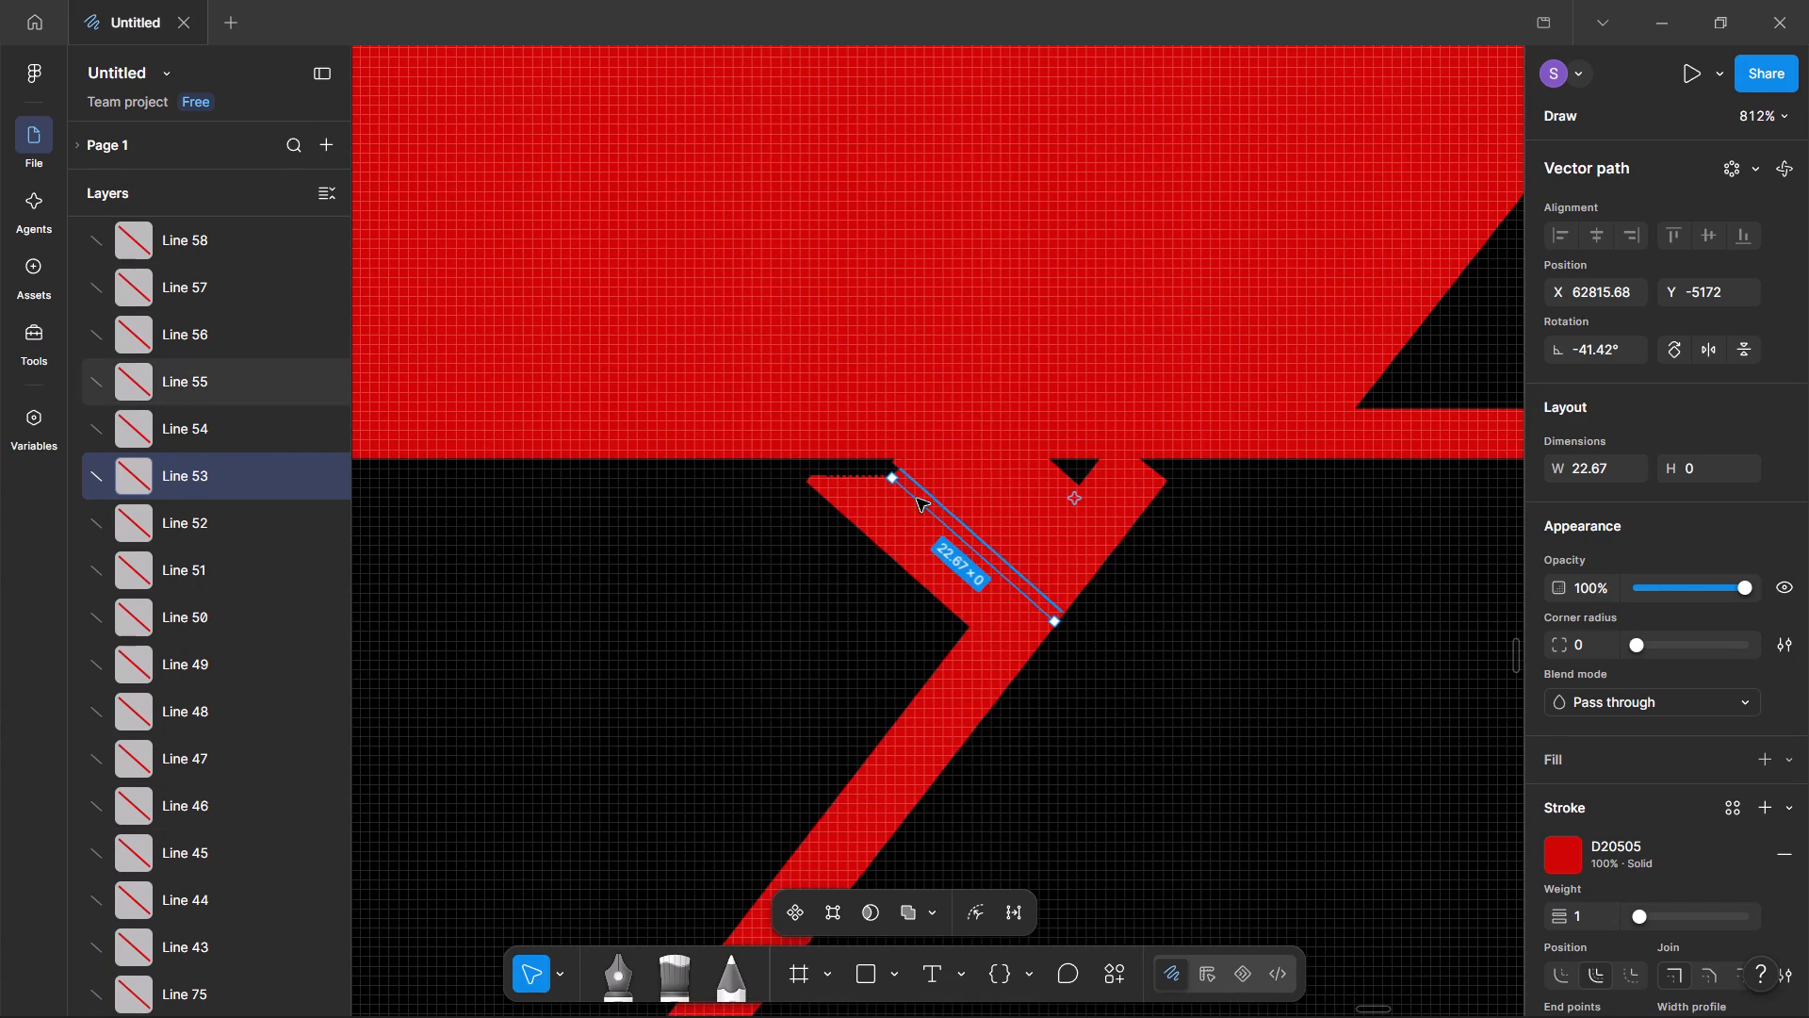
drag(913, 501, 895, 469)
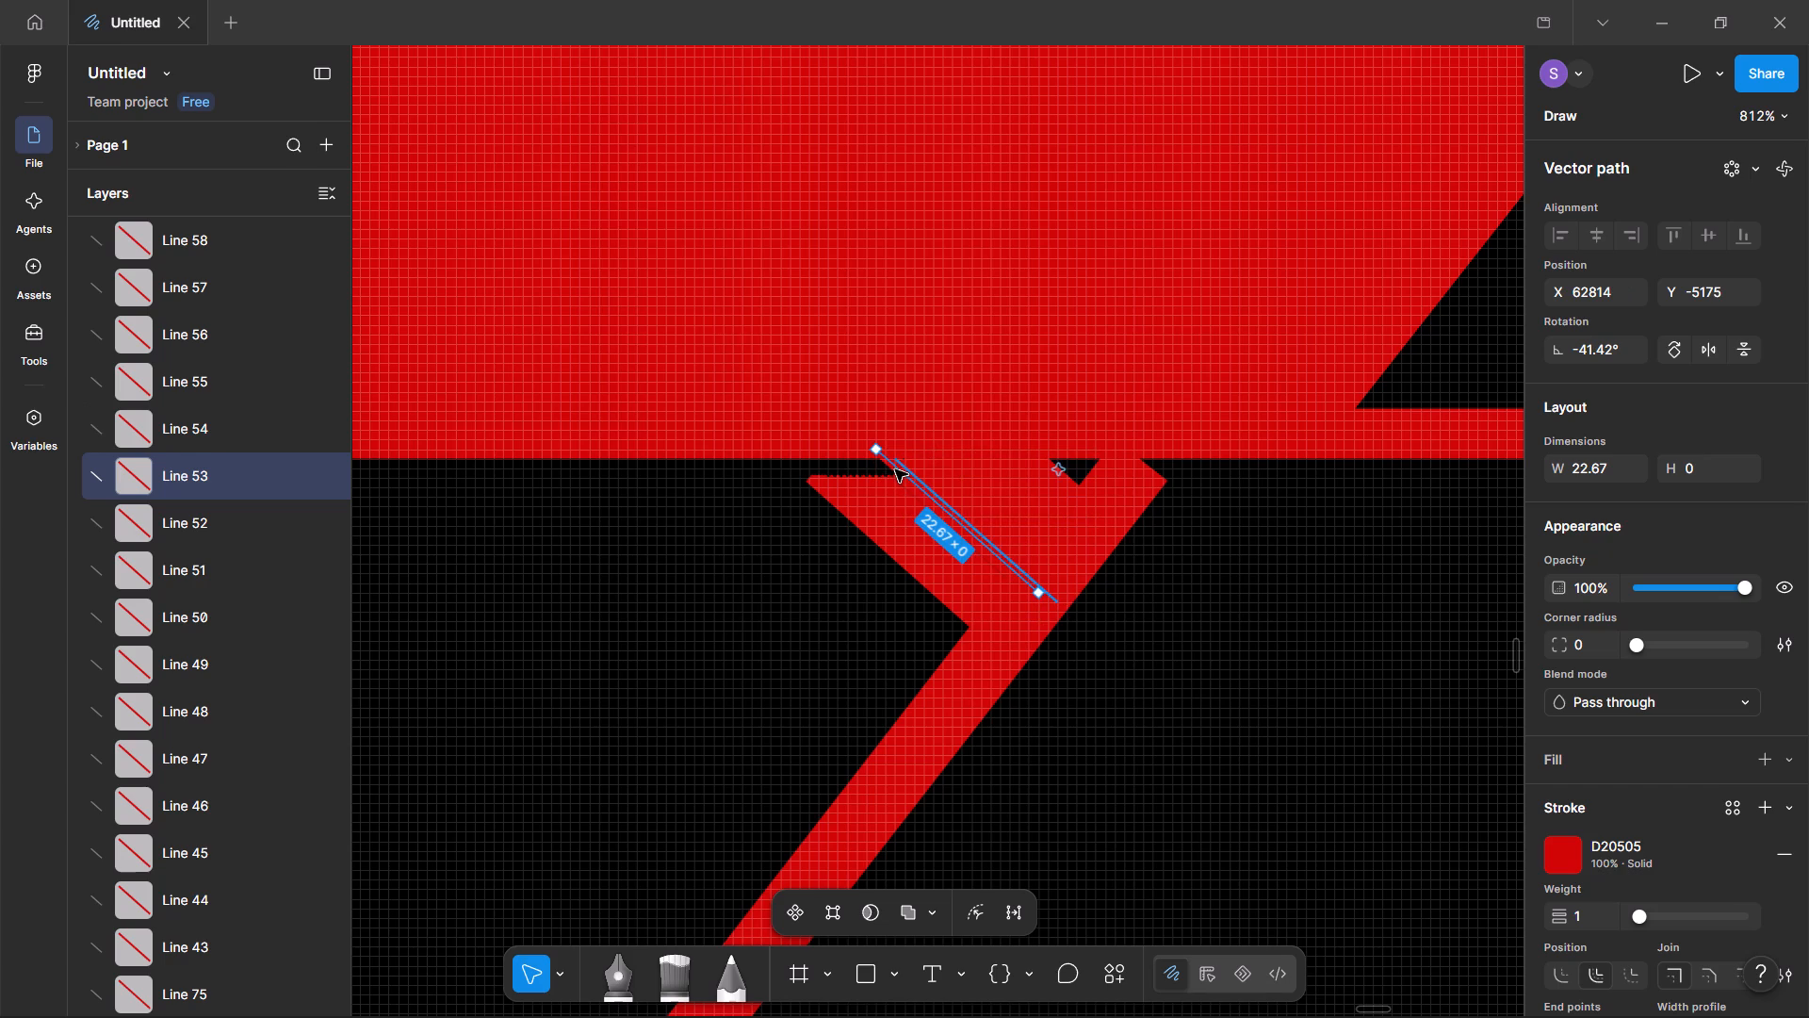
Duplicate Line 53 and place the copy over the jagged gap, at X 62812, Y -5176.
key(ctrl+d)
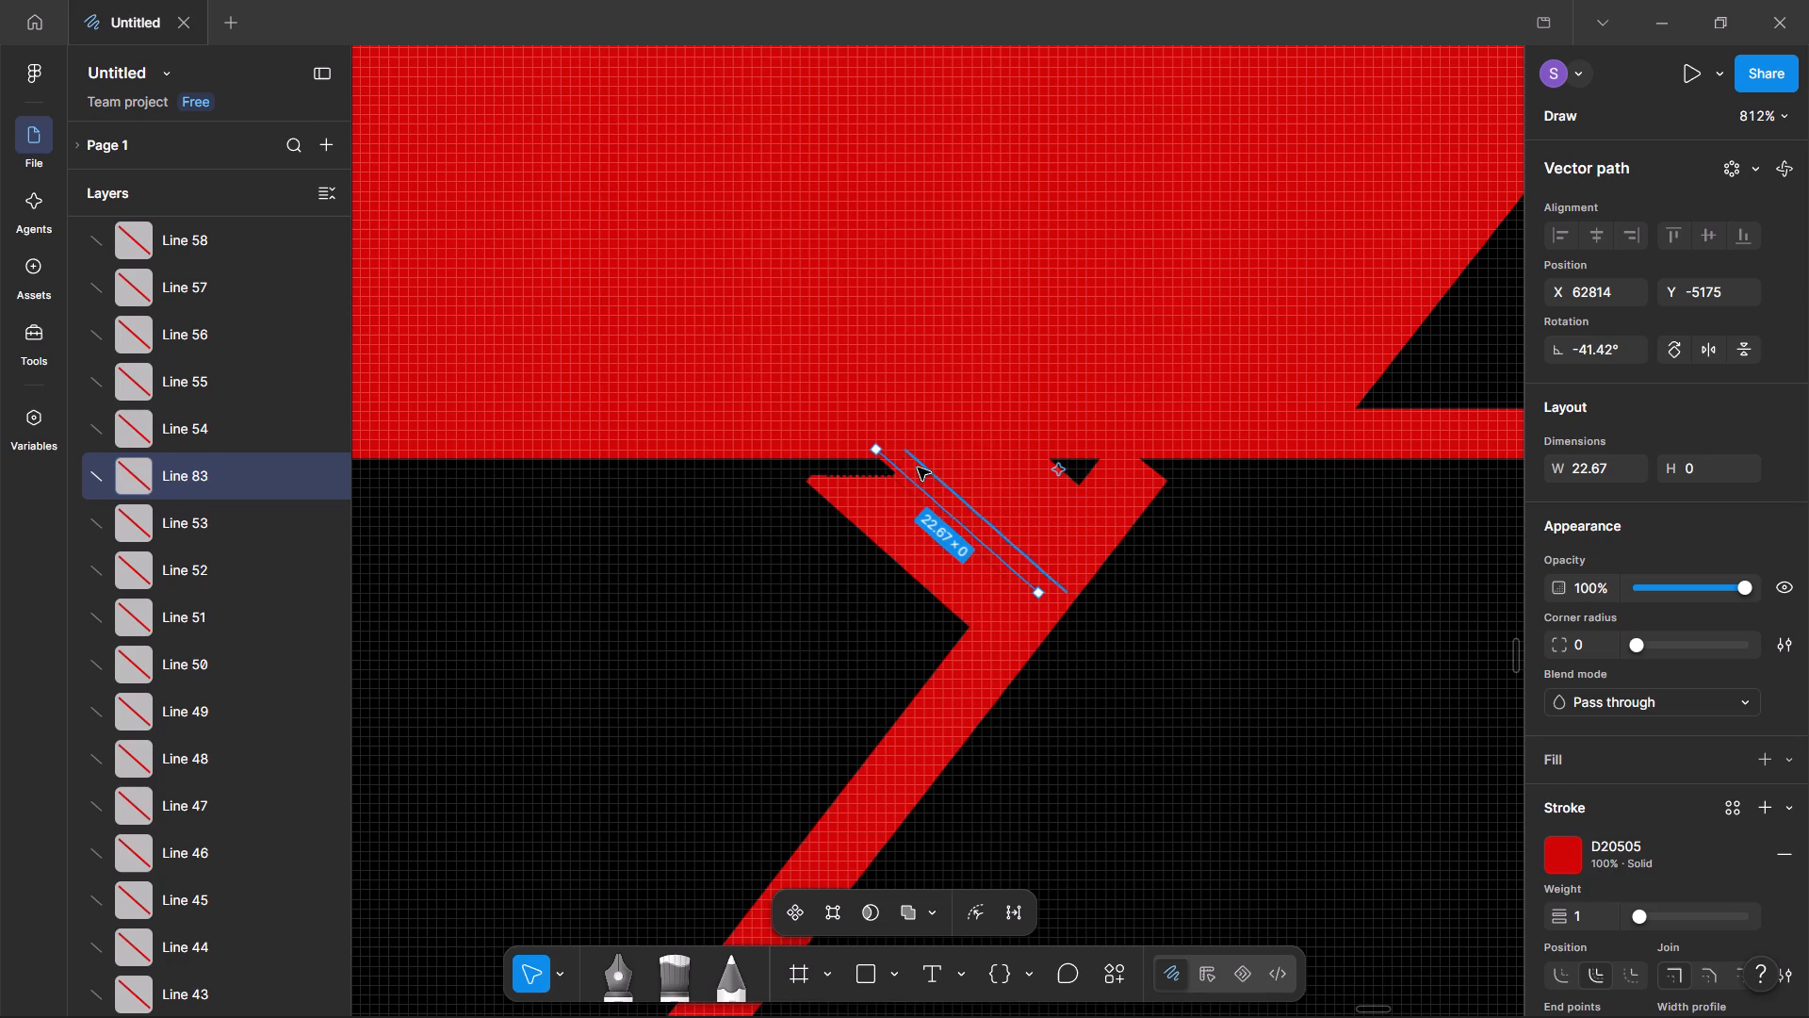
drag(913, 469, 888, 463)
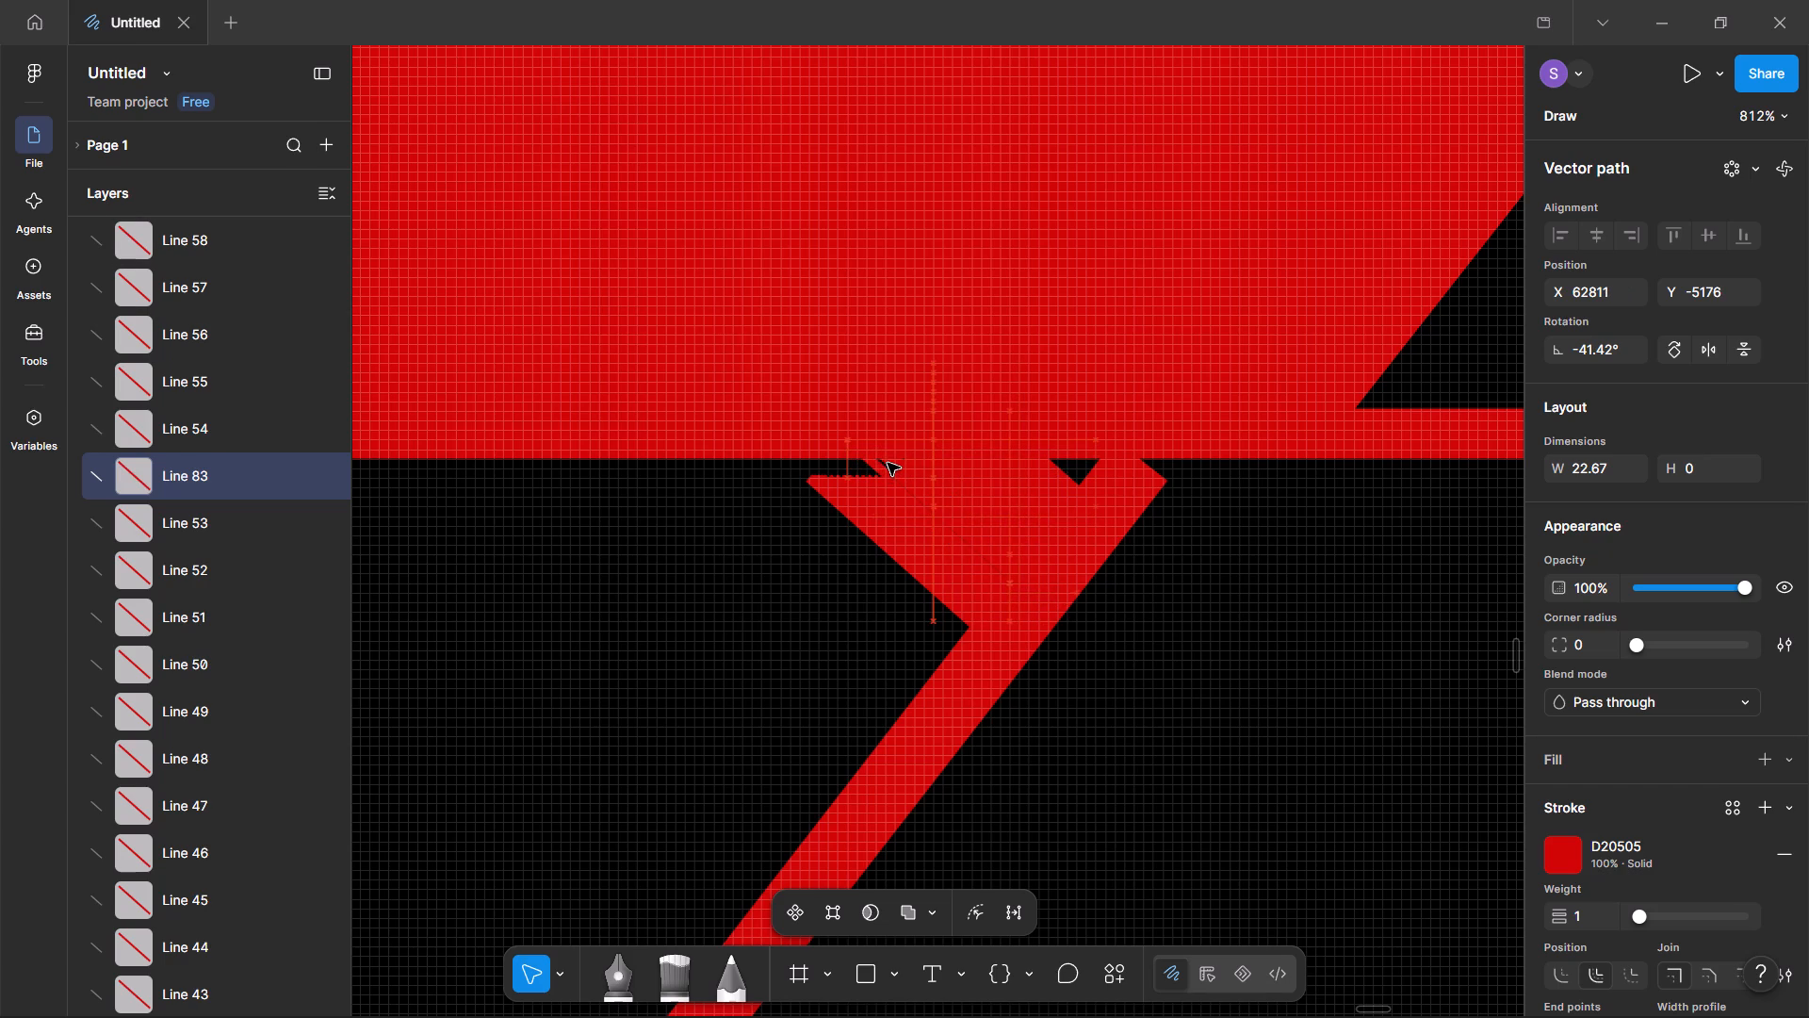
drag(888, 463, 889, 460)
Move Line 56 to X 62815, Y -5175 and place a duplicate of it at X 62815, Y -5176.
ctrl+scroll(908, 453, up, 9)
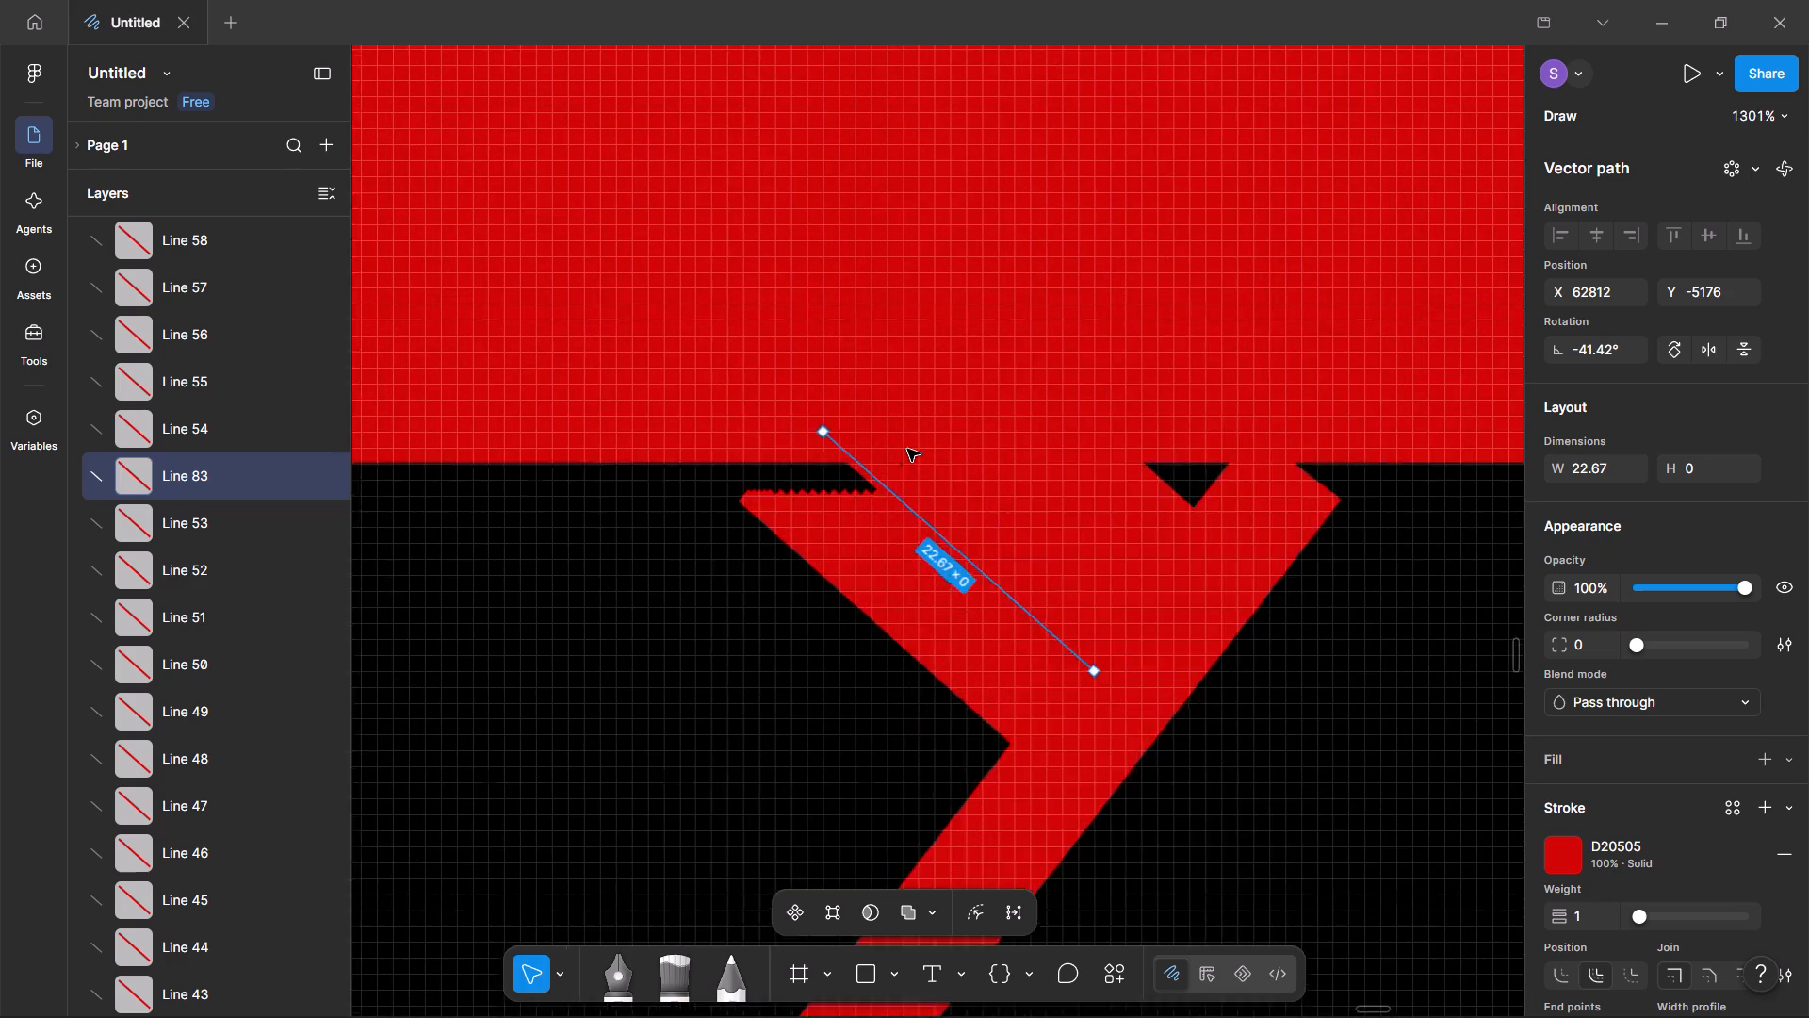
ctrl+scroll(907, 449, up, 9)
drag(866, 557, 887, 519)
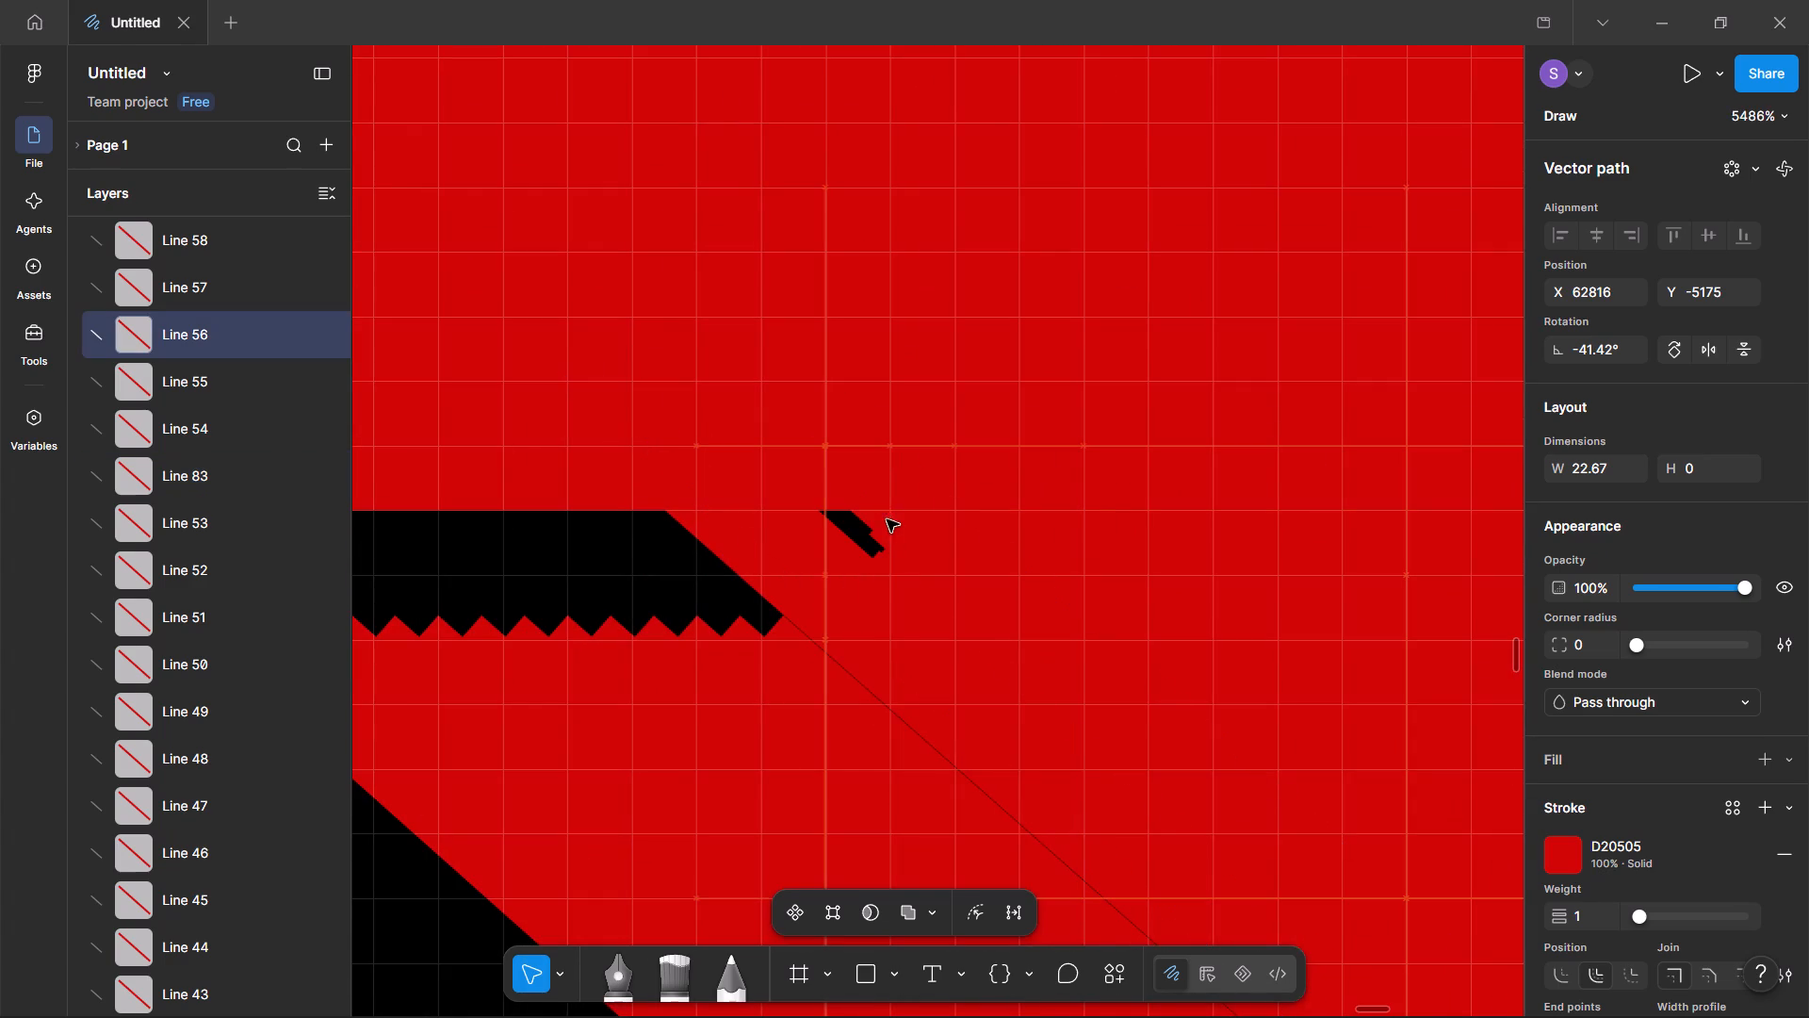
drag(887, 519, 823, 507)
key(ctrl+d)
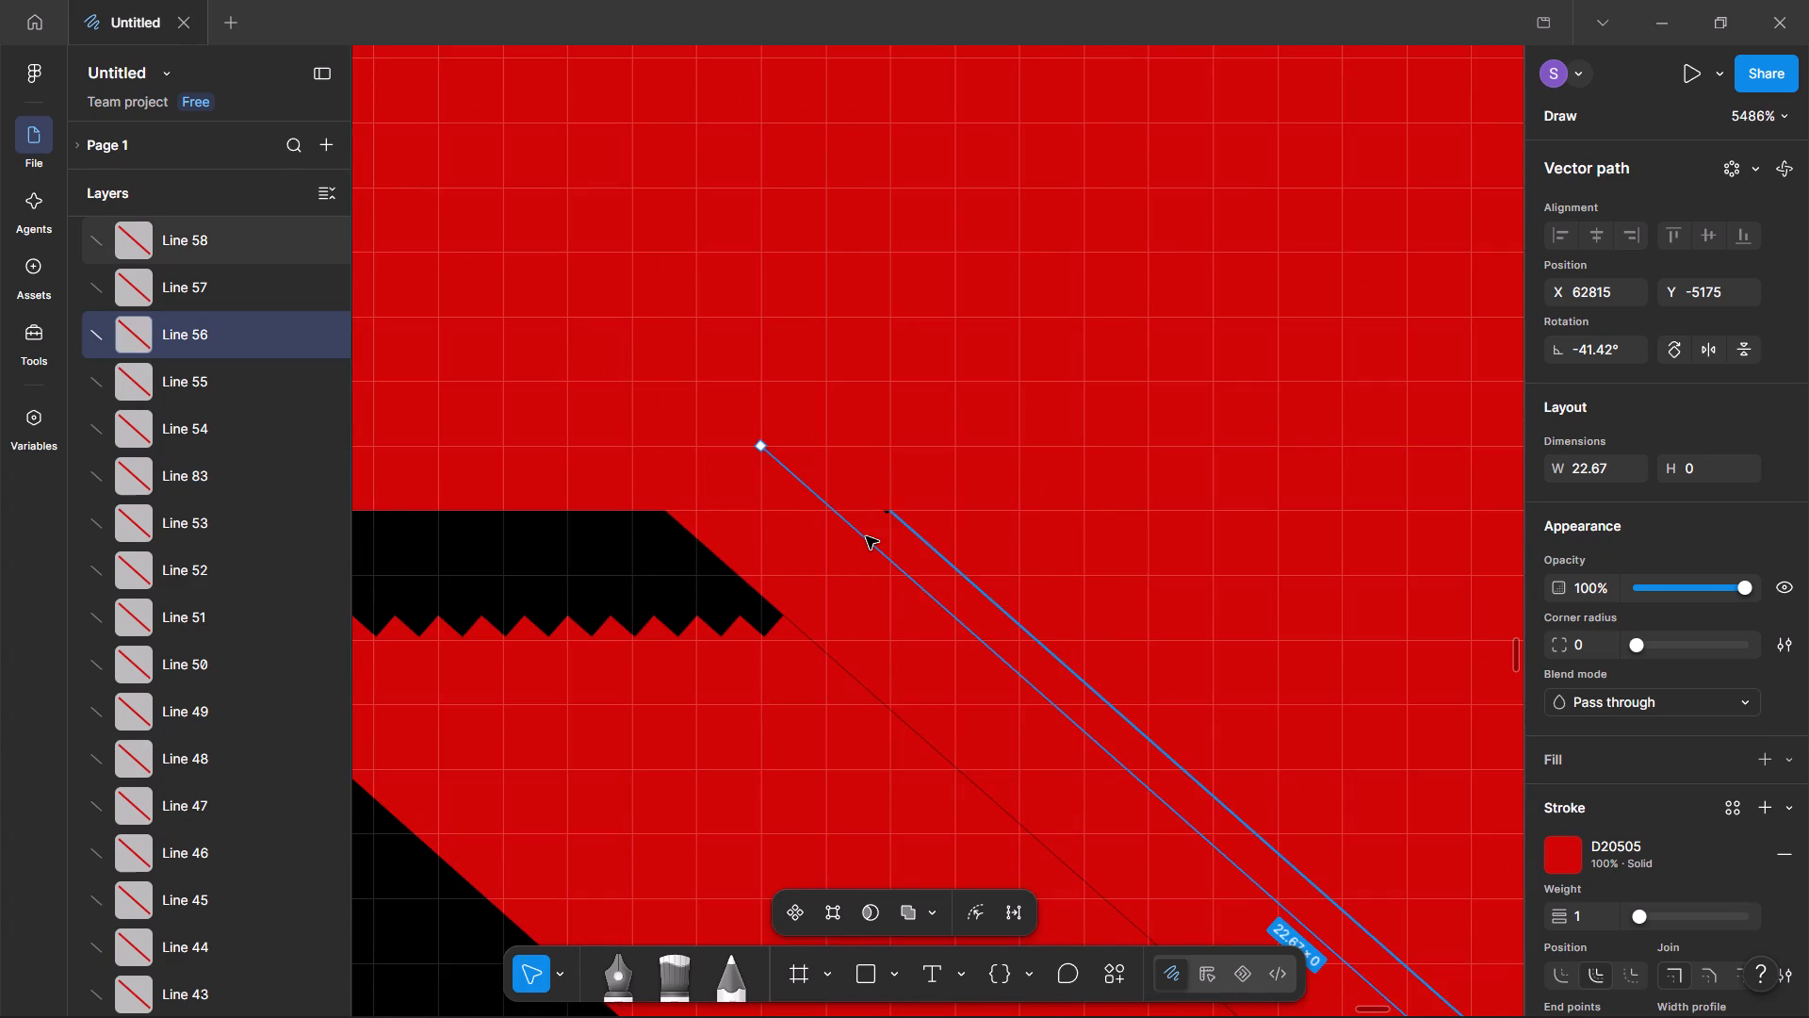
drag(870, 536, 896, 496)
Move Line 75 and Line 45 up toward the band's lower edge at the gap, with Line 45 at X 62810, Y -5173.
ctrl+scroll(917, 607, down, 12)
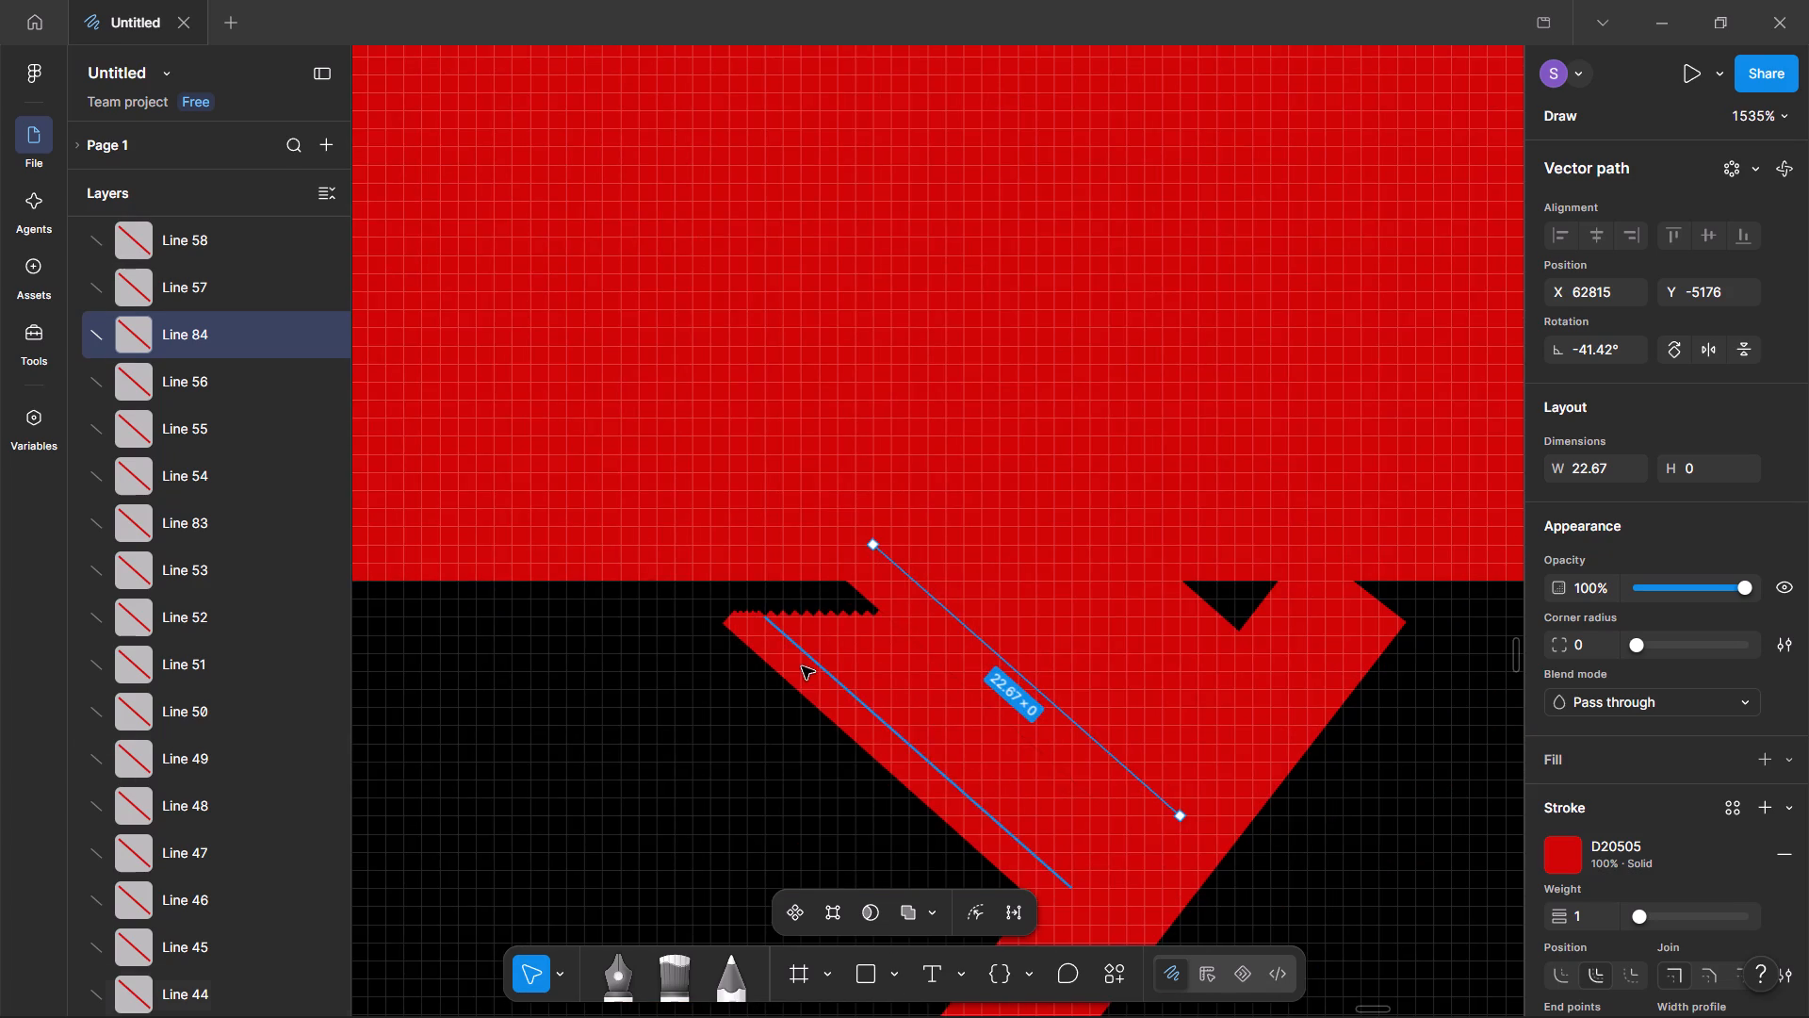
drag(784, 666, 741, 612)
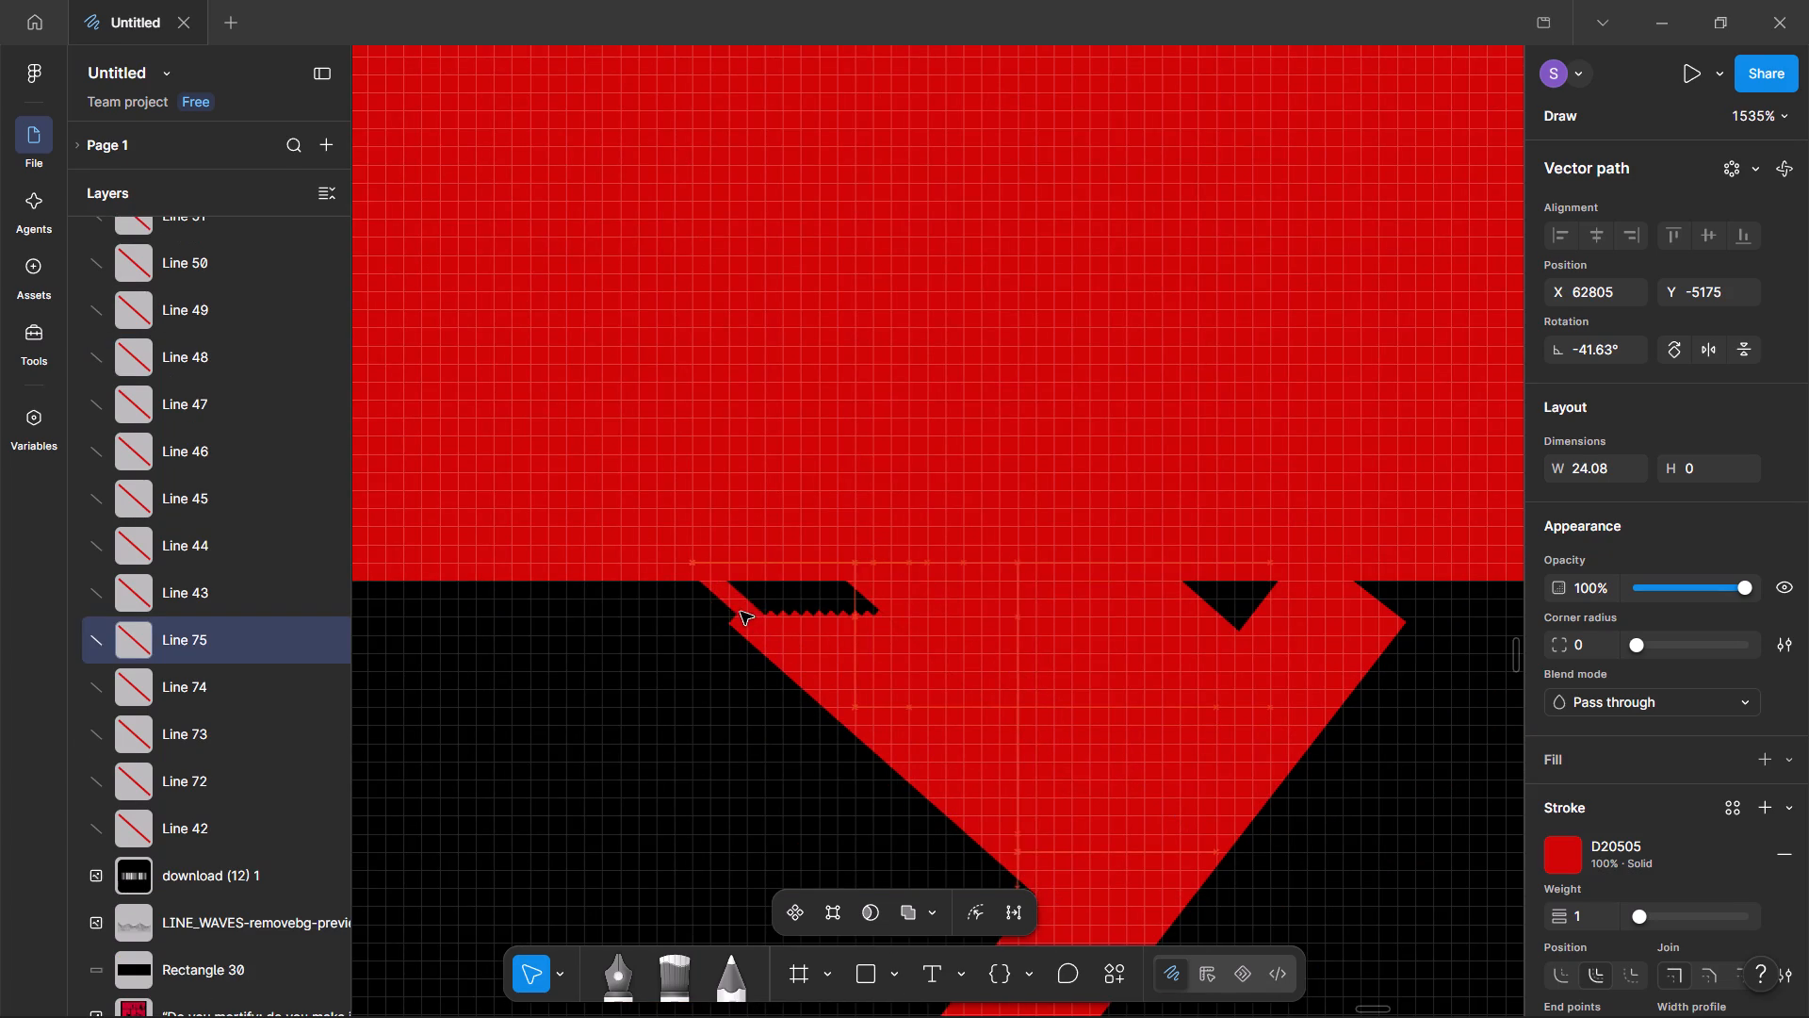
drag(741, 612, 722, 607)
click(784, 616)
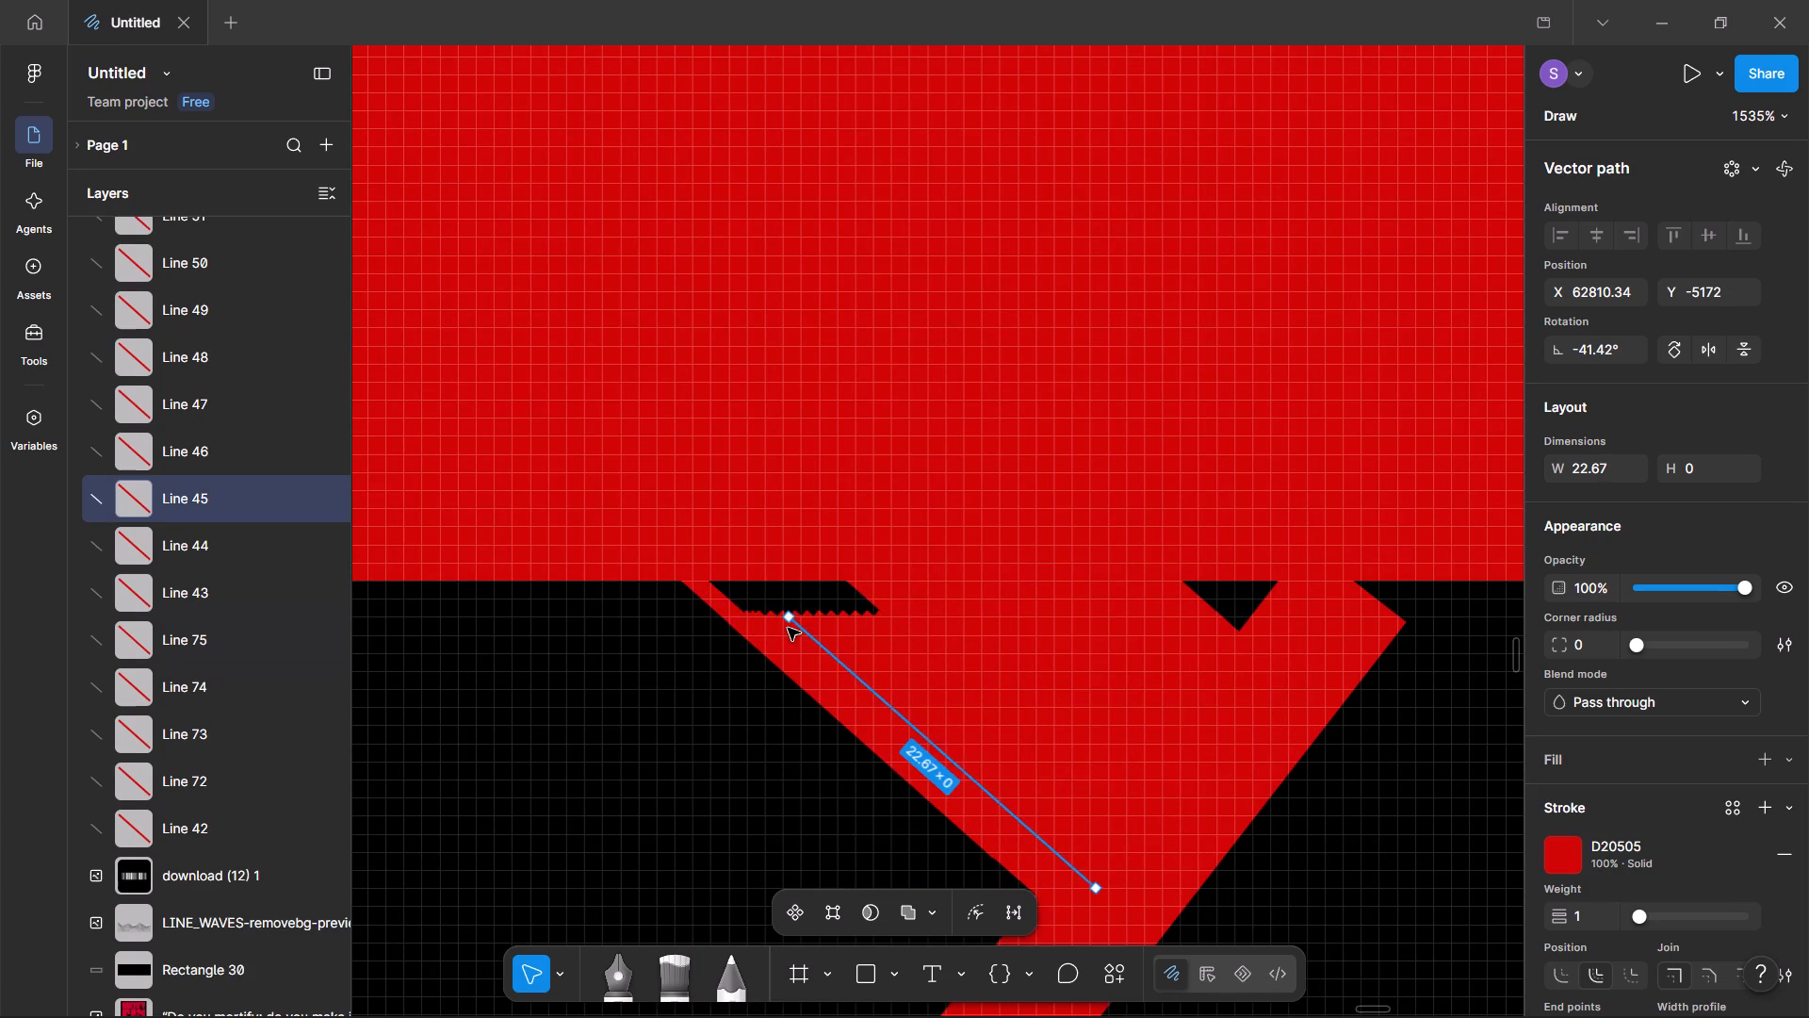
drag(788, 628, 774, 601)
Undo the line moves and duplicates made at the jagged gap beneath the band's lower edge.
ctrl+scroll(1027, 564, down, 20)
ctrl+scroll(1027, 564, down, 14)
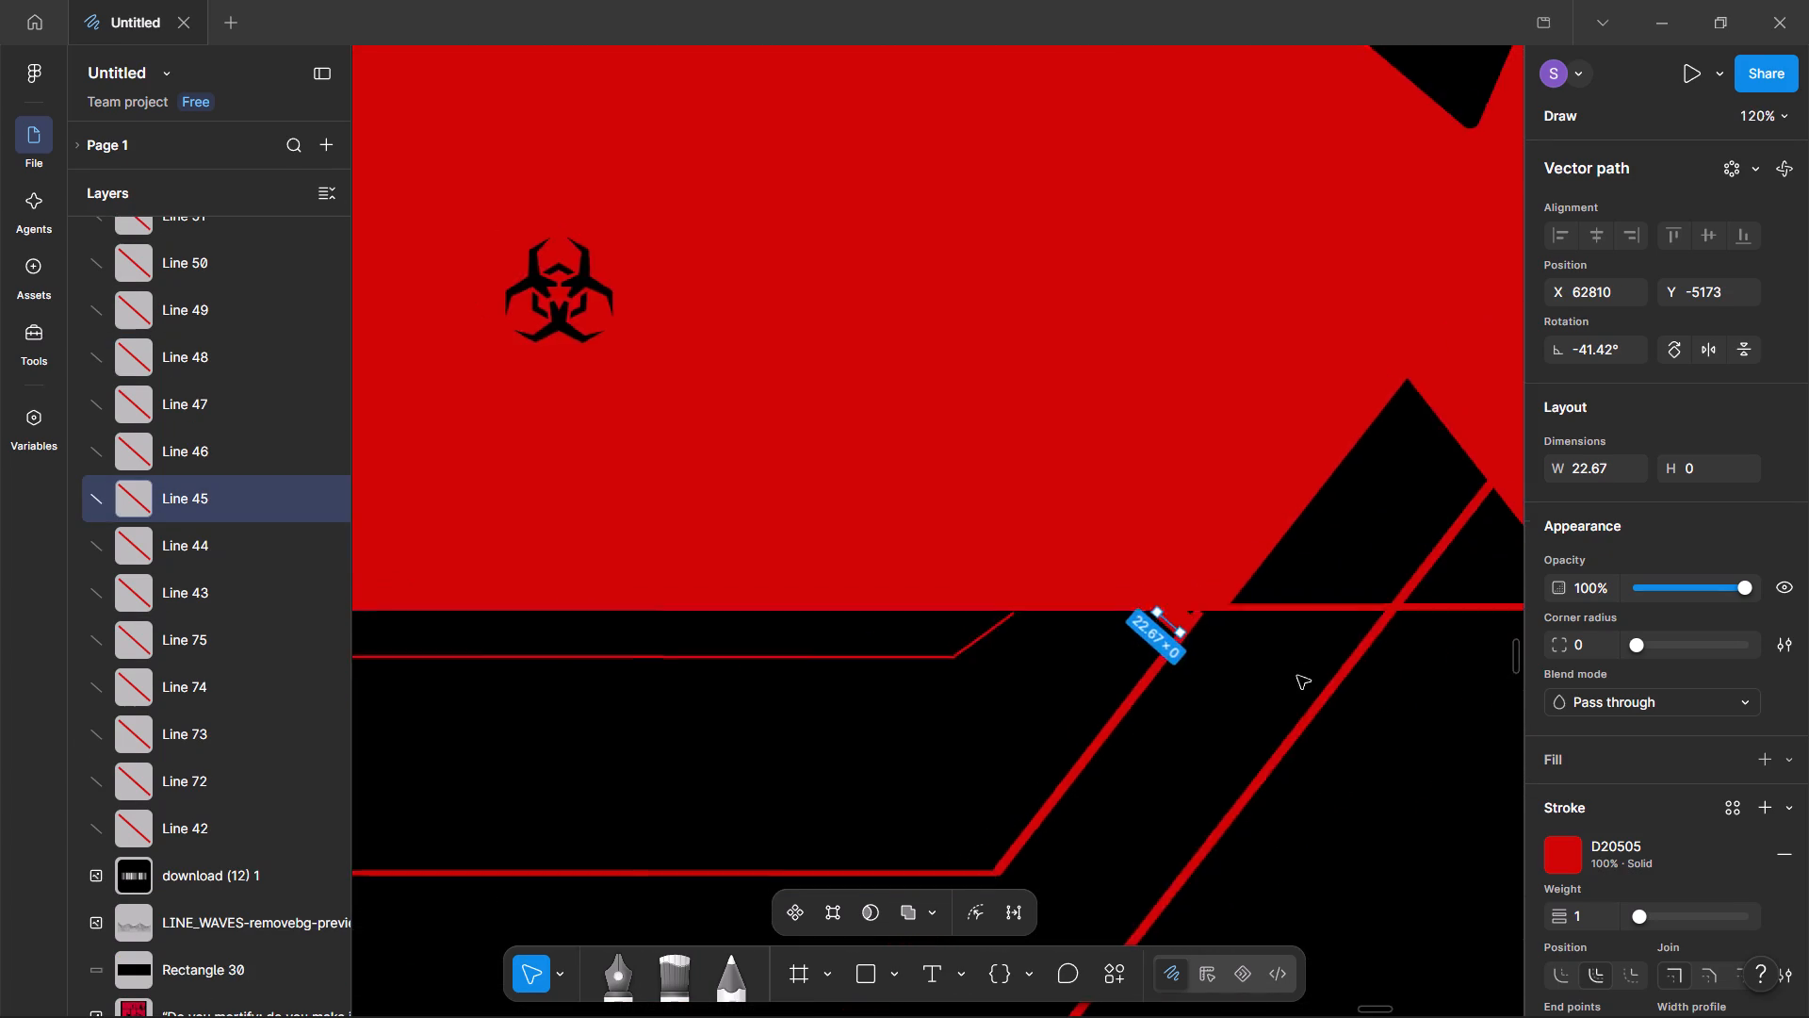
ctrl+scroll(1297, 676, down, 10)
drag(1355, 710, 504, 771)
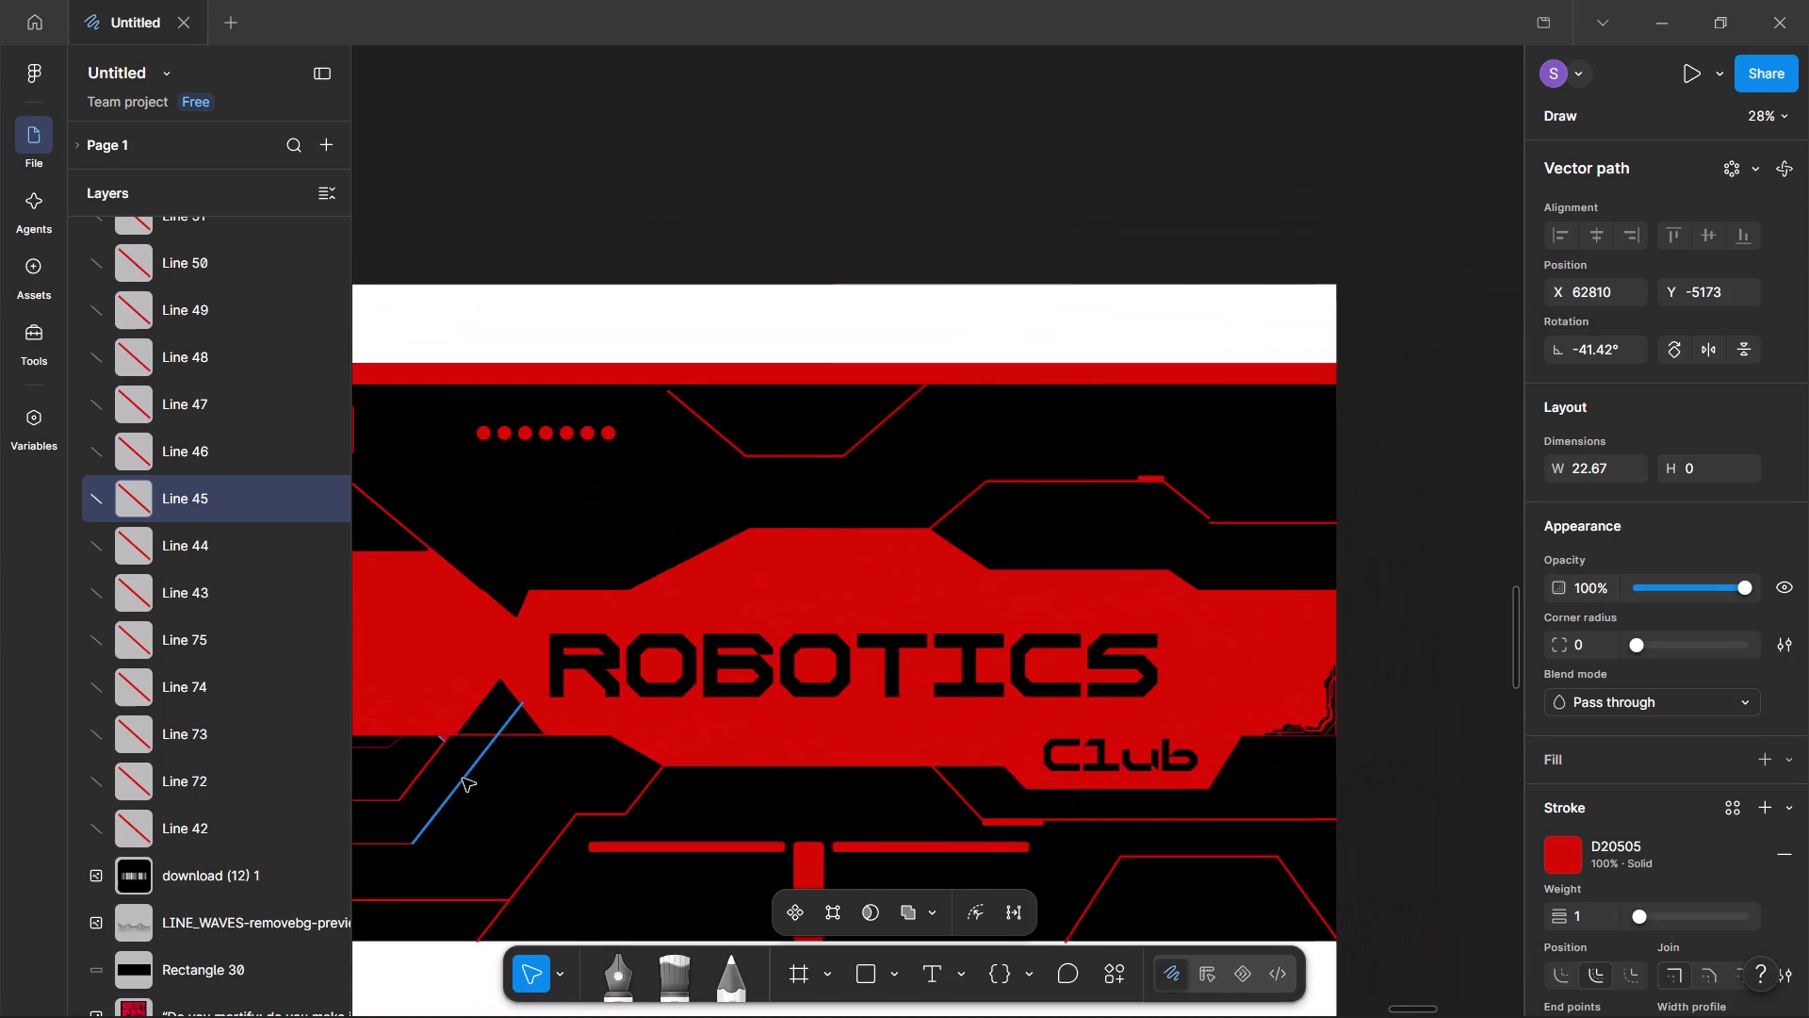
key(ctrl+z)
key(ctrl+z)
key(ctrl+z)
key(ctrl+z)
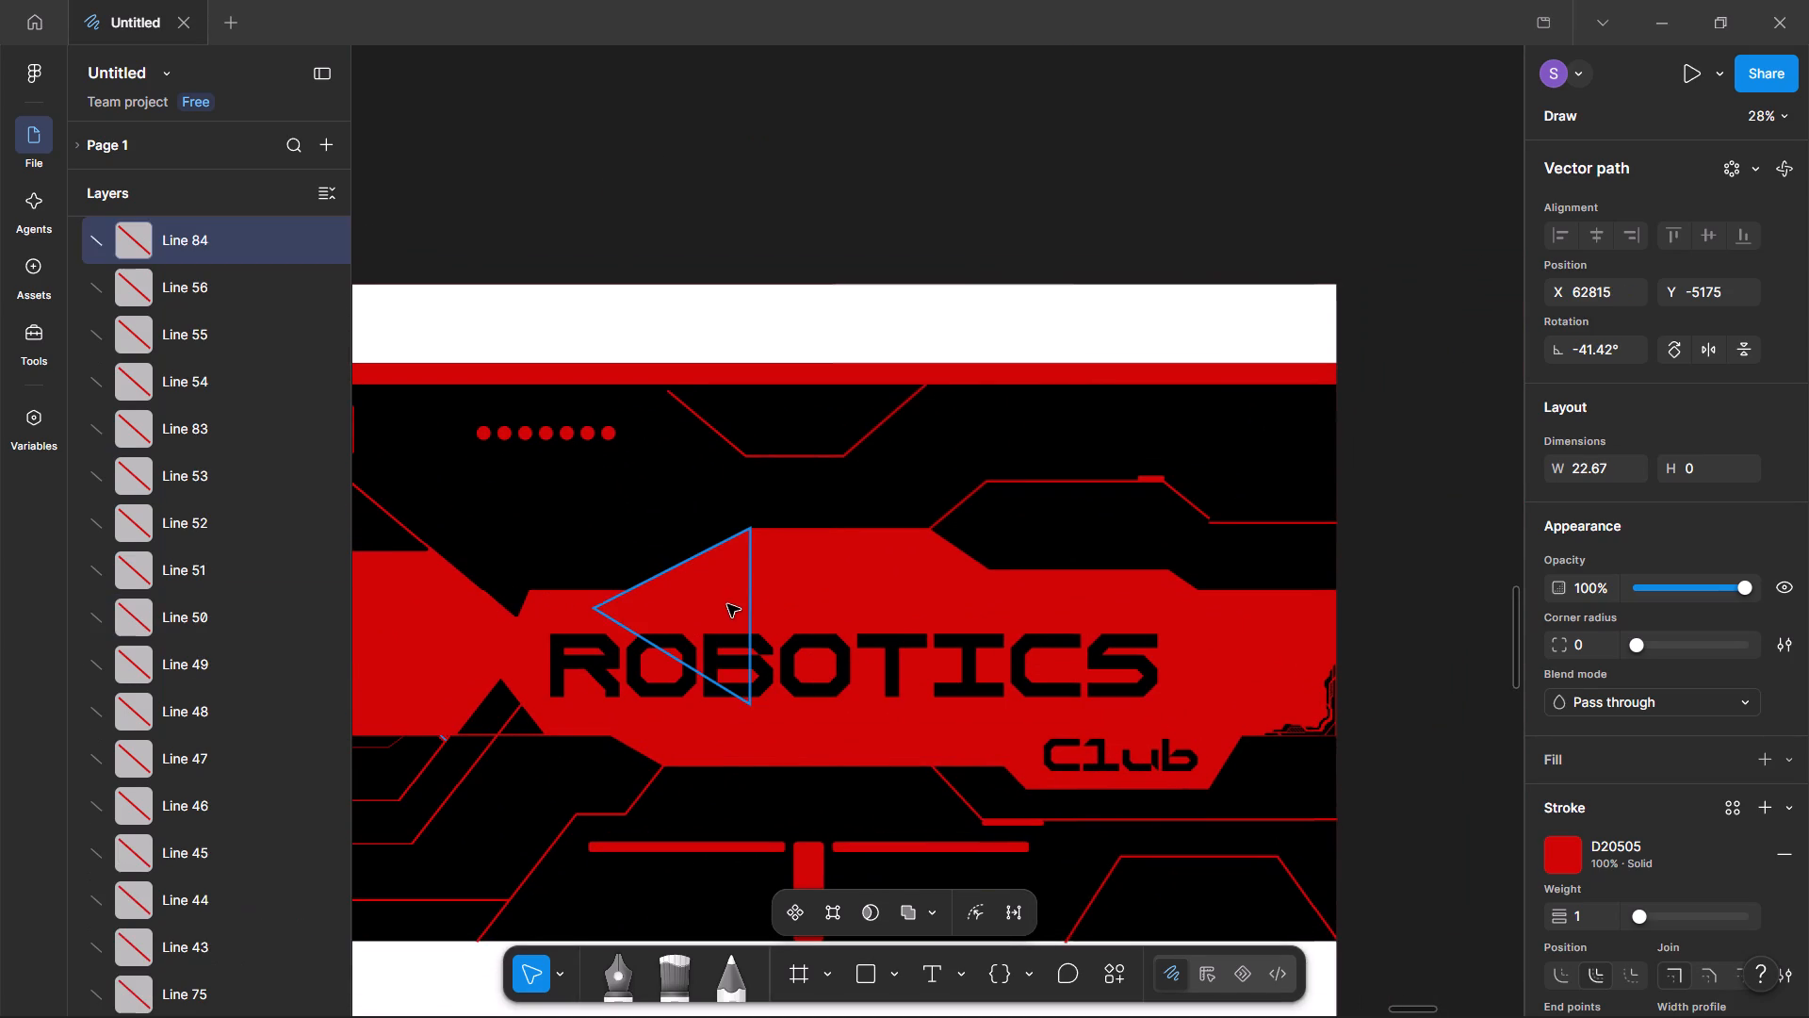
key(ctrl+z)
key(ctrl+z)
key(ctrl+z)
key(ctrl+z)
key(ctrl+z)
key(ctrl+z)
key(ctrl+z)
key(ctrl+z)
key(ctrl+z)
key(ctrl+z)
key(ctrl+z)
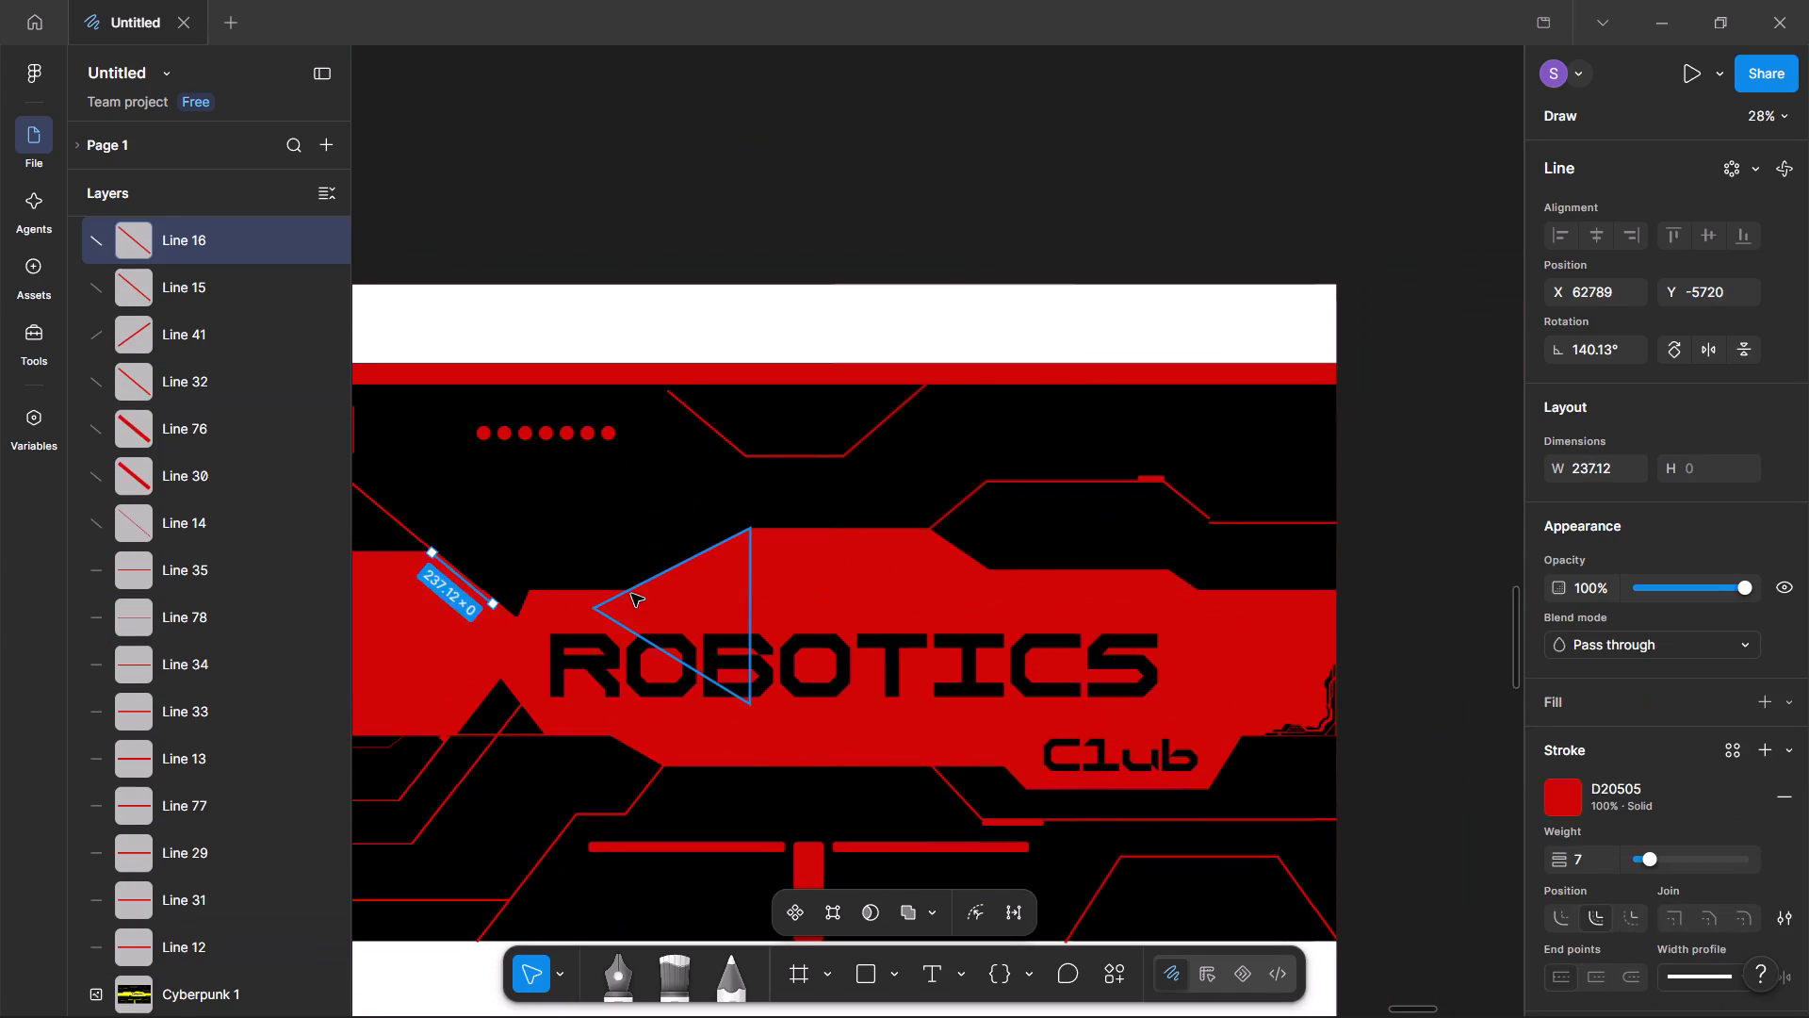
Undo the earlier line moves and duplicates along the notch's descending diagonal, back to the edits of the Rectangle 32 component.
key(ctrl+z)
key(ctrl+z)
key(ctrl+z)
key(ctrl+z)
key(ctrl+z)
key(ctrl+z)
key(ctrl+z)
key(ctrl+z)
key(ctrl+z)
key(ctrl+z)
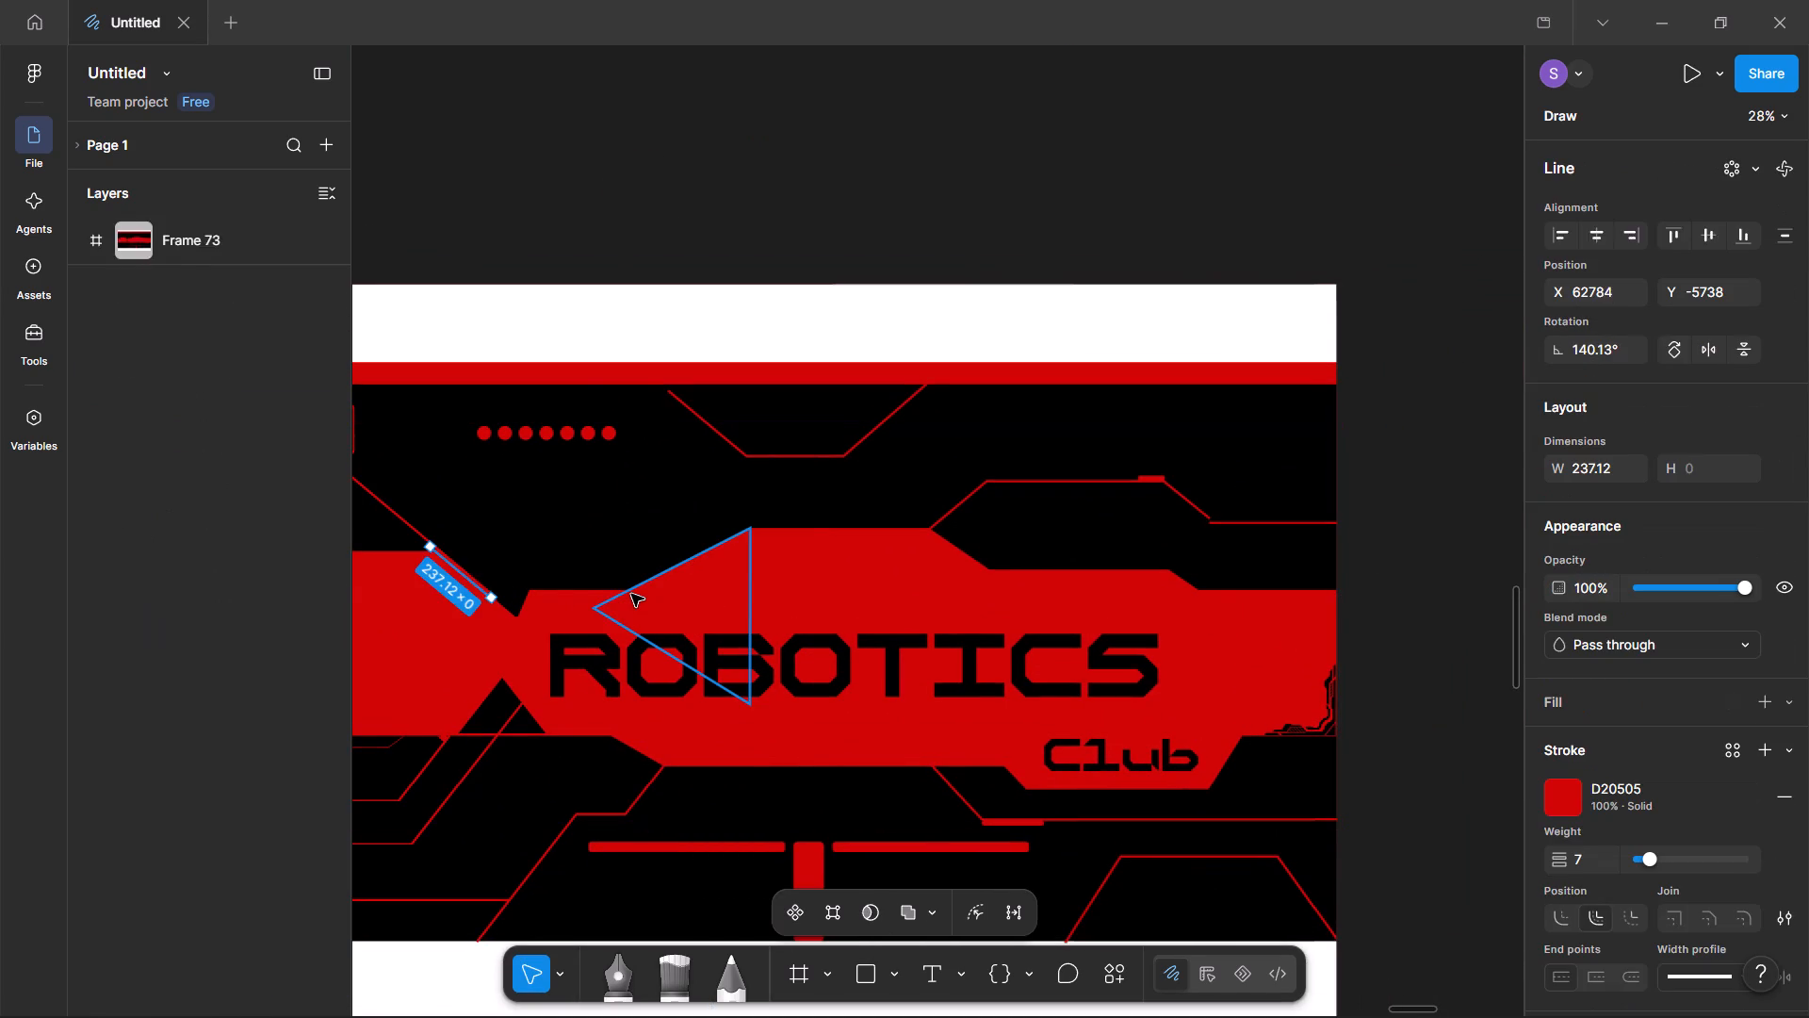
key(ctrl+z)
key(ctrl+z)
key(ctrl+z)
key(ctrl+z)
key(ctrl+z)
key(ctrl+z)
key(ctrl+z)
key(ctrl+z)
key(ctrl+z)
key(ctrl+z)
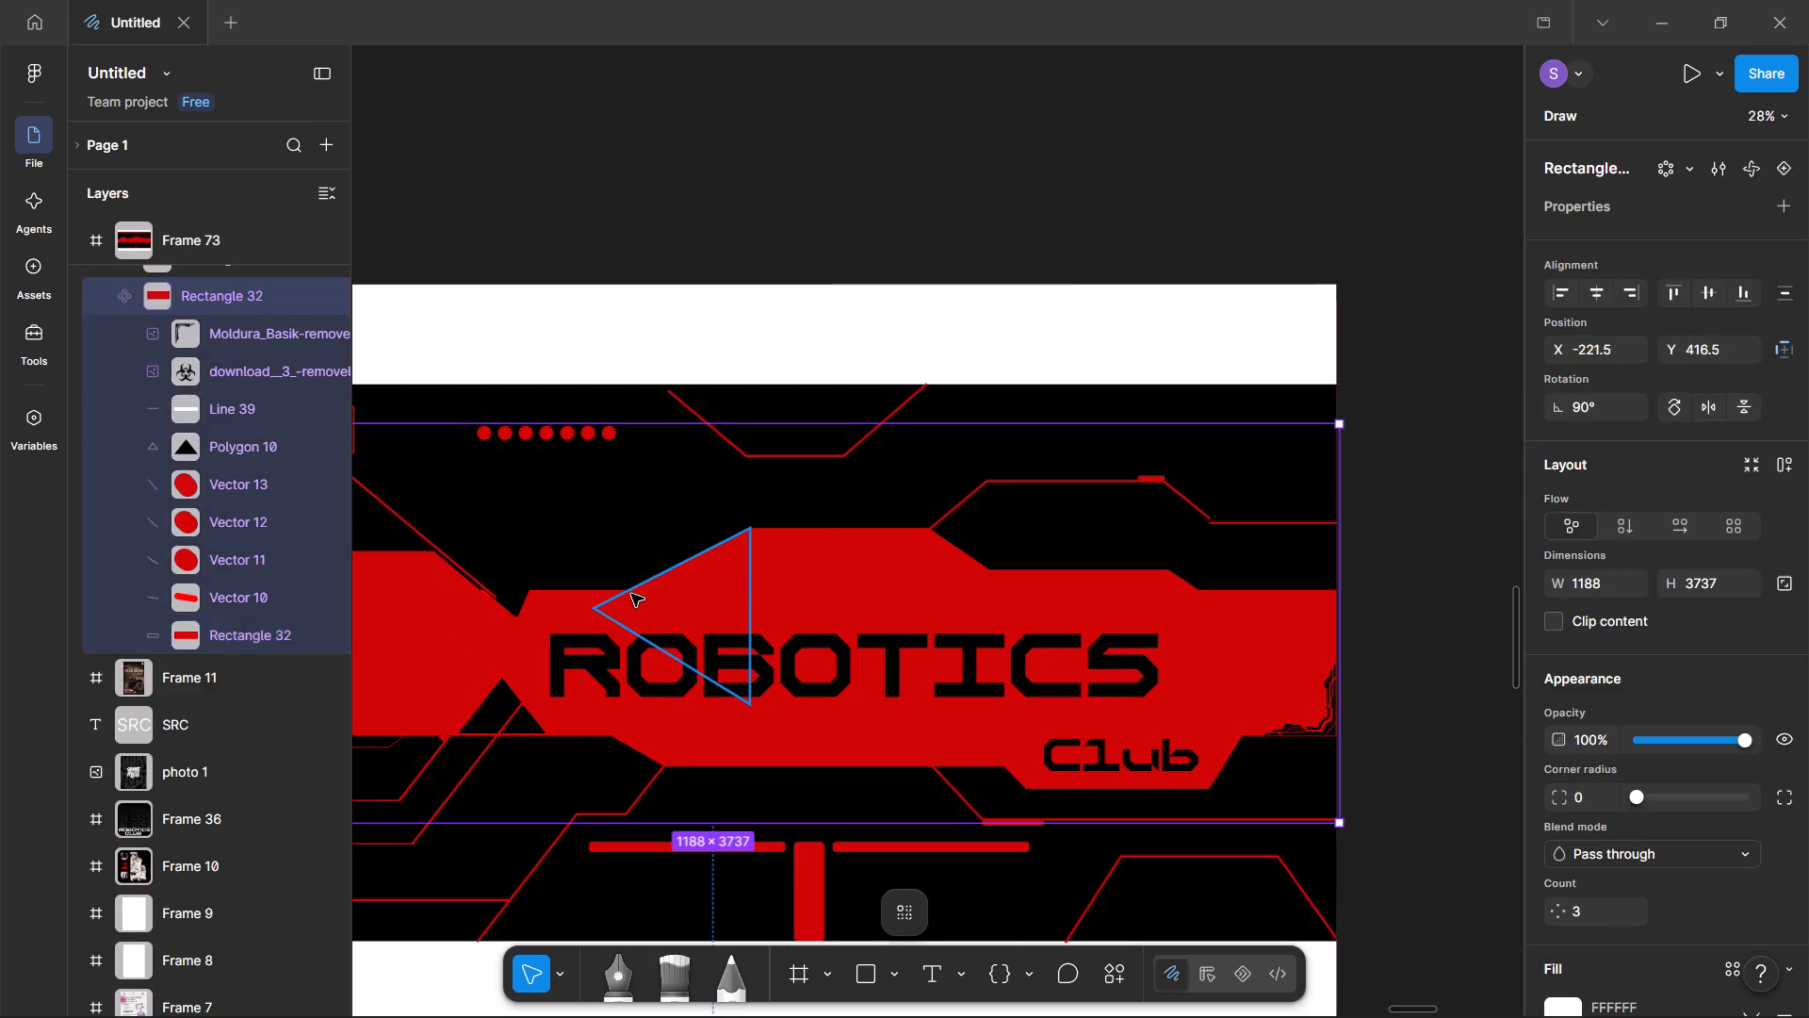
Undo the earlier placements of the thin red lines along the notch's descending diagonal, back to the state before Line 26 was moved.
key(ctrl+z)
drag(633, 588, 1053, 537)
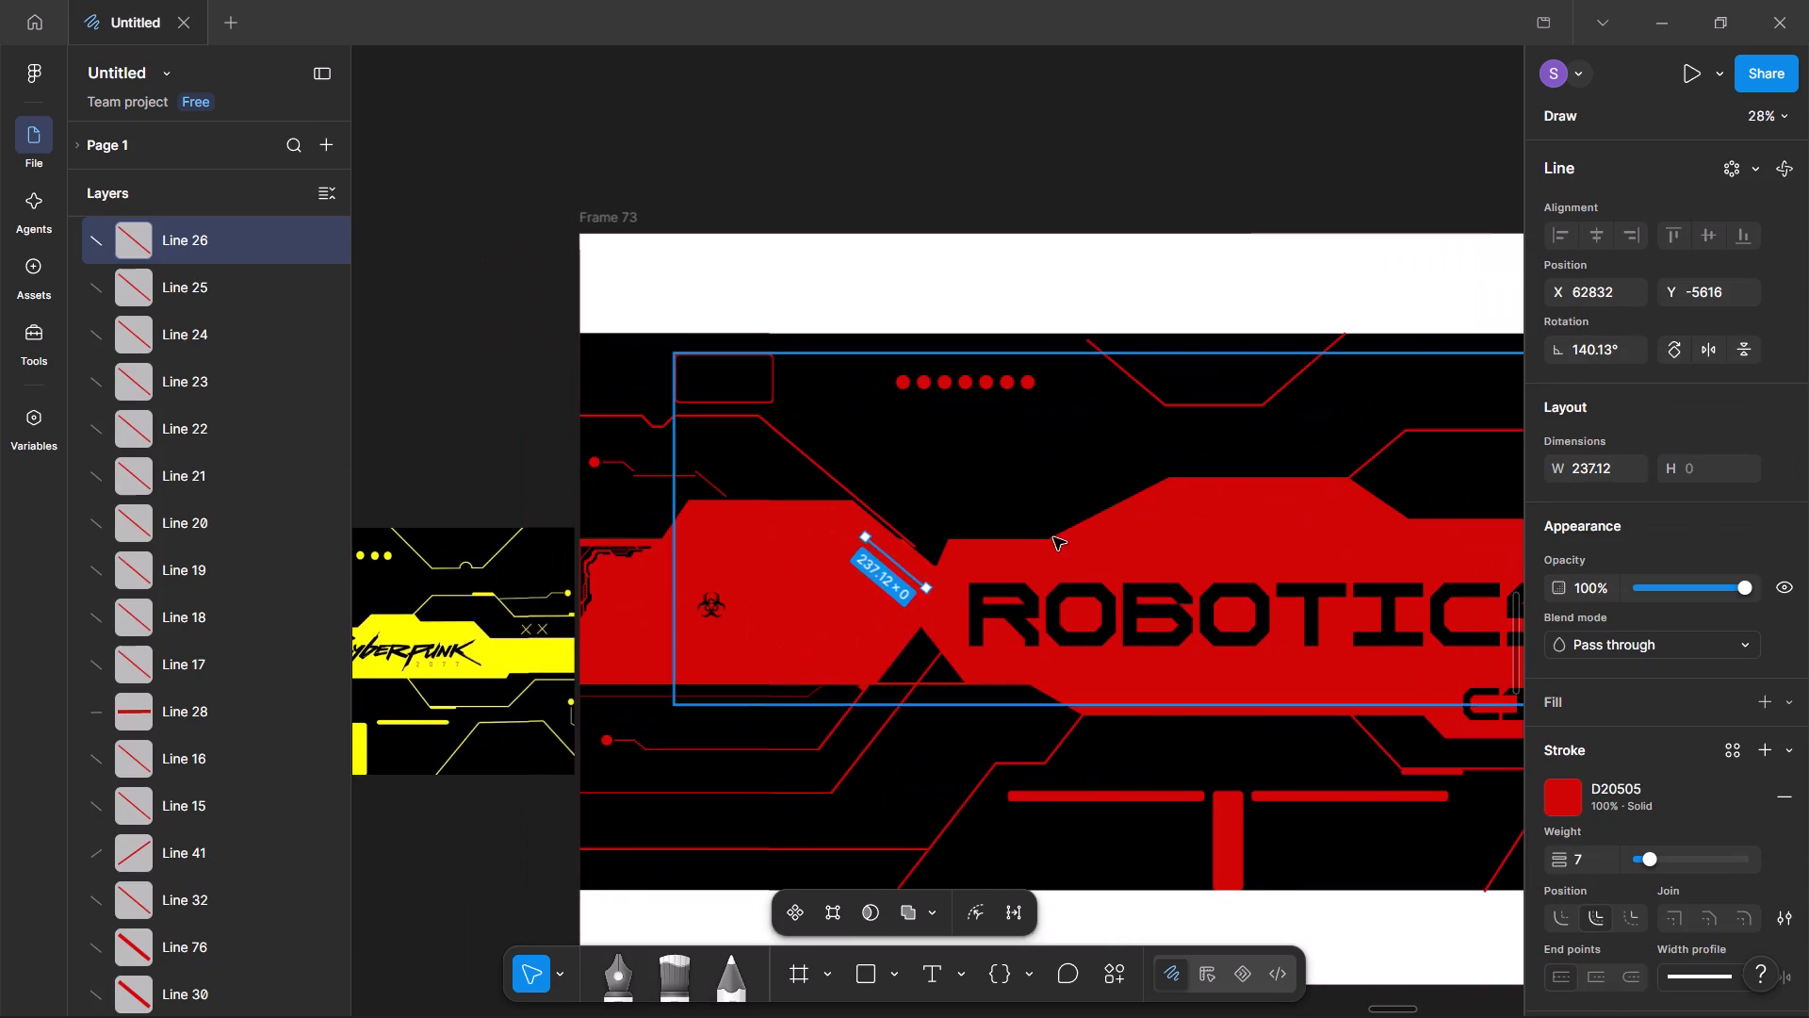
click(1135, 138)
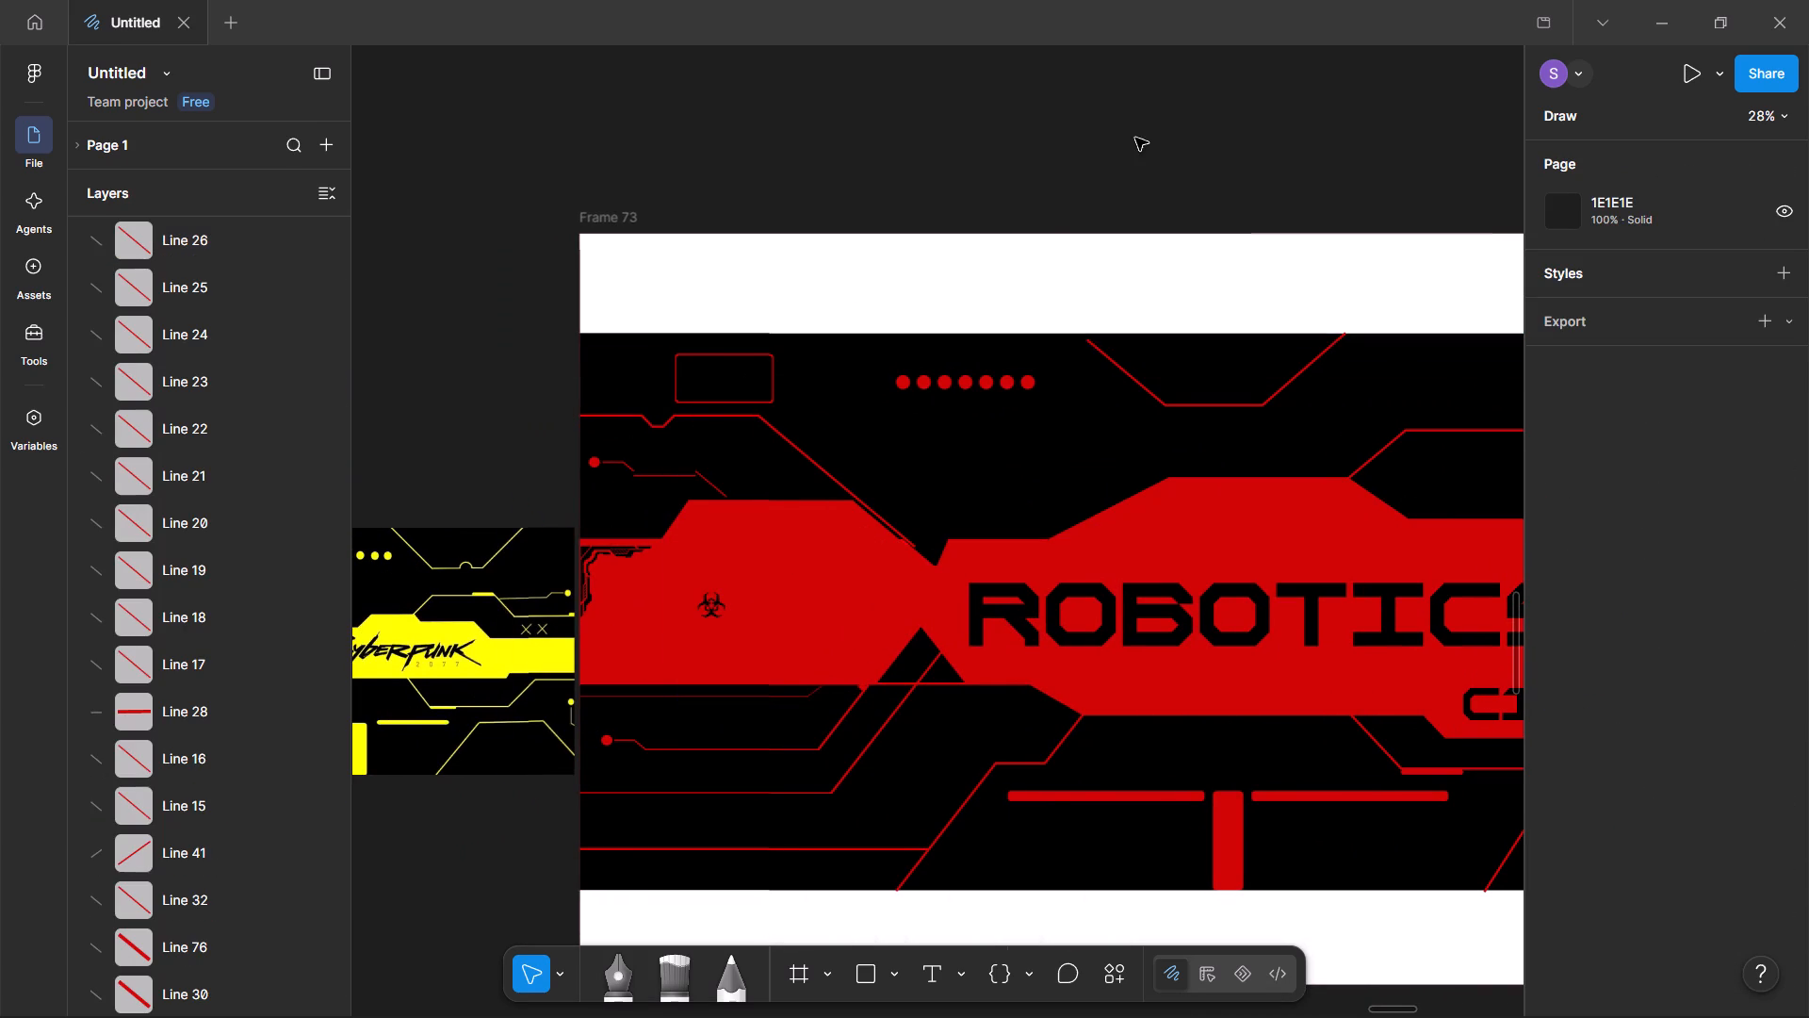
drag(742, 324, 278, 419)
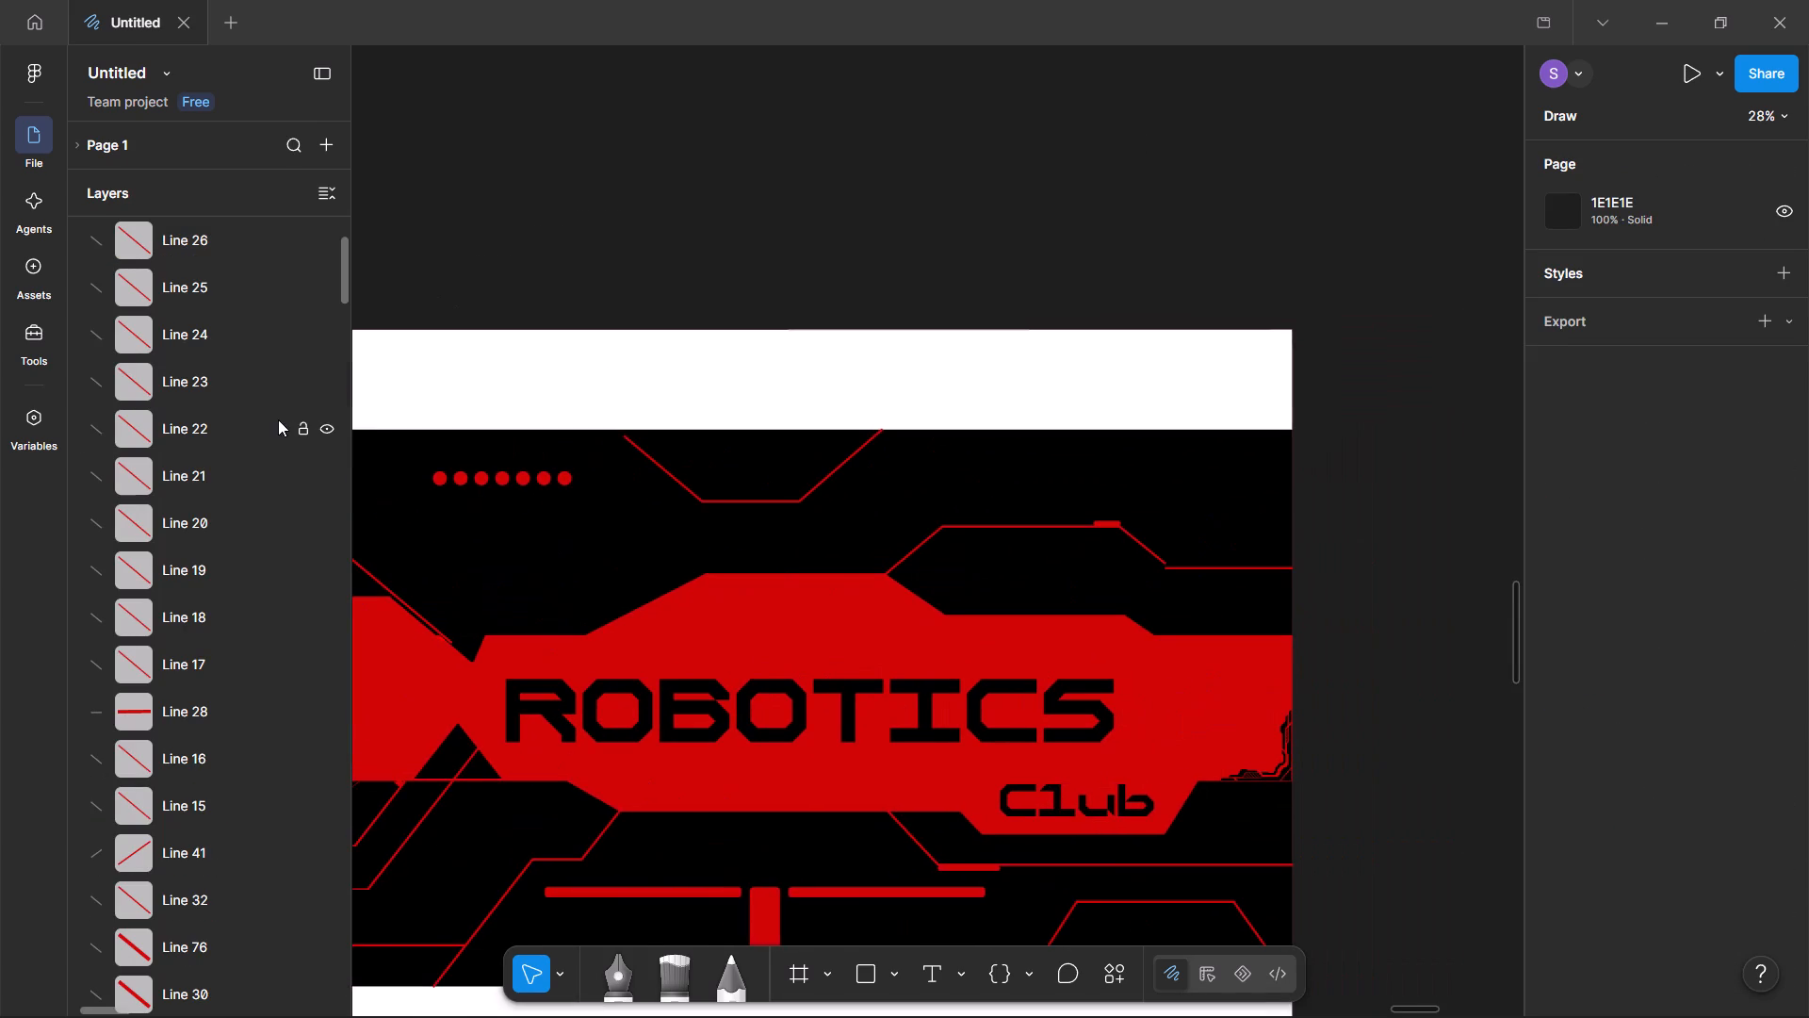
drag(278, 419, 815, 389)
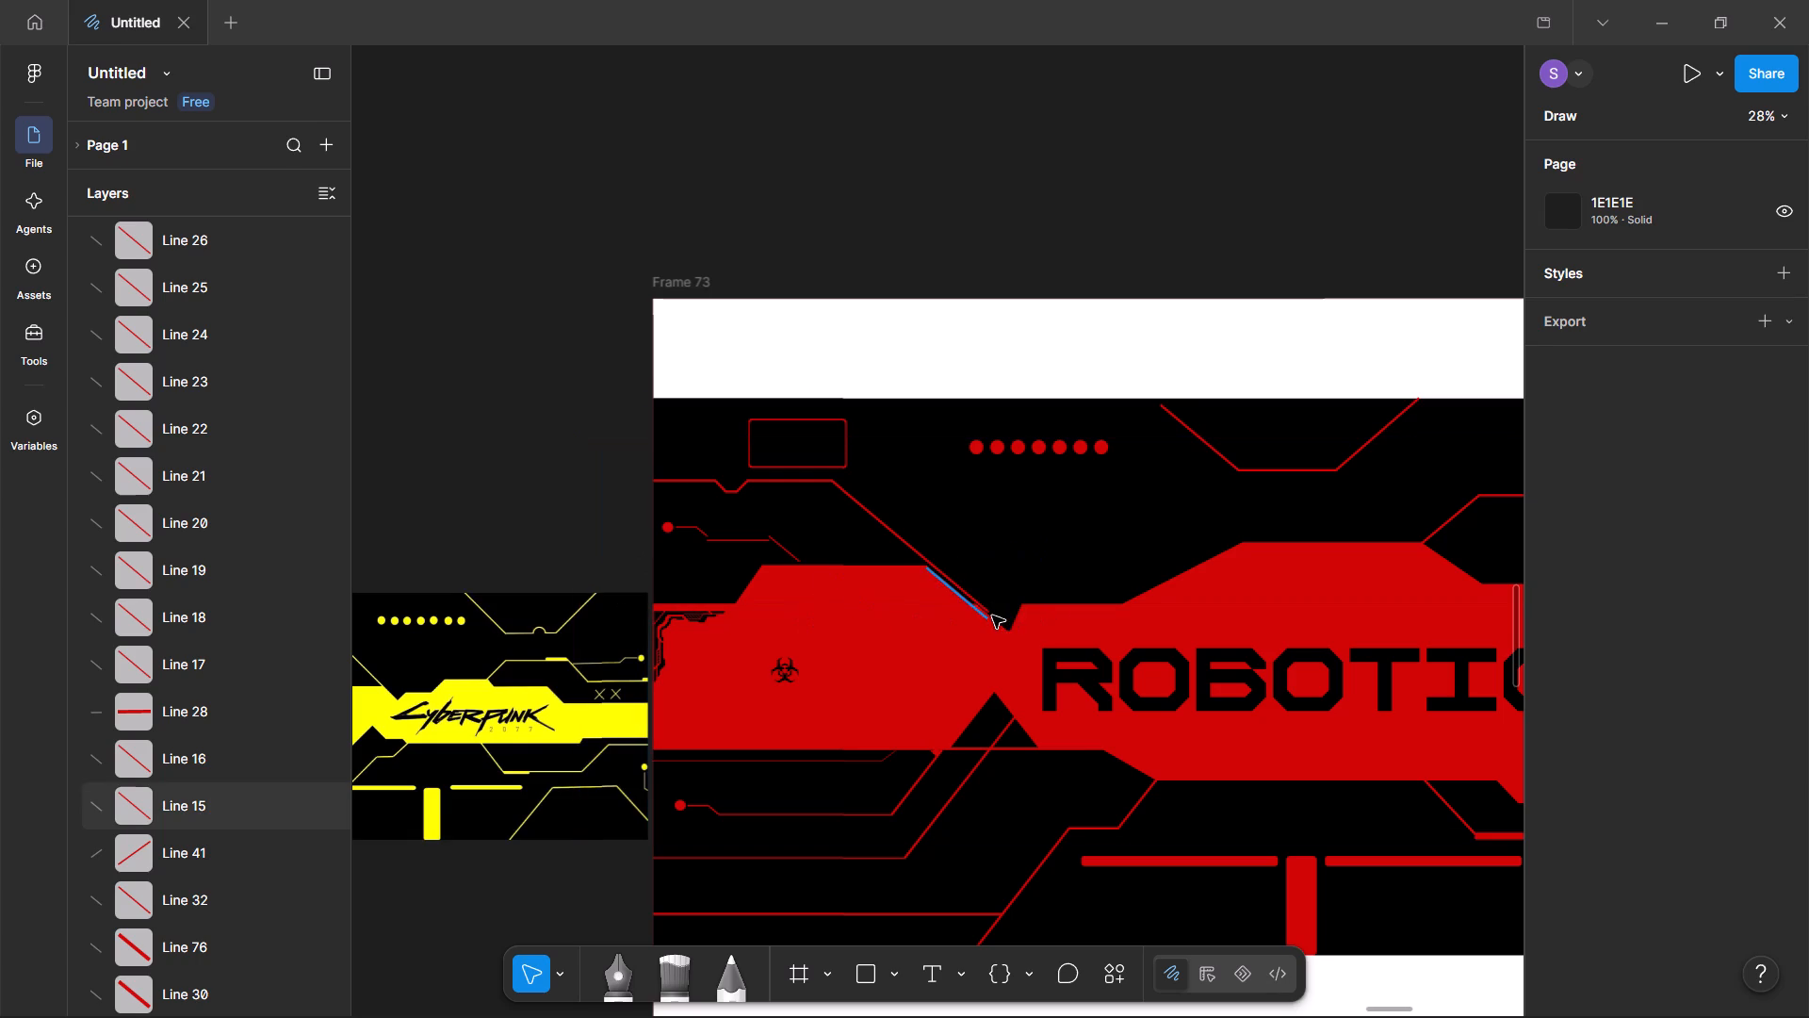
key(ctrl+z)
key(ctrl+z)
key(ctrl+z)
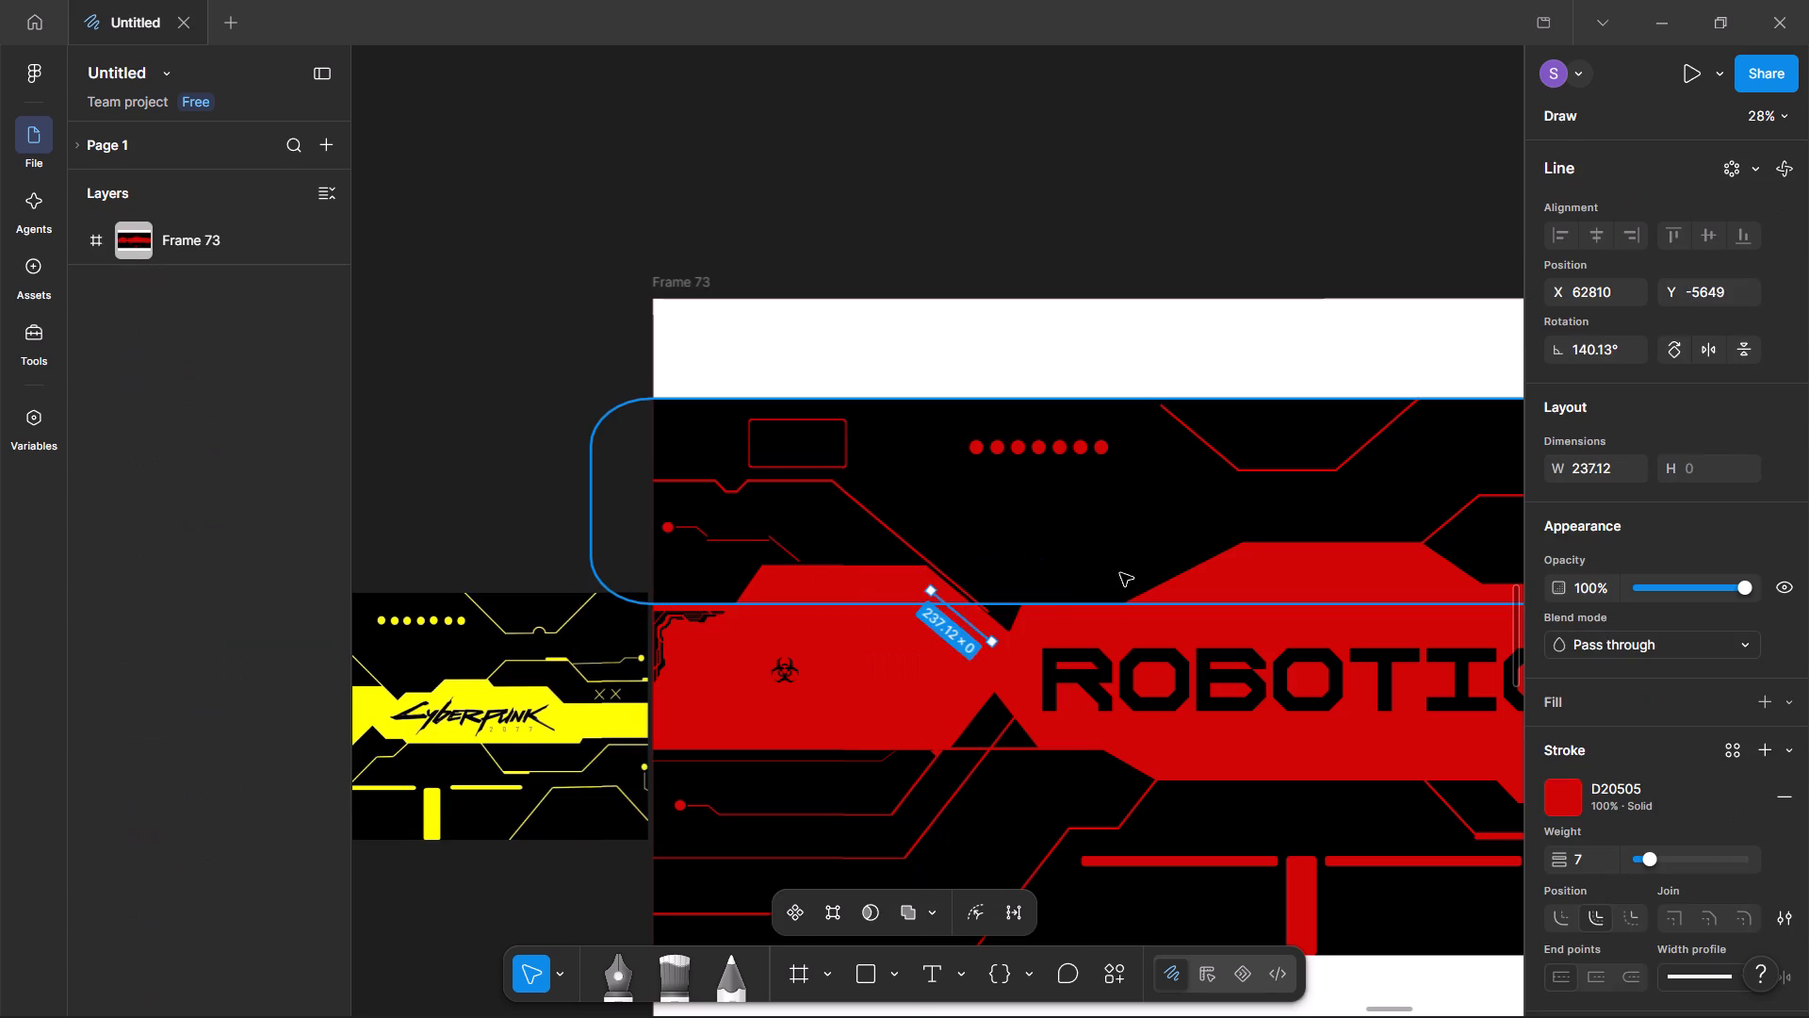
key(ctrl+z)
key(ctrl+z)
key(ctrl+z)
key(ctrl+z)
key(ctrl+z)
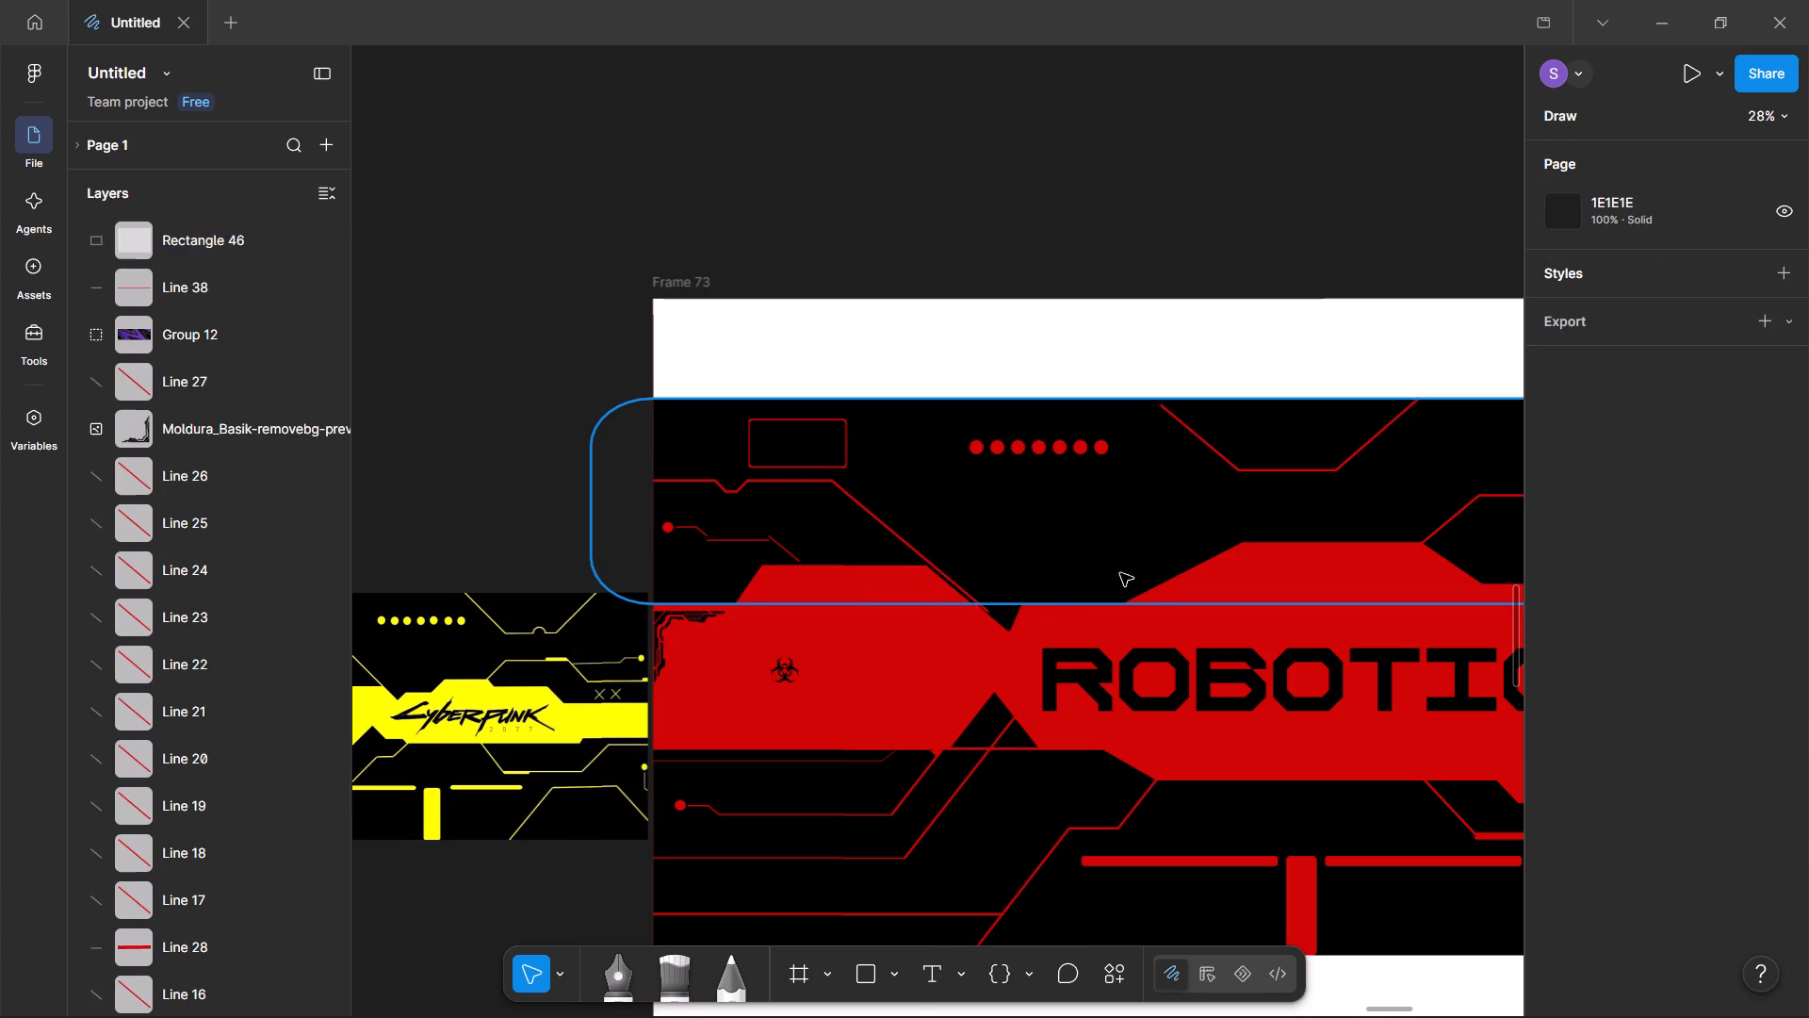
Undo the trial text entries and the grey Rectangle 46, back to the small text inside Frame 73.
key(ctrl+z)
key(ctrl+z)
key(ctrl+z)
key(ctrl+z)
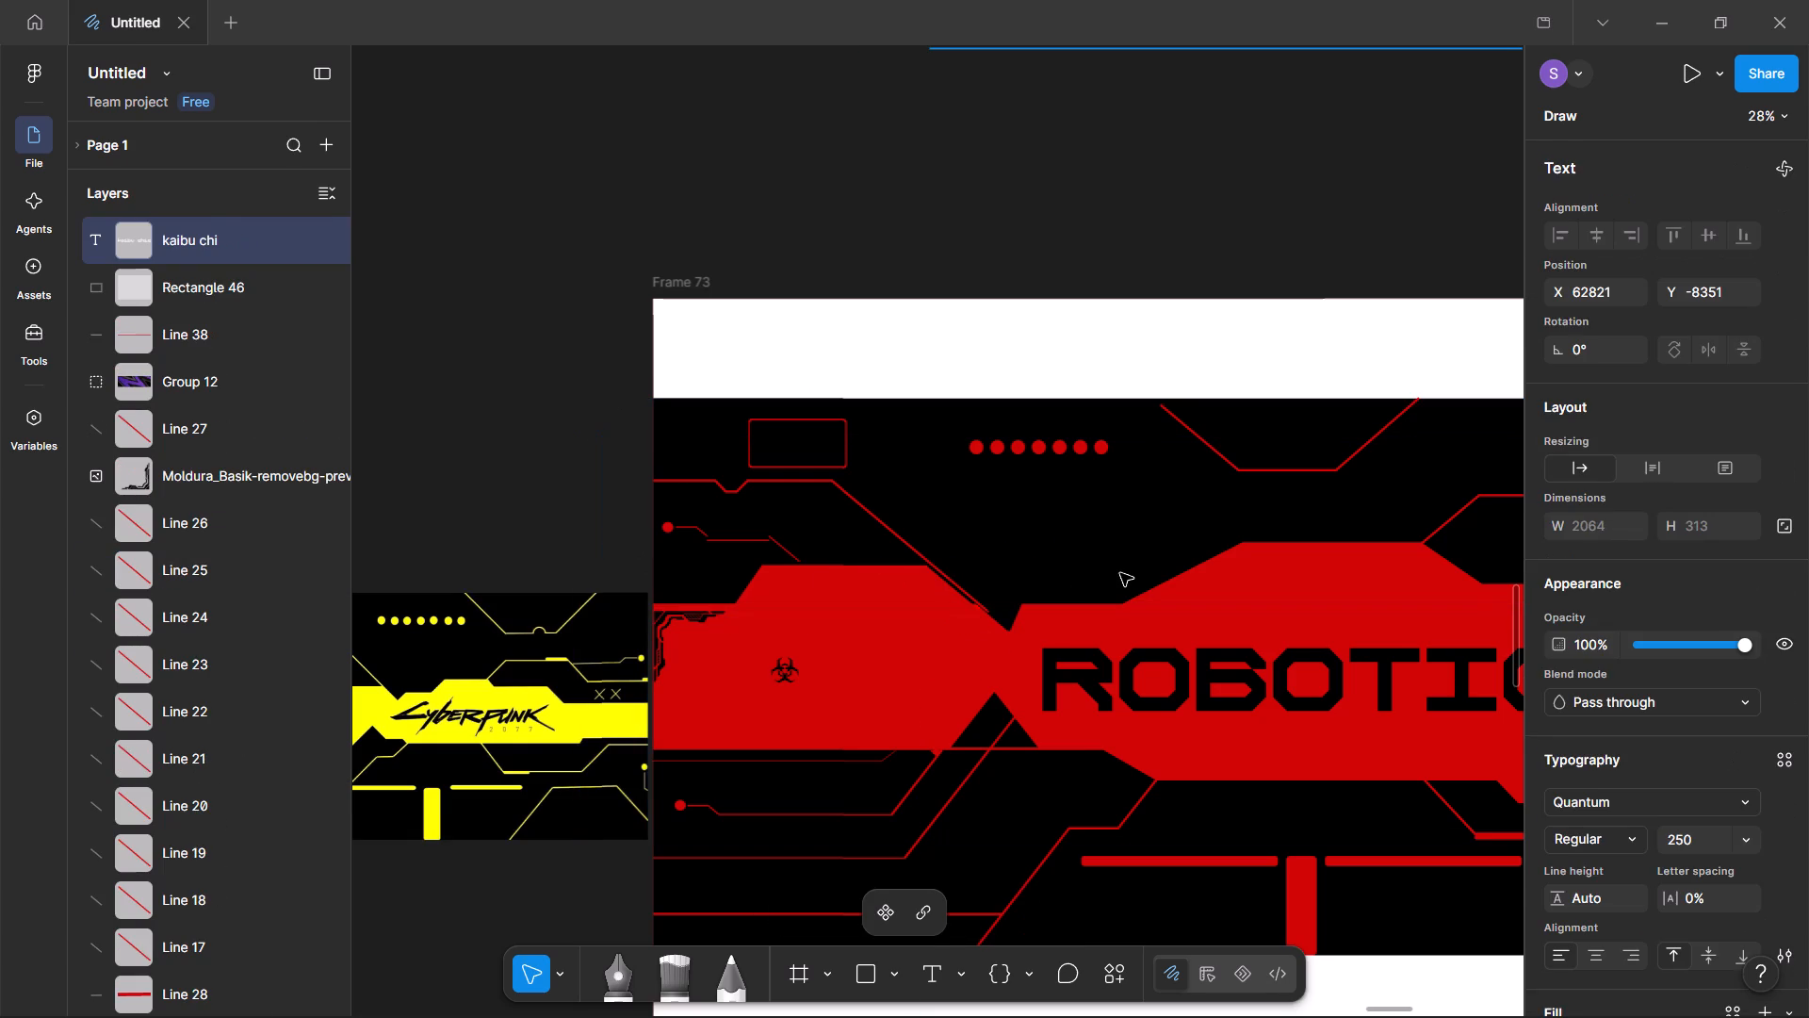
key(ctrl+z)
key(ctrl+z)
key(ctrl+z)
key(ctrl+z)
key(ctrl+z)
key(ctrl+z)
key(ctrl+z)
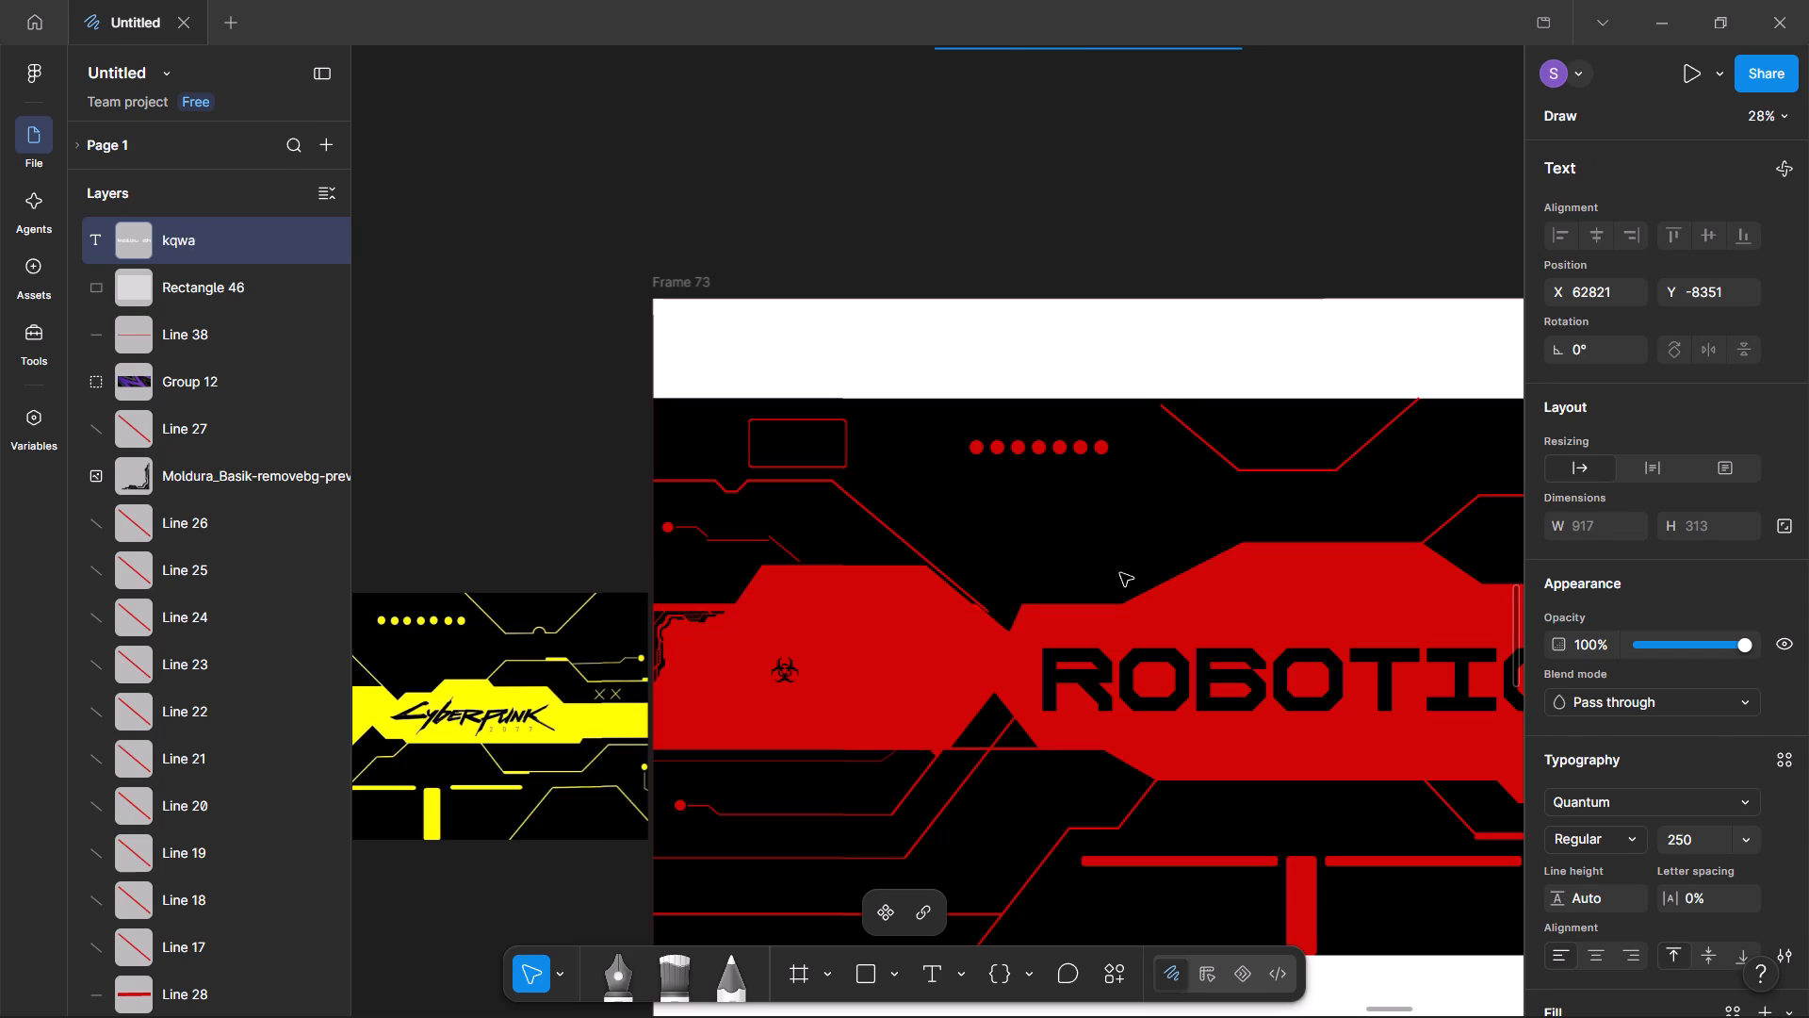
key(ctrl+z)
key(ctrl+z)
key(ctrl+z)
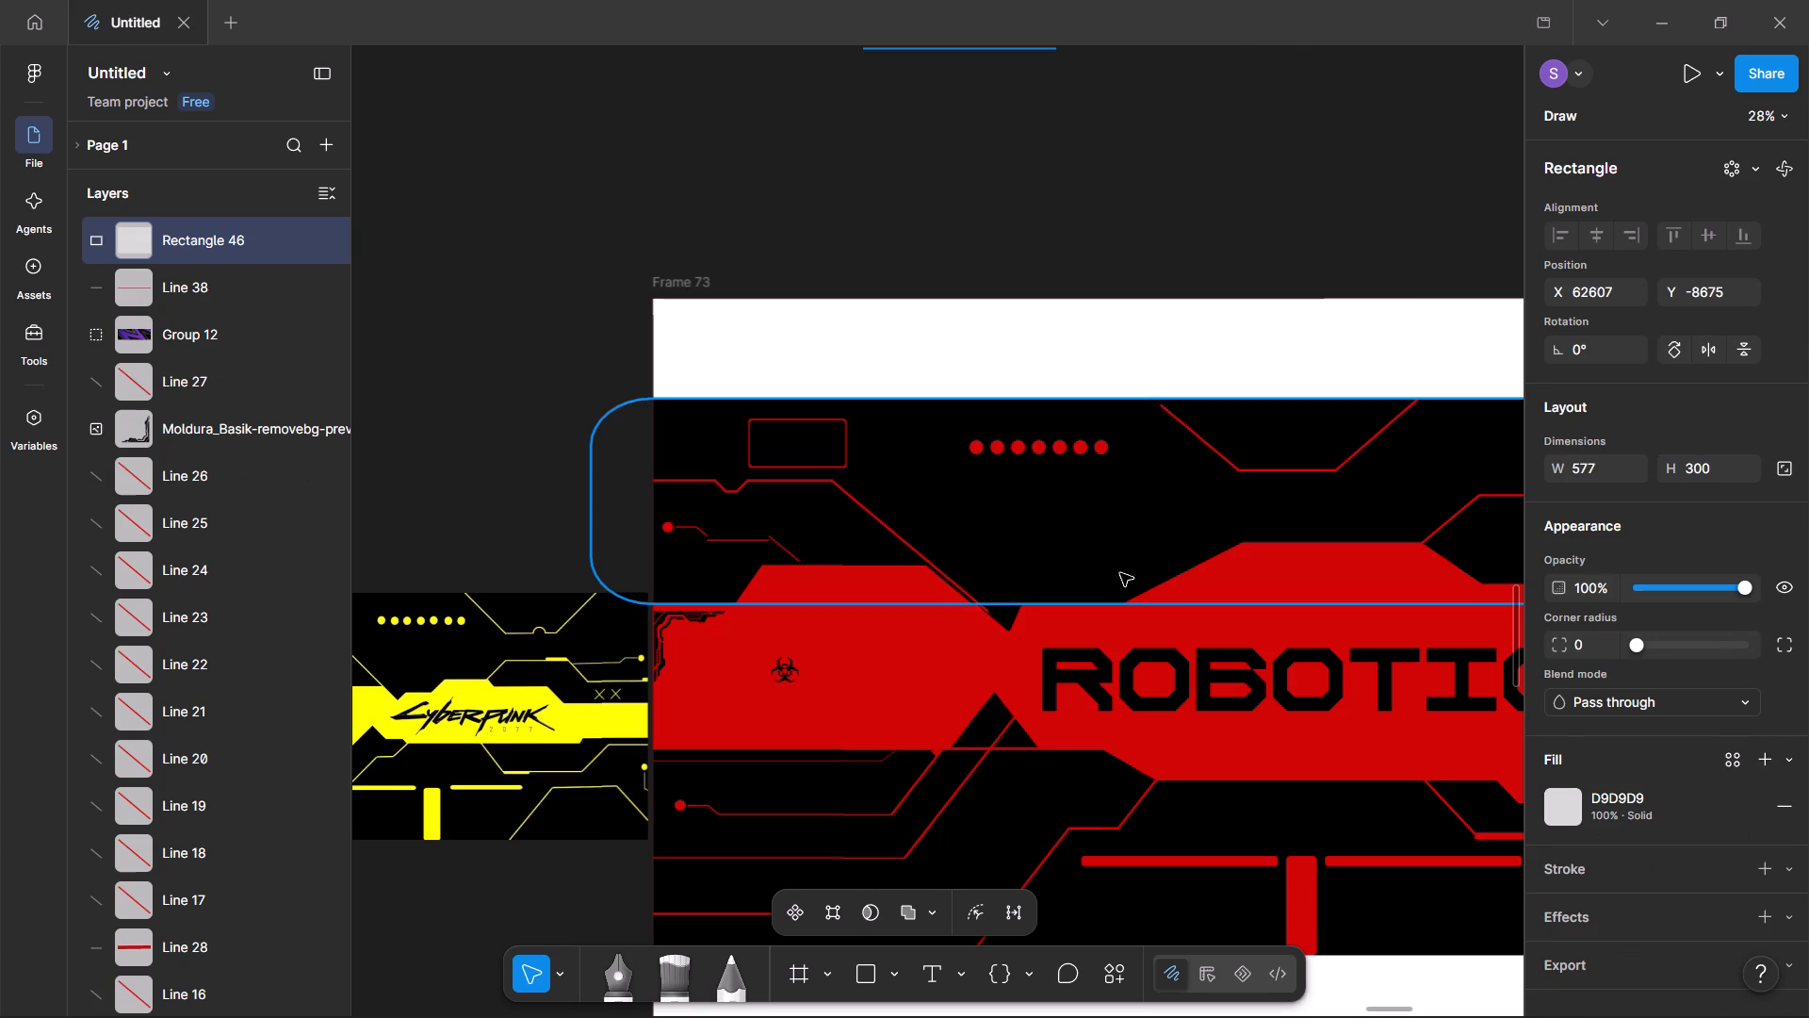
key(ctrl+z)
key(ctrl+z)
key(ctrl+z)
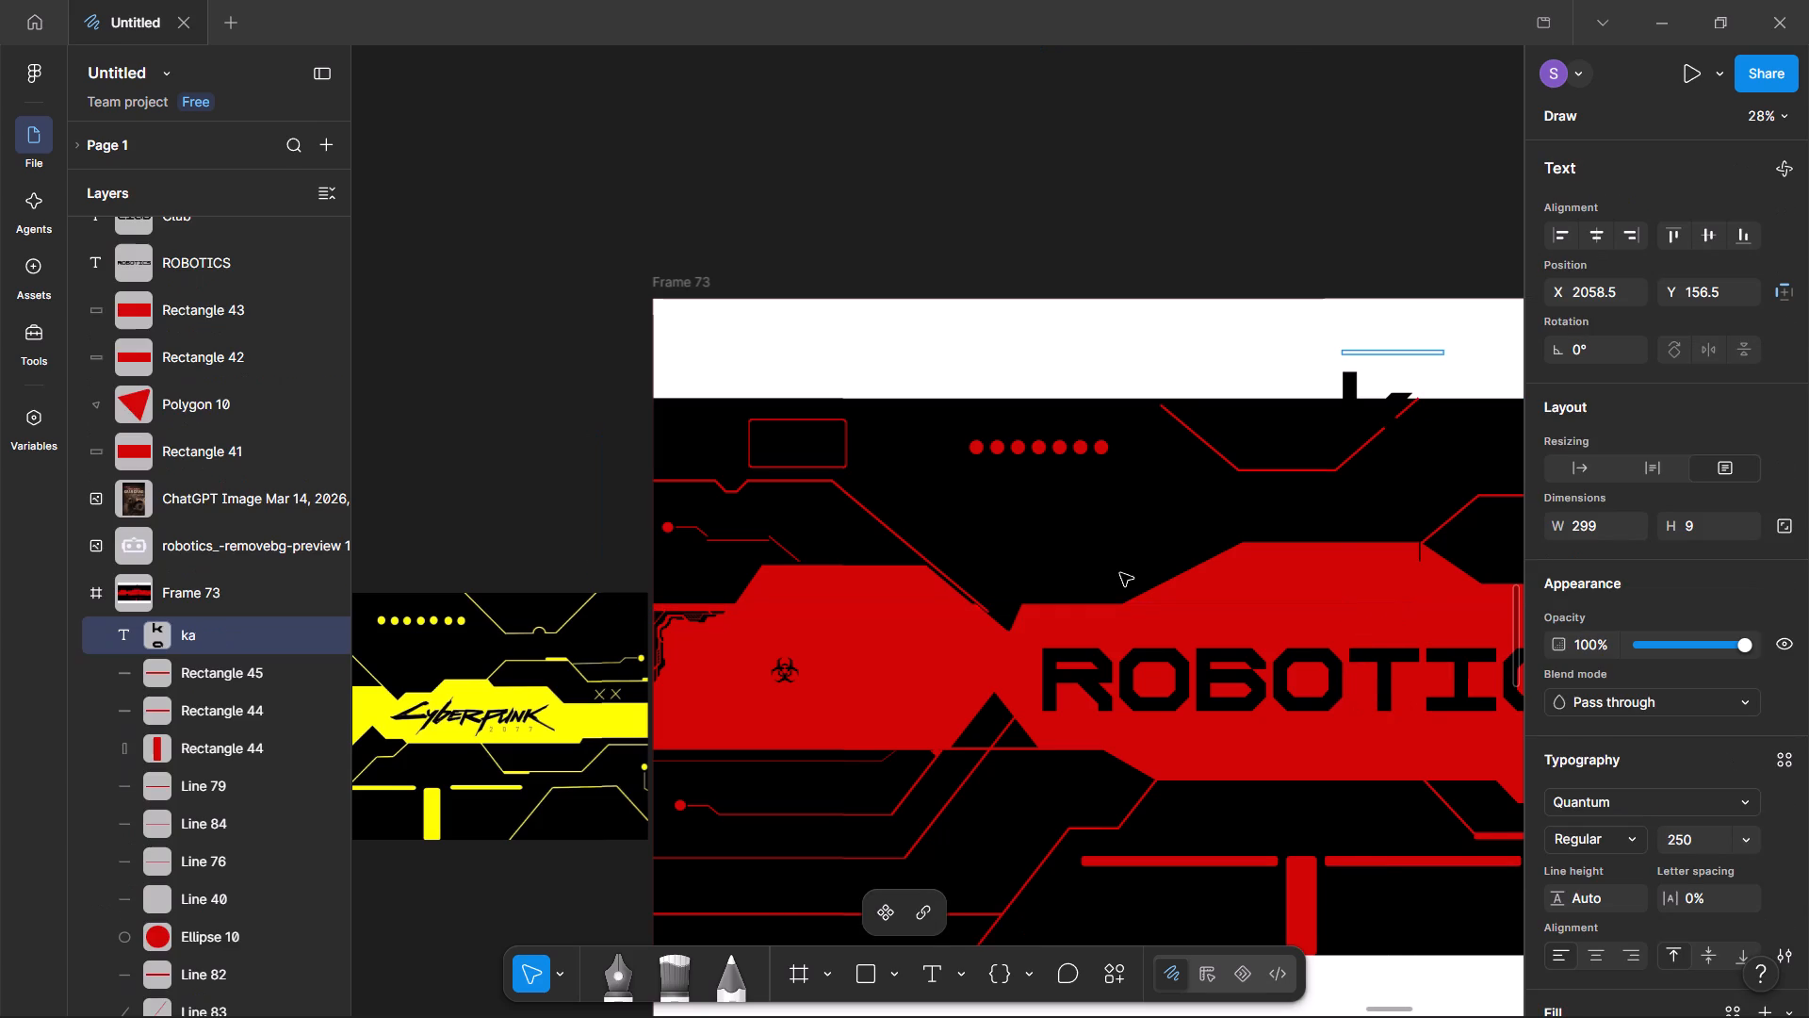
Undo the earlier edits to the banner's upper artwork, including the biohazard image, Line 34 and Rectangle 34.
key(ctrl+z)
key(ctrl+z)
key(ctrl+z)
key(ctrl+z)
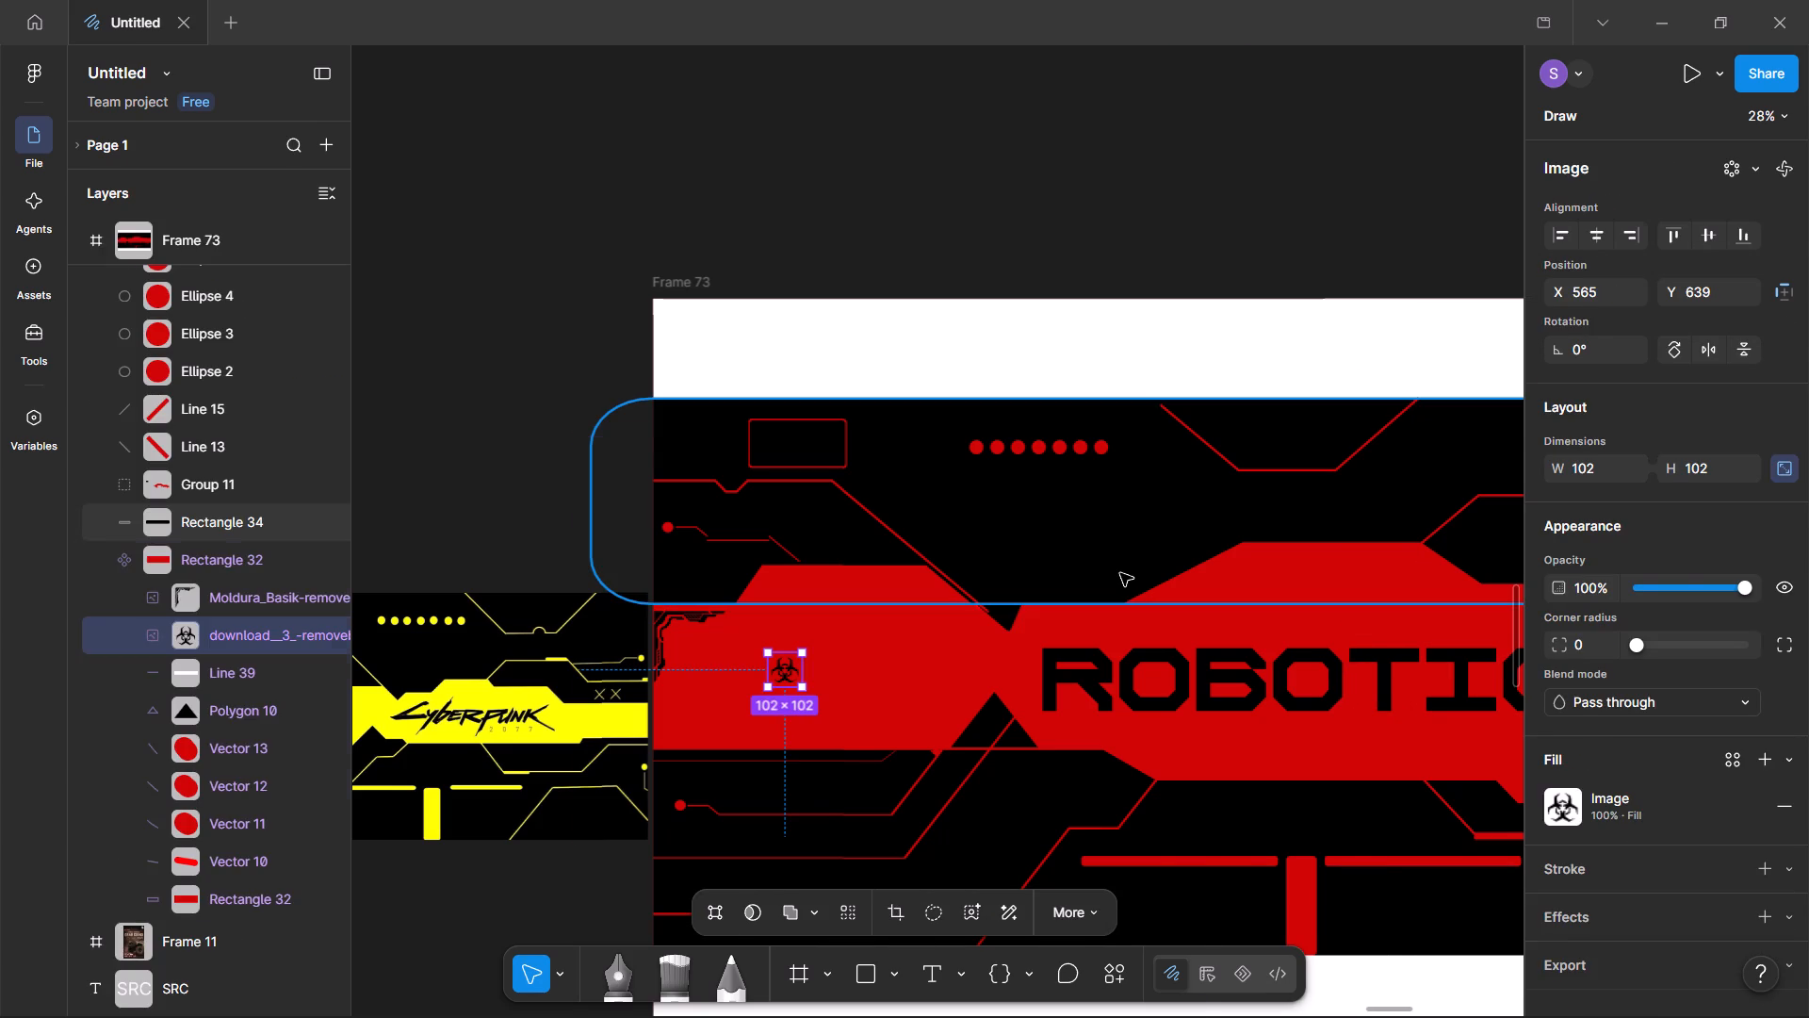
key(ctrl+z)
key(ctrl+z)
key(ctrl+z)
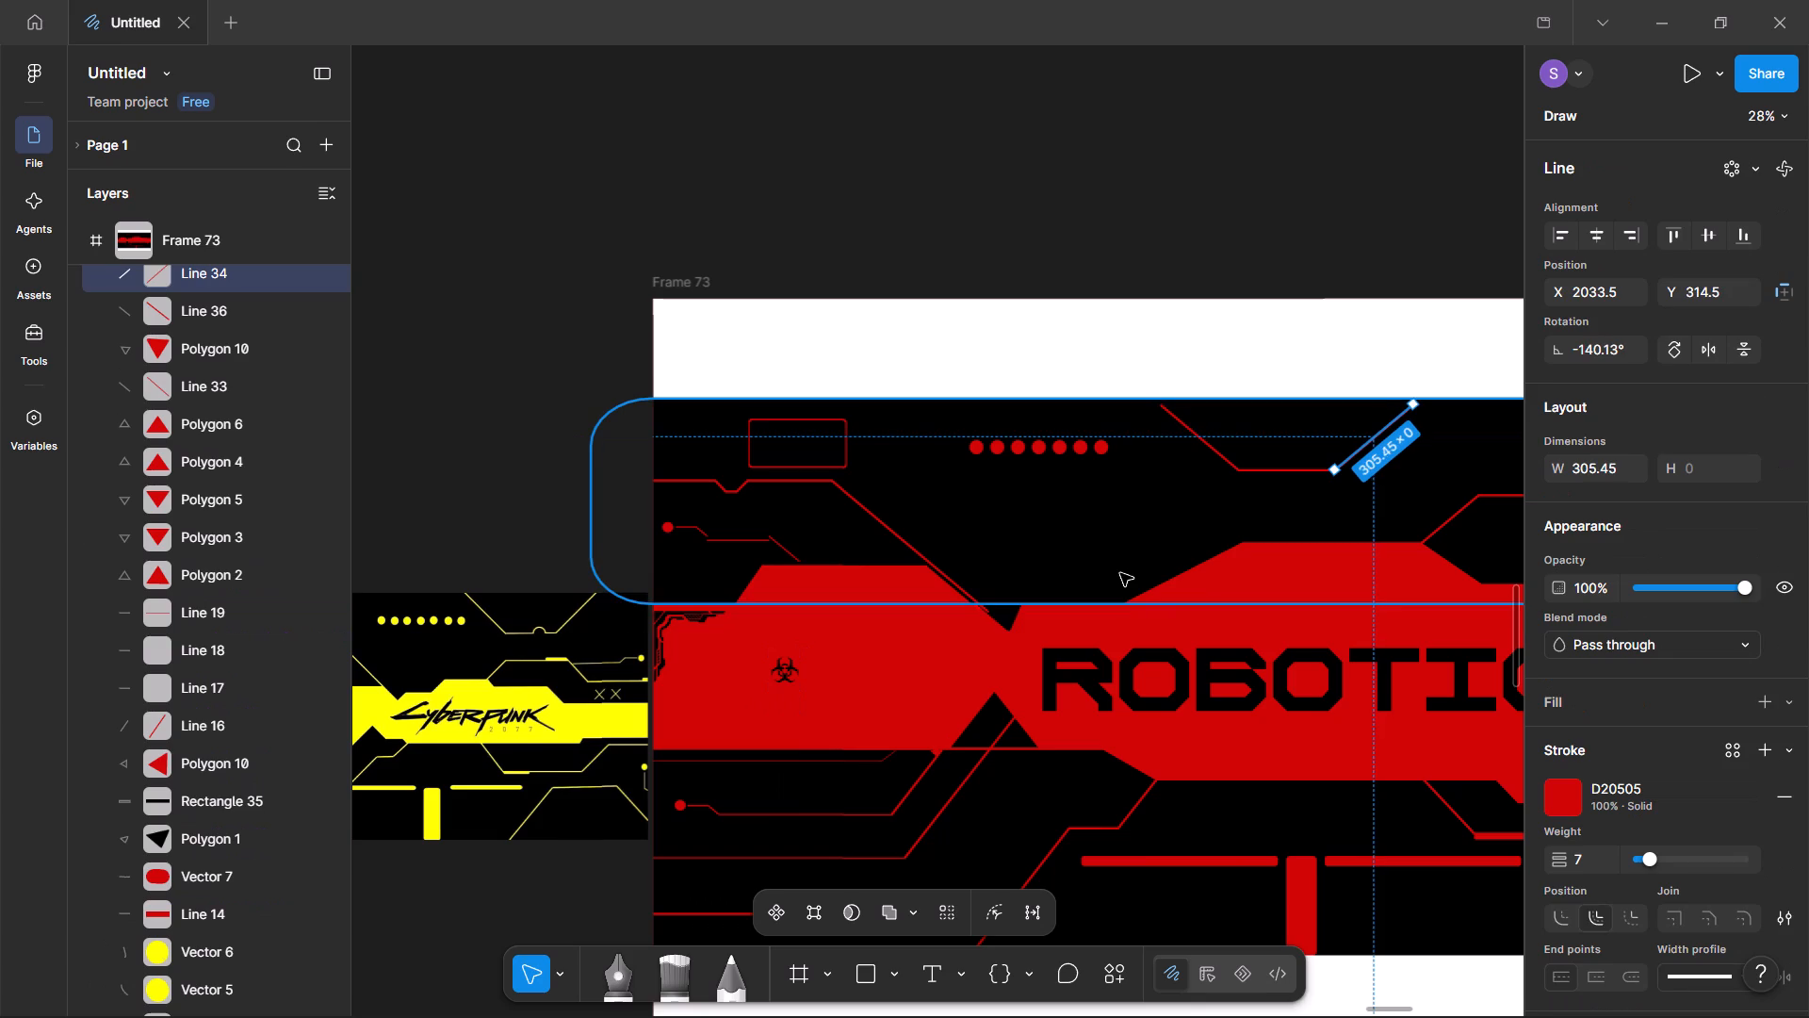
key(ctrl+z)
key(ctrl+z)
key(ctrl+z)
key(ctrl+z)
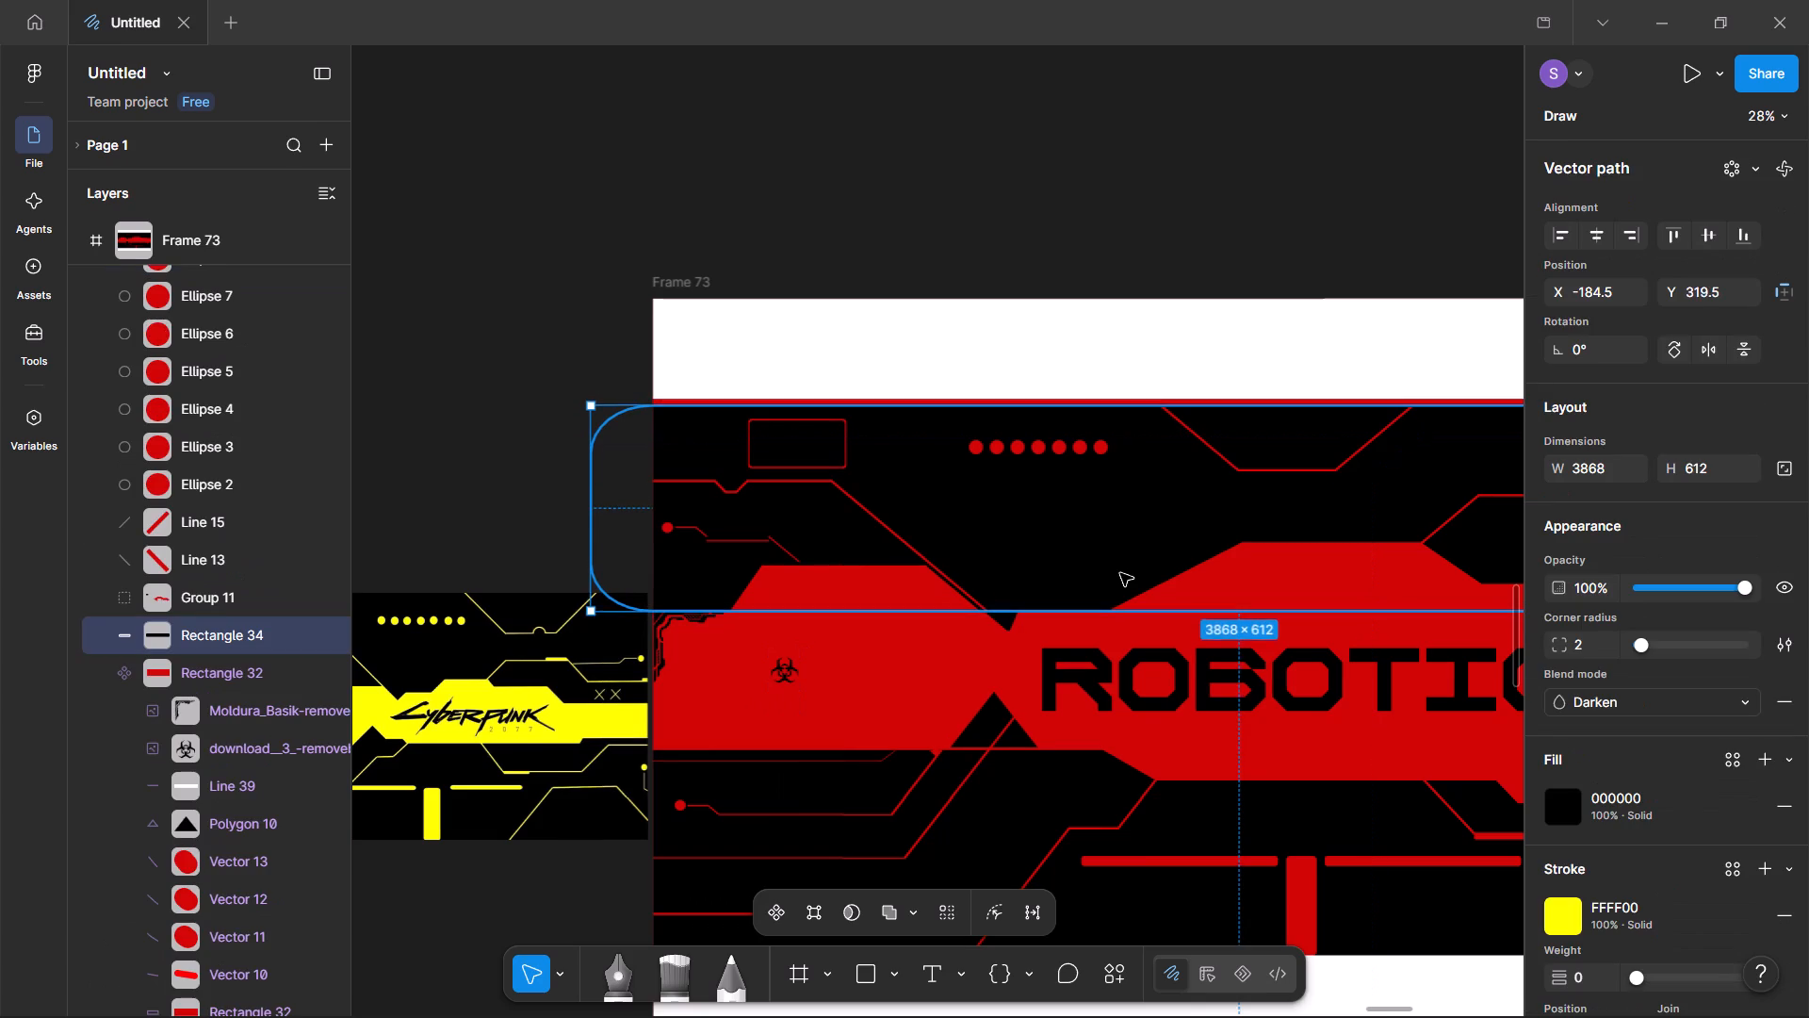
key(ctrl+z)
key(ctrl+z)
key(ctrl+z)
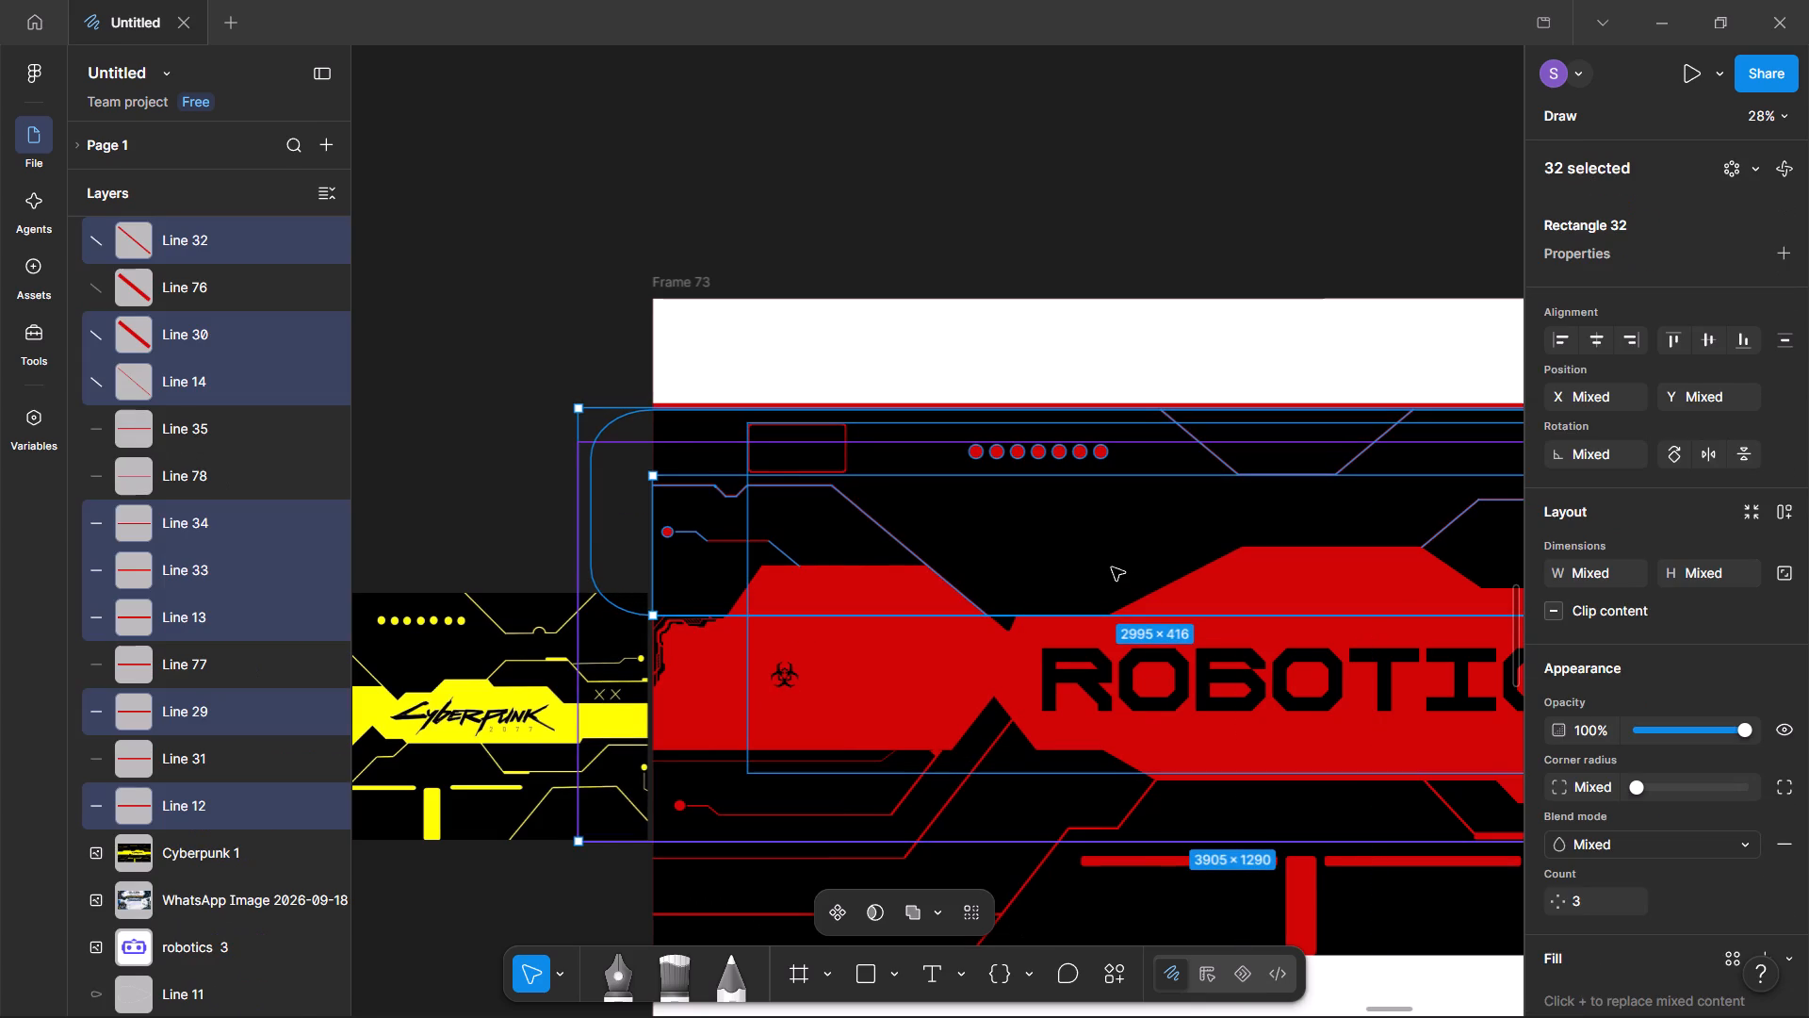
Undo further back to the unrotated corner ornament image inside Frame 73, at X 3166.5, Y 1067.5.
click(530, 329)
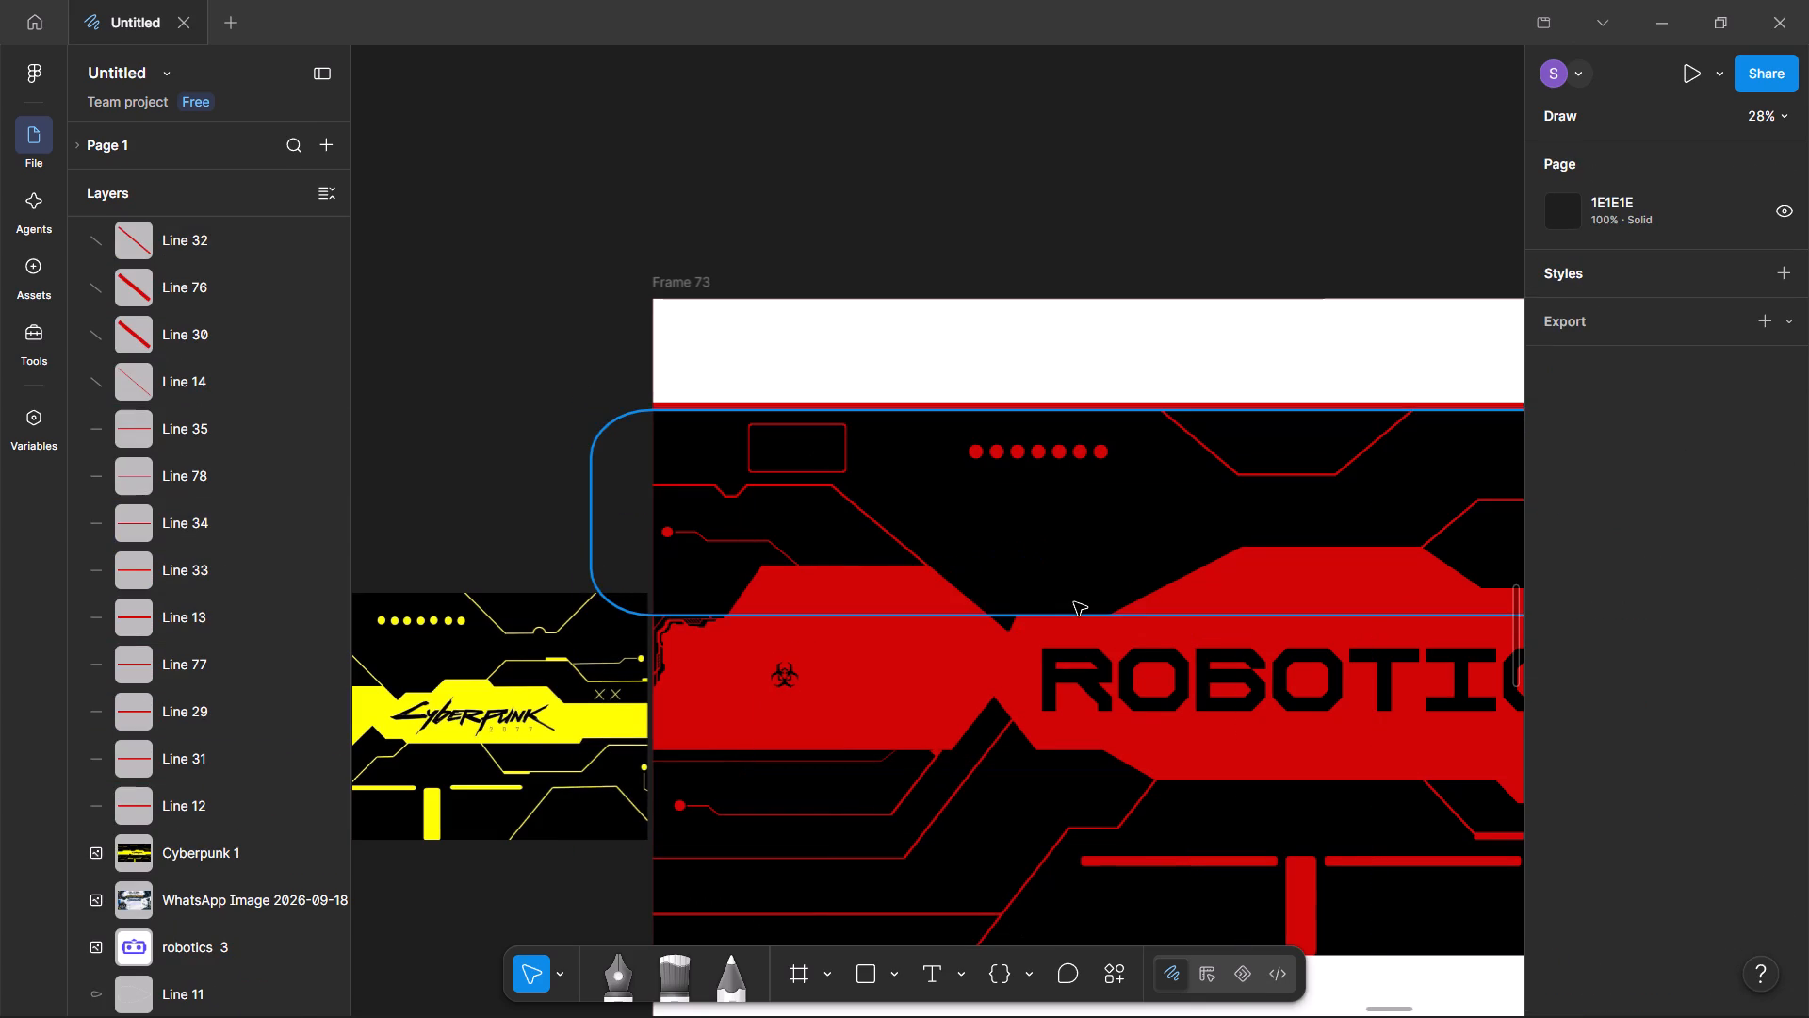
key(ctrl+z)
key(ctrl+z)
key(ctrl+z)
key(ctrl+z)
key(ctrl+z)
key(ctrl+z)
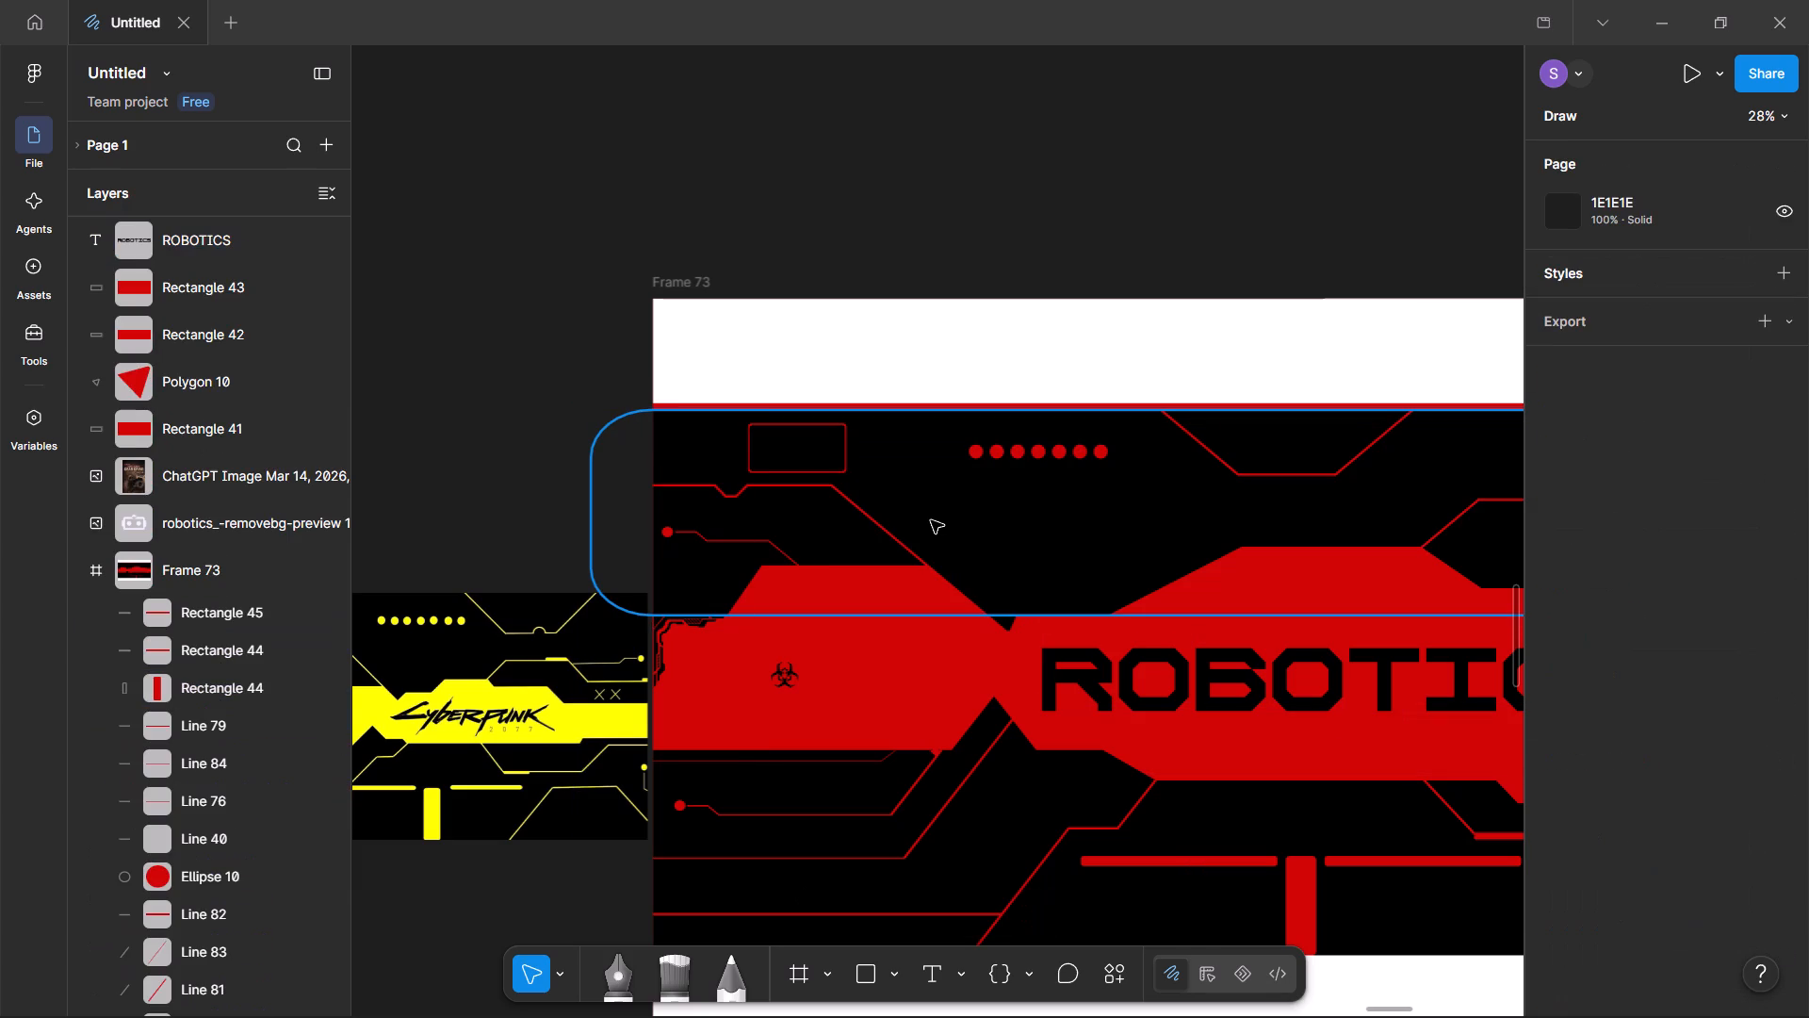
key(ctrl+z)
key(ctrl+z)
key(ctrl+z)
key(ctrl+z)
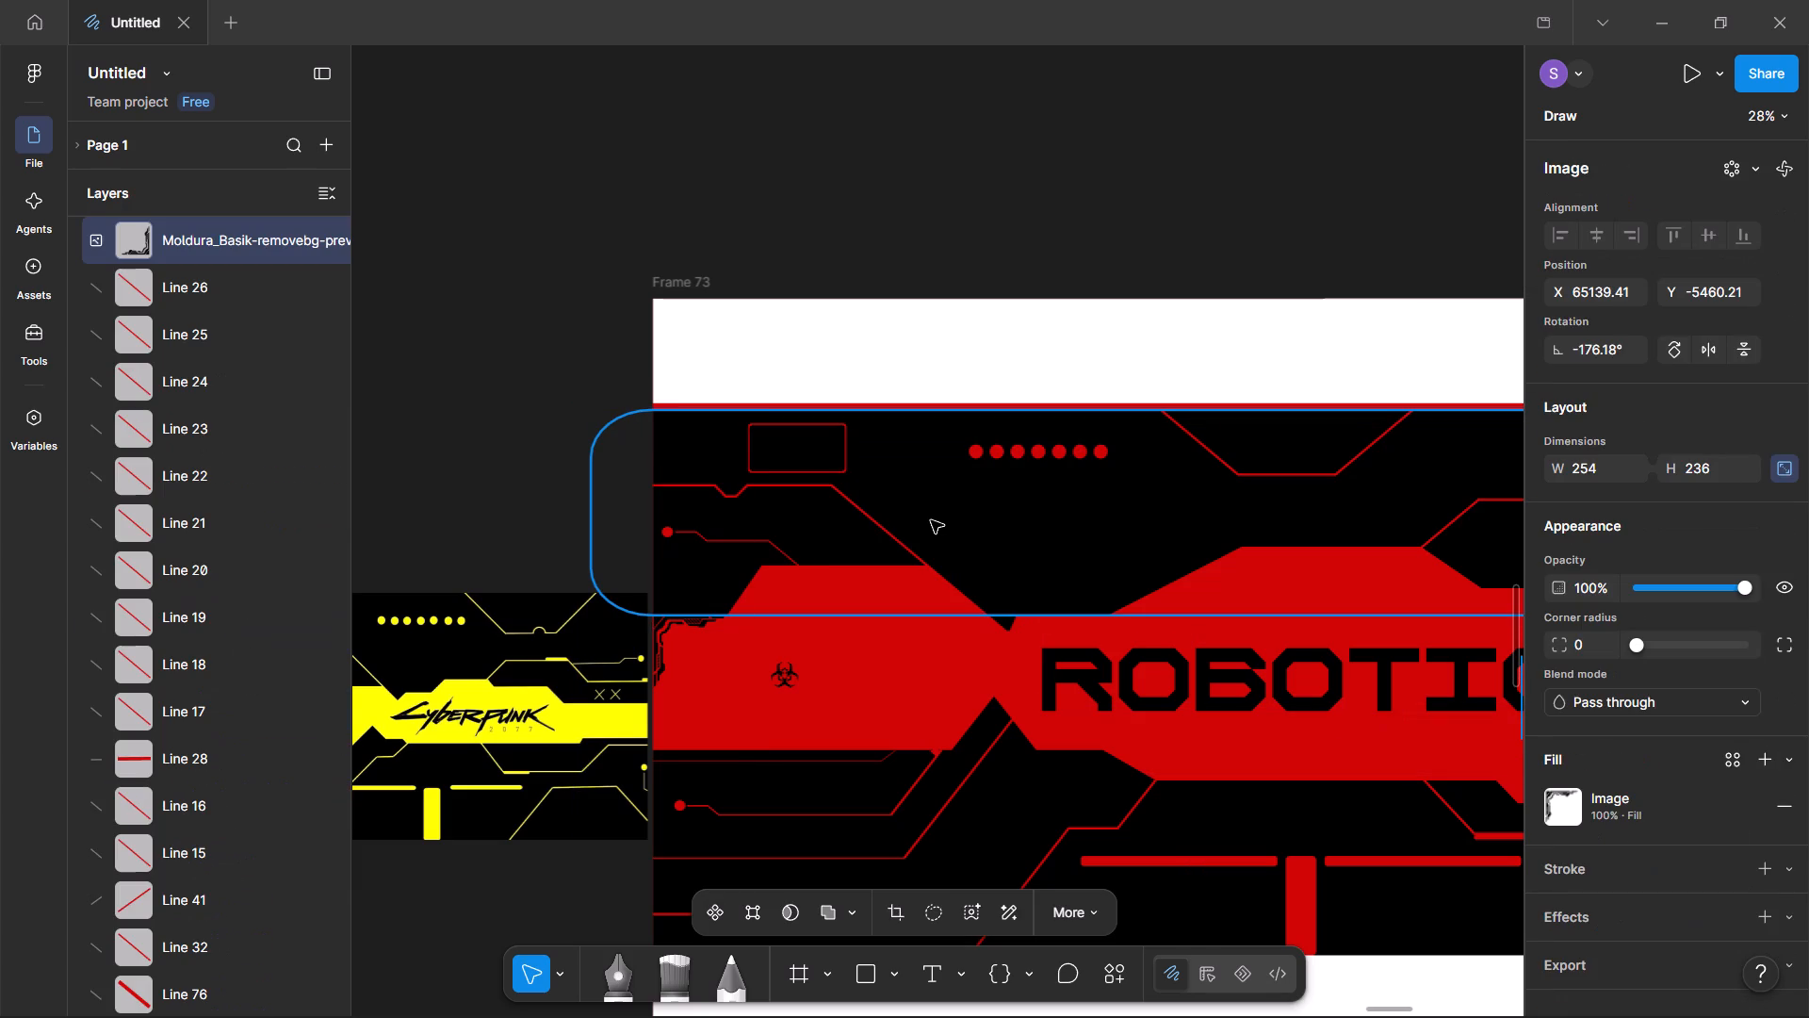
key(ctrl+z)
key(ctrl+z)
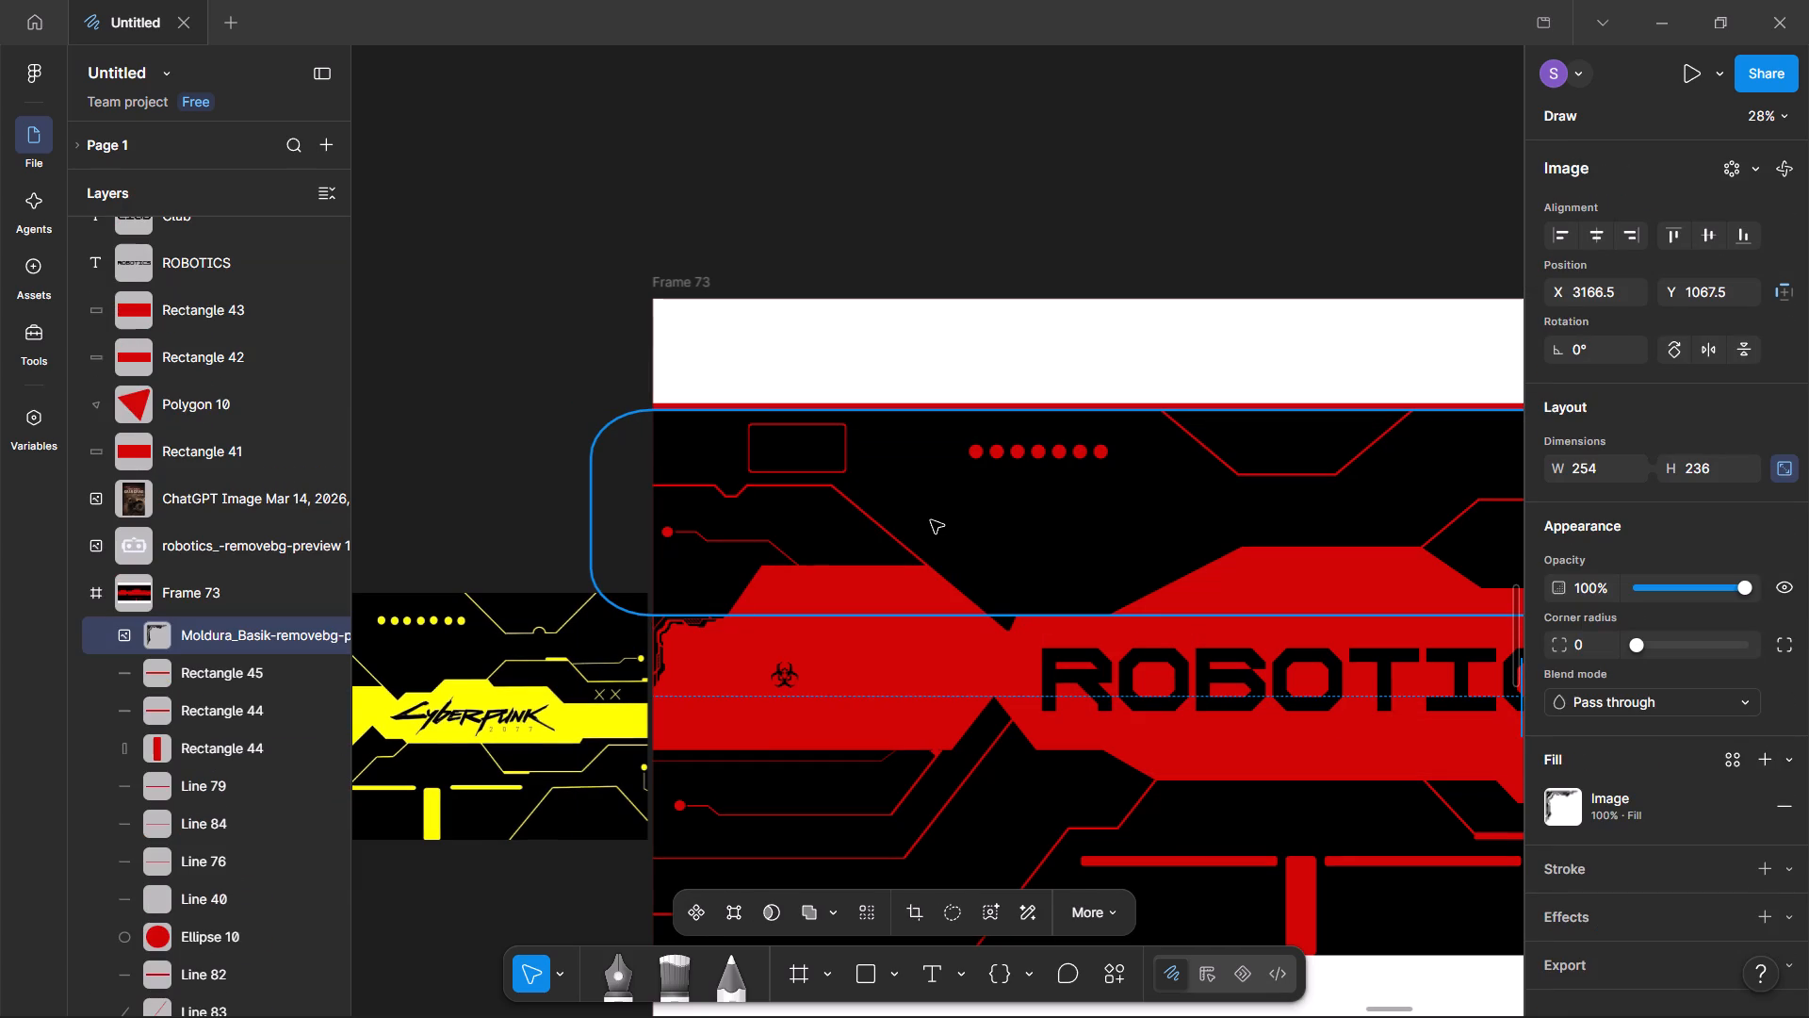
Extend Rectangle 34's top edge upward over the red strip along the banner, to Y 313.5 and height 631.
drag(869, 537, 839, 546)
ctrl+scroll(691, 491, up, 2)
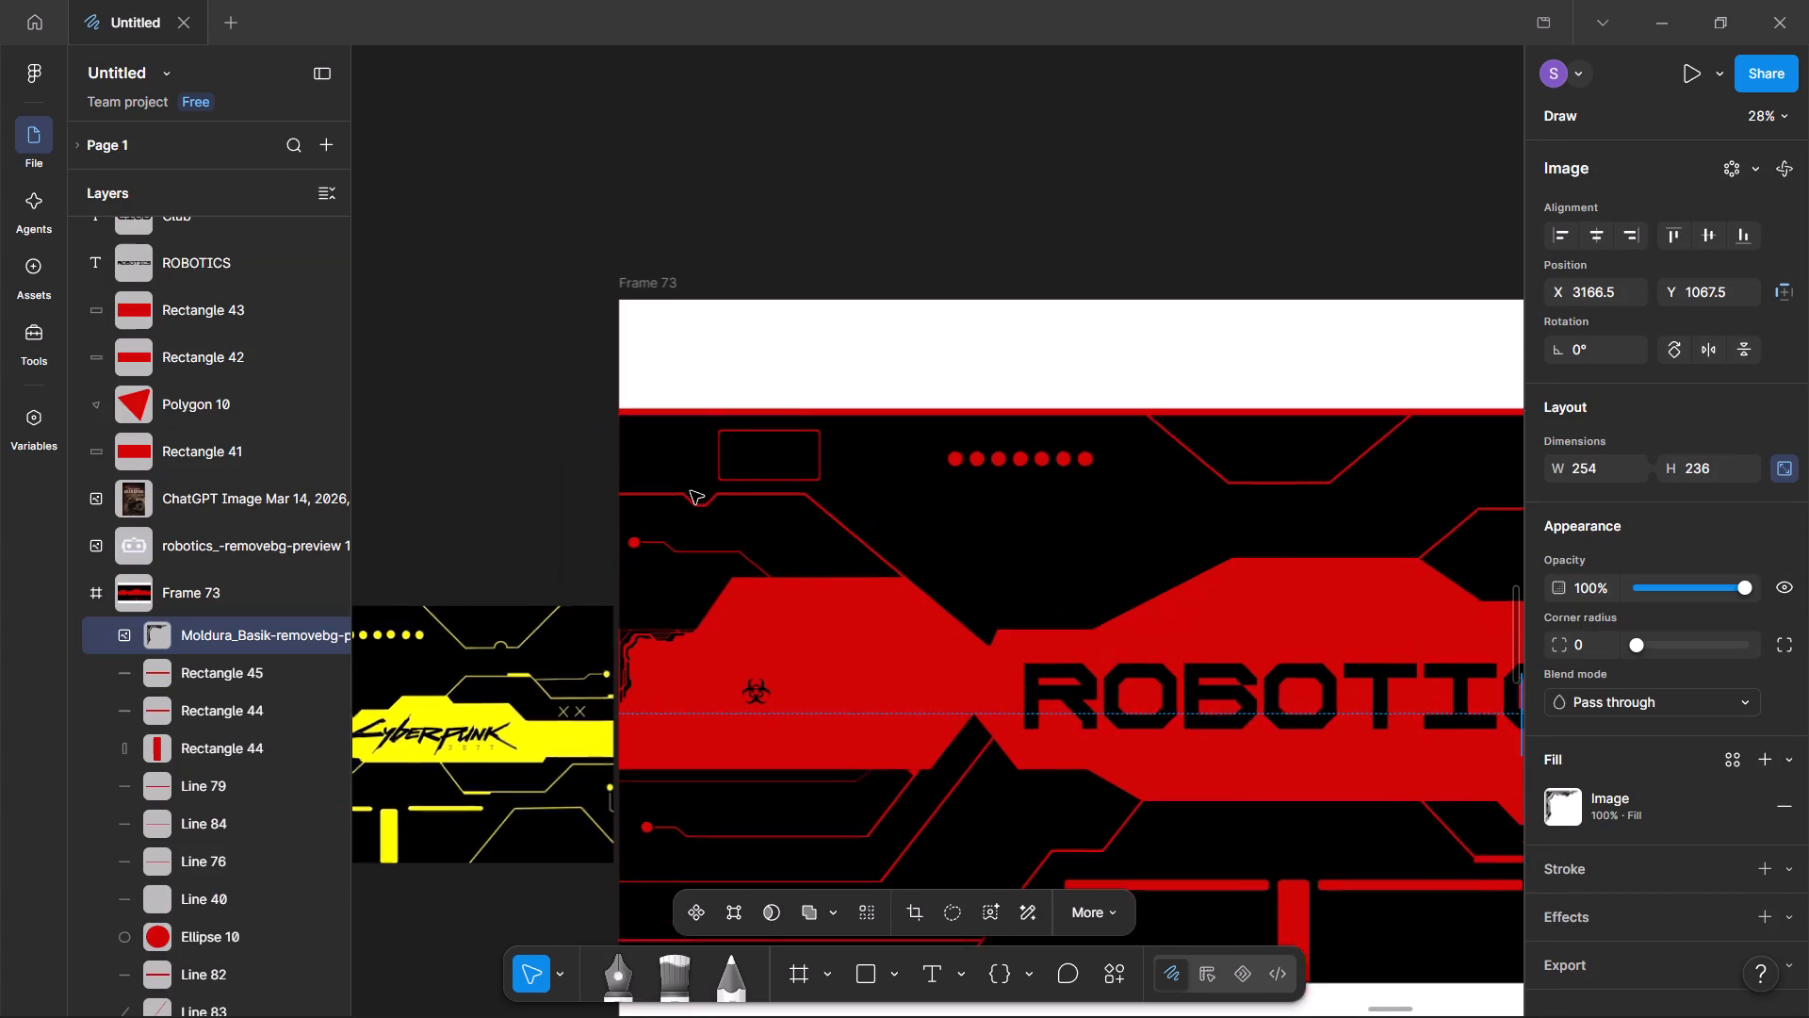
ctrl+scroll(691, 491, up, 5)
click(648, 375)
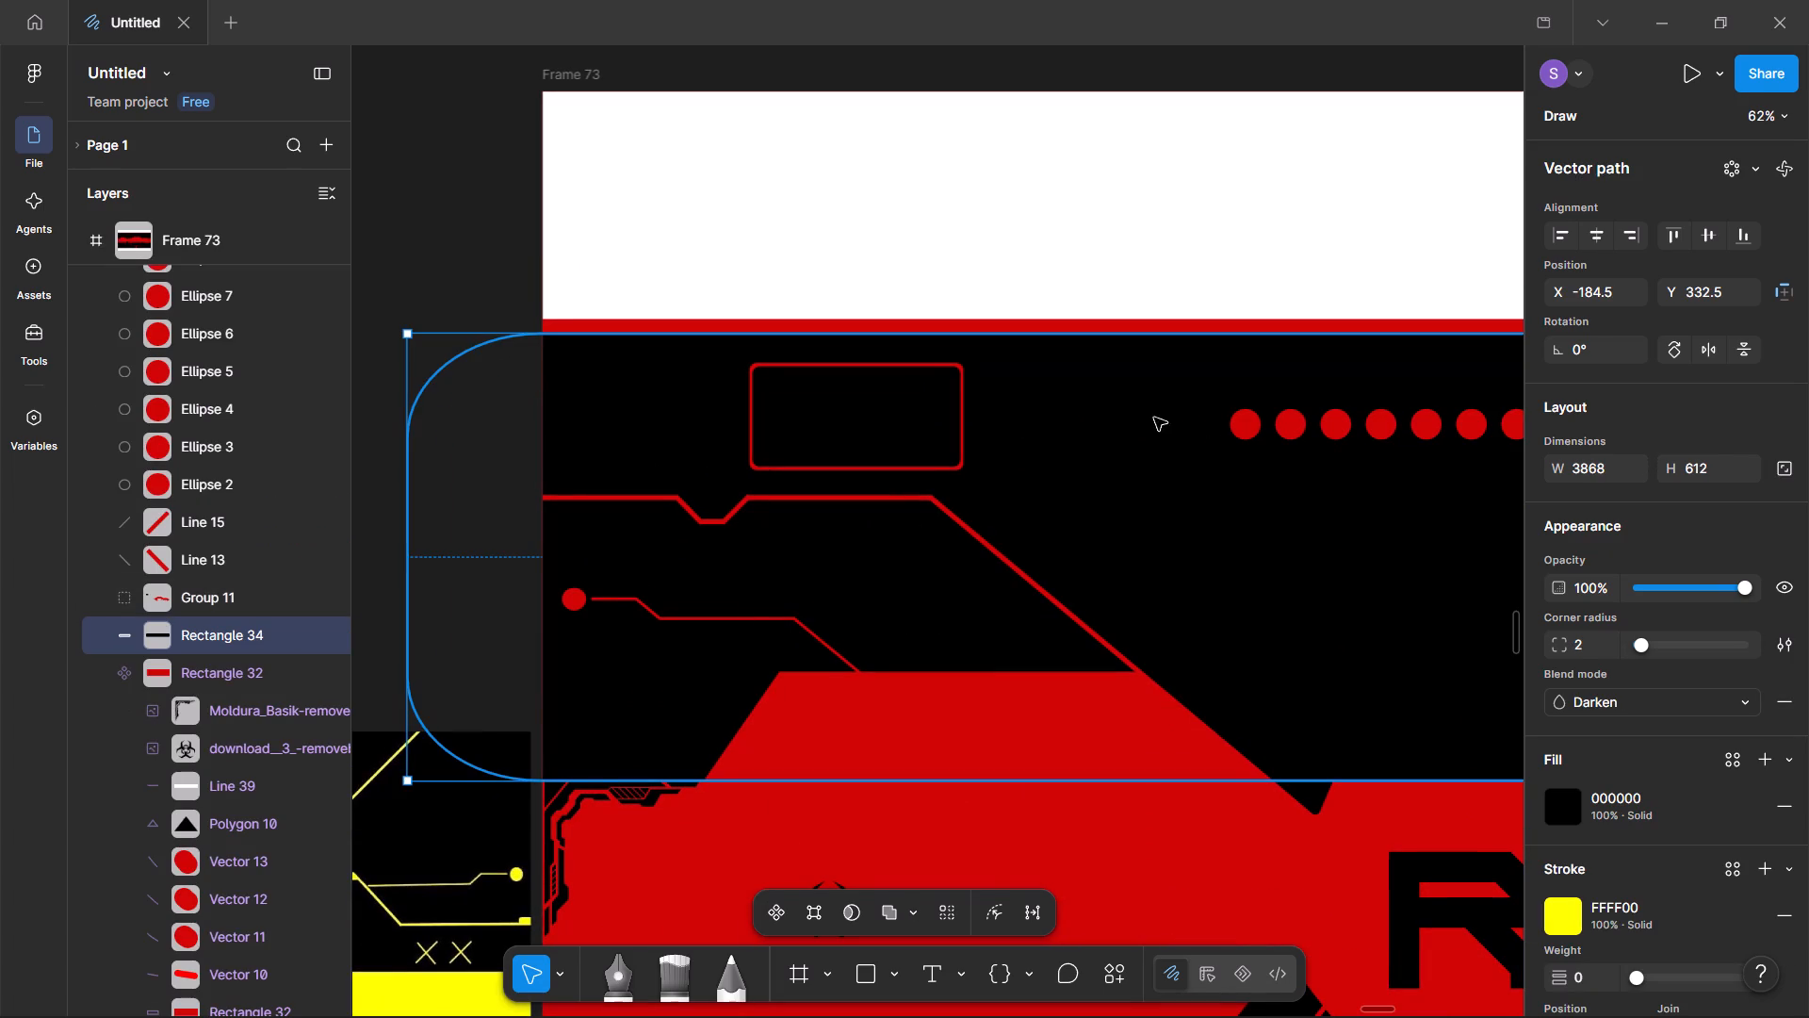
drag(1154, 418, 643, 500)
drag(1251, 415, 1251, 407)
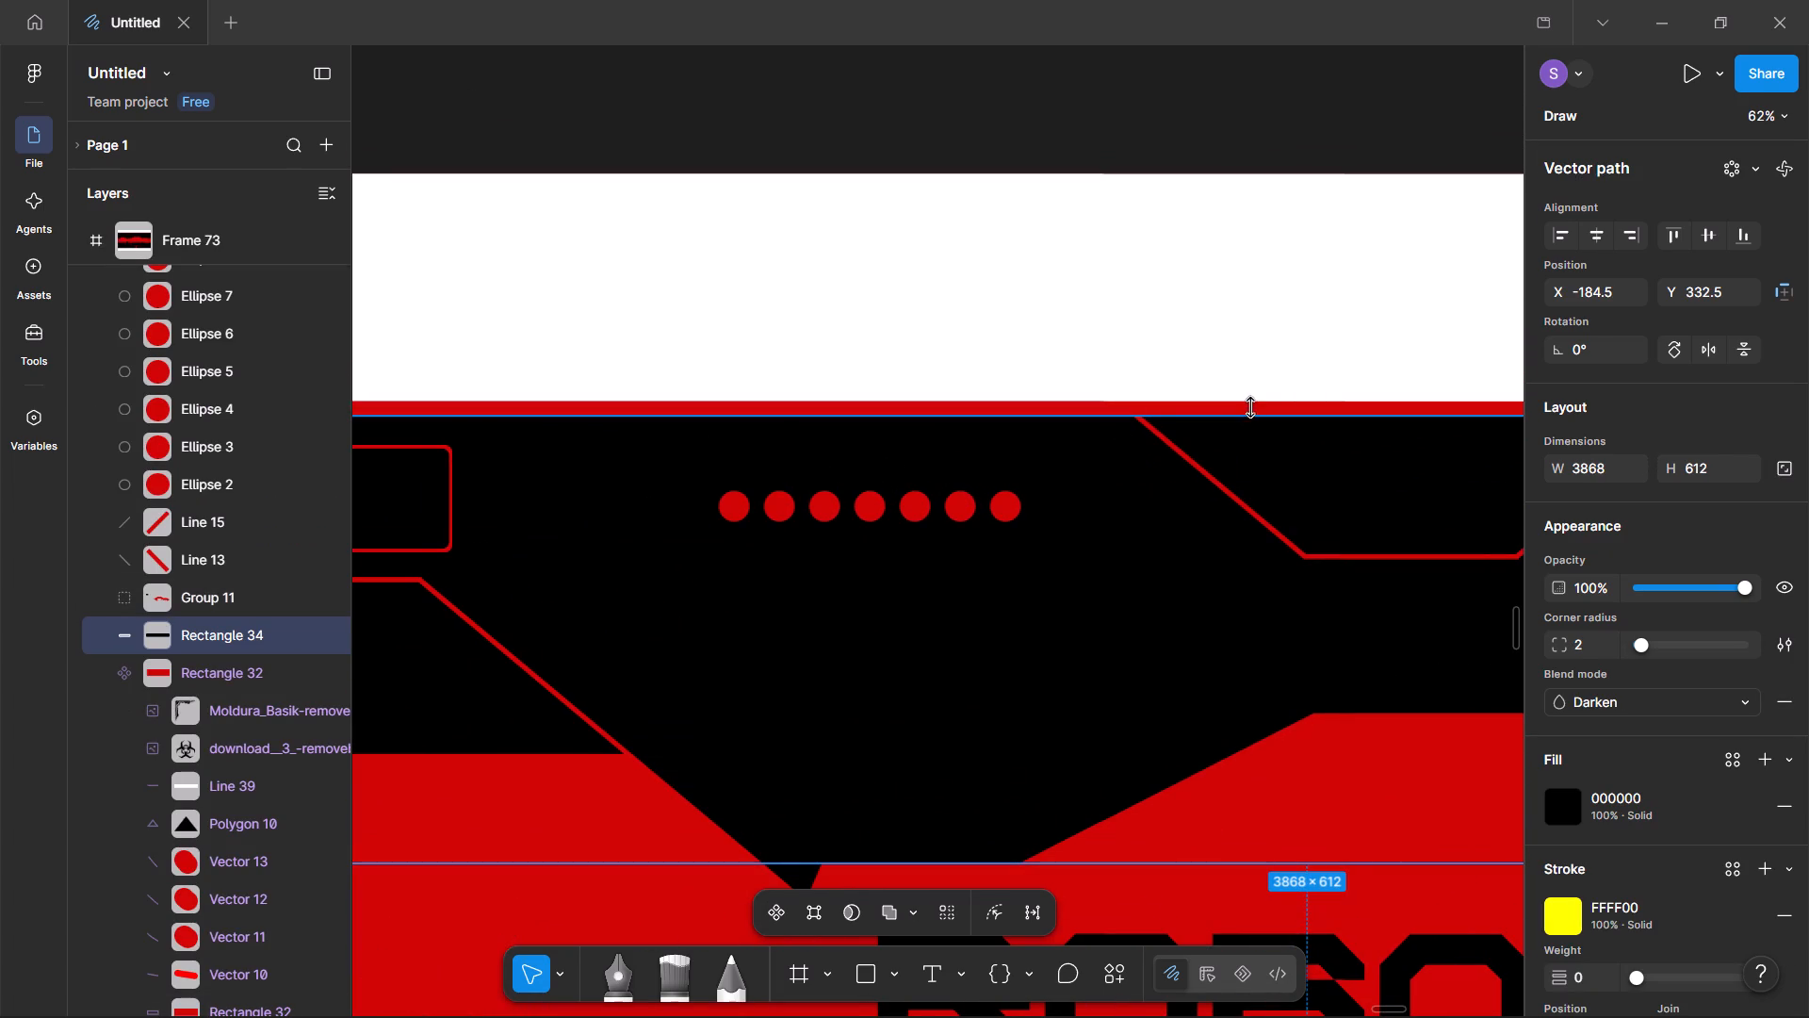
drag(1251, 407, 1252, 402)
ctrl+drag(1252, 402, 1135, 440)
ctrl+scroll(1135, 440, down, 11)
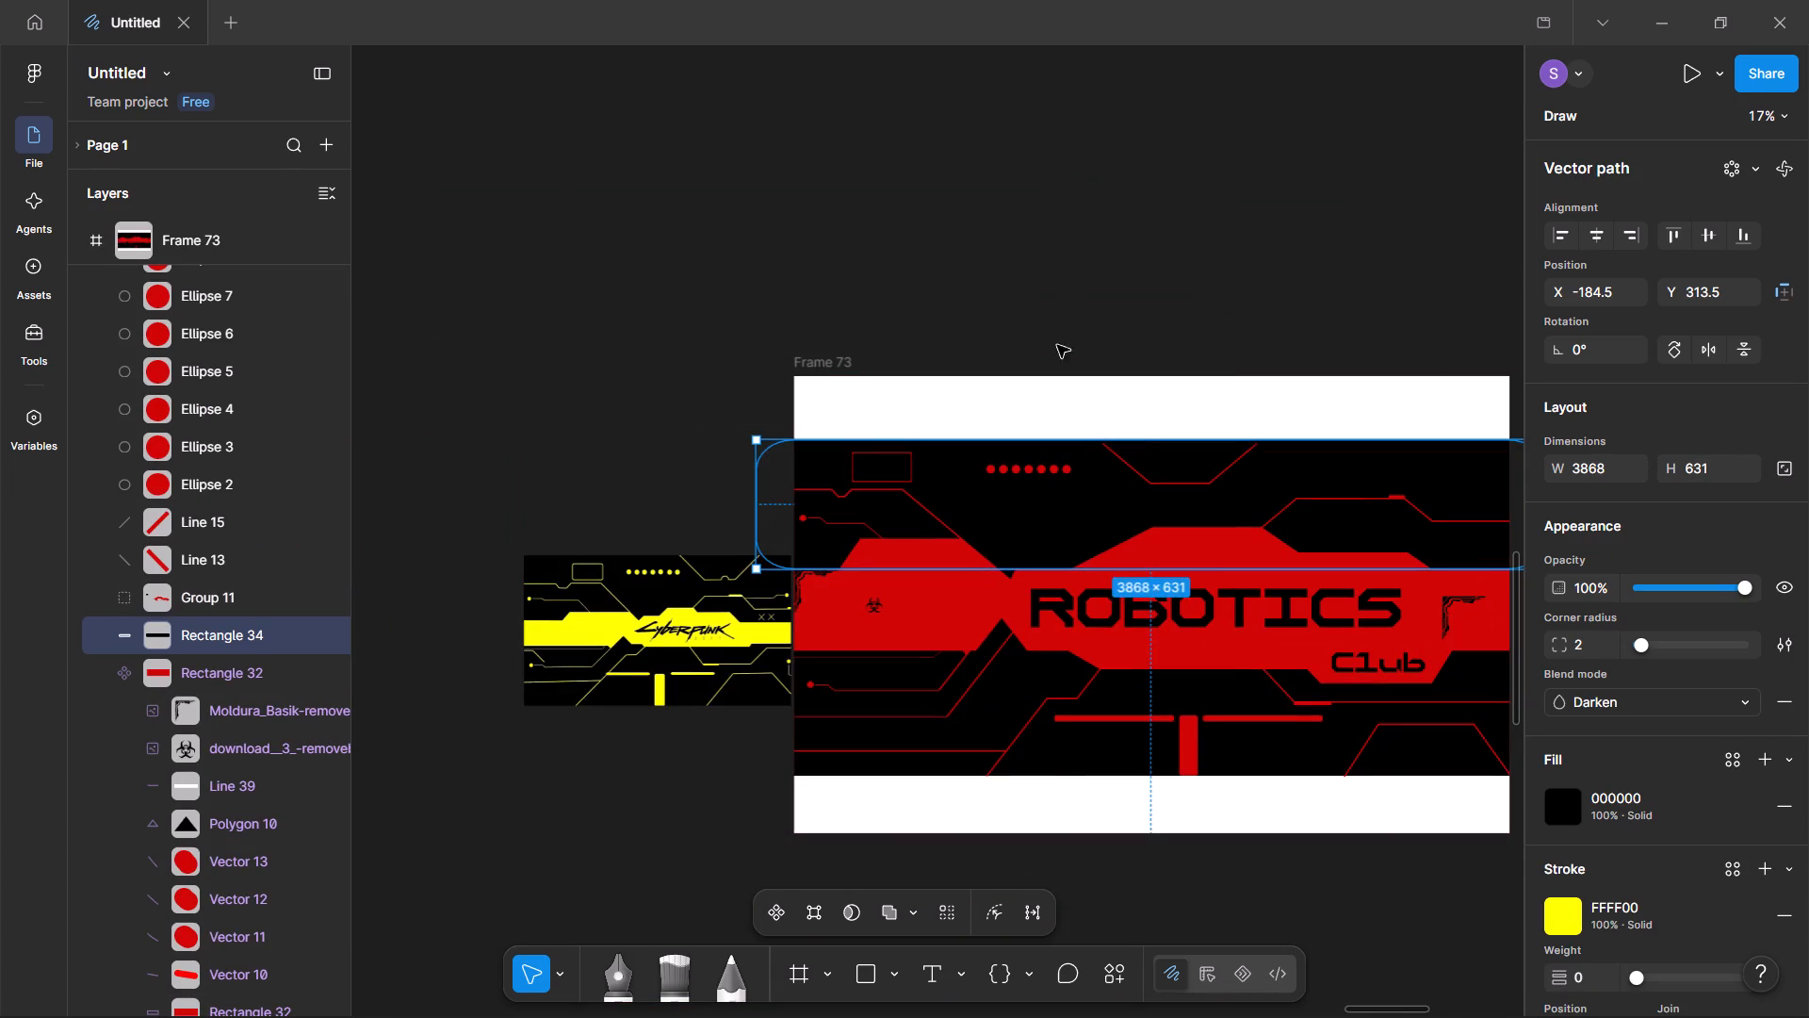
click(1084, 300)
Rotate the corner ornament image beside the ROBOTICS text to -180°.
drag(1179, 495, 876, 501)
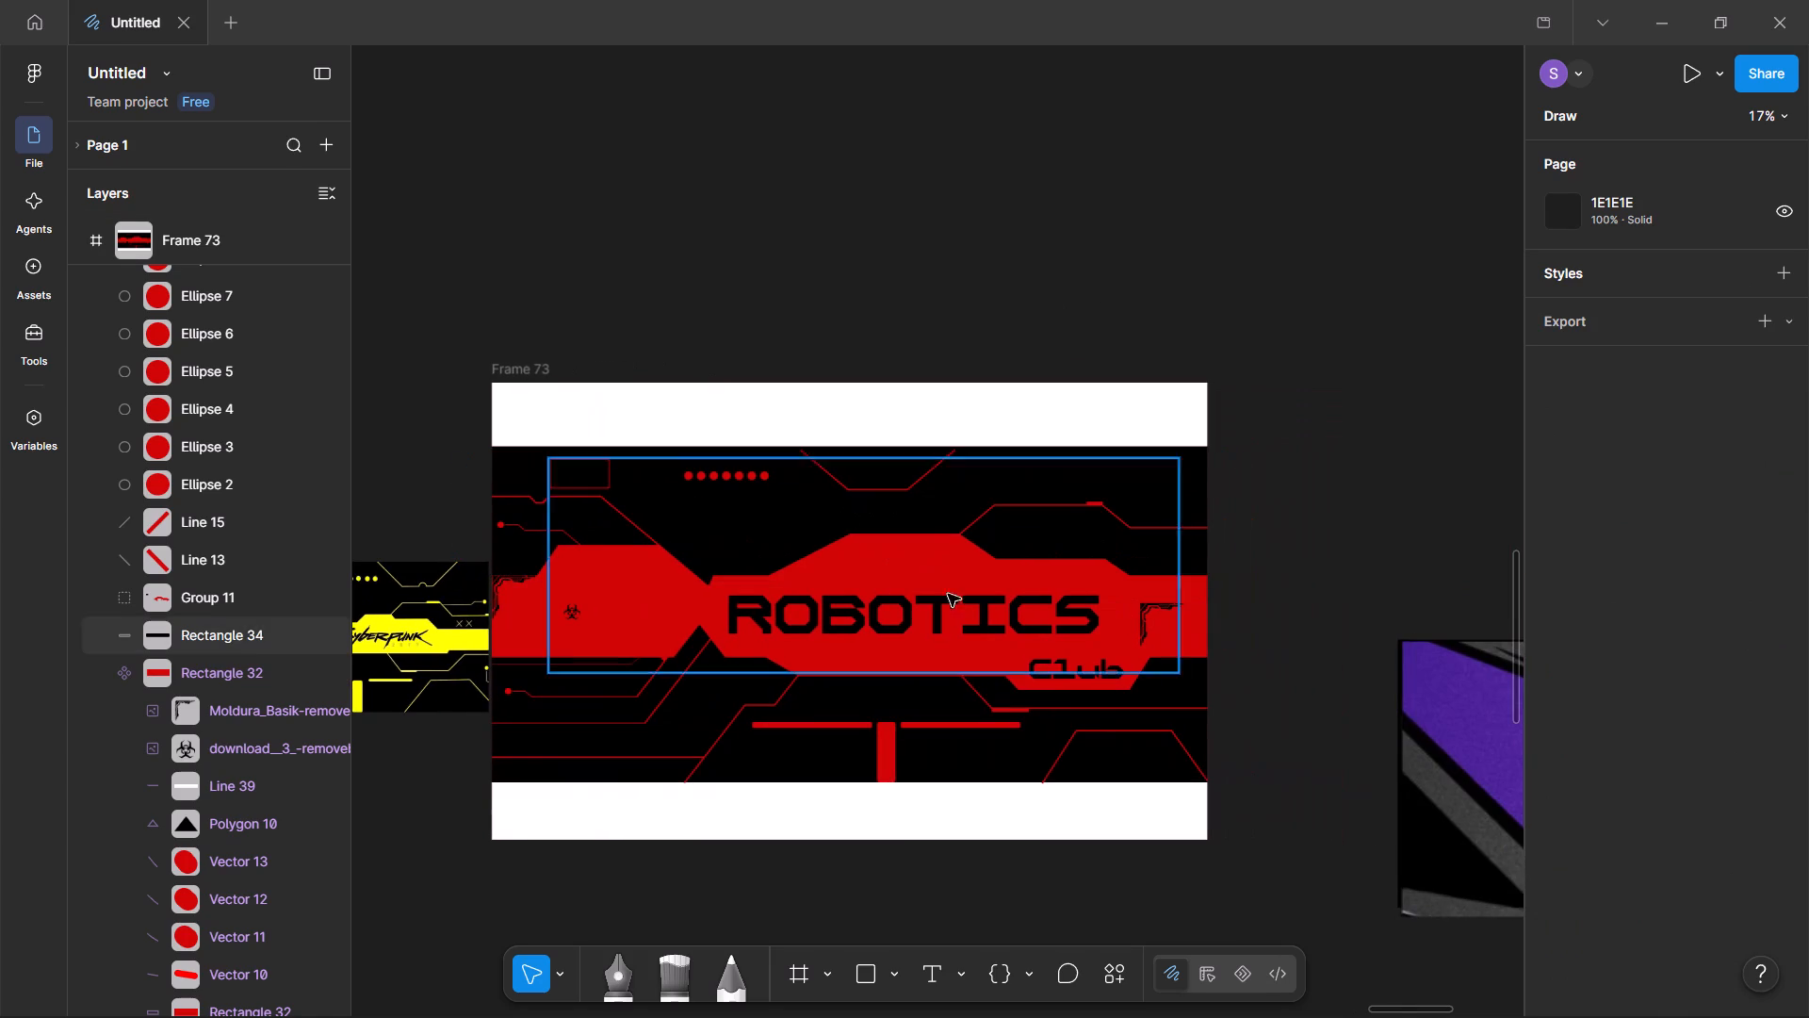
ctrl+scroll(1212, 629, up, 9)
click(1016, 577)
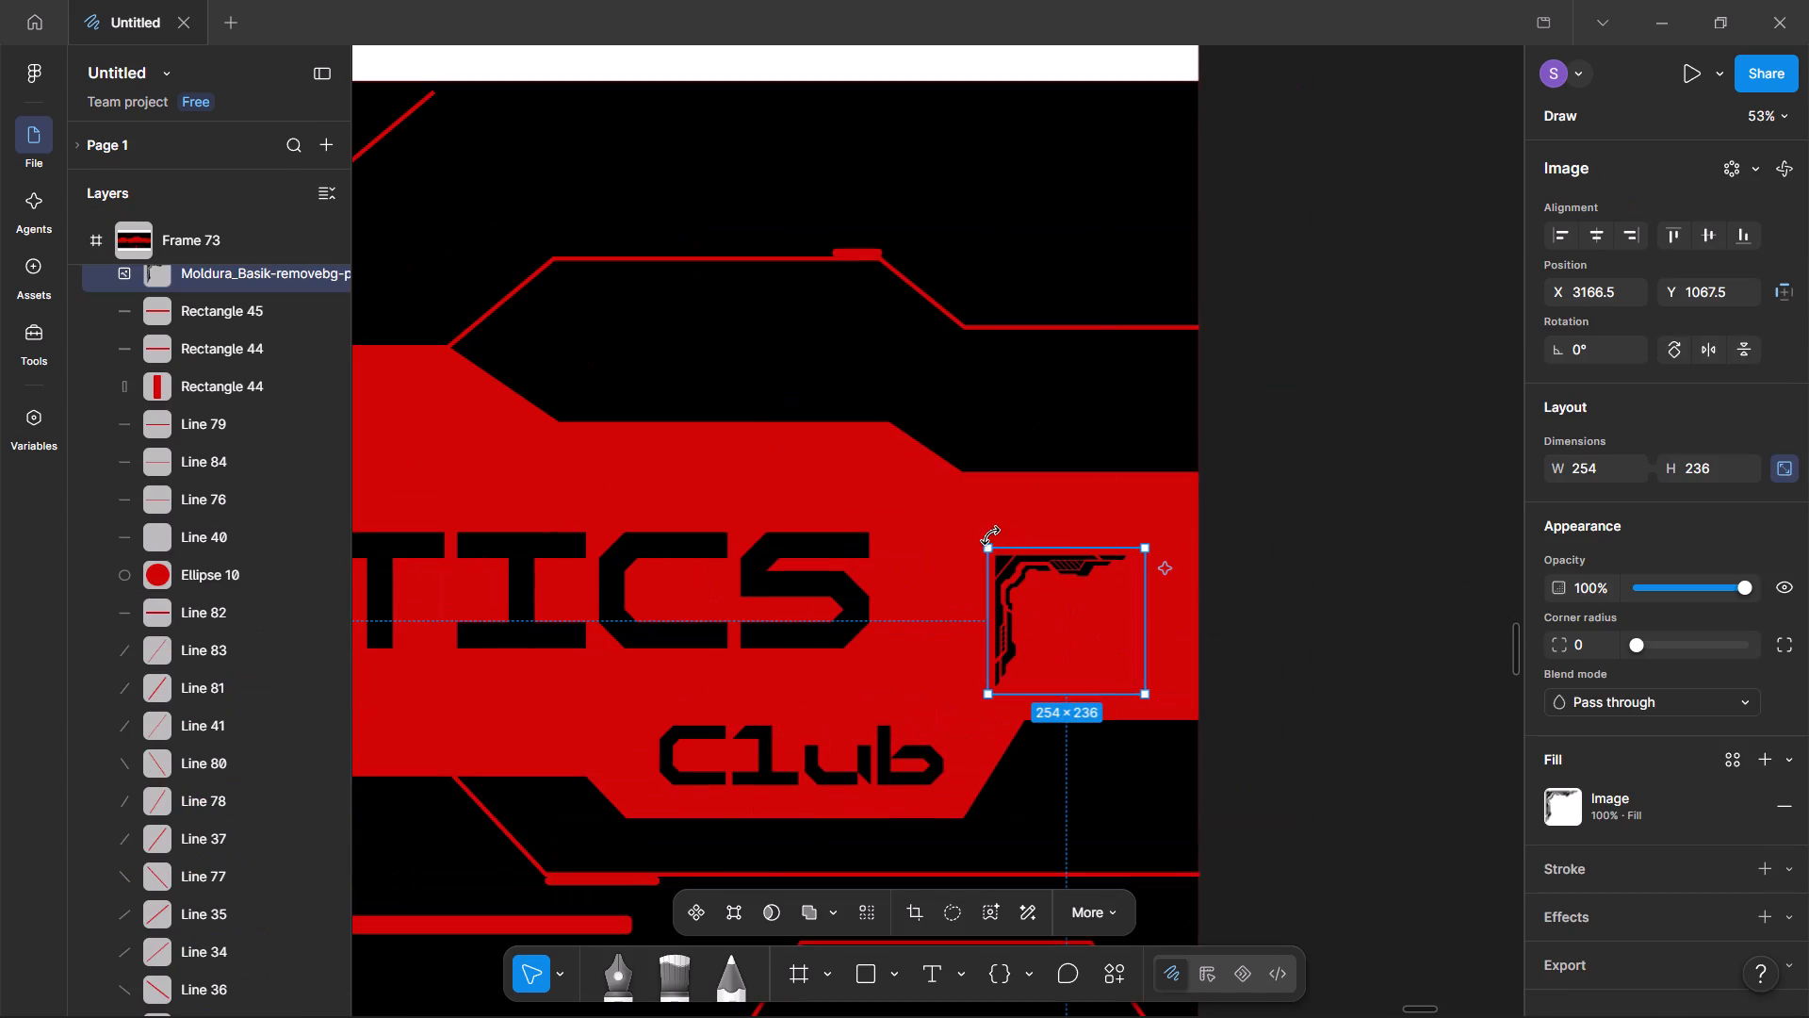
drag(983, 536, 1200, 740)
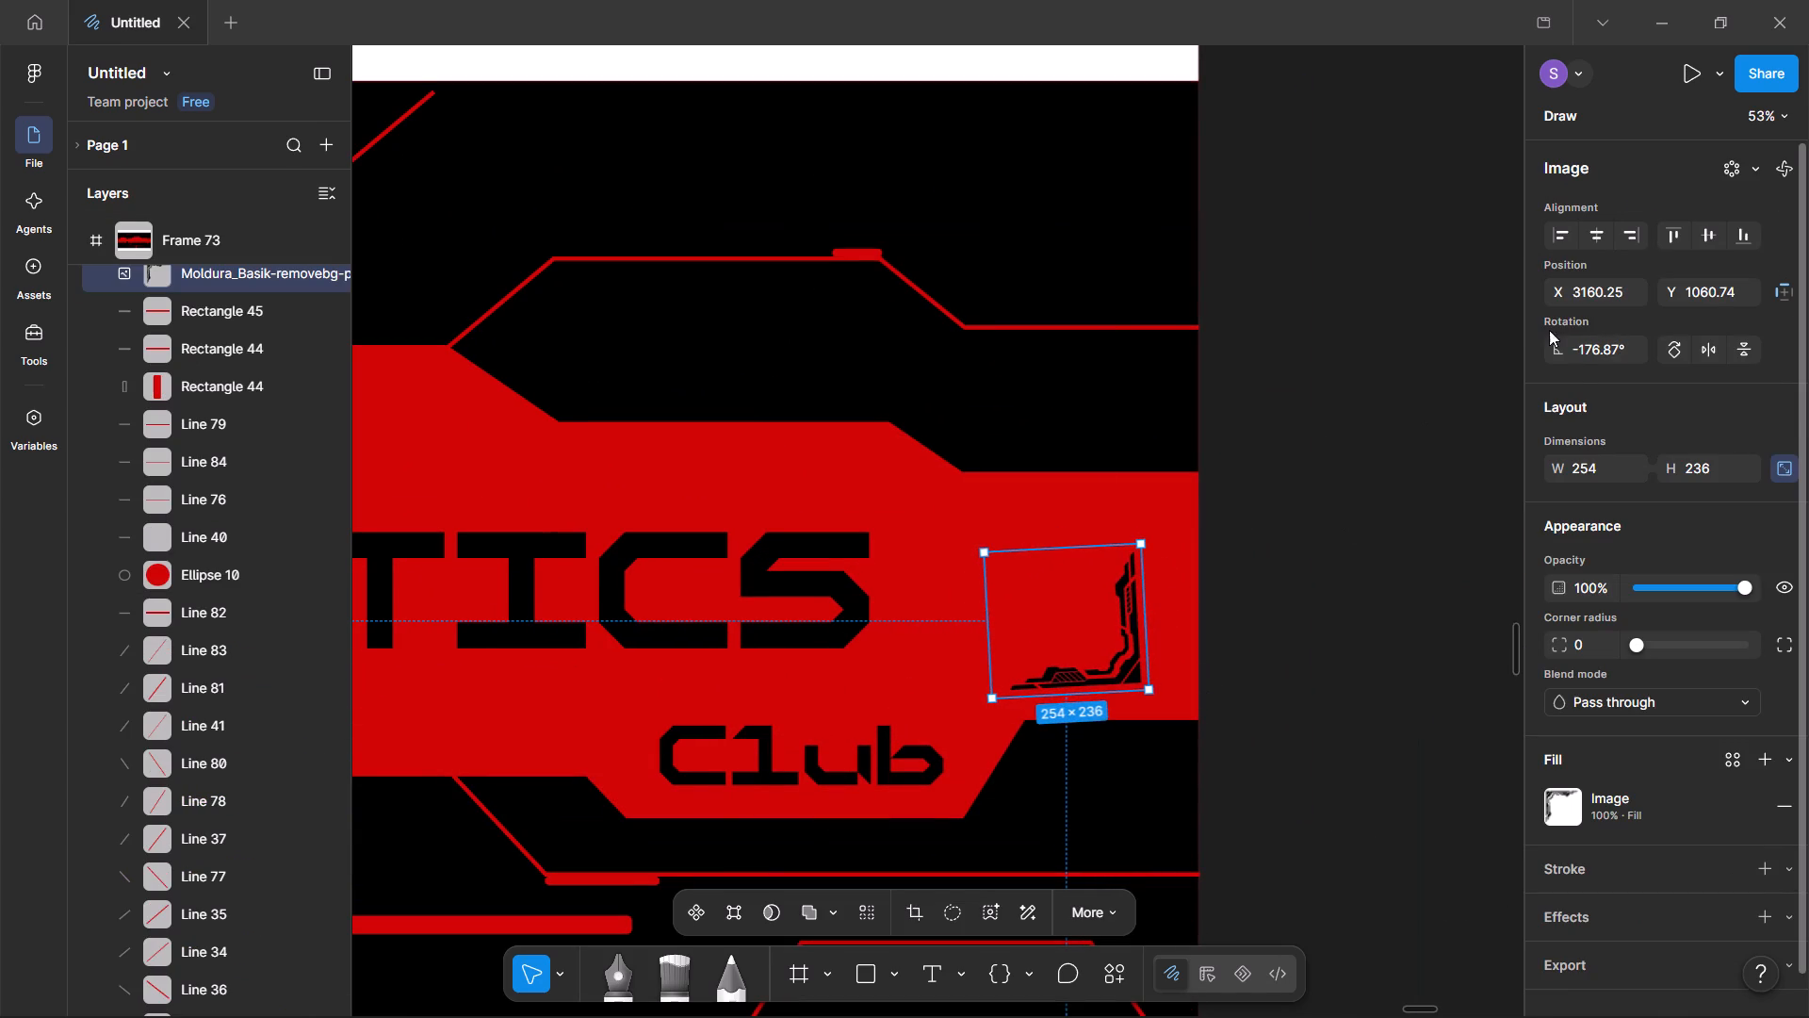
click(1605, 342)
key(minus)
key(1)
text(80)
key(Return)
Move the rotated corner ornament into the red band's lower-right corner, at X 3264.5, Y 1119.5.
drag(1039, 618, 1102, 651)
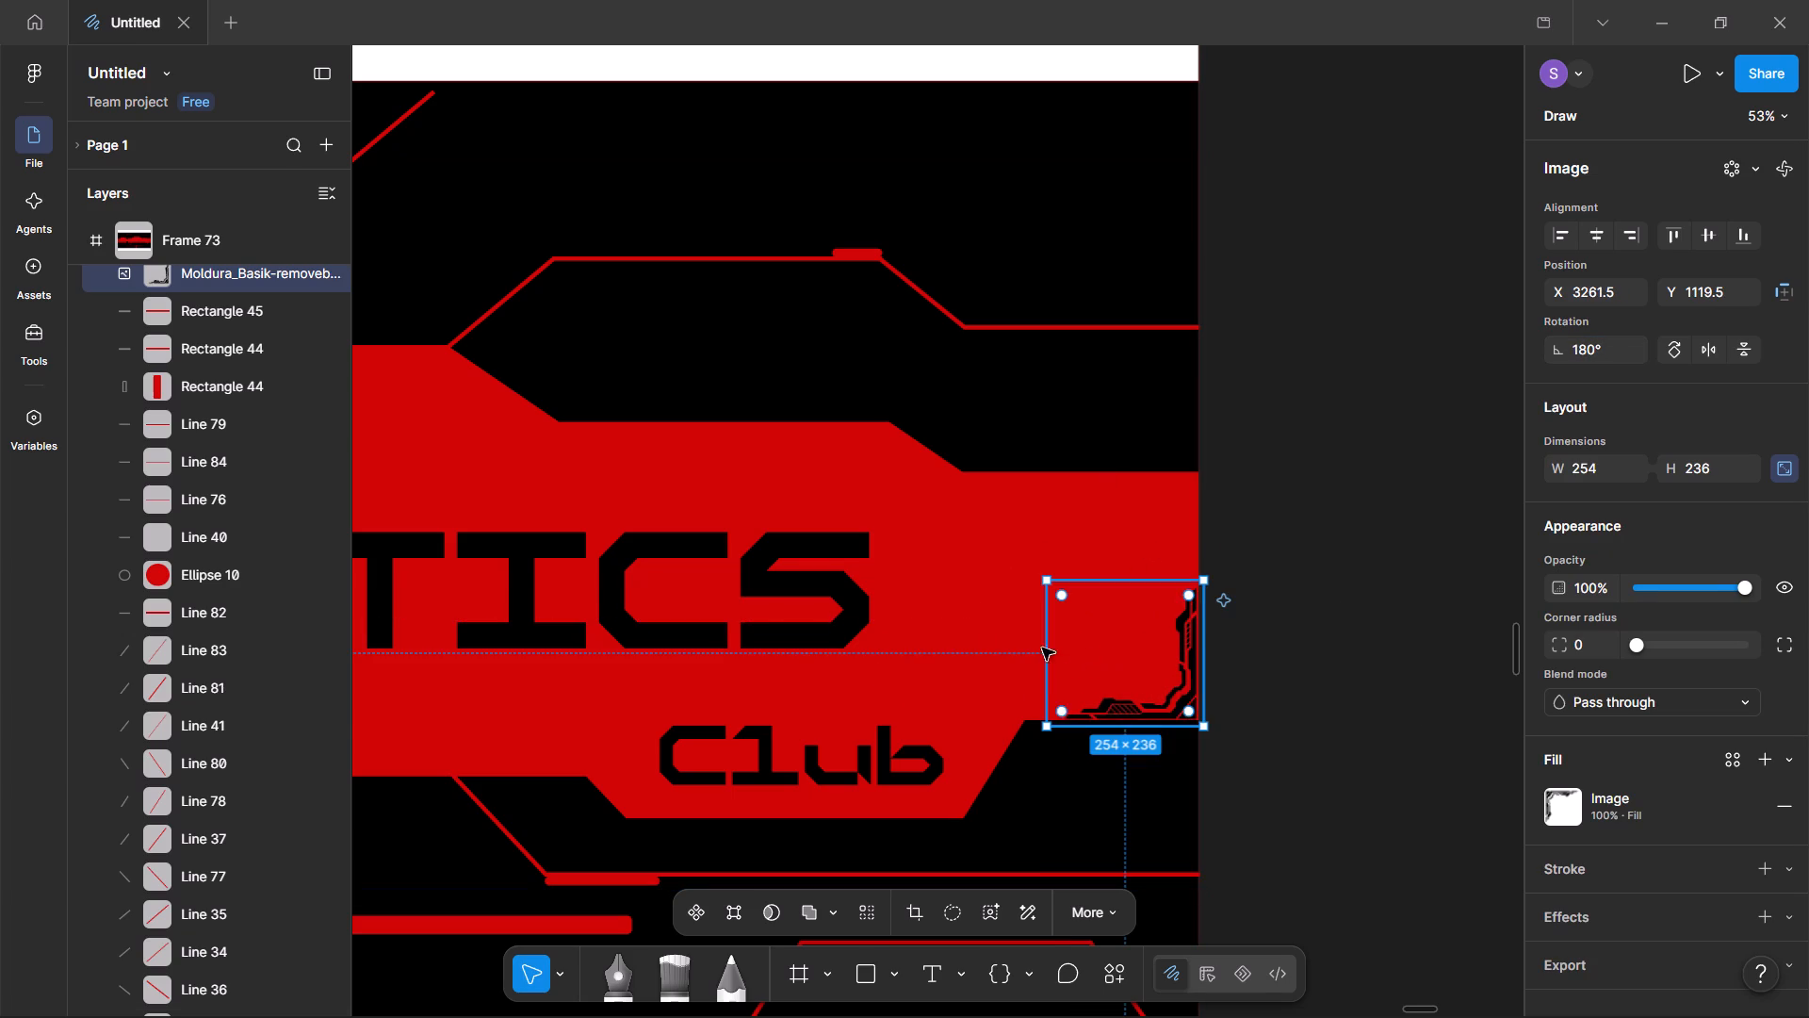
ctrl+scroll(904, 634, down, 9)
drag(904, 634, 1186, 648)
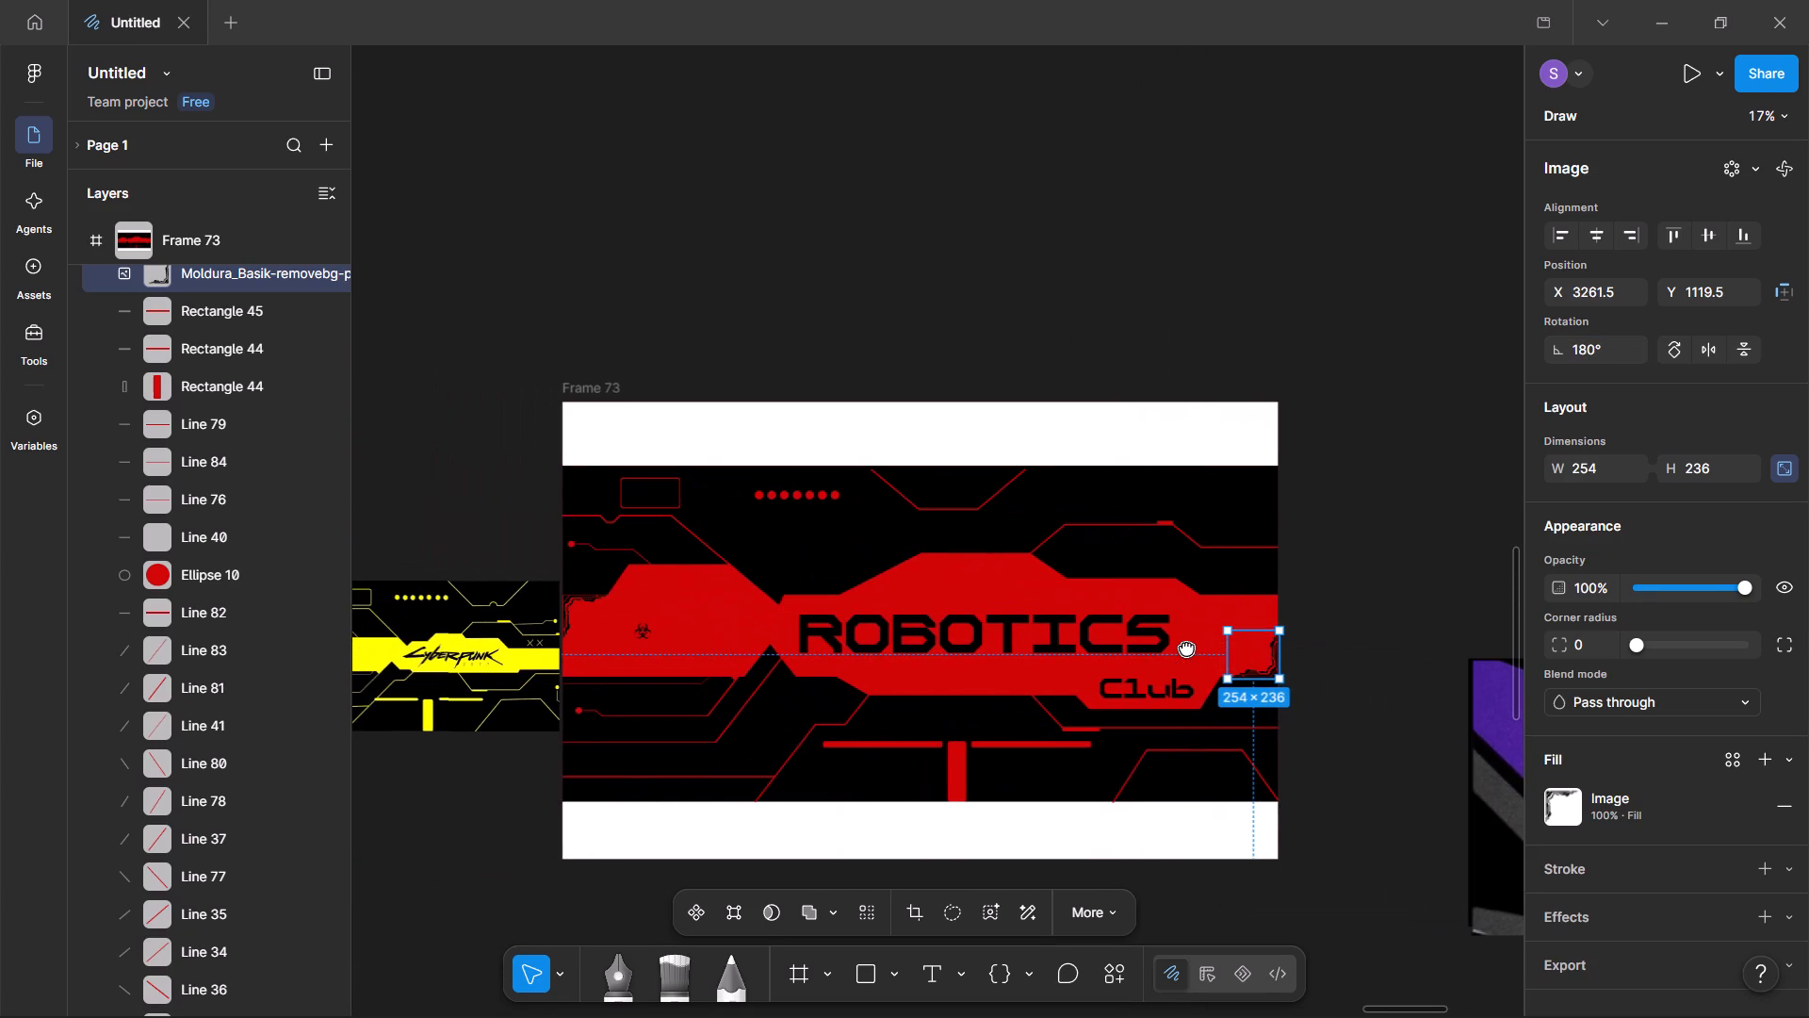
drag(1186, 648, 1021, 647)
ctrl+scroll(1088, 650, up, 5)
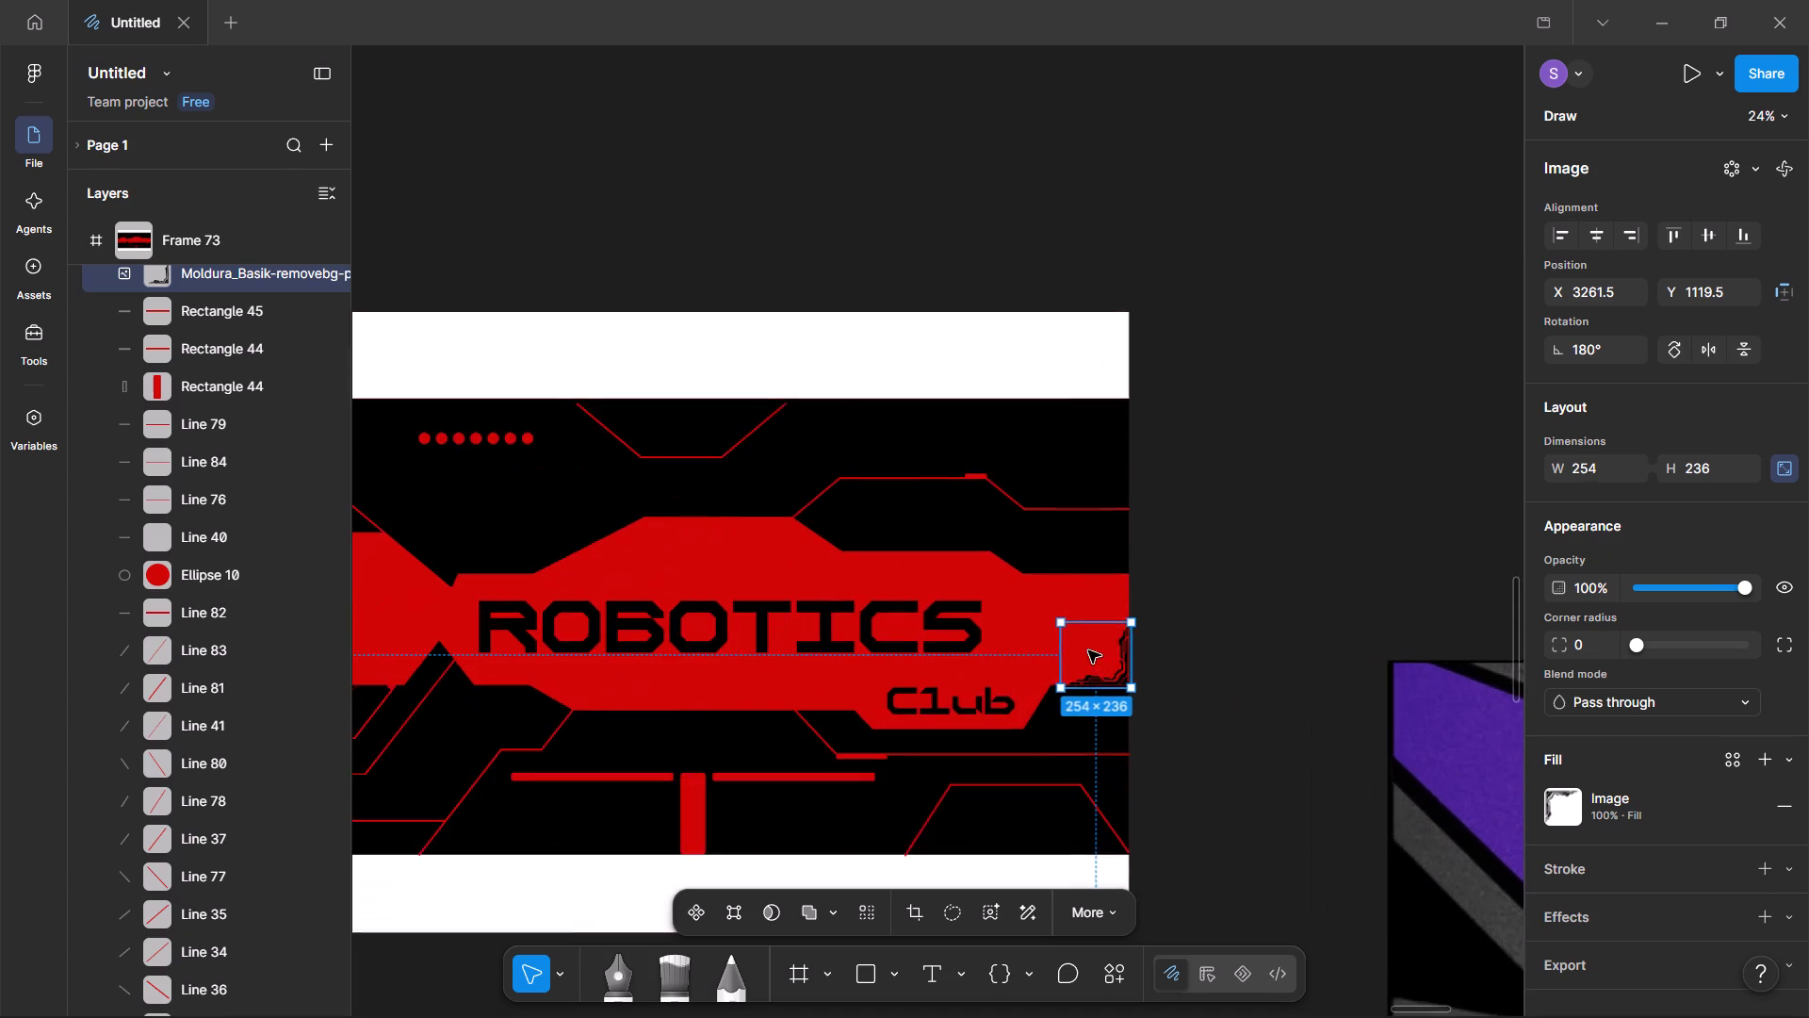
ctrl+scroll(1088, 650, up, 16)
drag(1208, 656, 1119, 490)
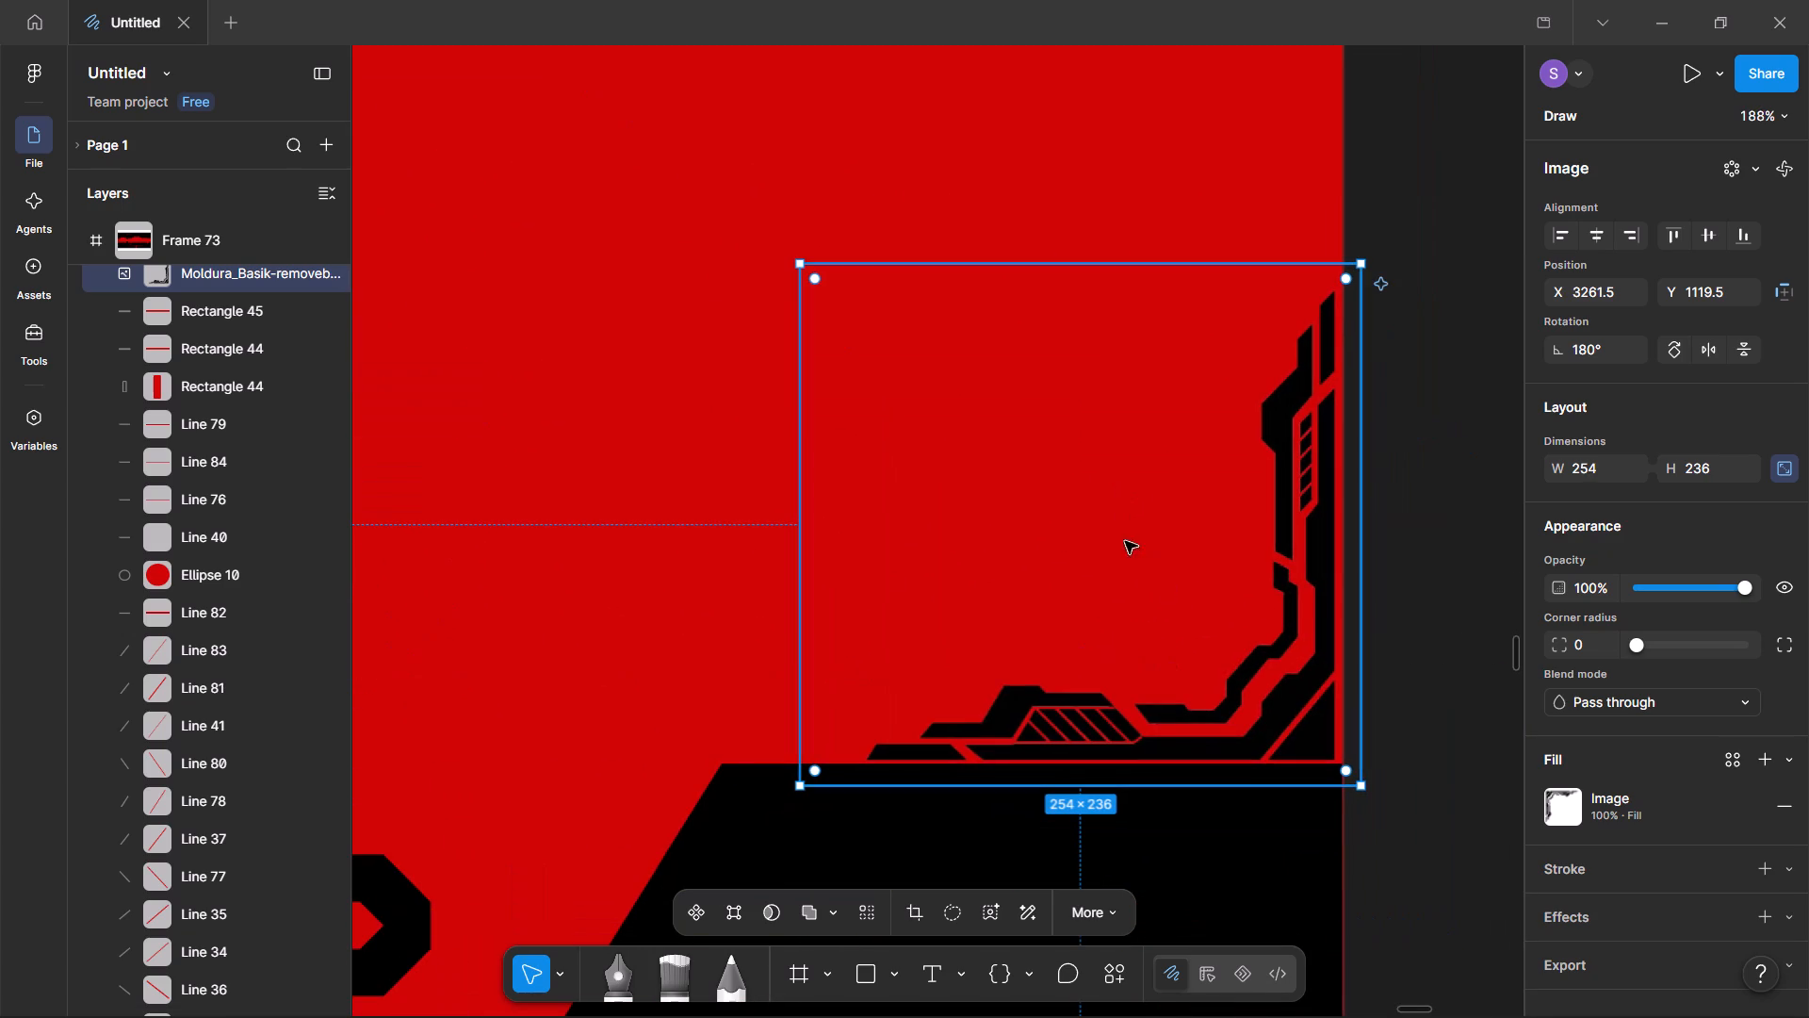
click(1198, 642)
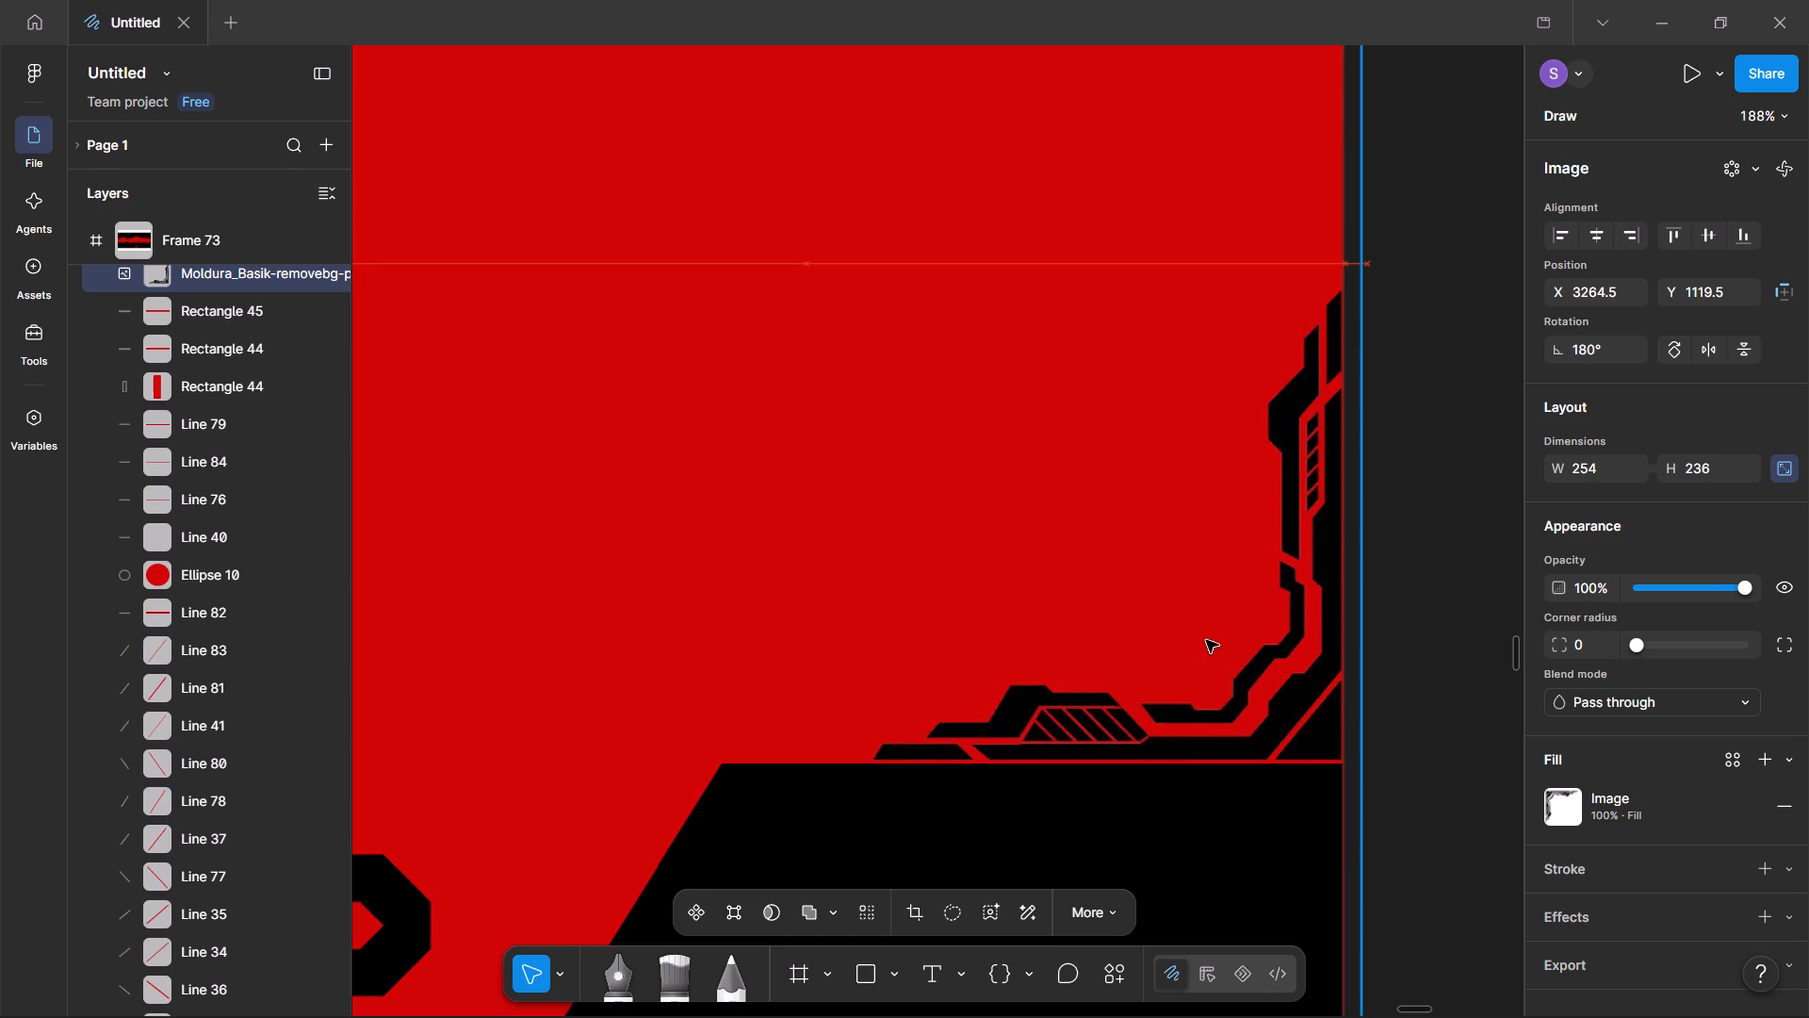
click(1464, 545)
ctrl+scroll(1400, 544, down, 18)
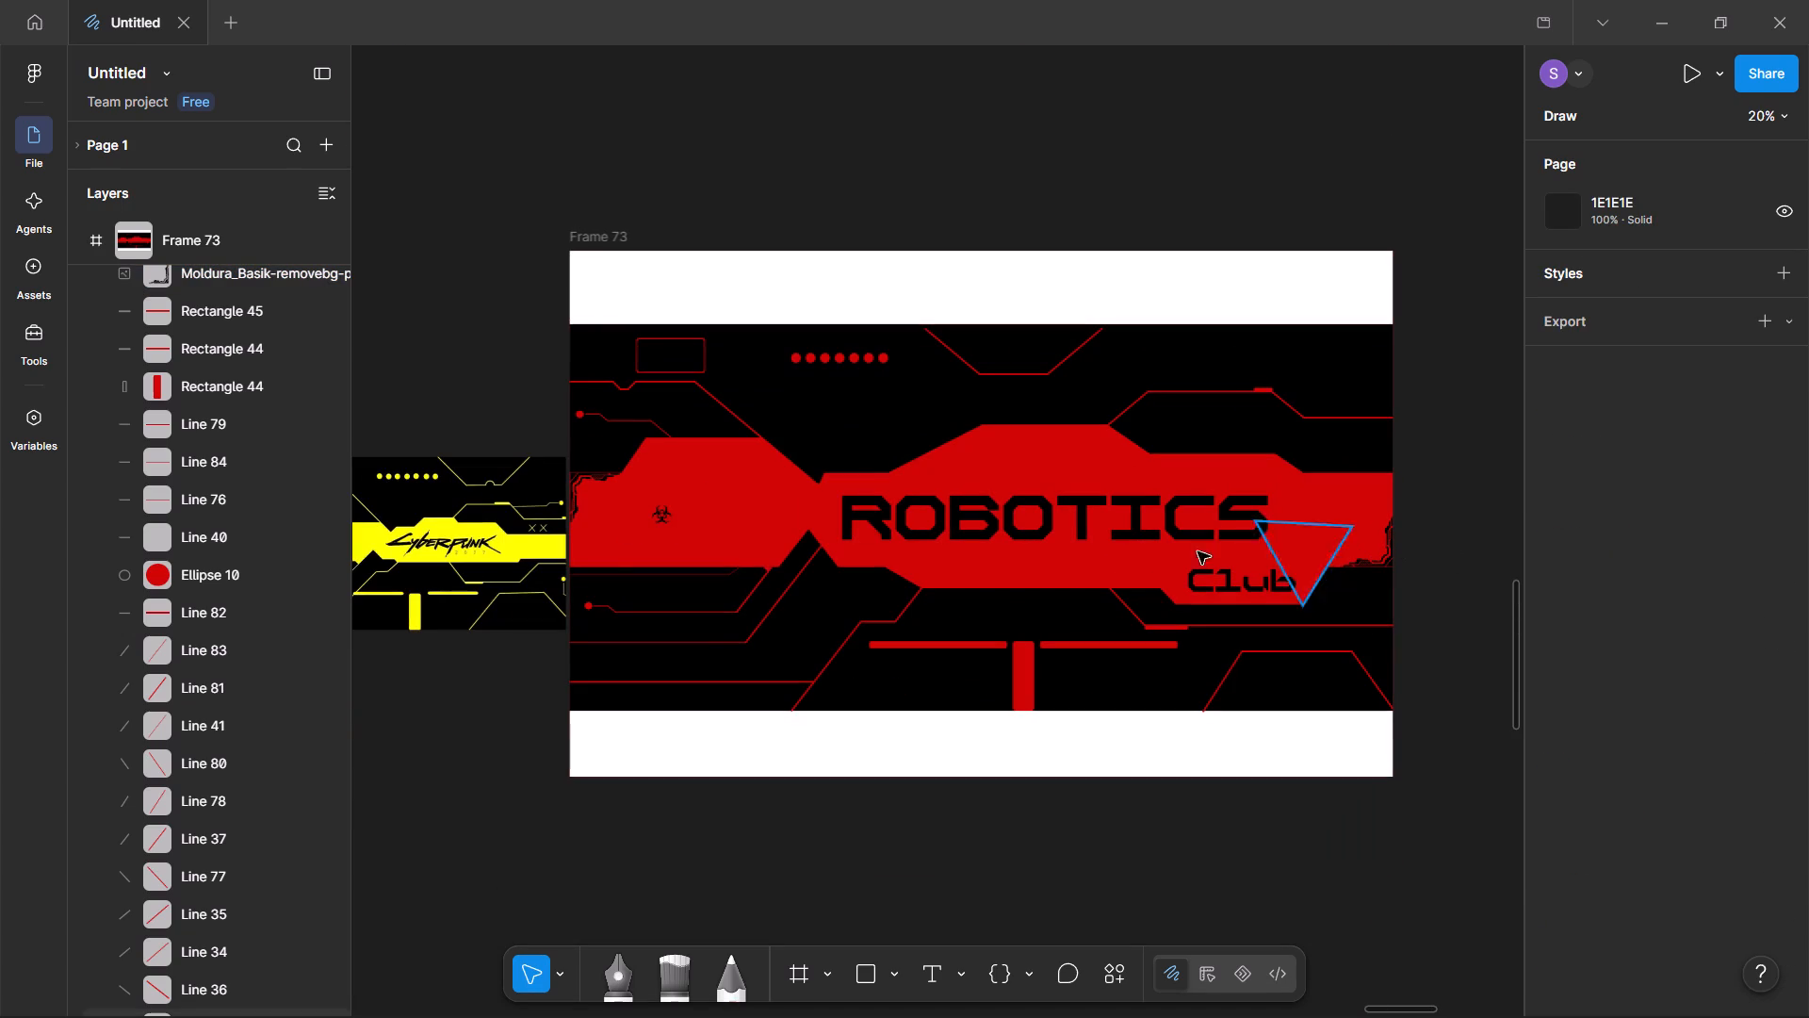
Minimise the Figma, Chrome and Spotify windows and launch Kuro from the desktop.
click(1680, 7)
click(1670, 9)
click(1669, 10)
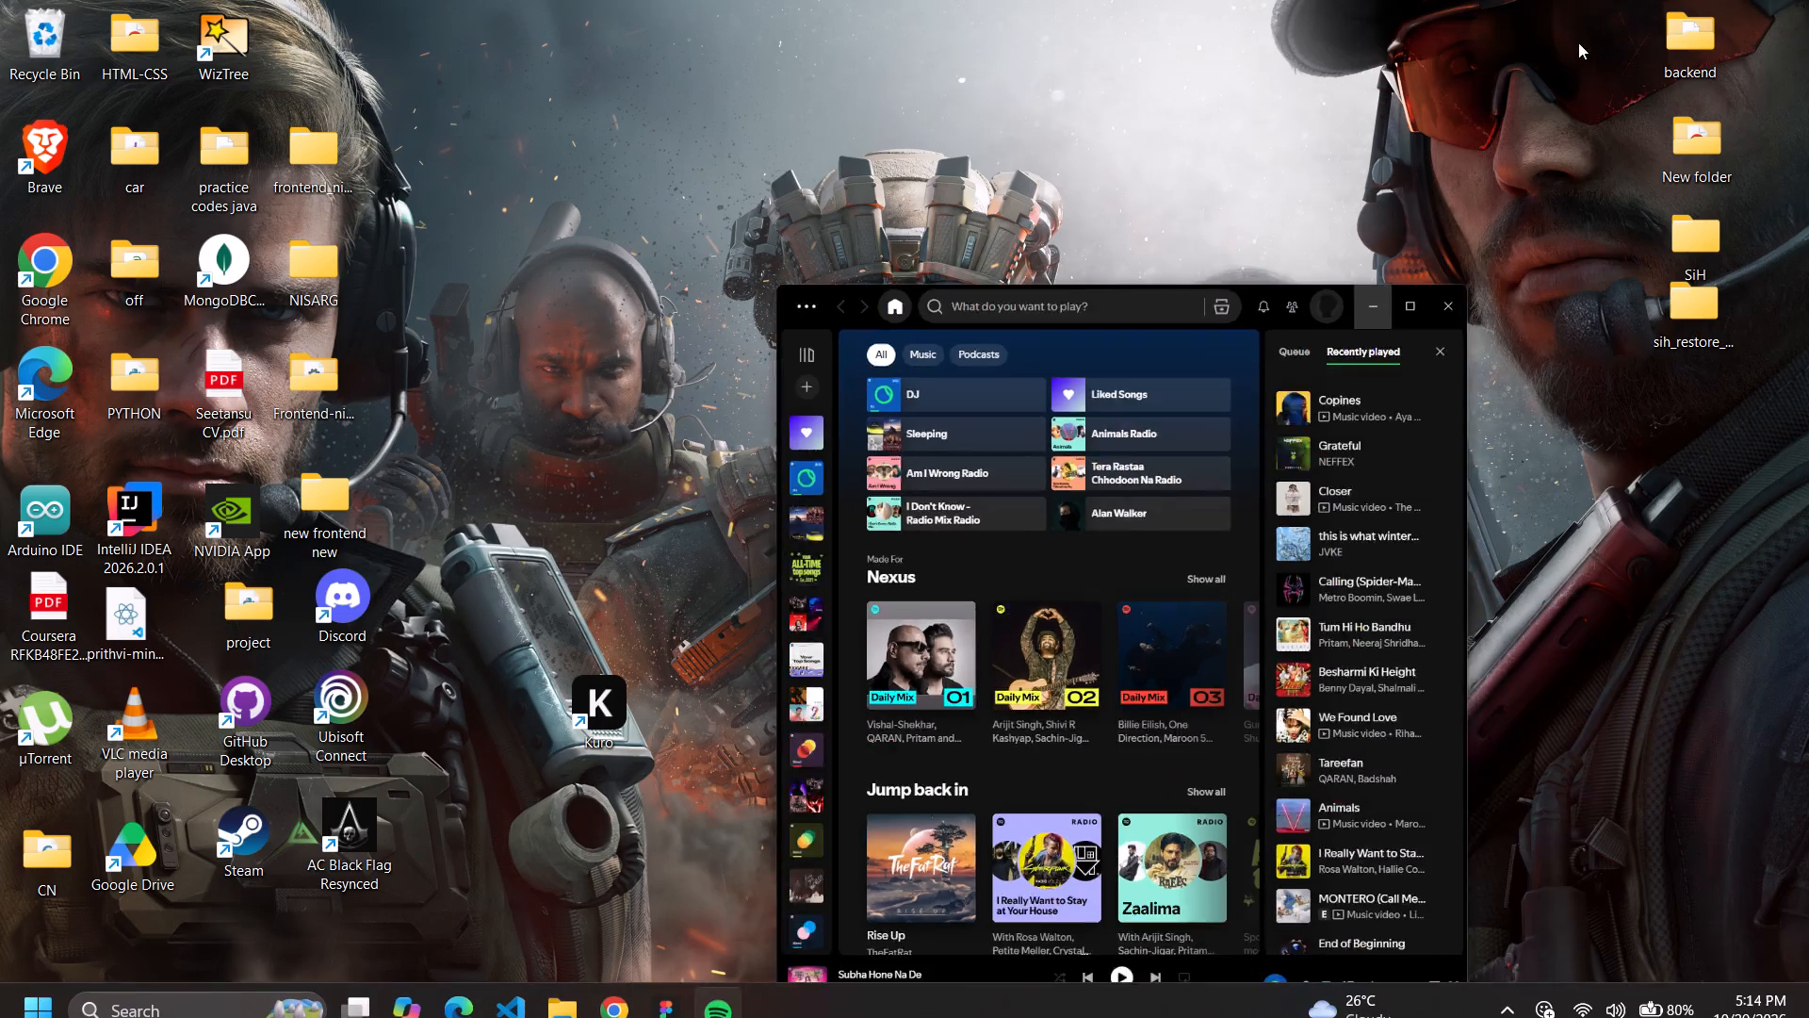
double_click(627, 711)
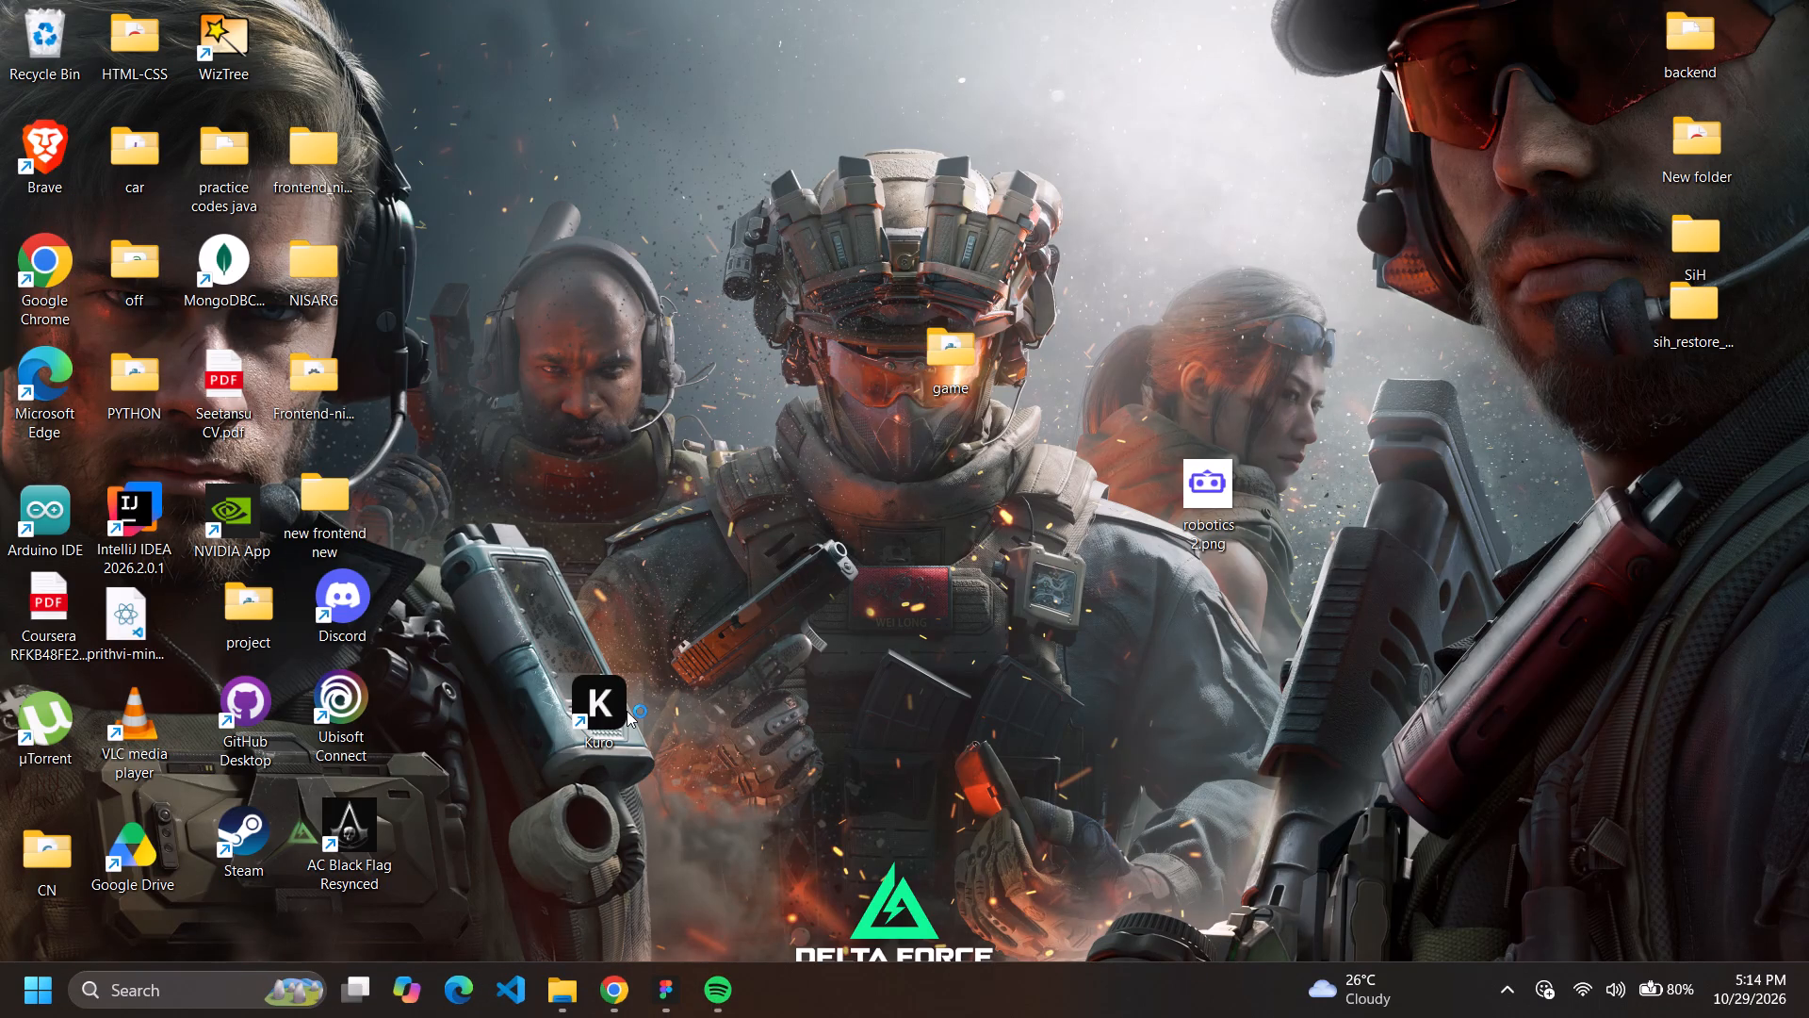